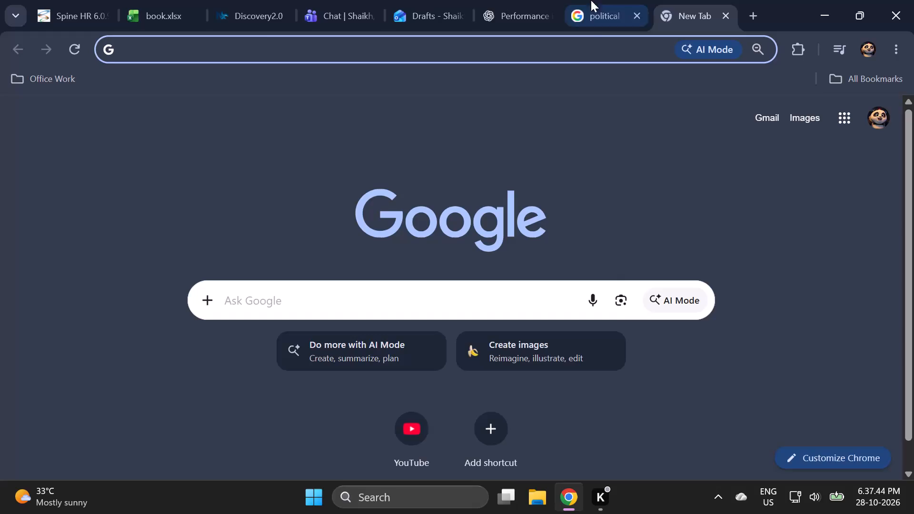
# Enlarge the Discovery titling page and examine the Hornets Basketball promo frames for the opponent and game time.
pyautogui.click(252, 0)
pyautogui.click(466, 172)
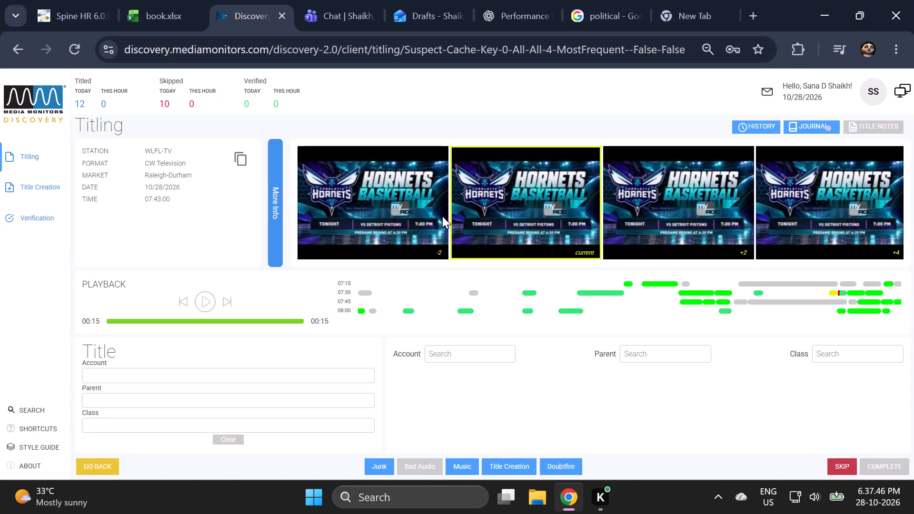
pyautogui.keyDown('ctrl'); pyautogui.scroll(-1, 347, 312); pyautogui.keyUp('ctrl')
pyautogui.keyDown('ctrl'); pyautogui.scroll(7, 347, 312); pyautogui.keyUp('ctrl')
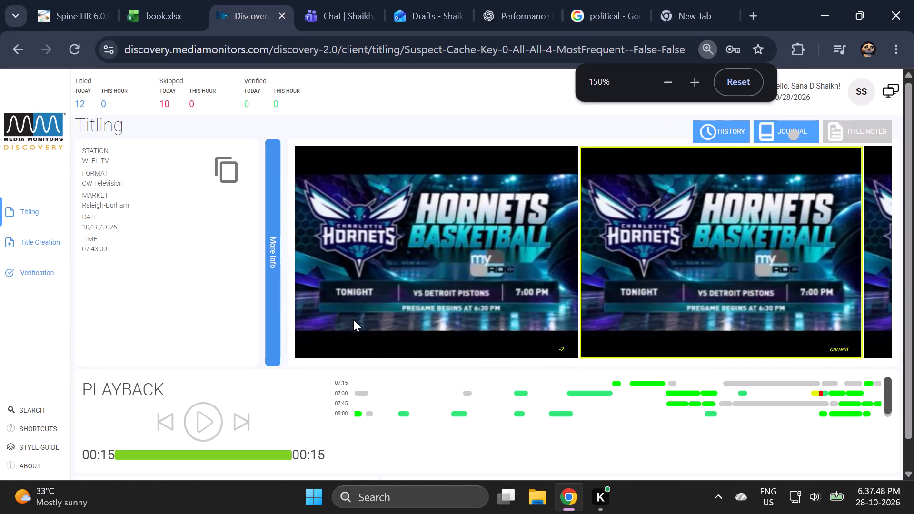
pyautogui.keyDown('ctrl'); pyautogui.scroll(-1, 444, 311); pyautogui.keyUp('ctrl')
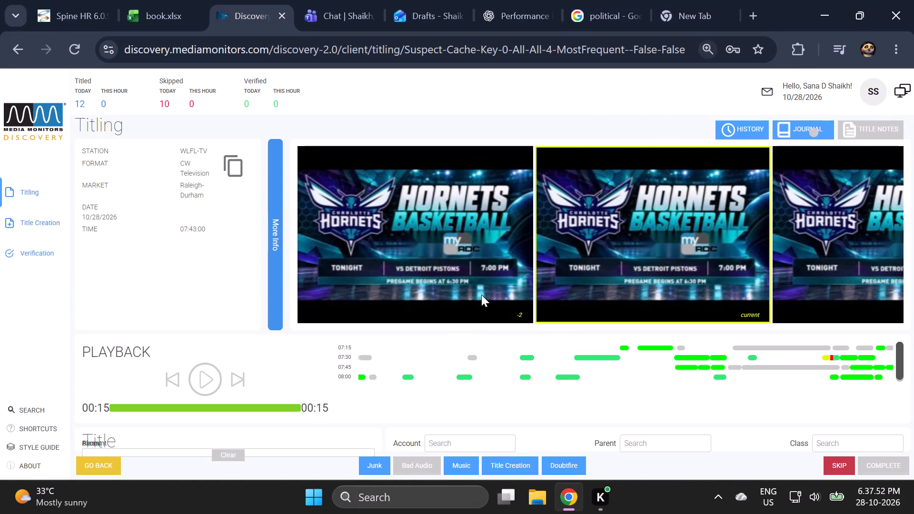
# Search Google for "hornets vs detroit pistons", checking the opponent's name against the promo frames in Discovery.
pyautogui.click(701, 0)
pyautogui.click(544, 293)
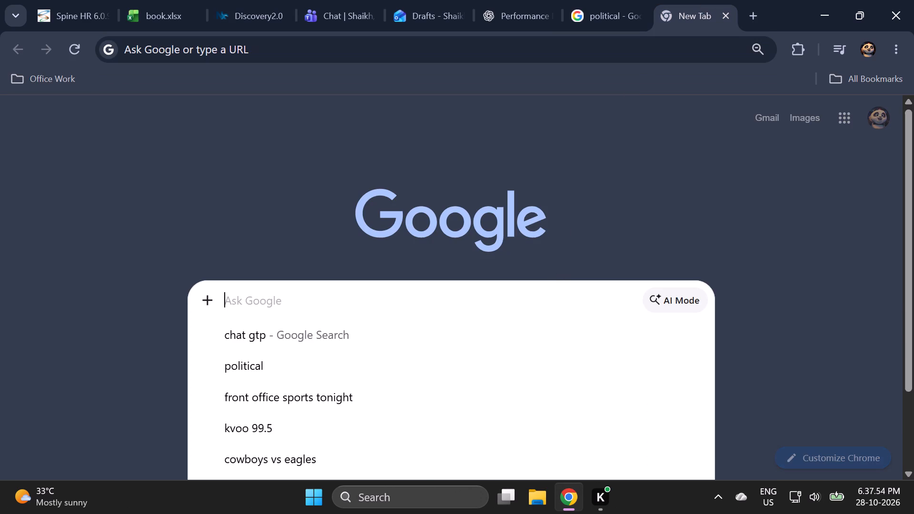
pyautogui.write('hor')
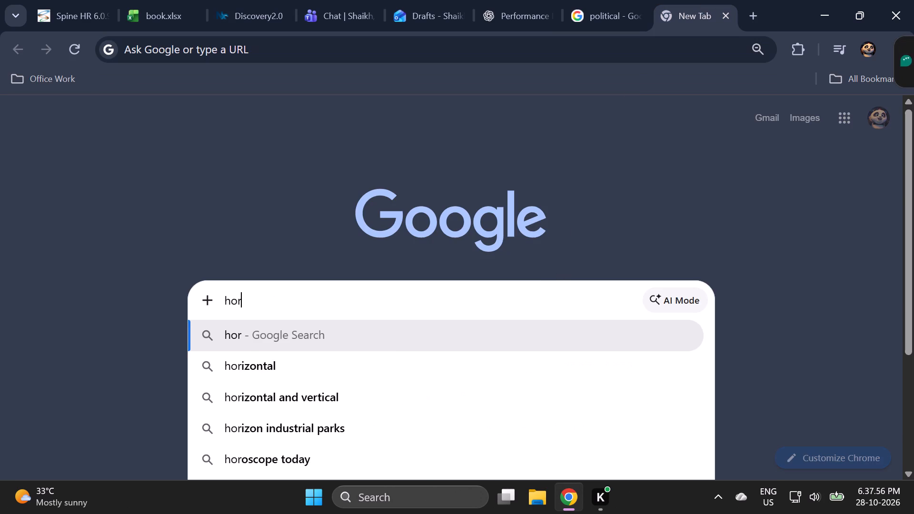
pyautogui.write('nets vs')
pyautogui.press('space')
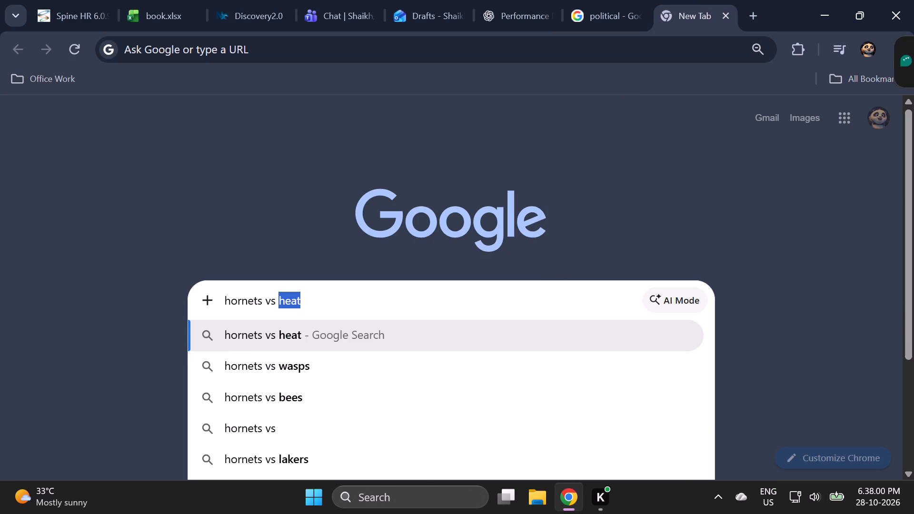
pyautogui.write('di')
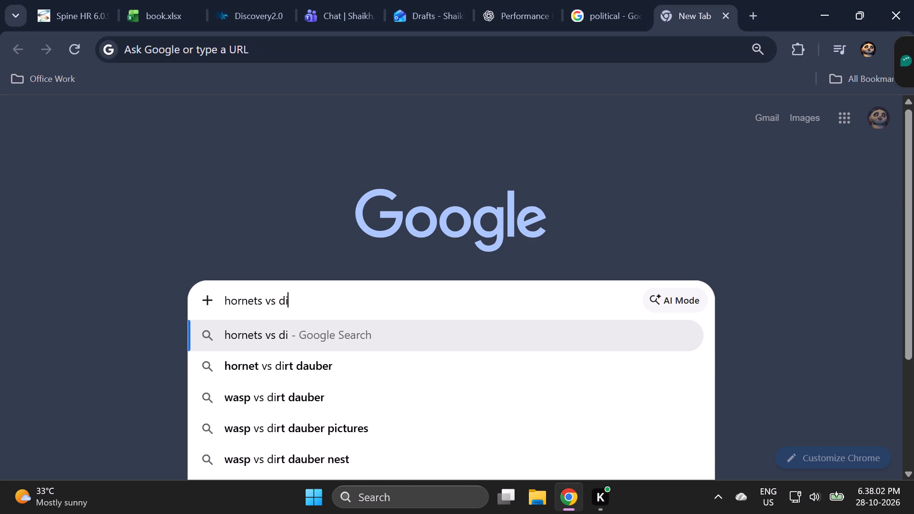
pyautogui.write('tr')
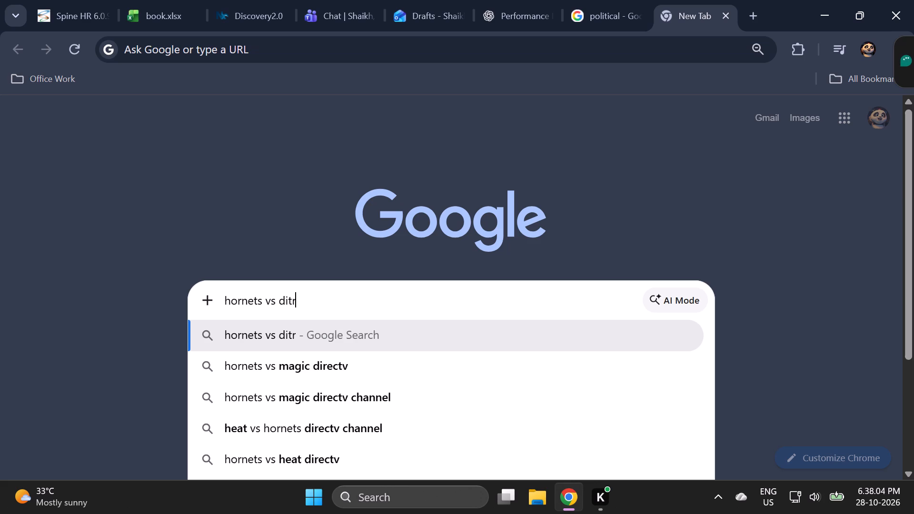
pyautogui.click(279, 0)
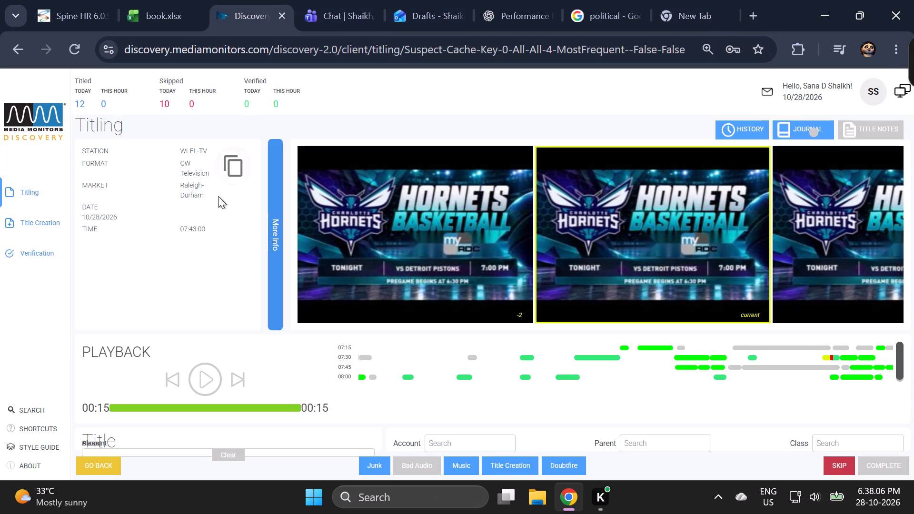
pyautogui.keyDown('ctrl'); pyautogui.scroll(1, 457, 323); pyautogui.keyUp('ctrl')
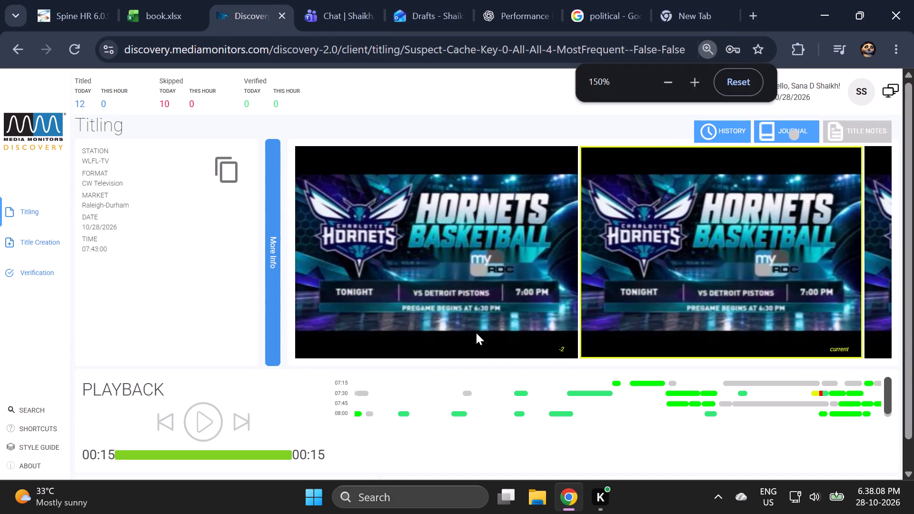
pyautogui.click(678, 0)
pyautogui.moveTo(338, 285); pyautogui.dragTo(285, 303)
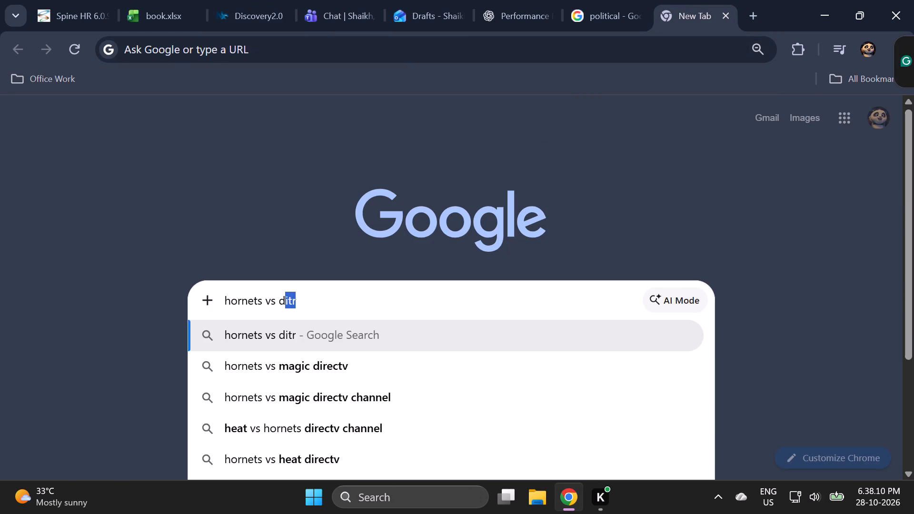
pyautogui.write('et')
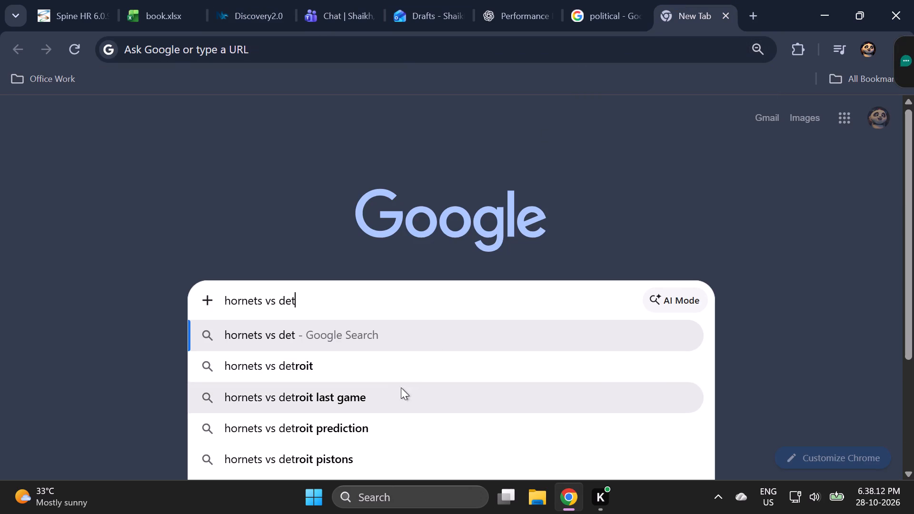
pyautogui.click(357, 455)
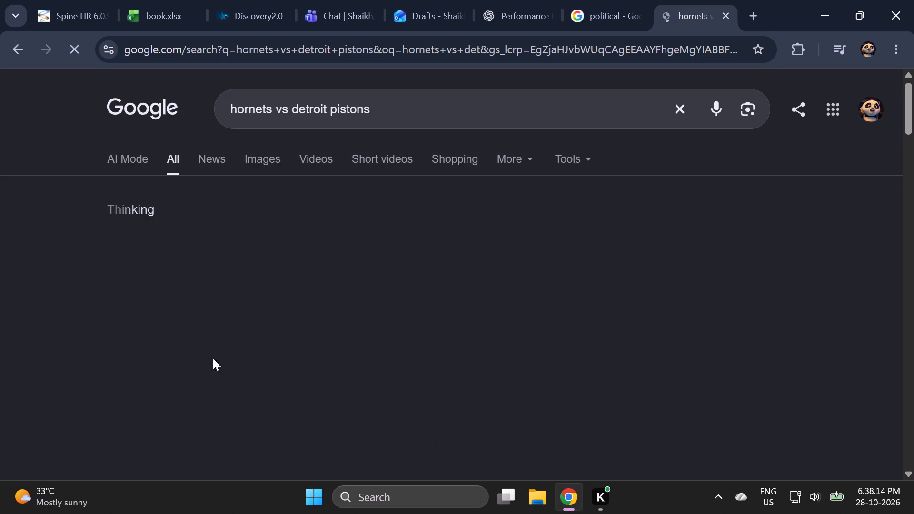
# Copy the station name WLFL-TV from the Discovery titling entry, search Google for it, and open its Wikipedia article.
pyautogui.click(273, 0)
pyautogui.keyDown('ctrl'); pyautogui.scroll(-2, 248, 328); pyautogui.keyUp('ctrl')
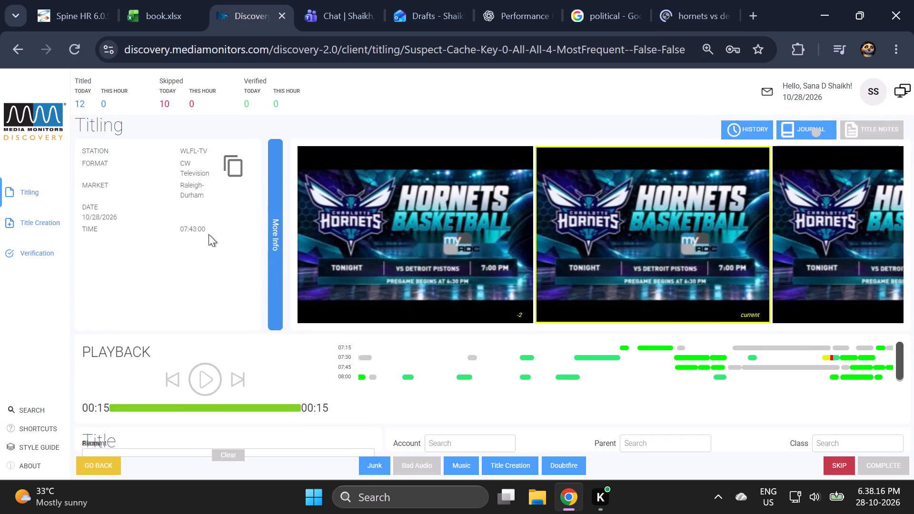
pyautogui.moveTo(202, 145); pyautogui.dragTo(157, 146)
pyautogui.hotkey('ctrl', 'c')
pyautogui.click(751, 14)
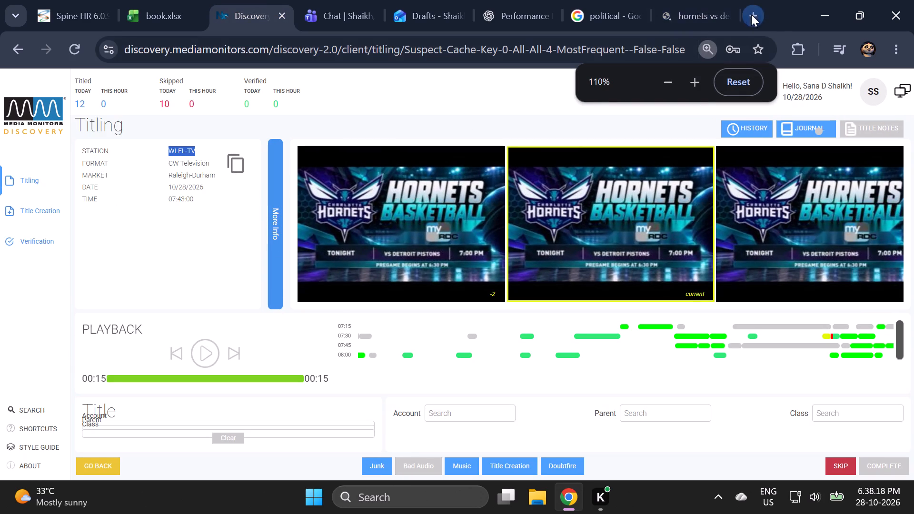
pyautogui.click(646, 48)
pyautogui.hotkey('ctrl', 'v')
pyautogui.press('Return')
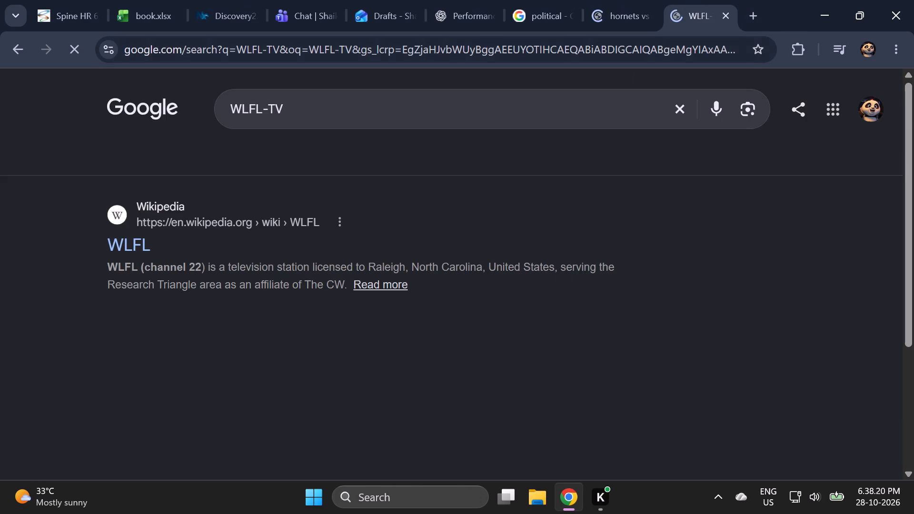
pyautogui.click(110, 257)
pyautogui.click(116, 248)
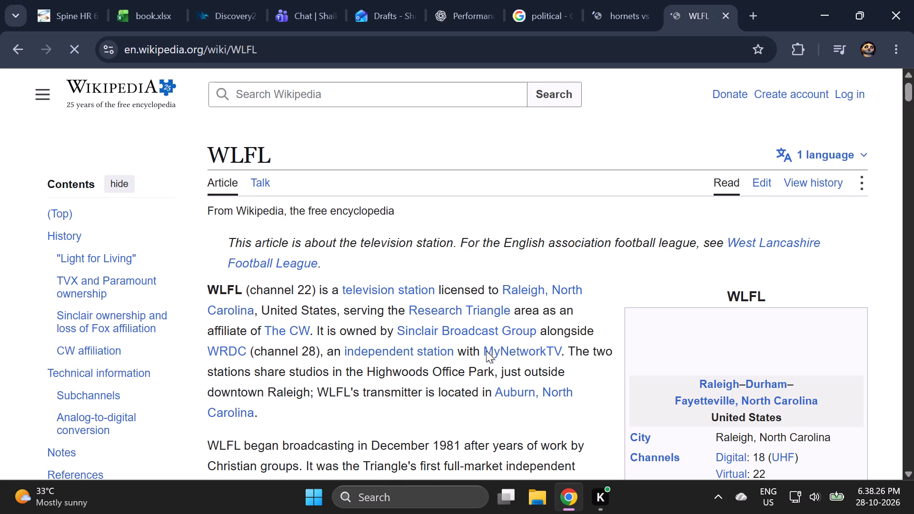
# Open the Wikipedia article on WRDC, the sister station linked in the WLFL introduction.
pyautogui.scroll(-2, 500, 361)
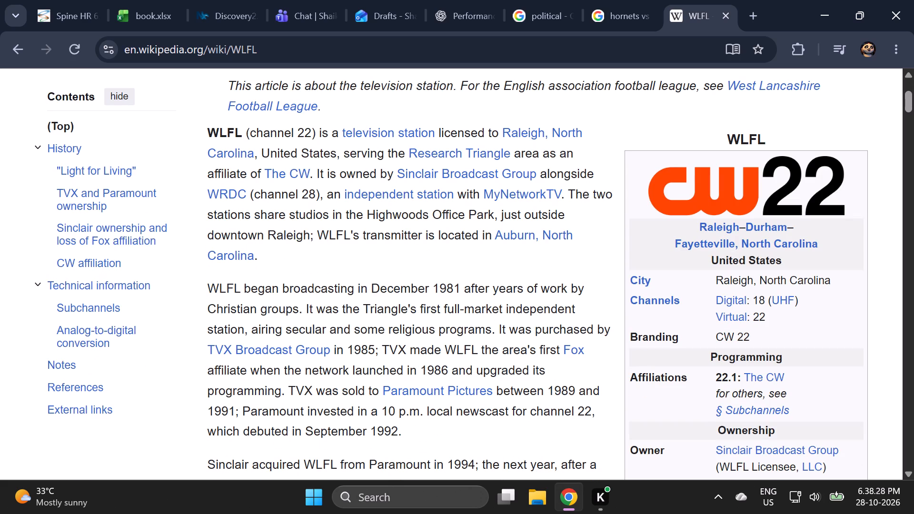
pyautogui.click(237, 193)
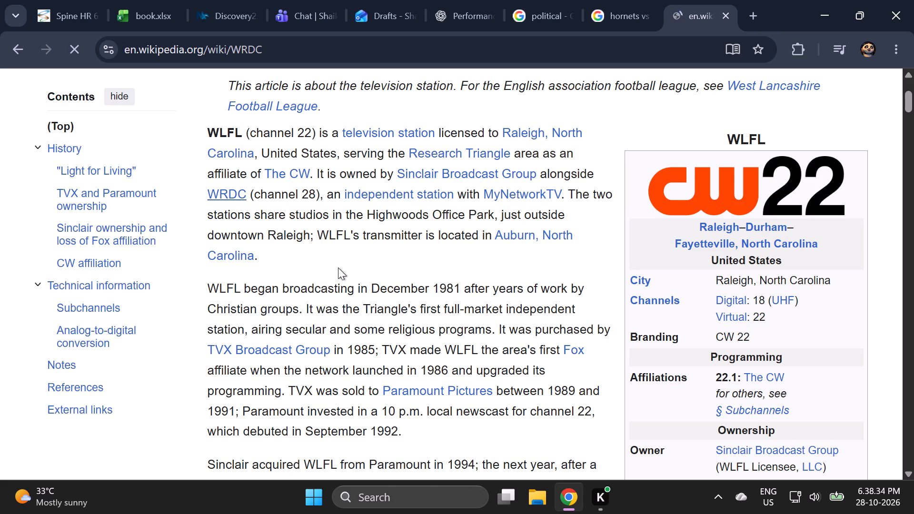
pyautogui.scroll(-1, 455, 307)
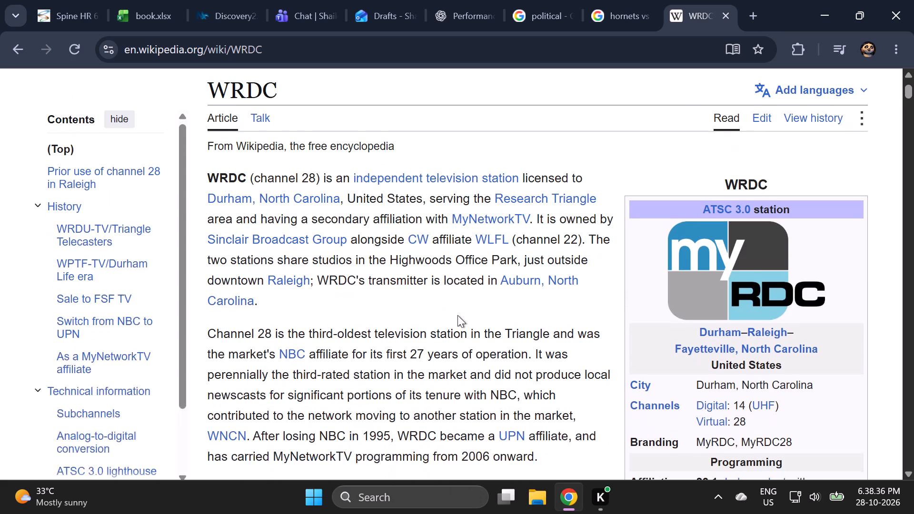
# Find "detroit pistons" in the WRDC Wikipedia article, using the text copied from the Google search query.
pyautogui.click(631, 0)
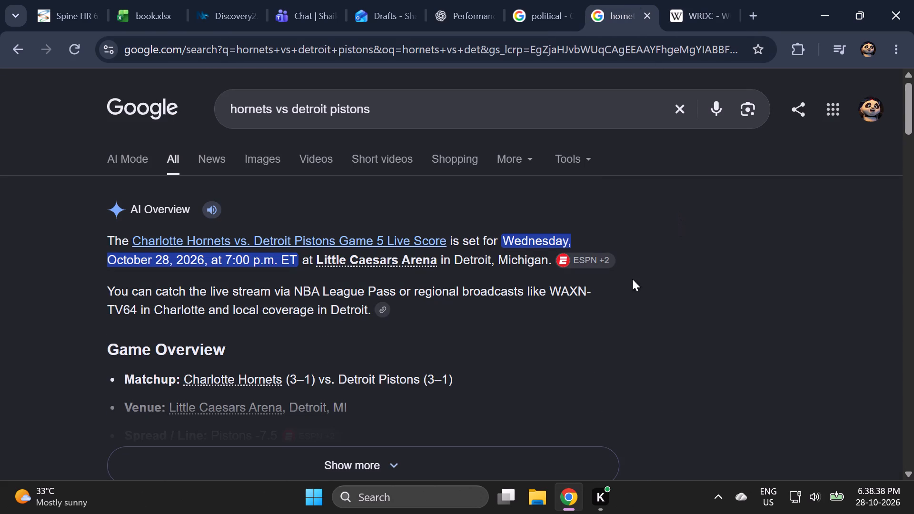
pyautogui.moveTo(397, 110); pyautogui.dragTo(301, 113)
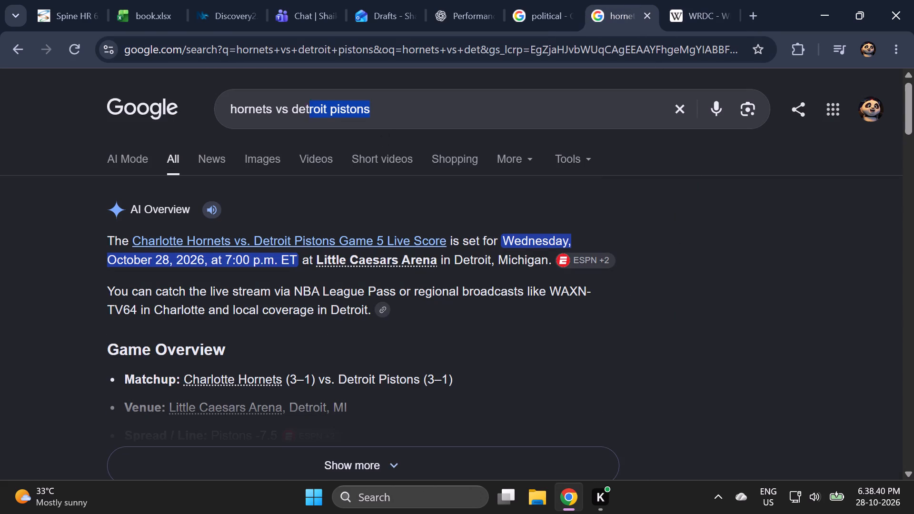
pyautogui.moveTo(301, 113); pyautogui.dragTo(295, 113)
pyautogui.hotkey('ctrl', 'c')
pyautogui.keyDown('ctrl'); pyautogui.click(695, 0); pyautogui.keyUp('ctrl')
pyautogui.hotkey('ctrl', 'f')
pyautogui.hotkey('ctrl', 'v')
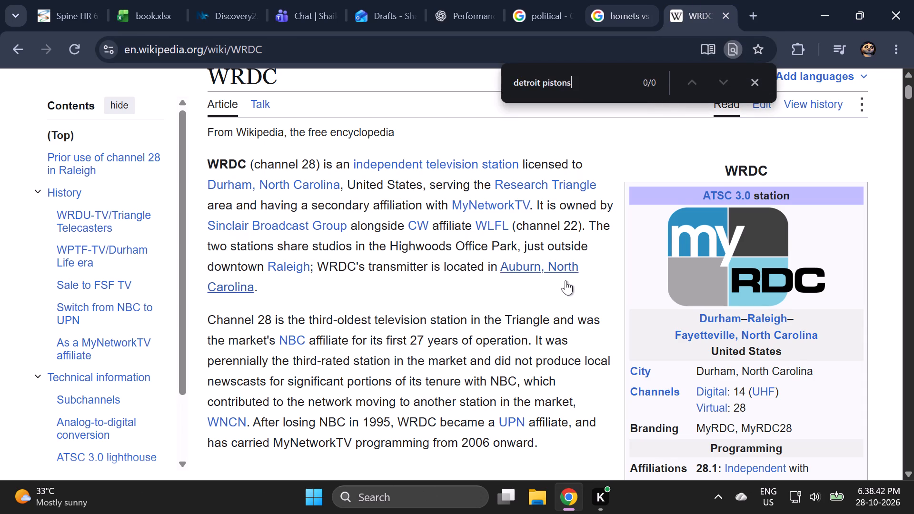
pyautogui.moveTo(581, 81); pyautogui.dragTo(484, 80)
pyautogui.hotkey('ctrl', 'v')
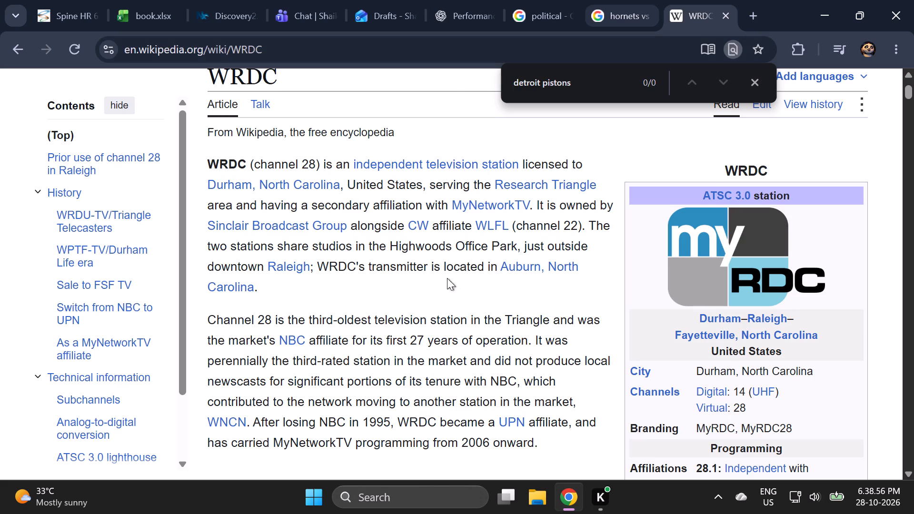
pyautogui.moveTo(600, 75); pyautogui.dragTo(508, 89)
pyautogui.hotkey('ctrl', 'v')
# Find "hornets" in the WRDC Wikipedia article, using the word copied from the Google search query.
pyautogui.click(628, 0)
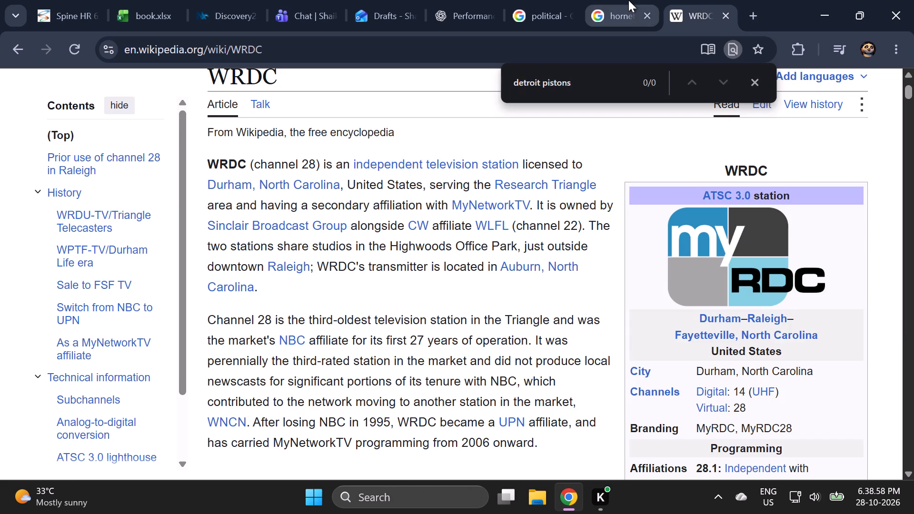
pyautogui.moveTo(272, 111); pyautogui.dragTo(201, 113)
pyautogui.hotkey('ctrl', 'c')
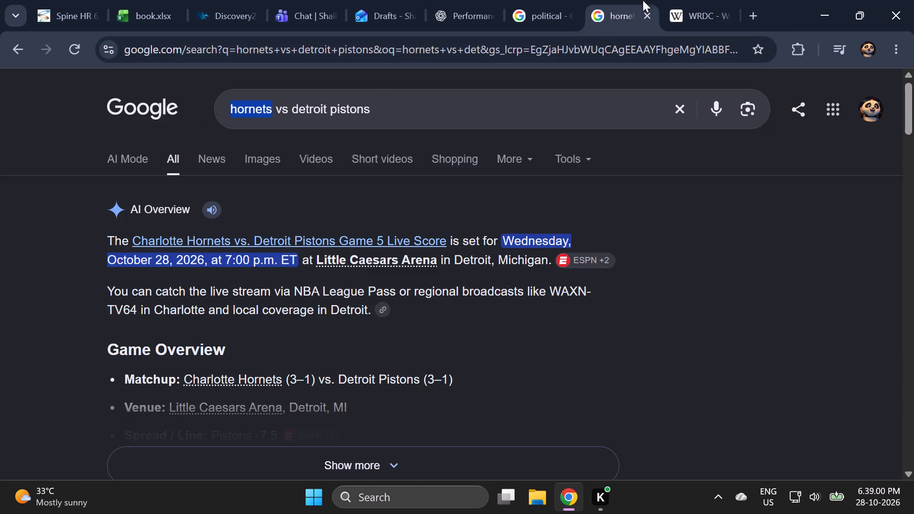
pyautogui.click(737, 0)
pyautogui.moveTo(606, 91); pyautogui.dragTo(465, 89)
pyautogui.hotkey('ctrl', 'v')
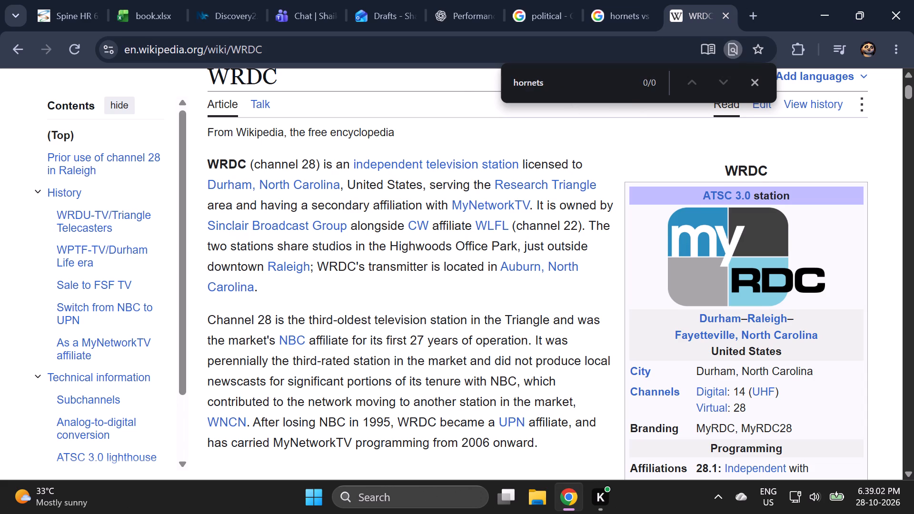
pyautogui.moveTo(568, 88); pyautogui.dragTo(447, 86)
pyautogui.hotkey('ctrl', 'v')
# Search Google for "hornets nba" and open the Charlotte Hornets site at nba.com/hornets.
pyautogui.click(760, 7)
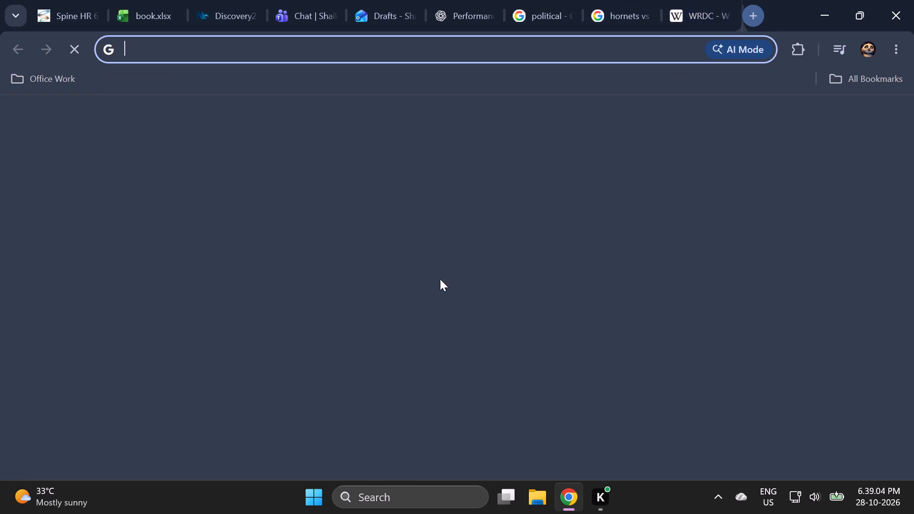
pyautogui.keyDown('ctrl'); pyautogui.click(421, 316); pyautogui.keyUp('ctrl')
pyautogui.hotkey('ctrl', 'v')
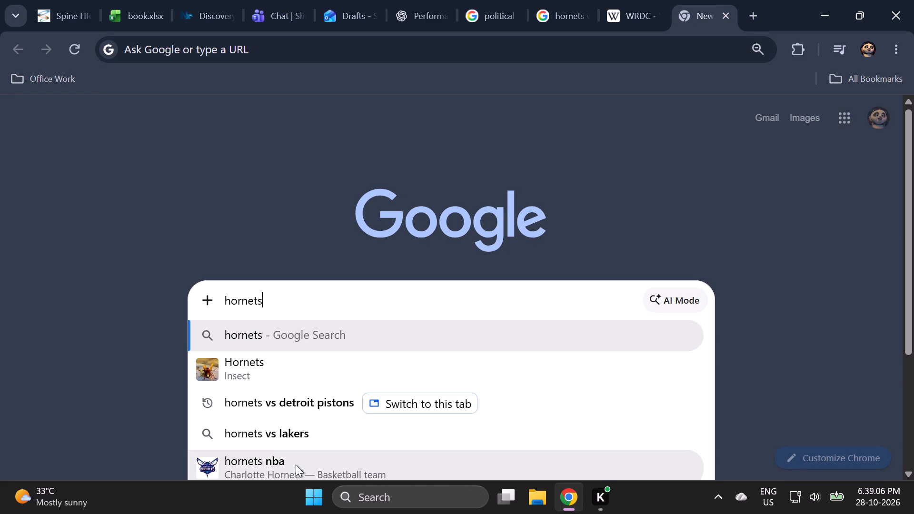
pyautogui.click(295, 465)
pyautogui.scroll(-3, 226, 397)
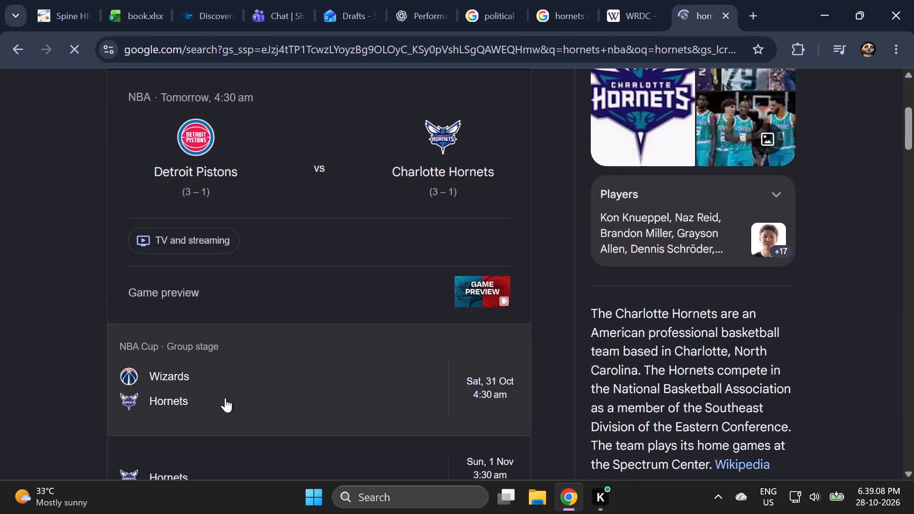
pyautogui.scroll(-6, 225, 398)
pyautogui.click(221, 365)
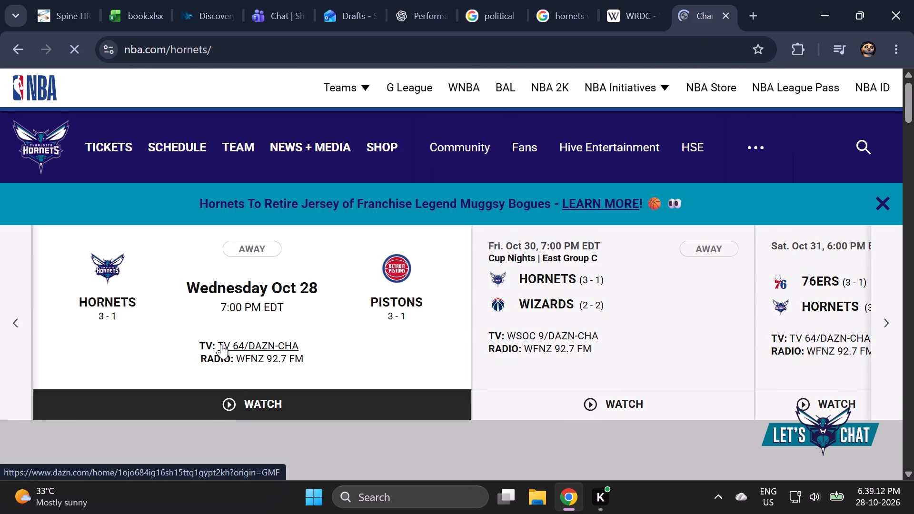
# Dismiss the privacy notice, open the Hornets' 2026-27 schedule, and close the jersey-retirement banner.
pyautogui.moveTo(756, 145); pyautogui.dragTo(721, 121)
pyautogui.click(875, 200)
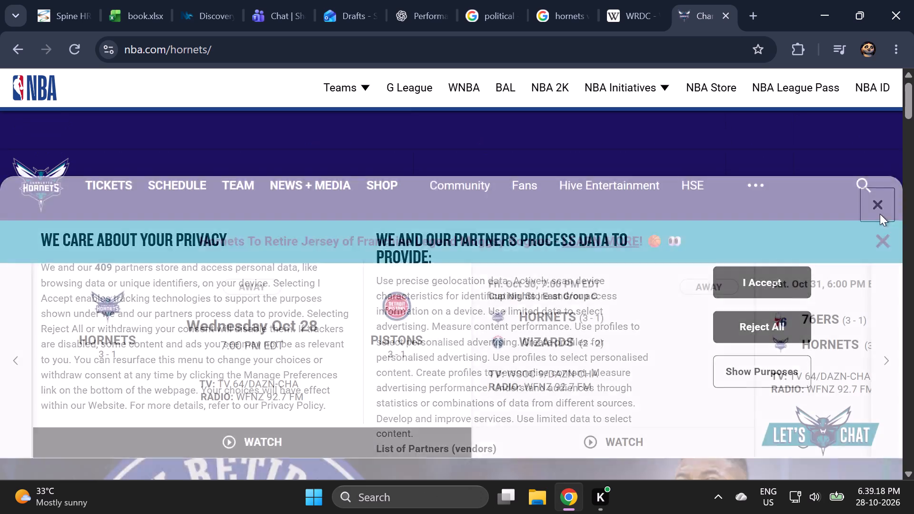
pyautogui.click(188, 255)
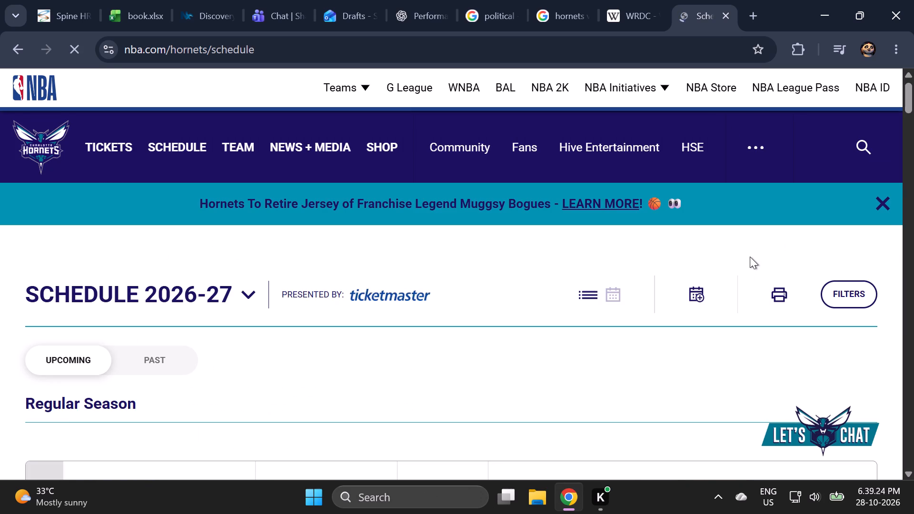
pyautogui.click(892, 209)
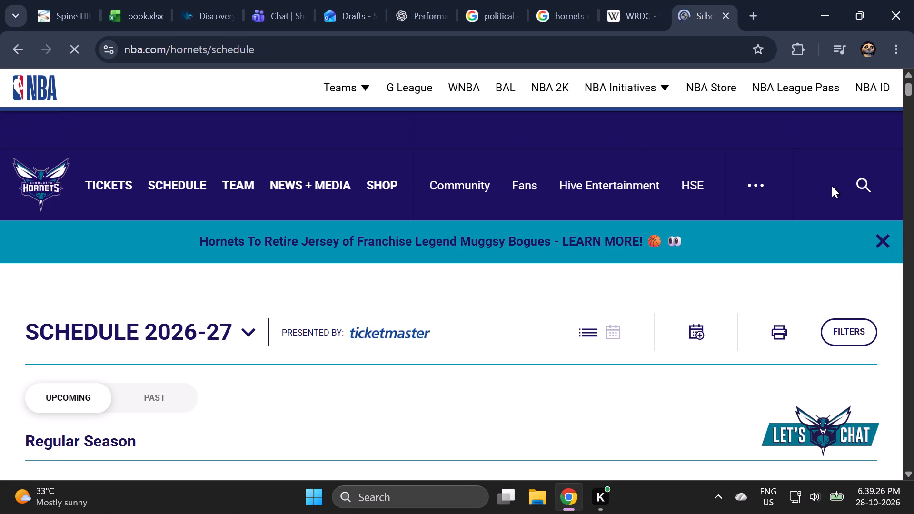
pyautogui.click(884, 315)
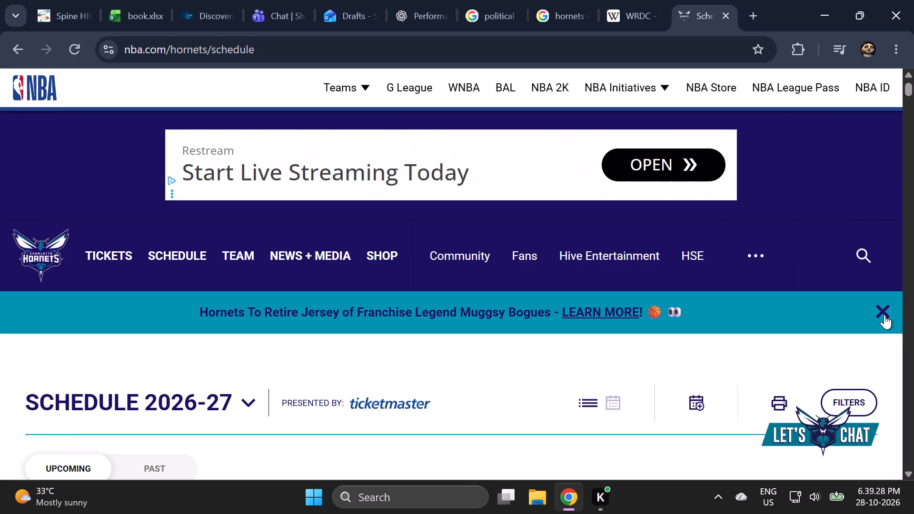
# Look through the Hornets' 2026-27 game schedule down to the end of the page.
pyautogui.moveTo(908, 91); pyautogui.dragTo(908, 122)
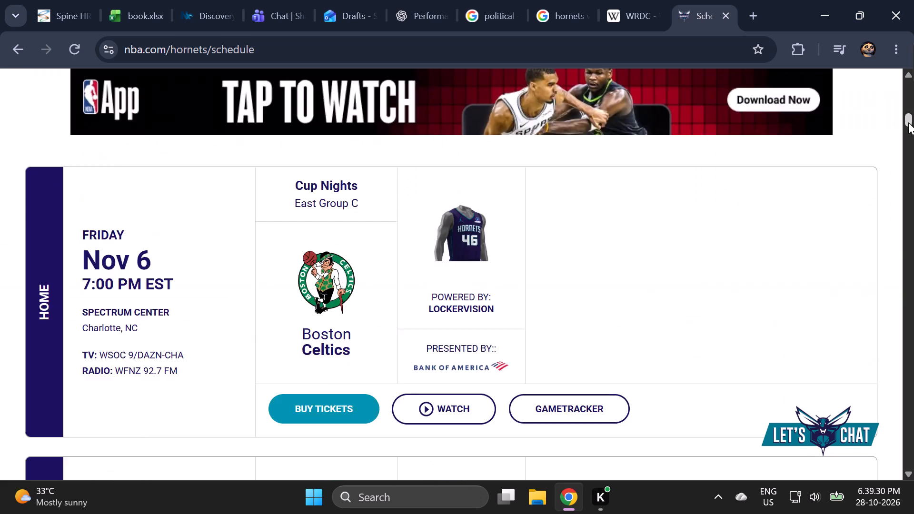
pyautogui.moveTo(908, 122); pyautogui.dragTo(881, 513)
pyautogui.scroll(2, 659, 392)
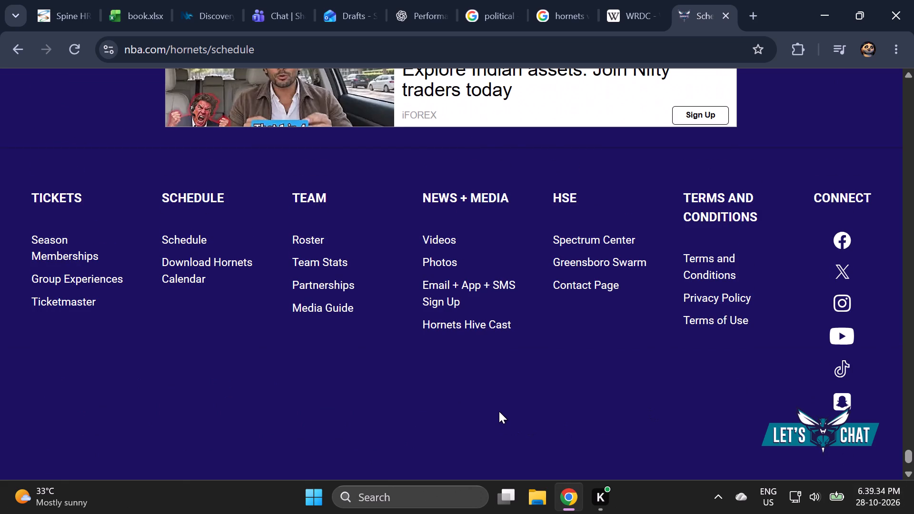
# Return to Discovery, resume the paused tool, and skip the WLFL-TV Hornets promo.
pyautogui.click(212, 0)
pyautogui.click(449, 185)
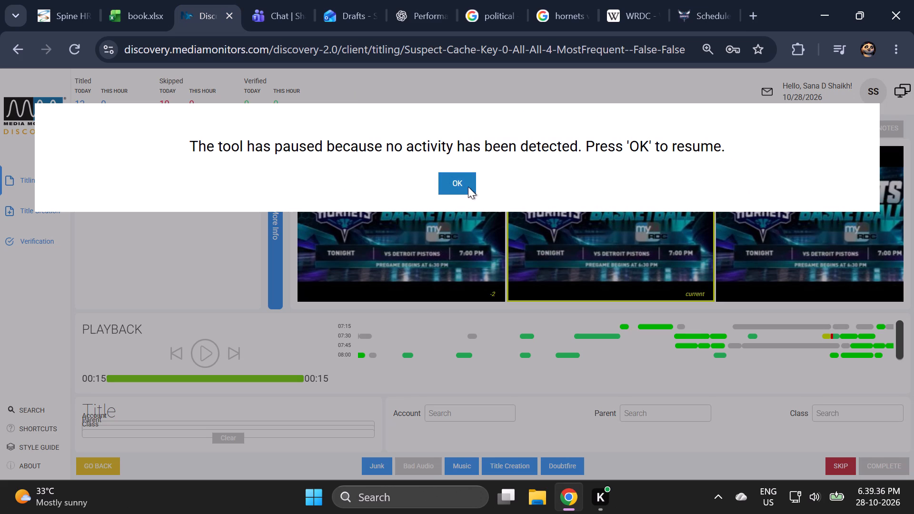
pyautogui.keyDown('ctrl'); pyautogui.scroll(-2, 555, 319); pyautogui.keyUp('ctrl')
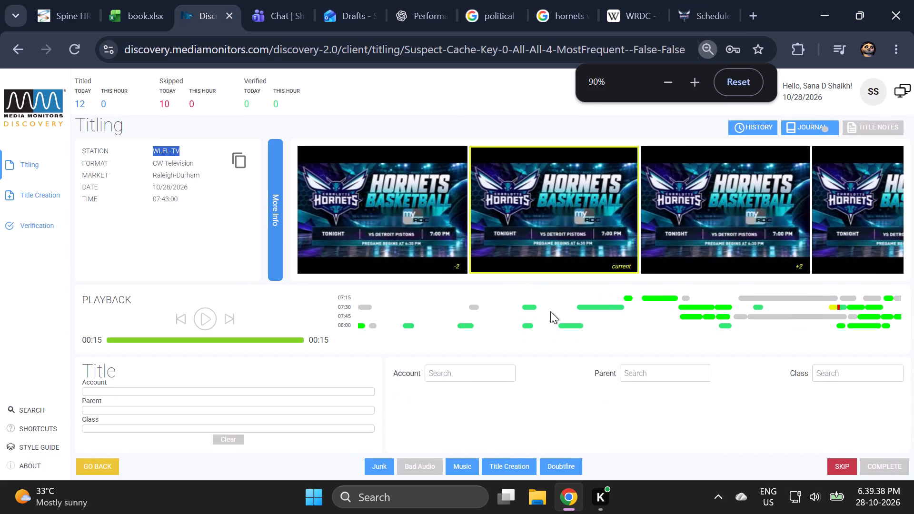
pyautogui.click(835, 467)
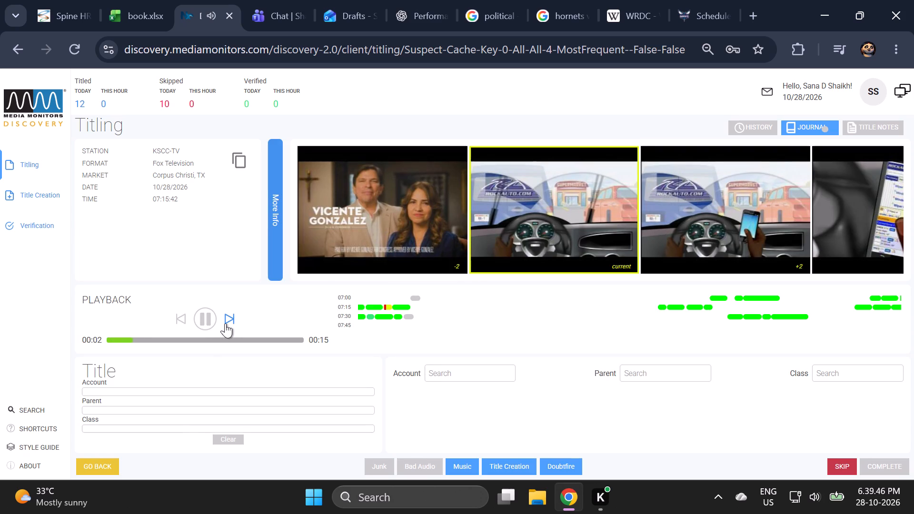
# Preview the KSCC-TV ad through its closing logo, and open rockauto.com in place of the Hornets schedule page.
pyautogui.click(228, 317)
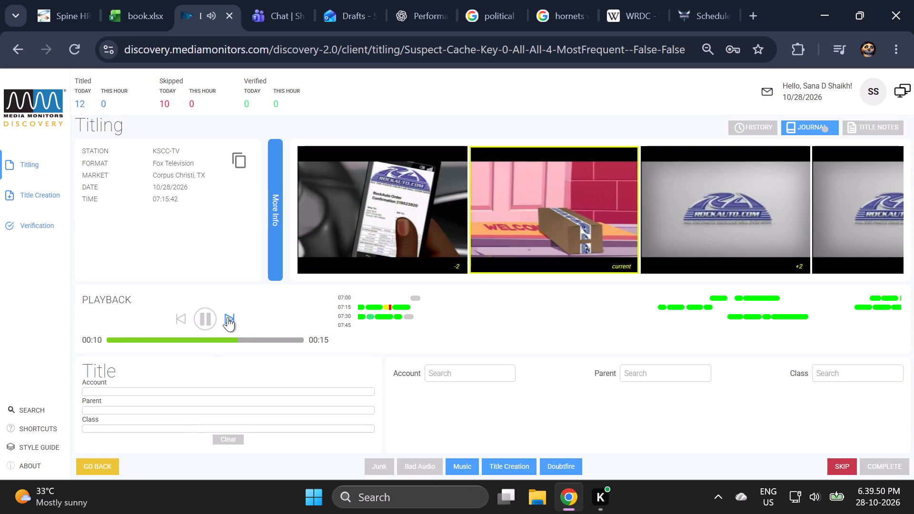
pyautogui.keyDown('ctrl'); pyautogui.scroll(4, 657, 343); pyautogui.keyUp('ctrl')
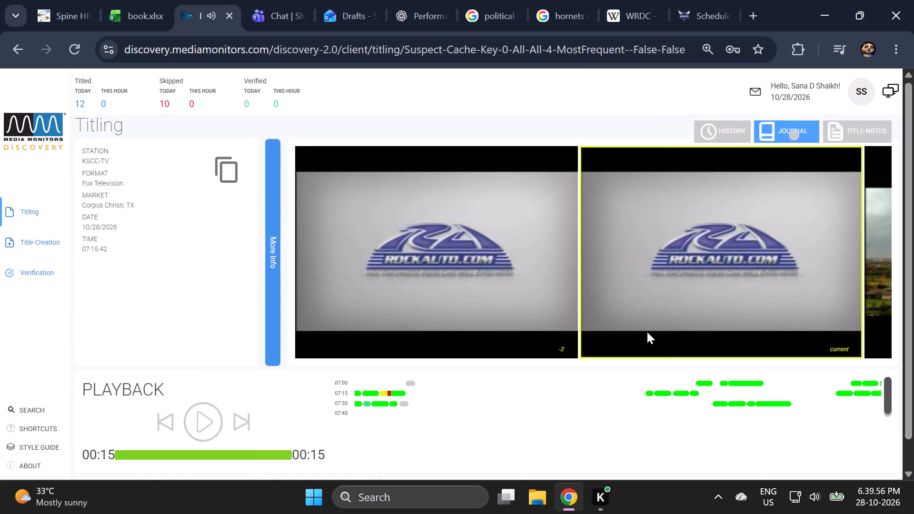
pyautogui.keyDown('ctrl'); pyautogui.scroll(-3, 647, 332); pyautogui.keyUp('ctrl')
pyautogui.click(687, 17)
pyautogui.click(665, 48)
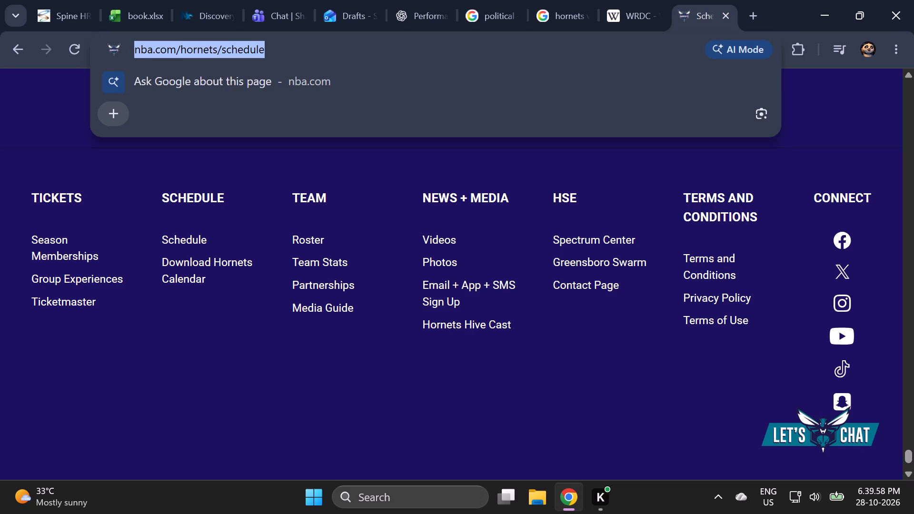
pyautogui.write('rockauto.com')
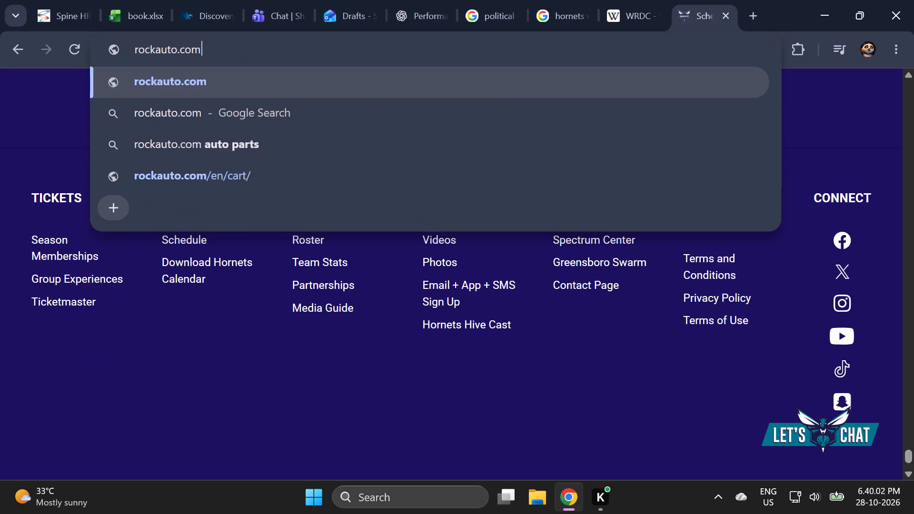
pyautogui.press('Return')
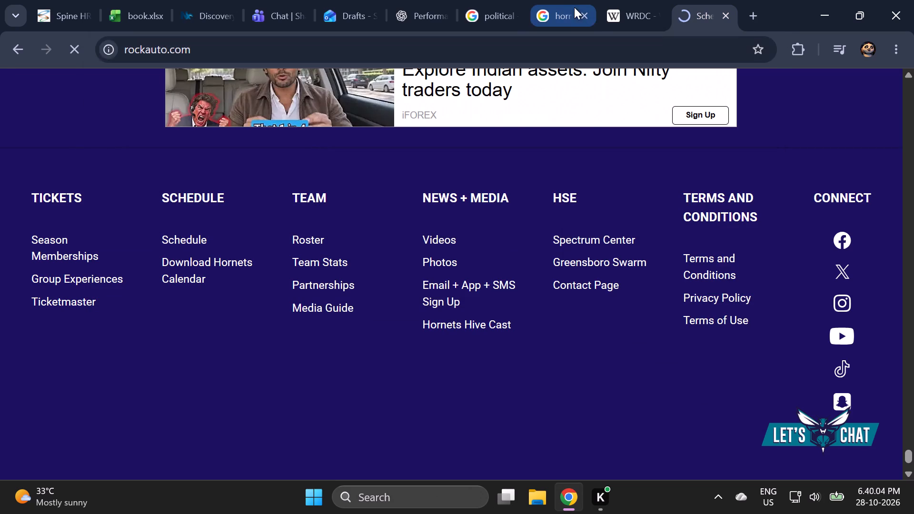
# Close the Hornets Google search page and the WRDC Wikipedia page.
pyautogui.click(574, 7)
pyautogui.click(588, 15)
pyautogui.click(588, 15)
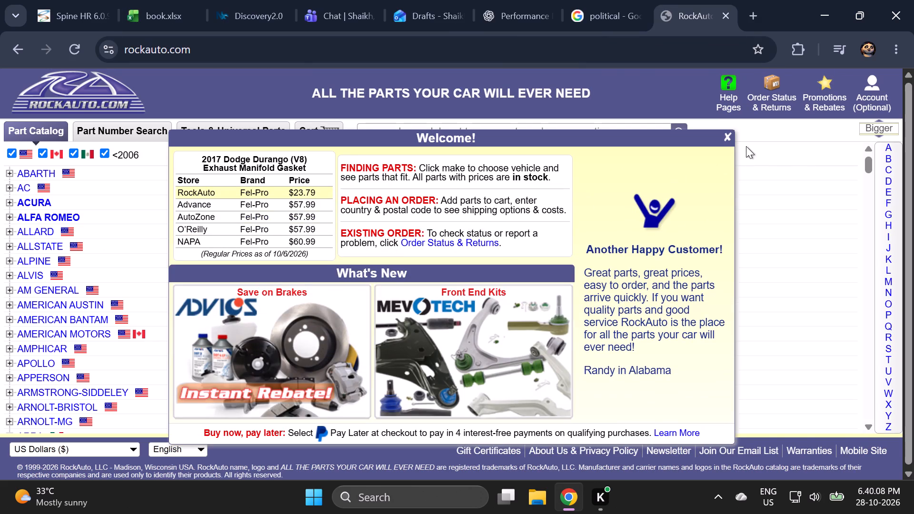
# Dismiss the RockAuto welcome window and copy the company name "RockAuto" from the site's copyright notice.
pyautogui.click(726, 140)
pyautogui.moveTo(913, 136); pyautogui.dragTo(913, 425)
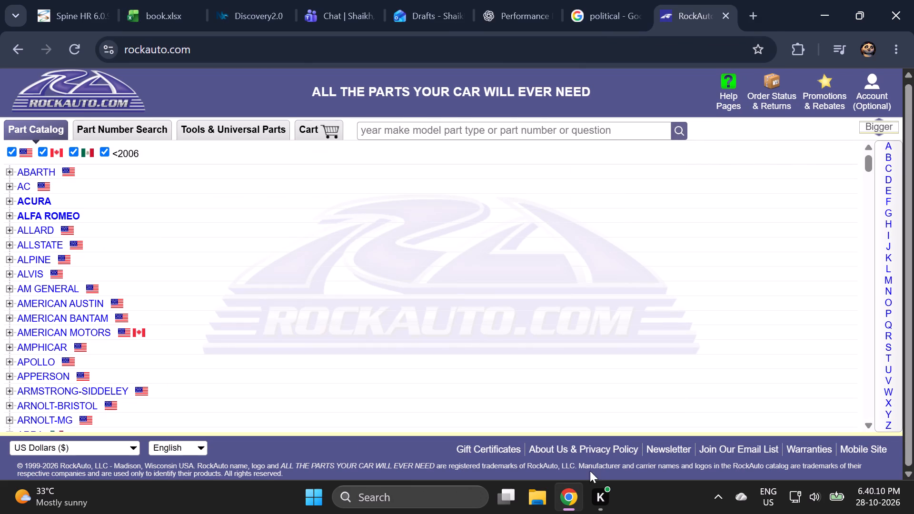
pyautogui.moveTo(559, 463); pyautogui.dragTo(534, 466)
pyautogui.moveTo(534, 466); pyautogui.dragTo(528, 466)
pyautogui.hotkey('ctrl', 'c')
# In Discovery, search by parent for "RockAuto LLC" and assign the RockAuto account in Auto Parts, Services & Towing.
pyautogui.click(249, 0)
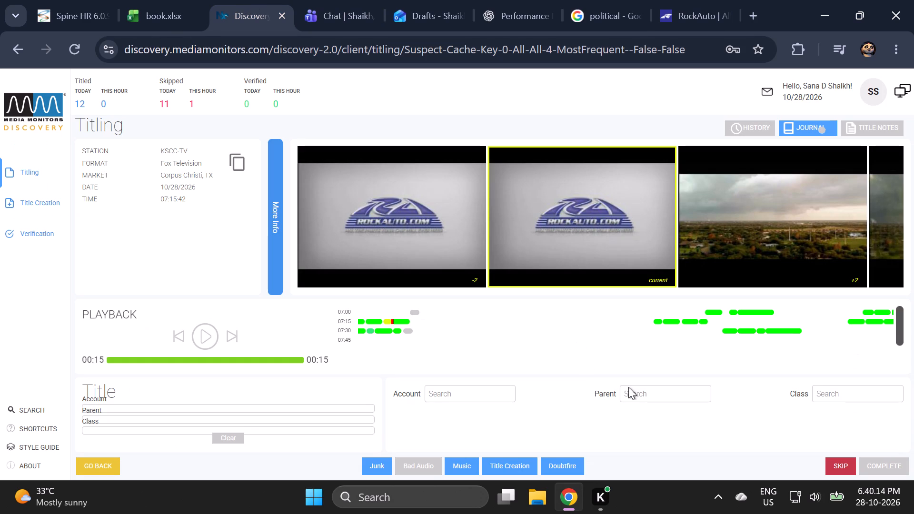
pyautogui.keyDown('ctrl'); pyautogui.click(628, 387); pyautogui.keyUp('ctrl')
pyautogui.hotkey('ctrl', 'v')
pyautogui.press('space')
pyautogui.press('BackSpace')
pyautogui.press('BackSpace')
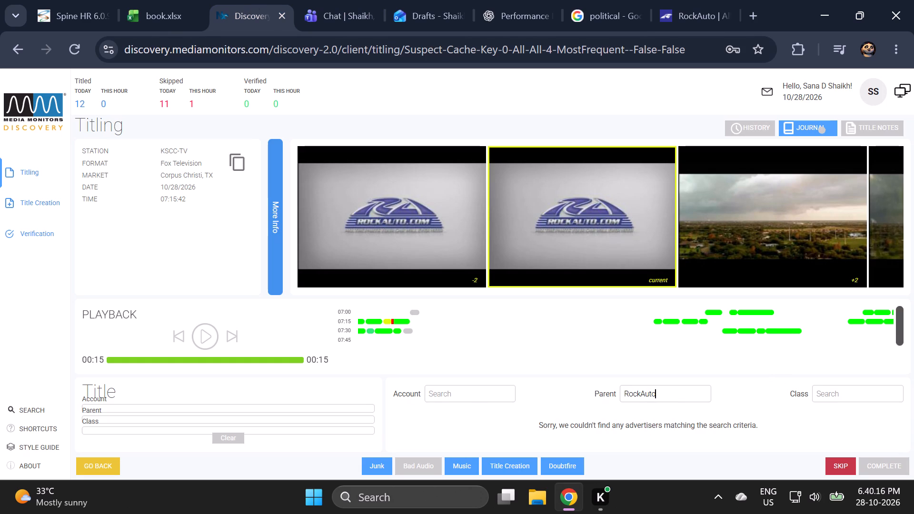
pyautogui.press('space')
pyautogui.write('LLC')
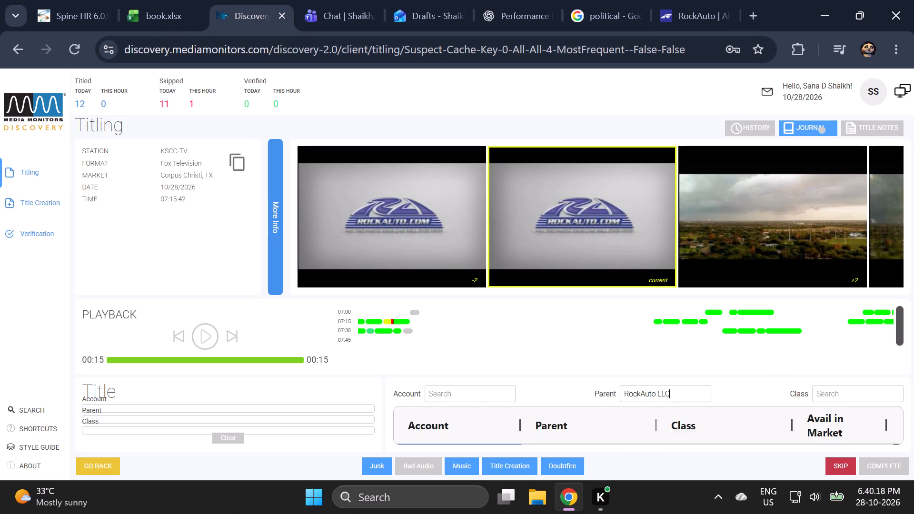
pyautogui.keyDown('ctrl'); pyautogui.scroll(-3, 686, 381); pyautogui.keyUp('ctrl')
pyautogui.click(581, 415)
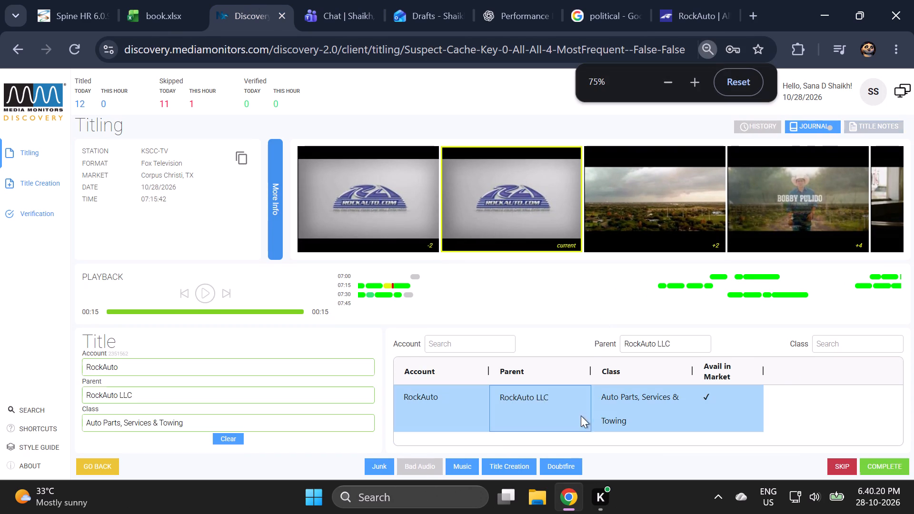
# Replay the KSCC-TV ad to its end and complete its titling as RockAuto.
pyautogui.click(189, 296)
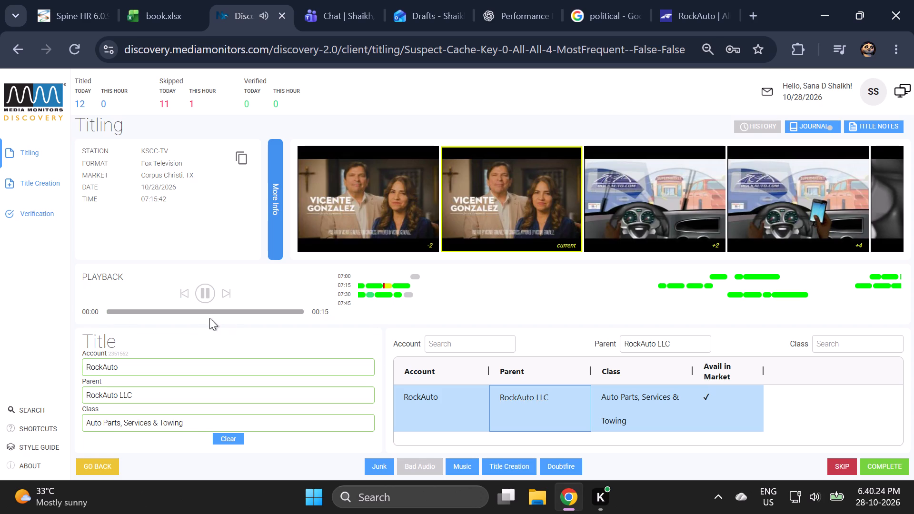
pyautogui.click(226, 293)
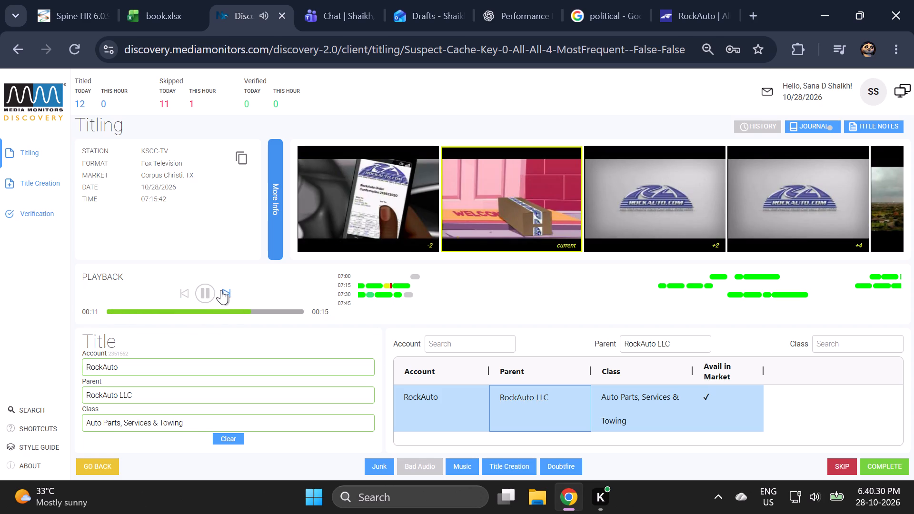
pyautogui.click(734, 402)
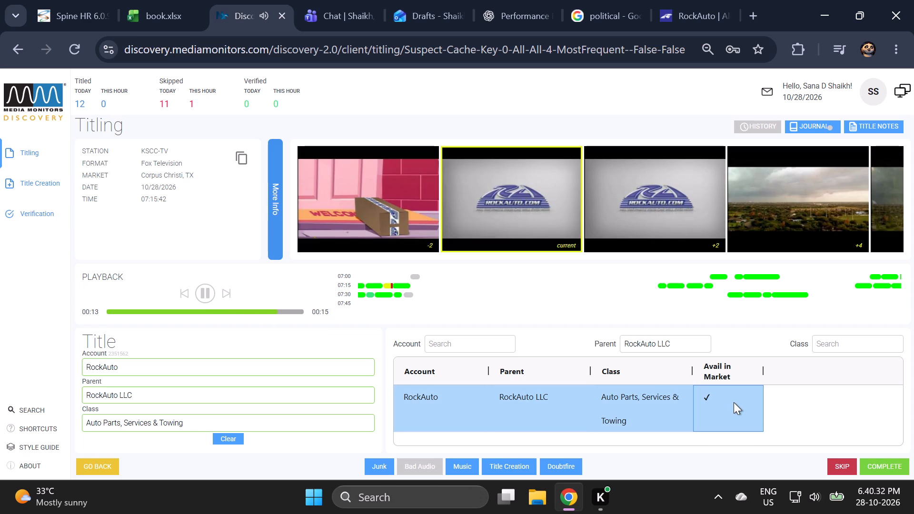
pyautogui.click(899, 465)
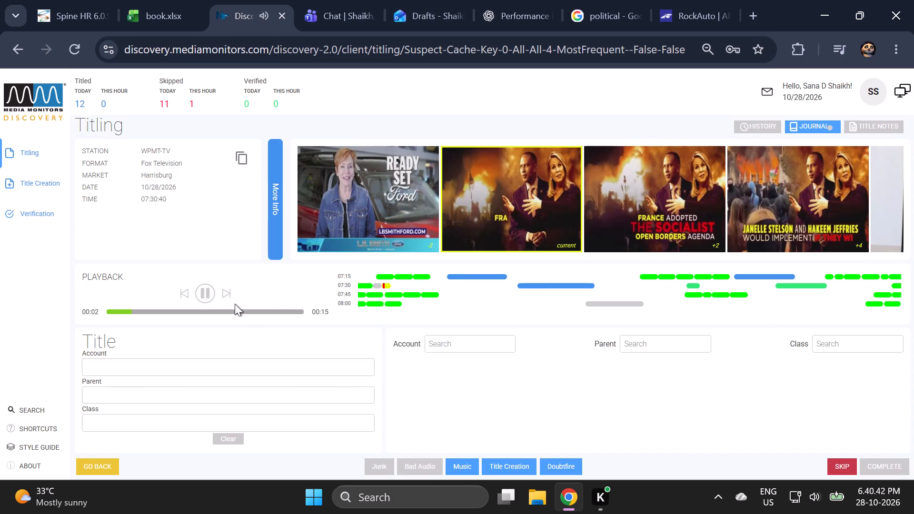
# Preview the WPMT-TV Scott Perry ad and submit it as Doubtfire with the message "Political", copied from the Google results.
pyautogui.click(230, 295)
pyautogui.click(583, 7)
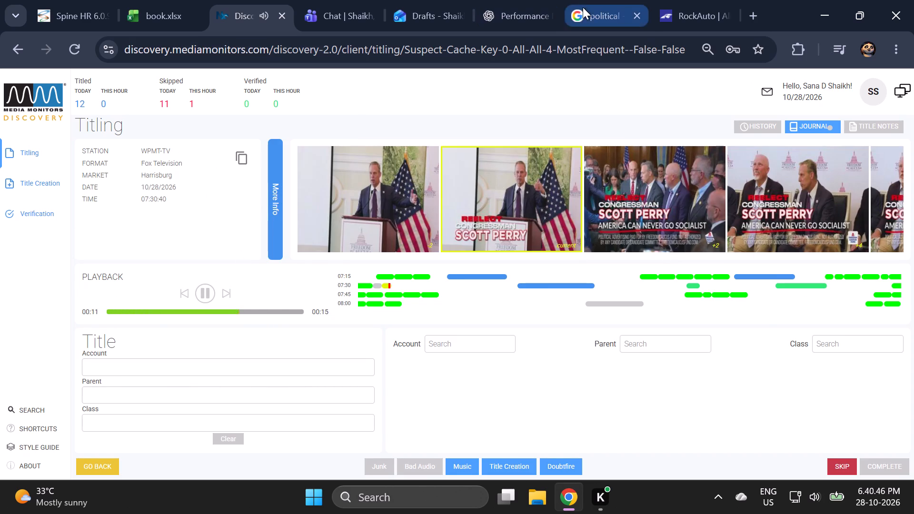
pyautogui.hotkey('ctrl', 'c')
pyautogui.hotkey('ctrl', 'c')
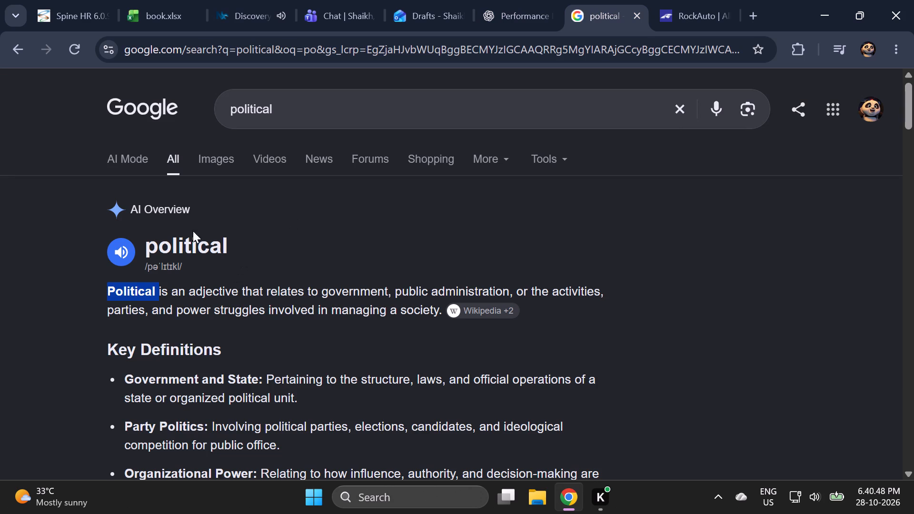
pyautogui.click(263, 0)
pyautogui.click(576, 463)
pyautogui.click(525, 175)
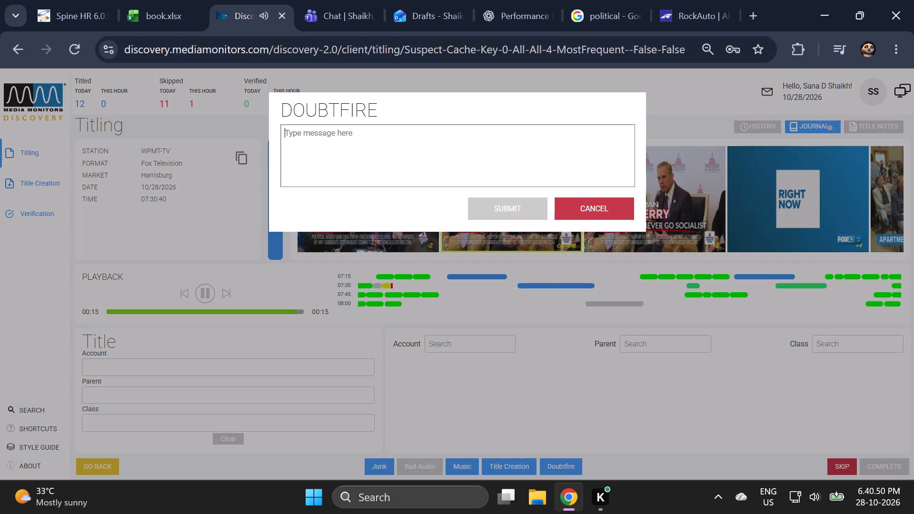
pyautogui.hotkey('ctrl', 'v')
pyautogui.click(507, 212)
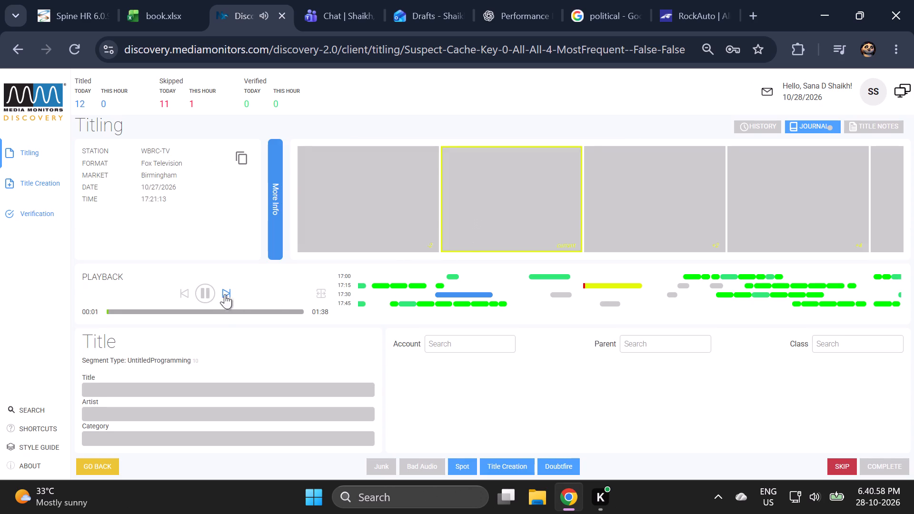
# Preview the WBRC-TV segment from 17:21:13 and mark it as junk.
pyautogui.click(228, 291)
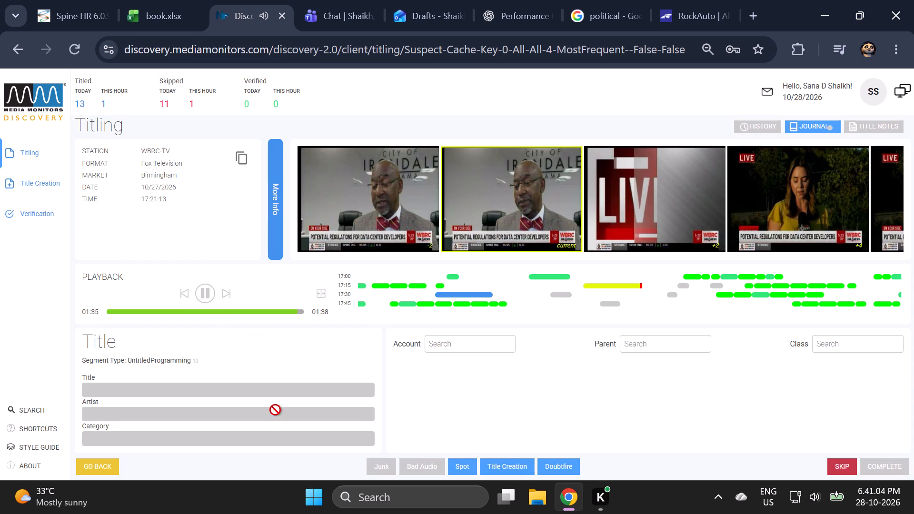
pyautogui.click(381, 463)
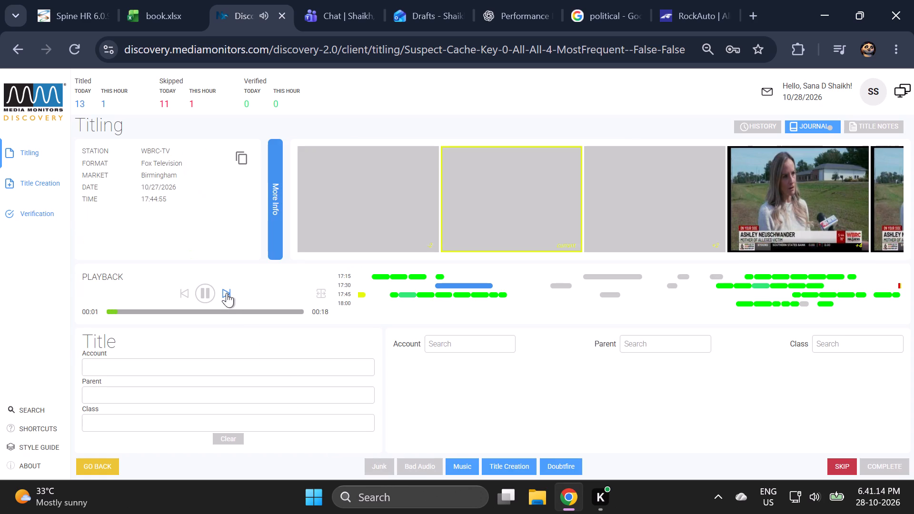
# Preview the WBRC-TV news segment from 17:44:55 and mark it as junk.
pyautogui.click(227, 293)
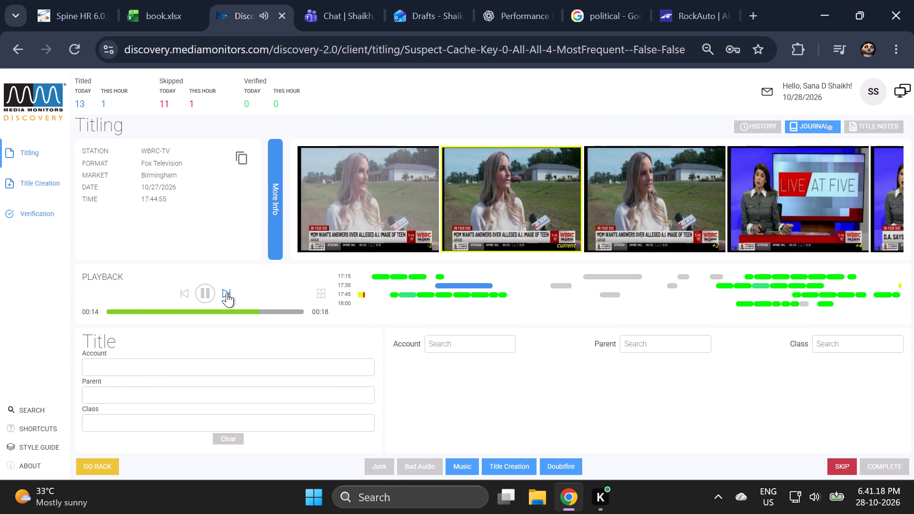
pyautogui.click(379, 466)
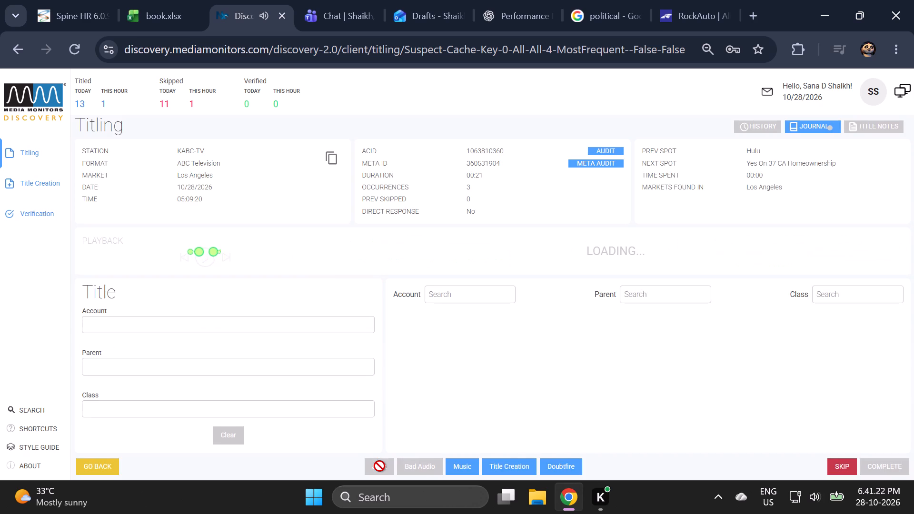
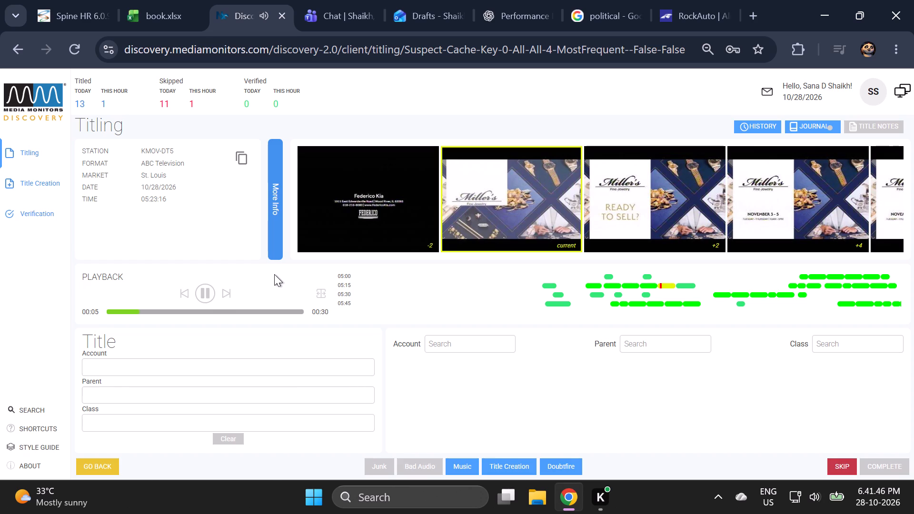
# Search accounts for "national rarities" and title the KMOV-DT5 ad as National Rarities, parent National Rarities Inc.
pyautogui.doubleClick(460, 357)
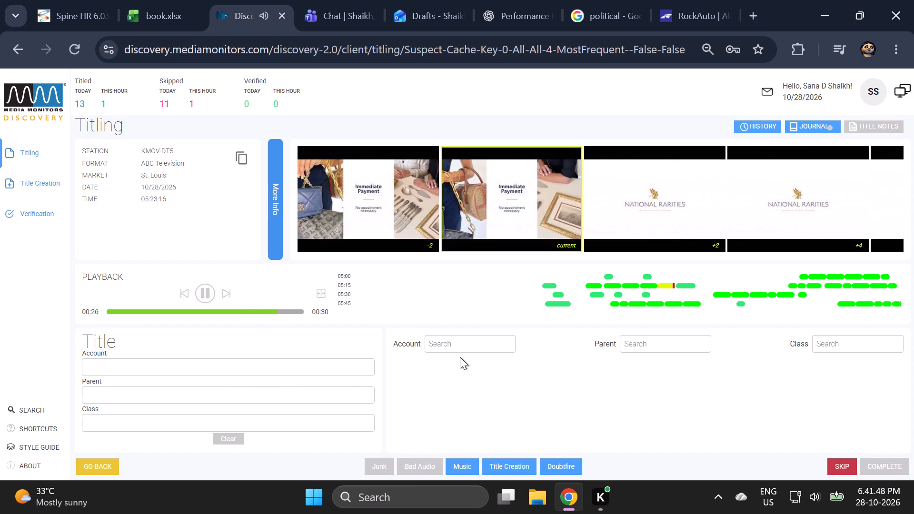
pyautogui.click(461, 346)
pyautogui.write('national')
pyautogui.press('space')
pyautogui.write('ra')
pyautogui.write('ri')
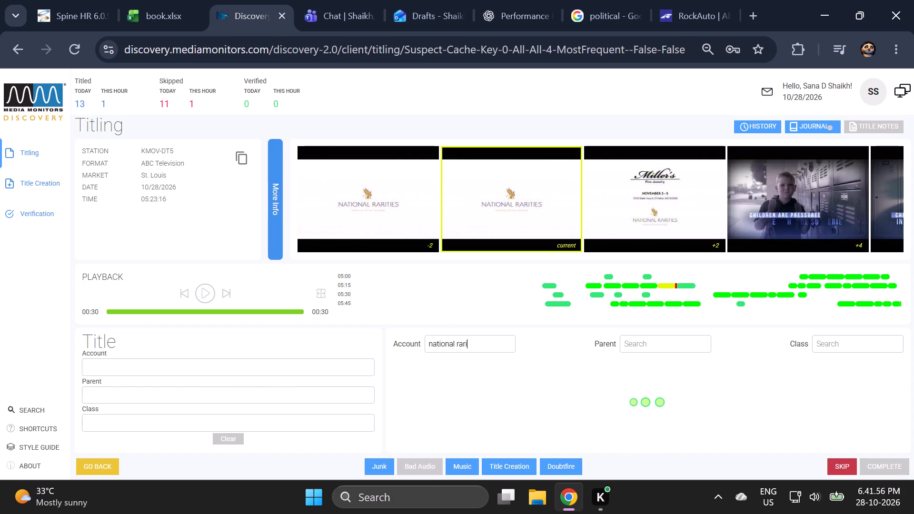
pyautogui.write('ties')
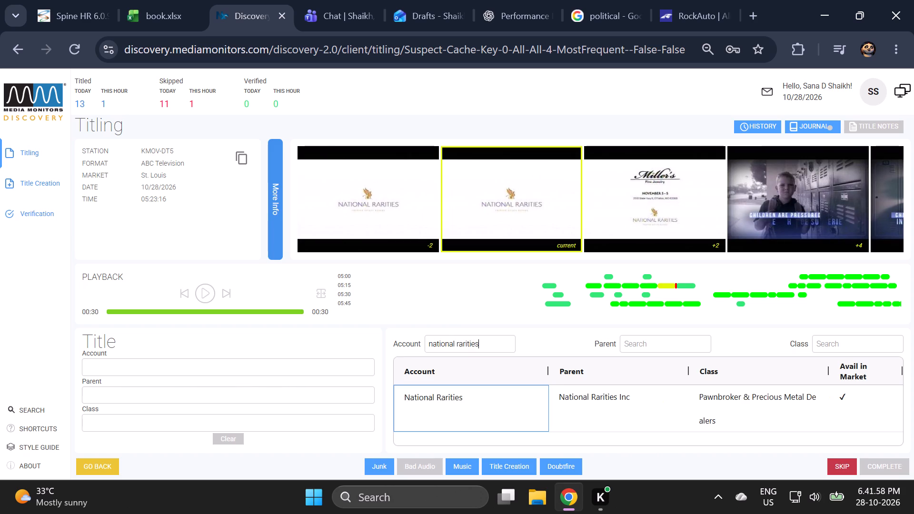
pyautogui.click(586, 404)
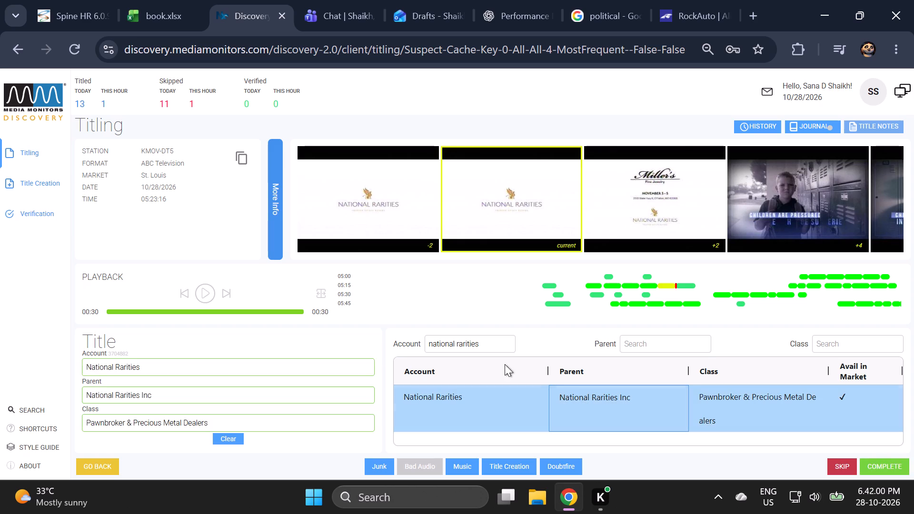
# Replay the KMOV-DT5 ad from its start, skip ahead to its end, and complete its titling as National Rarities.
pyautogui.click(180, 293)
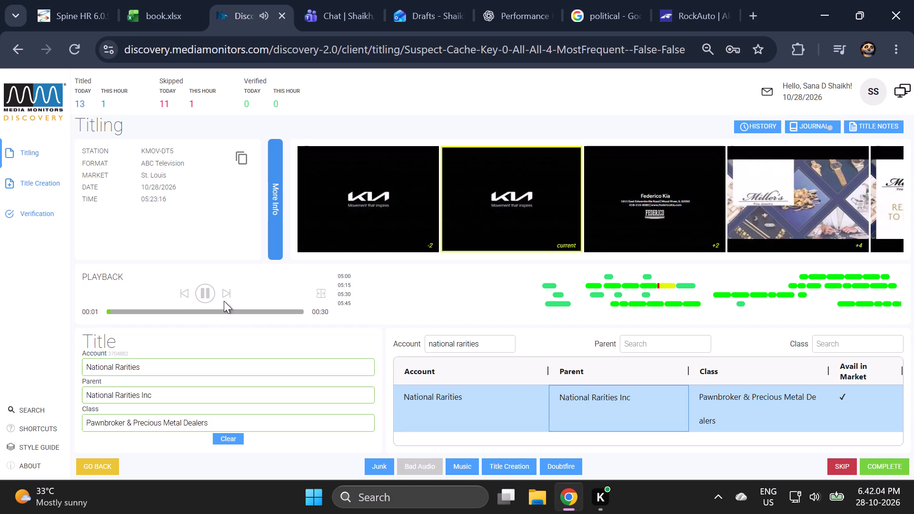
pyautogui.click(227, 292)
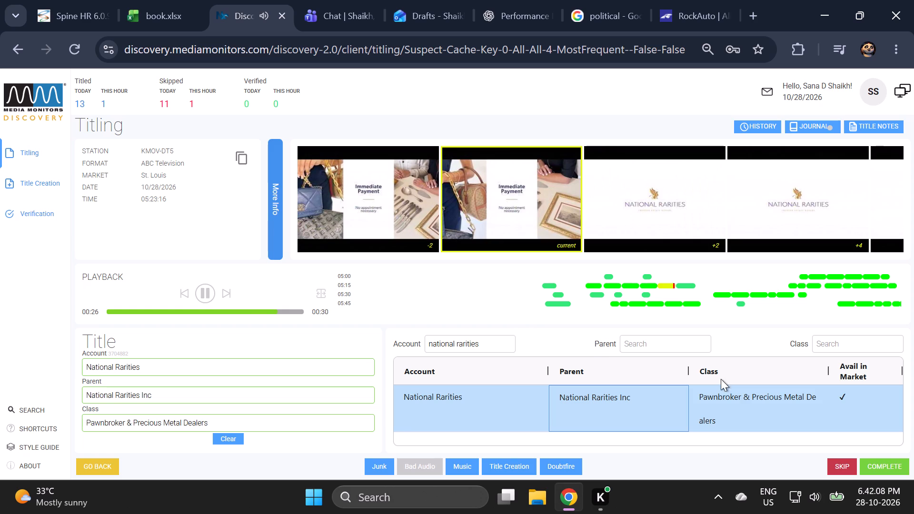
pyautogui.click(894, 403)
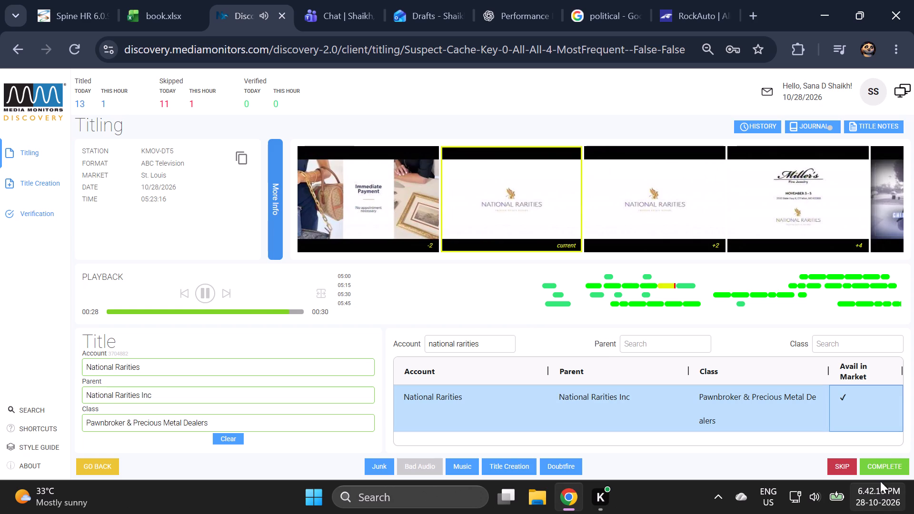
pyautogui.click(891, 467)
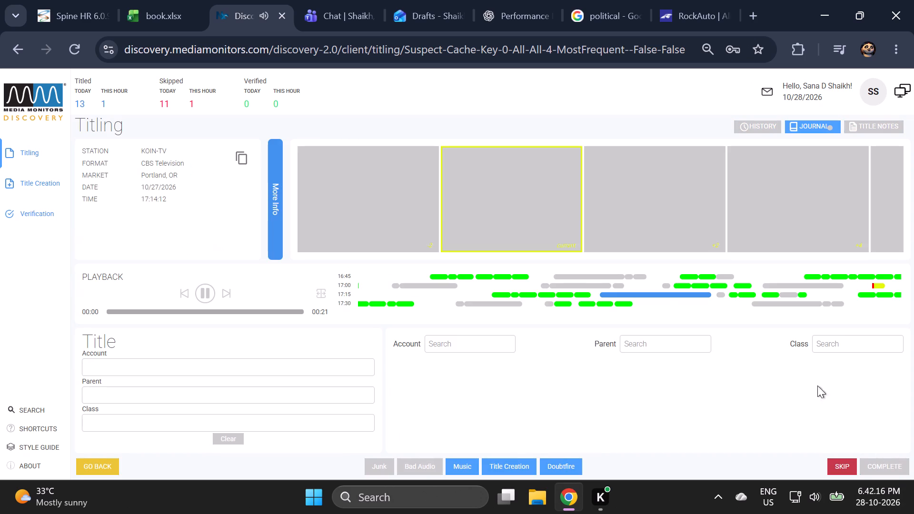
# Preview the end of the KOIN-TV segment from 17:14:12 and mark it as junk.
pyautogui.click(228, 292)
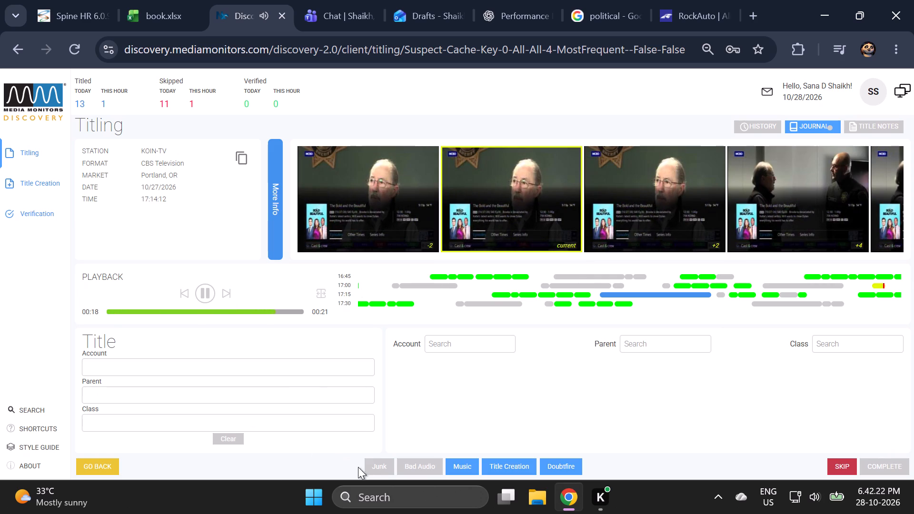
pyautogui.click(376, 468)
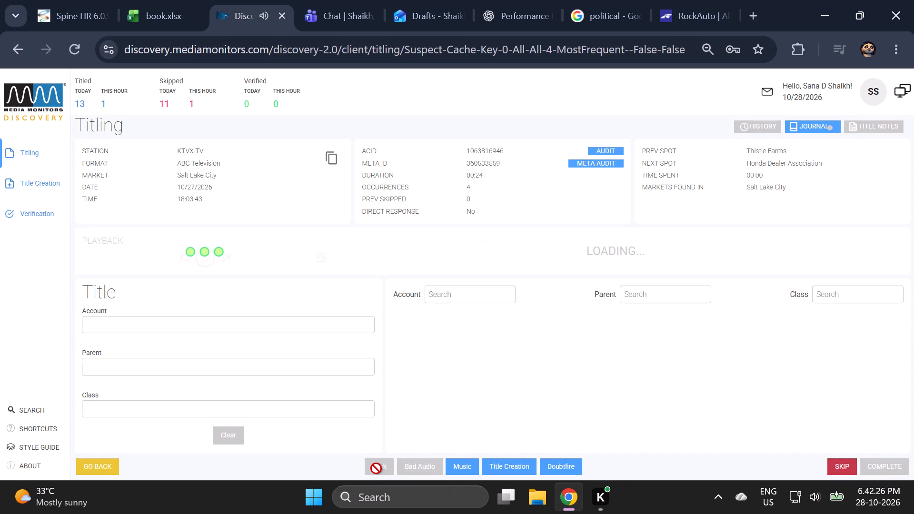
# Preview the end of the KTVX-TV news segment from 18:03:43 and mark it as junk.
pyautogui.click(364, 415)
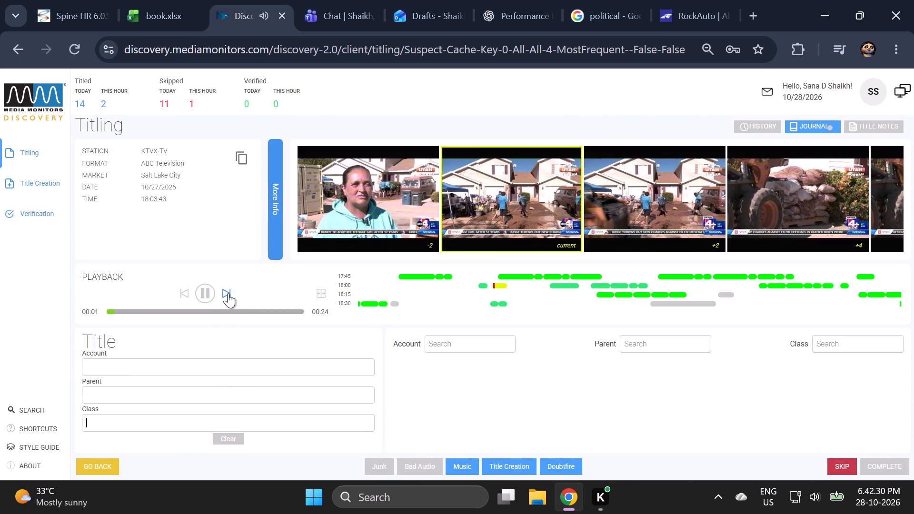
pyautogui.click(228, 293)
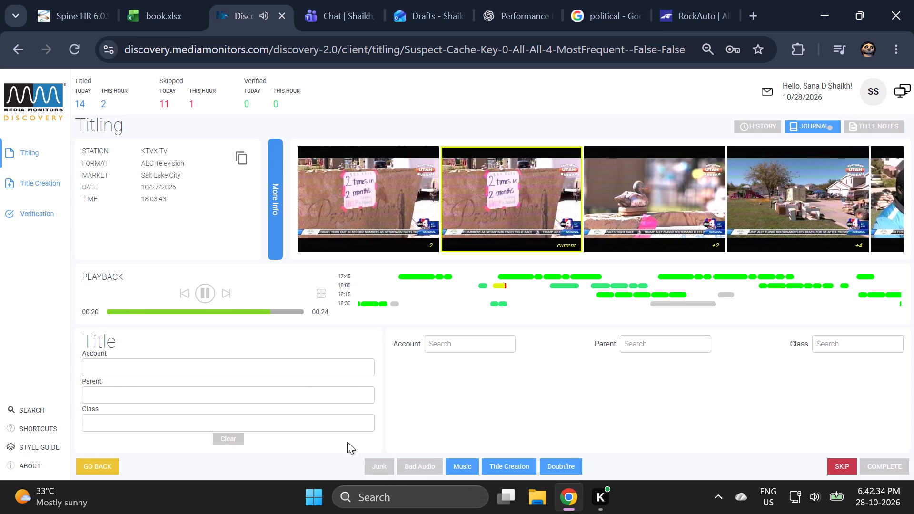
pyautogui.click(377, 465)
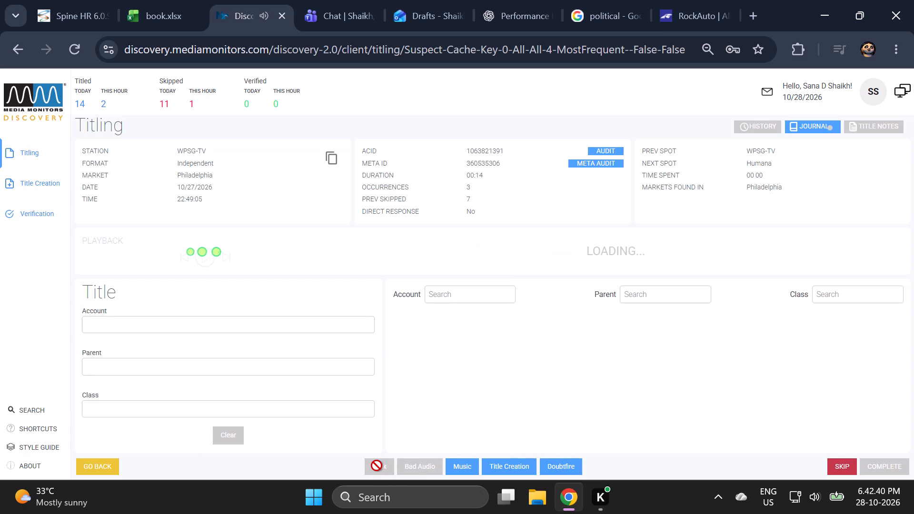
# Skip the WPSG-TV Hometown Heartbeat Award segment from 22:49:05.
pyautogui.click(354, 415)
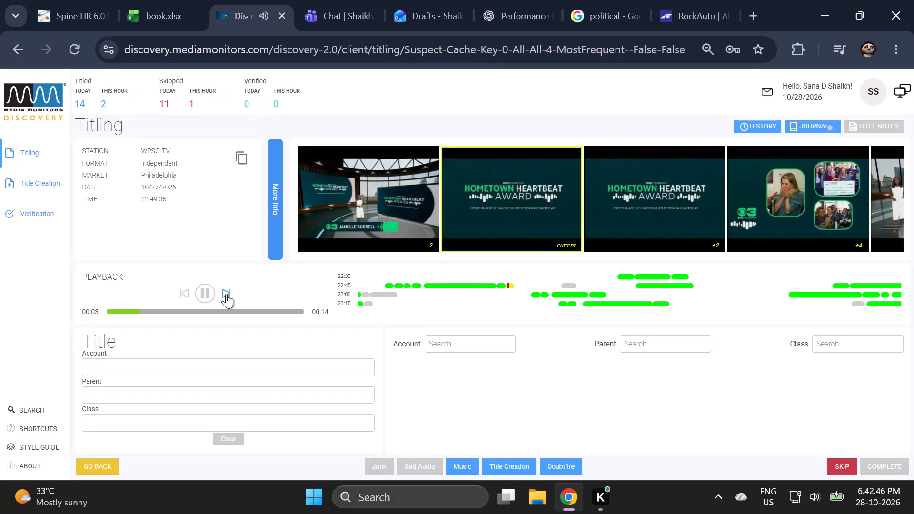
pyautogui.click(831, 466)
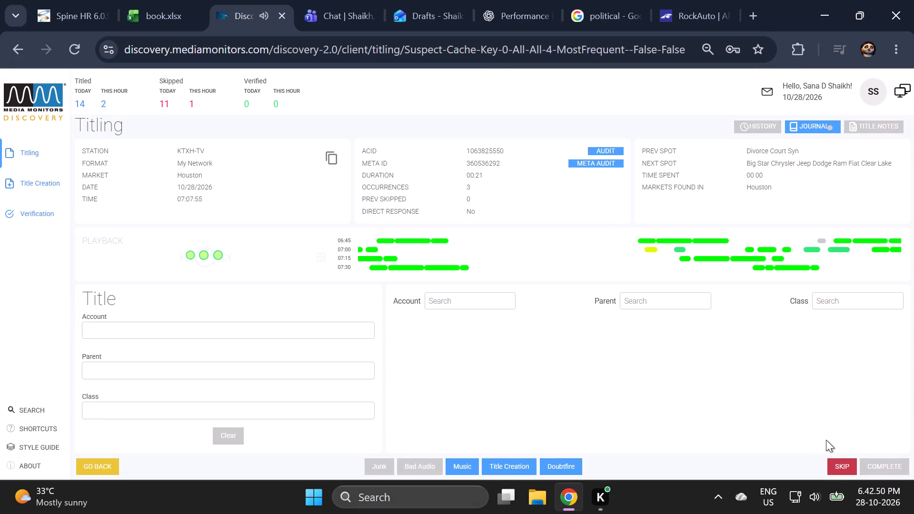
# Preview the end of the KTXH-TV news segment from 07:07:55 and mark it as junk.
pyautogui.click(826, 440)
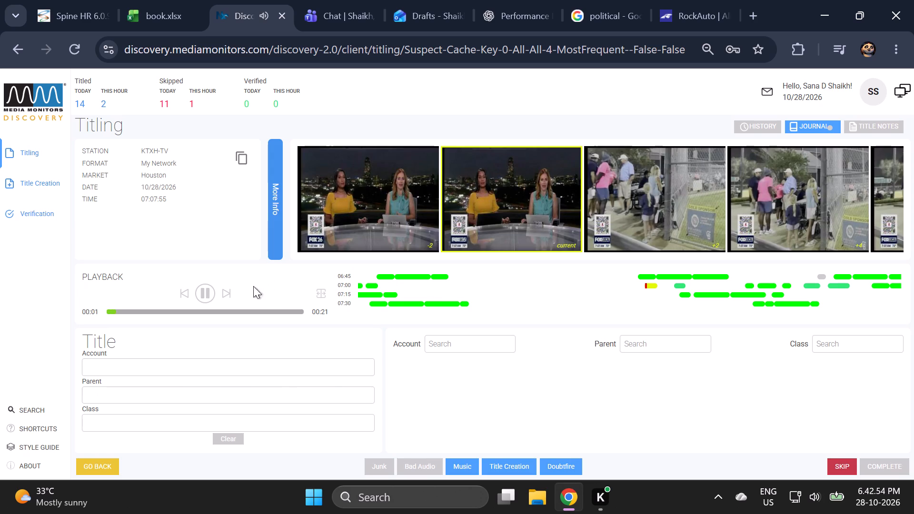
pyautogui.click(227, 298)
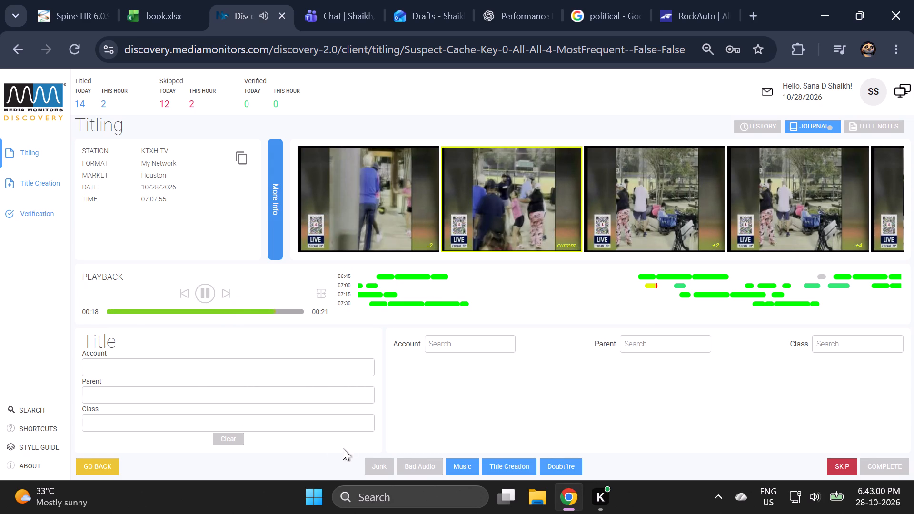
pyautogui.click(376, 466)
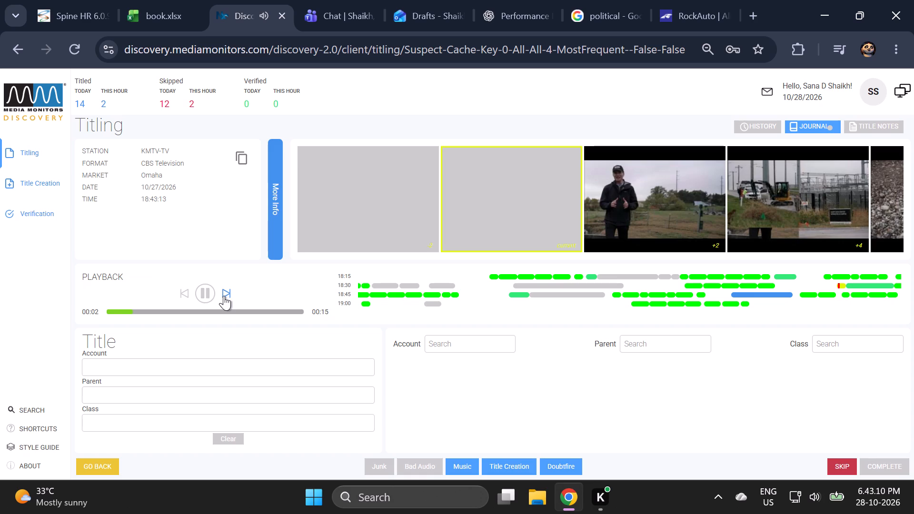
# Preview the end of the KMTV-TV segment from 18:43:13 and mark it as junk.
pyautogui.moveTo(224, 296); pyautogui.dragTo(228, 296)
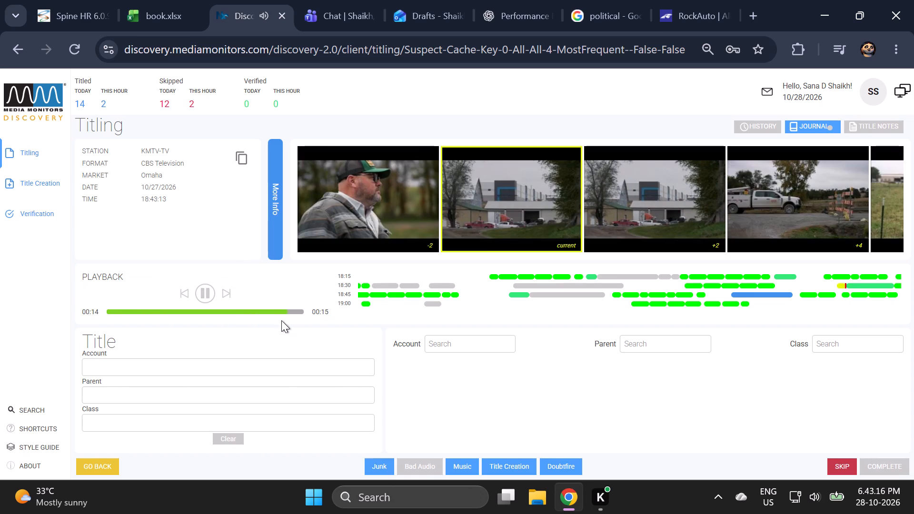
pyautogui.click(383, 465)
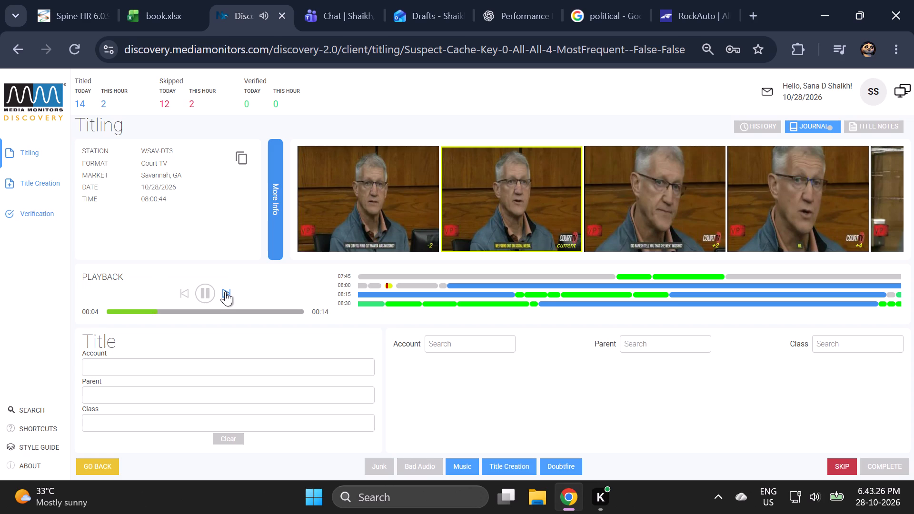
# Preview the end of the WSAV-DT3 Court TV segment from 08:00:44 and mark it as junk.
pyautogui.click(225, 291)
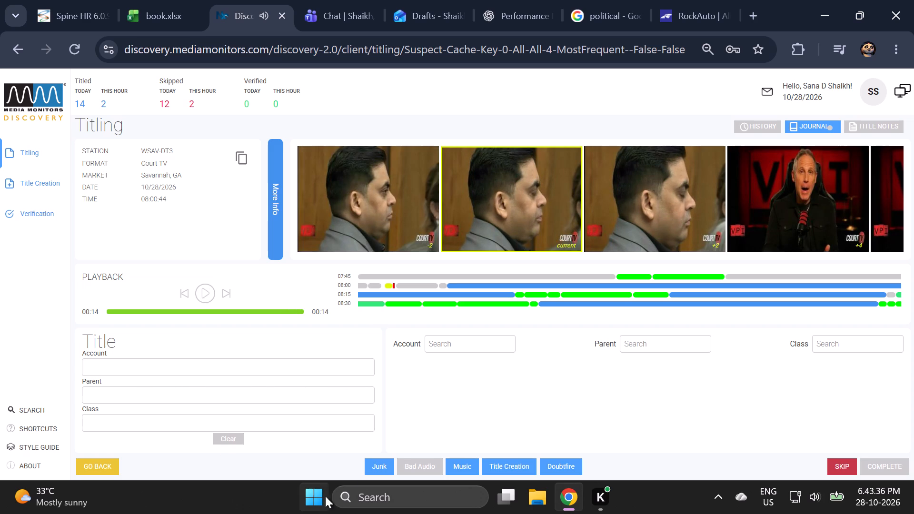
pyautogui.click(371, 465)
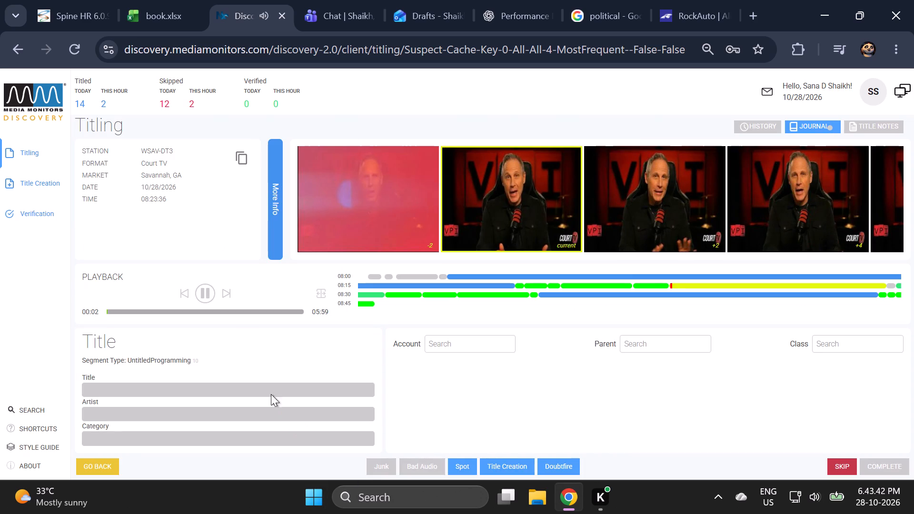
# Preview the middle and end of the WSAV-DT3 Court TV segment from 08:23:36 and mark it as junk.
pyautogui.click(227, 295)
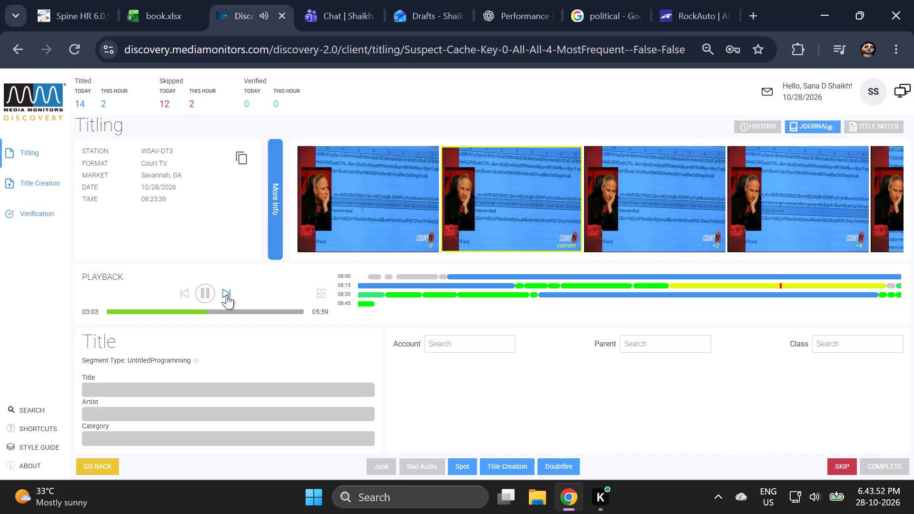
pyautogui.click(227, 295)
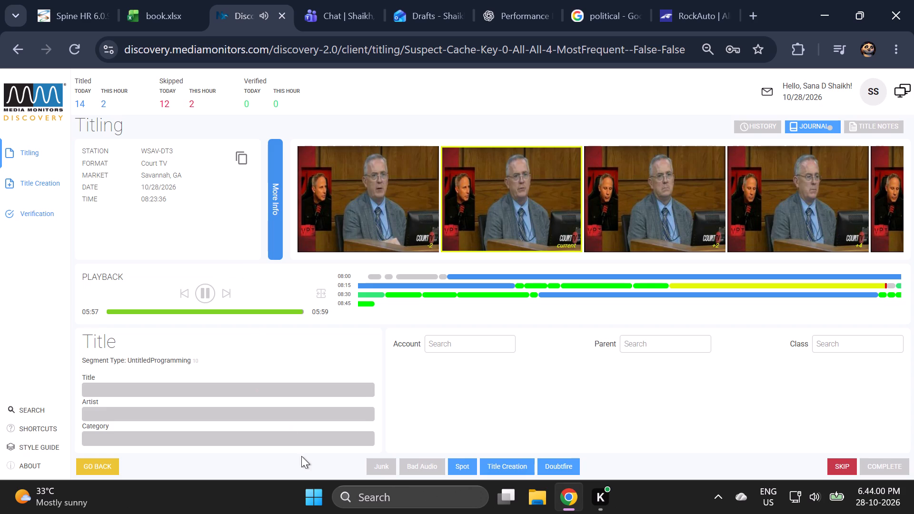
pyautogui.click(377, 463)
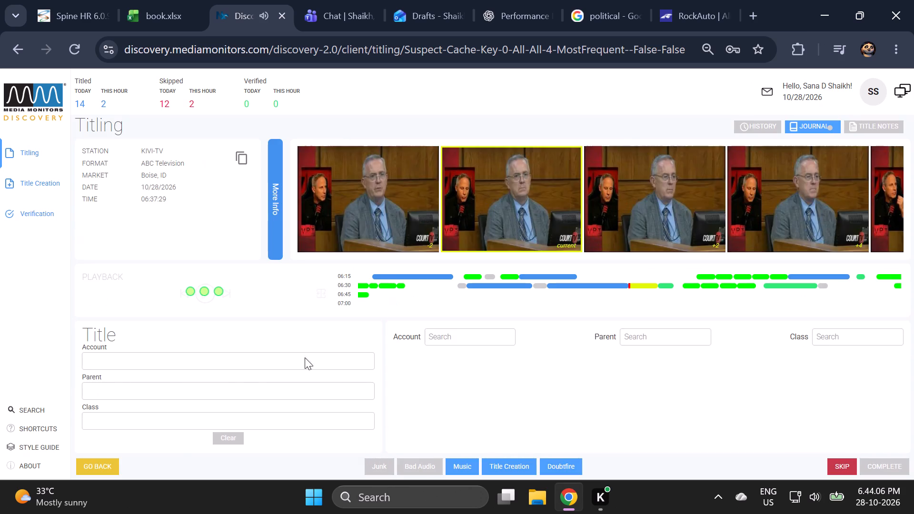
# Preview the end of the KIVI-TV segment from 06:37:29 and mark it as junk.
pyautogui.click(230, 293)
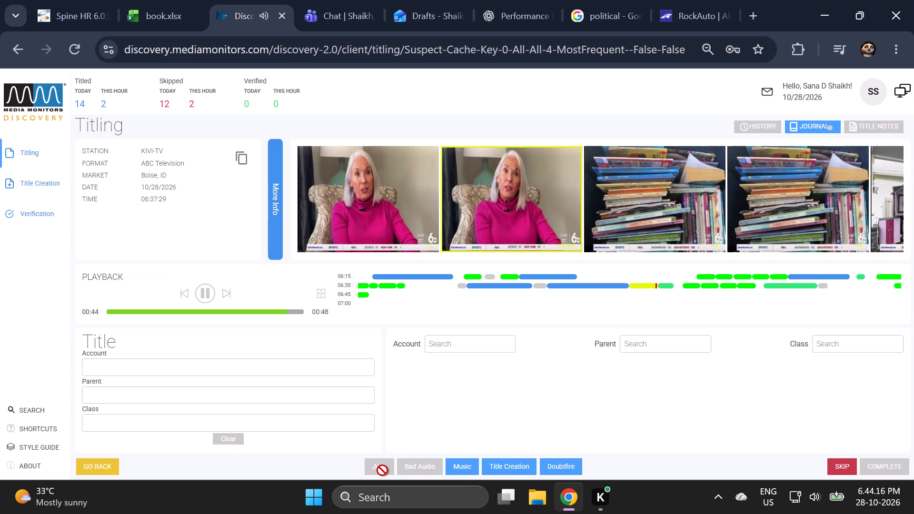
pyautogui.click(379, 464)
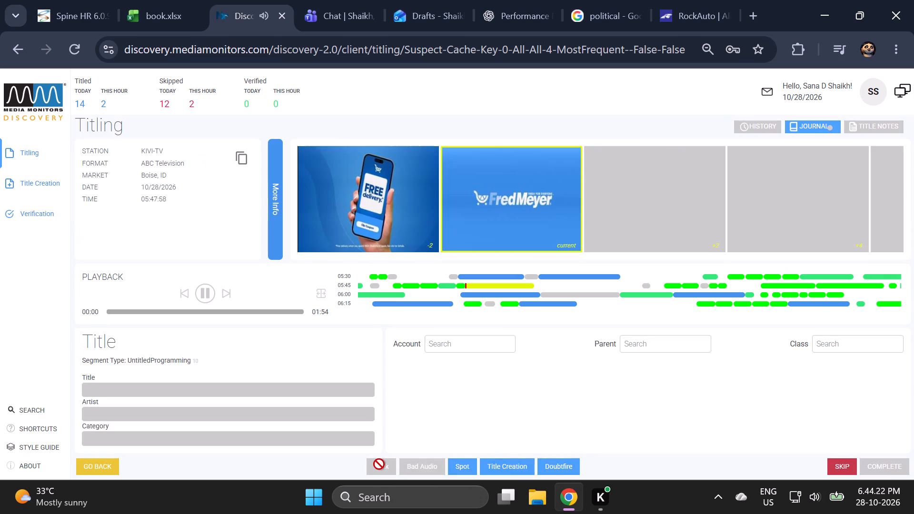
# Preview the end of the KIVI-TV news segment from 05:47:58 and mark it as junk.
pyautogui.click(227, 291)
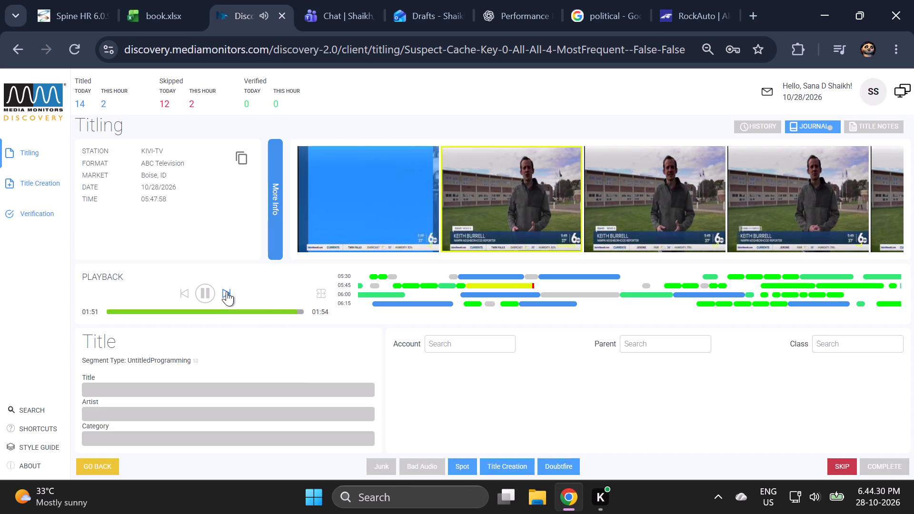
pyautogui.click(378, 463)
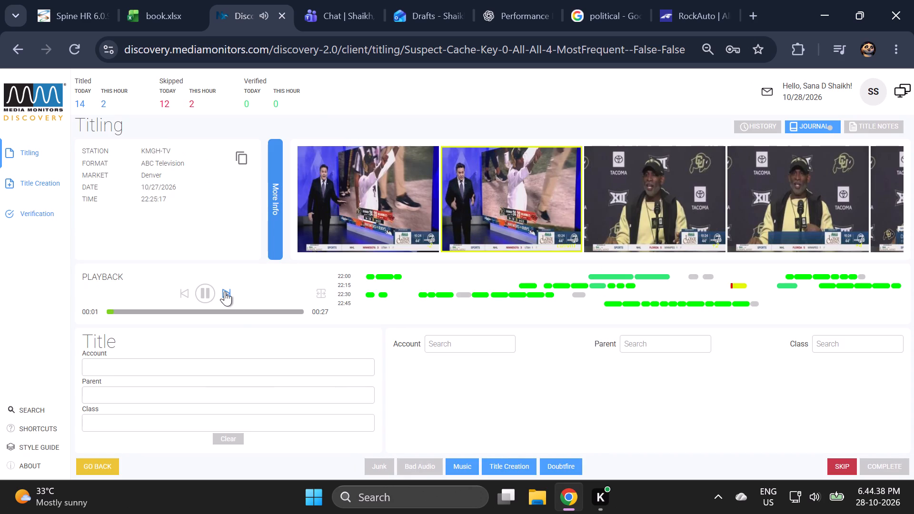
# Preview the end of the KMGH-TV sports segment from 22:25:17 and mark it as junk.
pyautogui.click(224, 290)
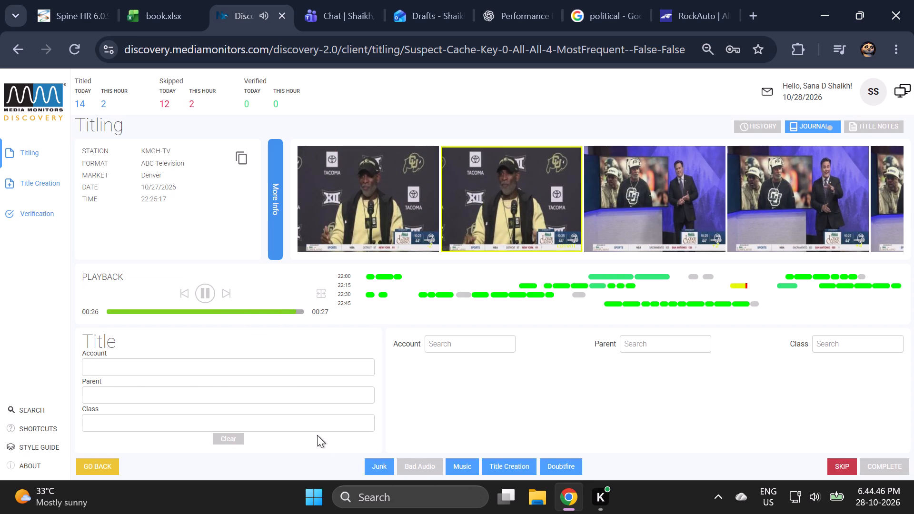
pyautogui.click(374, 459)
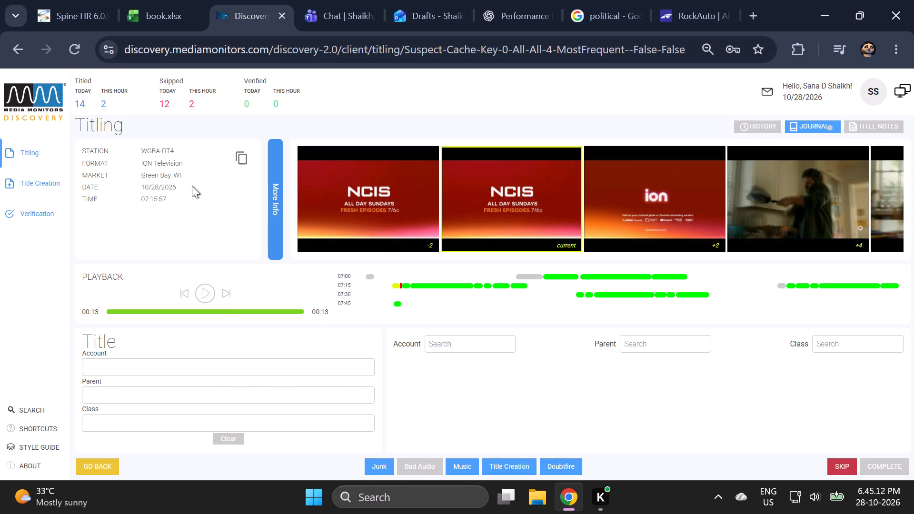
# Search account "ION", copied from the station format, with class "tv", and title the WGBA-DT4 NCIS promo as ION Television, parent The EW Scripps Company.
pyautogui.click(187, 160)
pyautogui.moveTo(152, 160); pyautogui.dragTo(137, 166)
pyautogui.hotkey('ctrl', 'c')
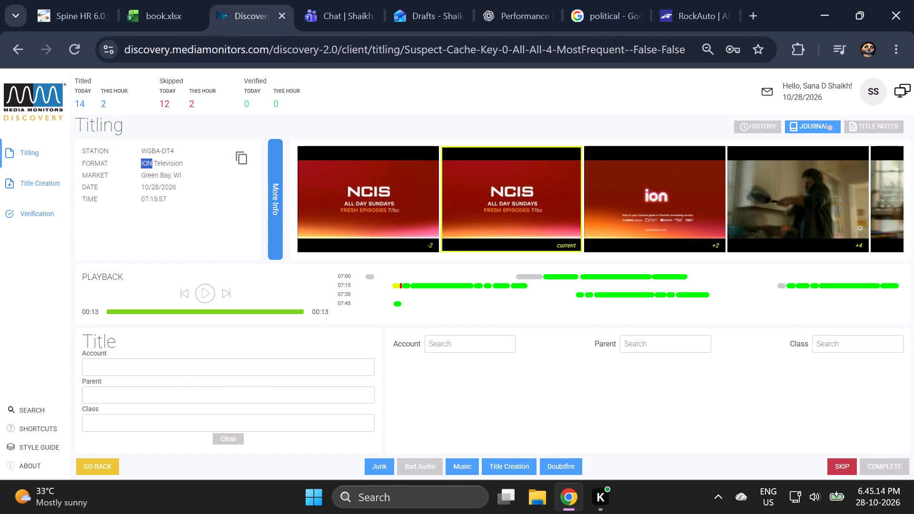
pyautogui.keyDown('ctrl'); pyautogui.click(449, 345); pyautogui.keyUp('ctrl')
pyautogui.hotkey('ctrl', 'v')
pyautogui.click(824, 350)
pyautogui.press('t')
pyautogui.press('v')
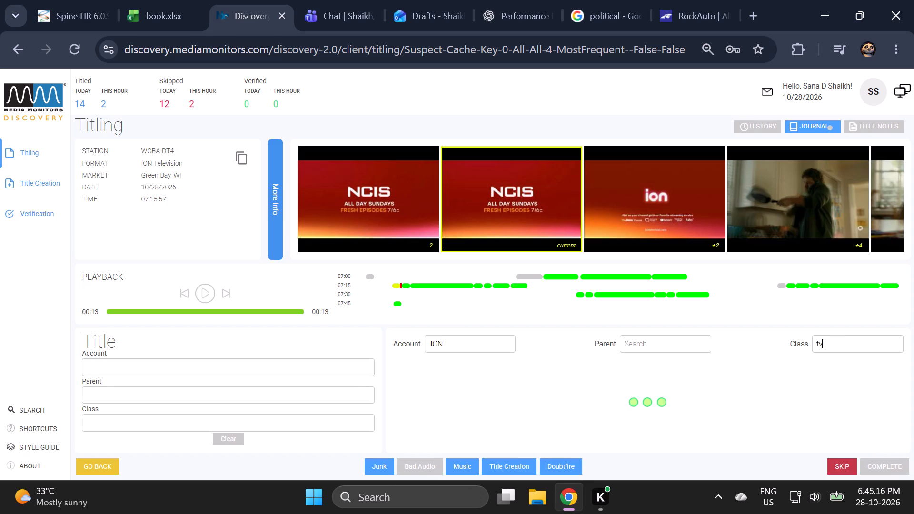
pyautogui.scroll(-2, 594, 407)
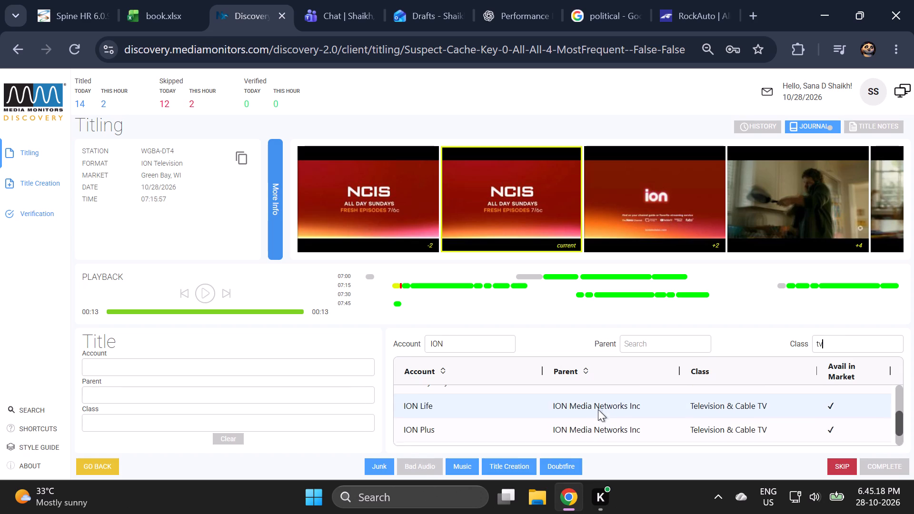
pyautogui.click(627, 438)
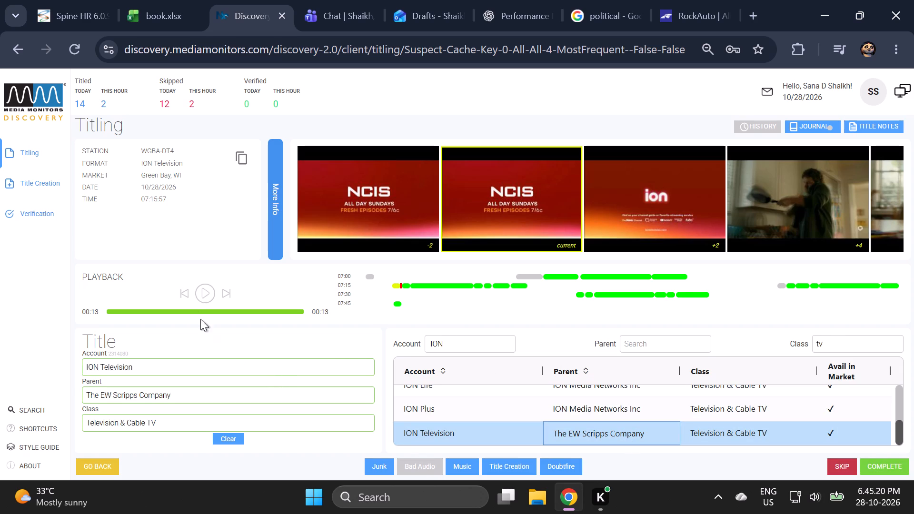
# Replay the WGBA-DT4 NCIS promo, search accounts for "ION Television" copied from the title, and select the ION Television match.
pyautogui.click(184, 295)
pyautogui.click(165, 374)
pyautogui.hotkey('ctrl', 'c')
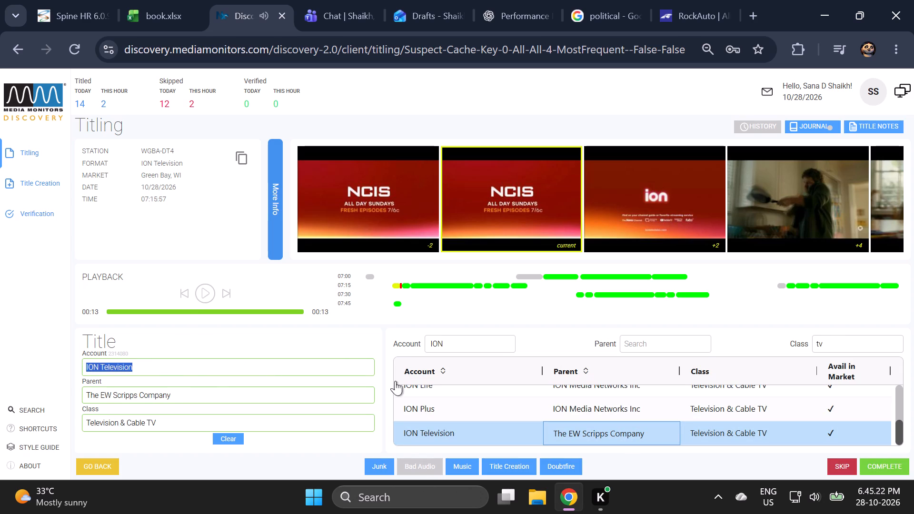
pyautogui.keyDown('ctrl'); pyautogui.click(498, 355); pyautogui.keyUp('ctrl')
pyautogui.keyDown('ctrl'); pyautogui.click(498, 347); pyautogui.keyUp('ctrl')
pyautogui.hotkey('ctrl', 'v')
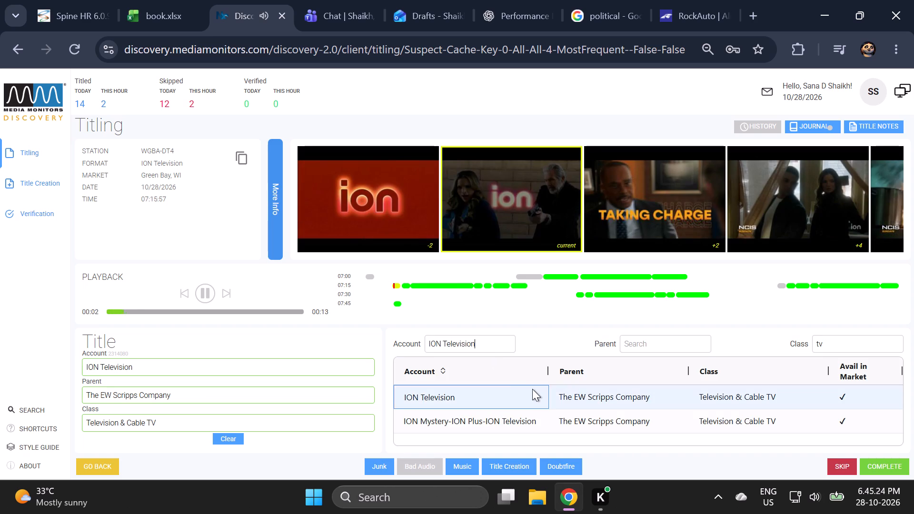
pyautogui.click(532, 389)
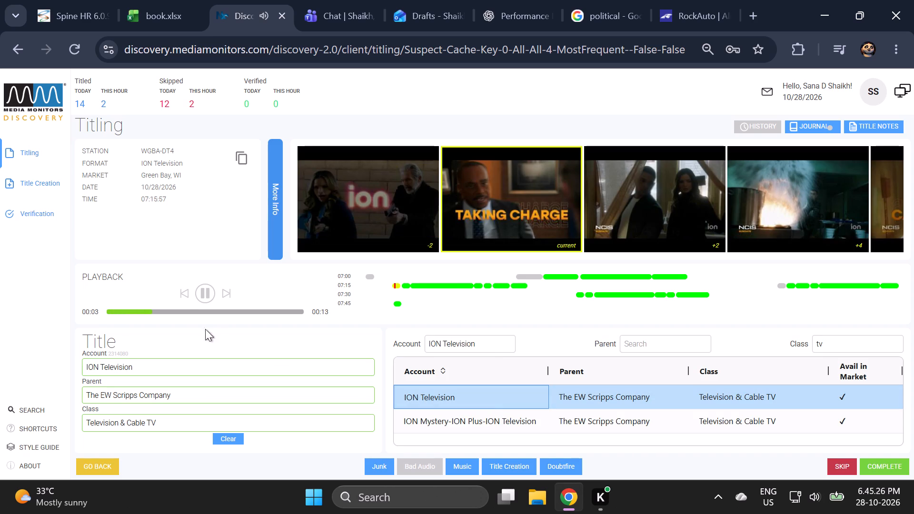
pyautogui.click(182, 297)
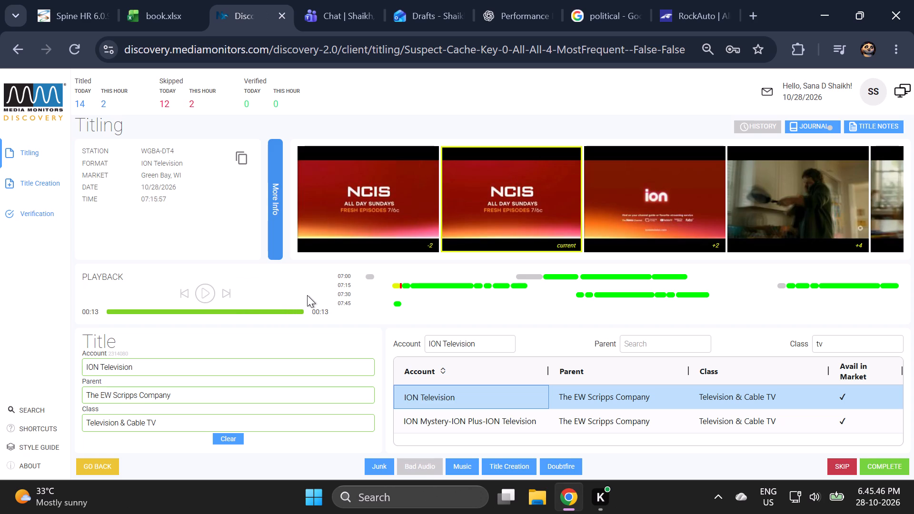
pyautogui.click(857, 395)
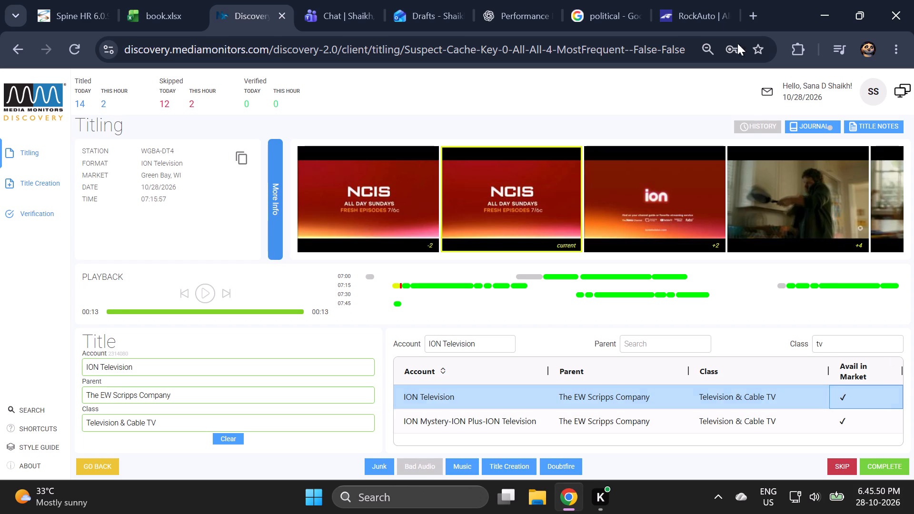
# Search the web for "ncis", open the Wikipedia article on the TV series, and find "syn" to check its syndication and networks.
pyautogui.click(715, 2)
pyautogui.click(551, 45)
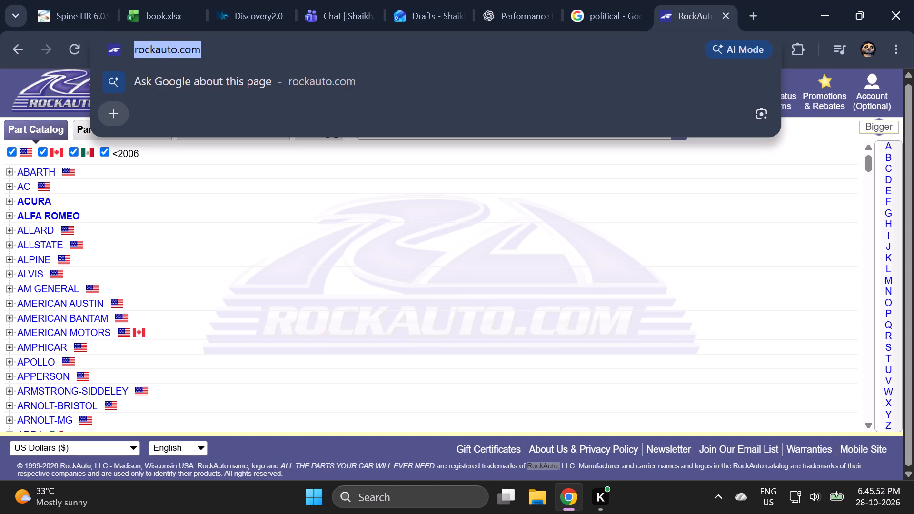
pyautogui.write('ncis')
pyautogui.press('space')
pyautogui.press('Return')
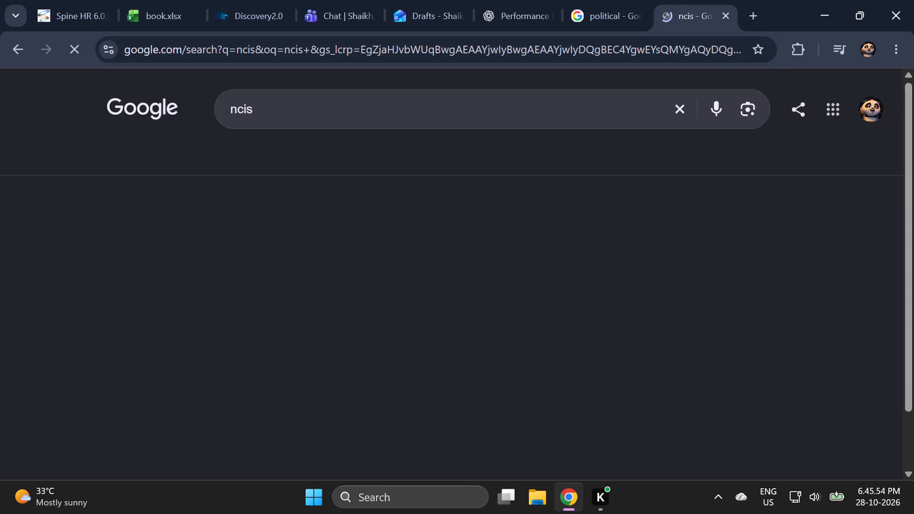
pyautogui.scroll(-4, 466, 258)
pyautogui.scroll(-4, 254, 371)
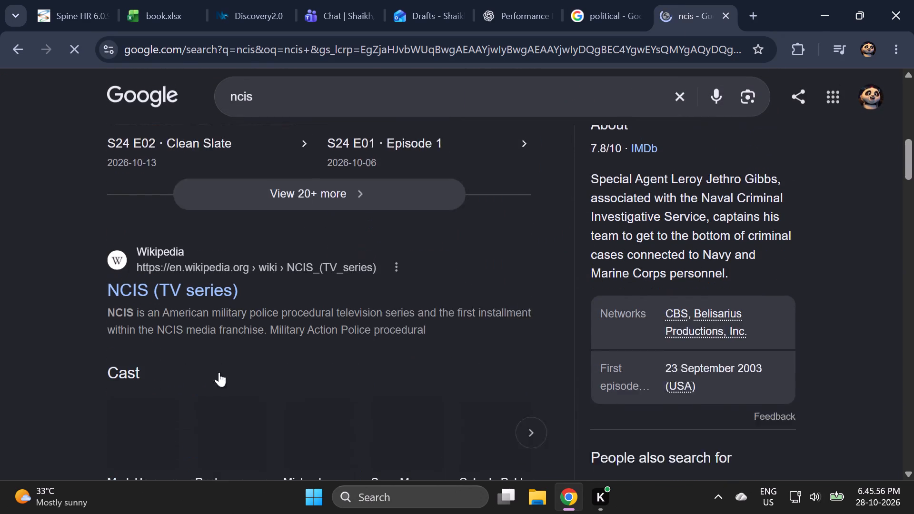
pyautogui.click(191, 234)
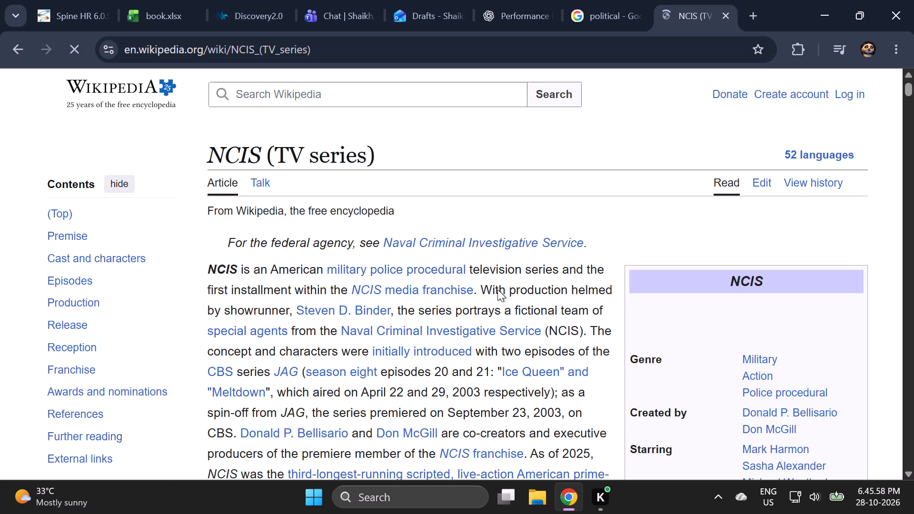
pyautogui.scroll(-9, 752, 356)
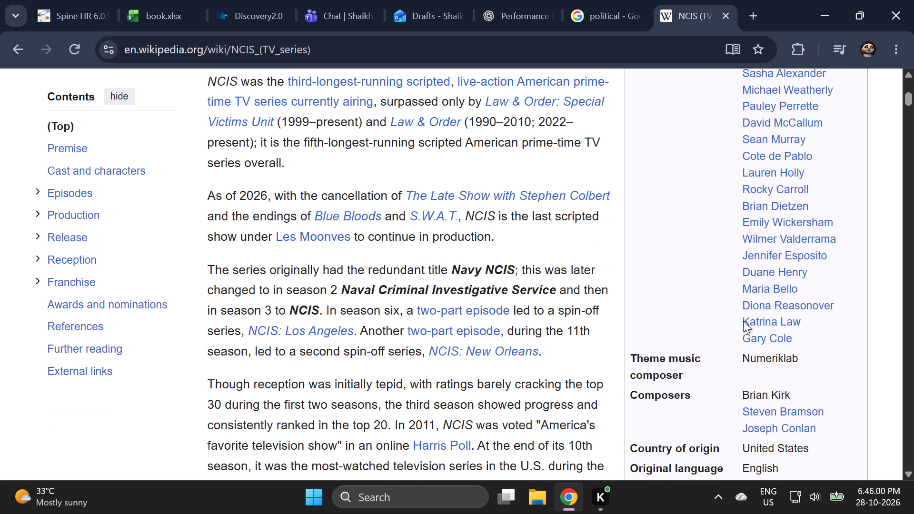
pyautogui.scroll(-6, 743, 321)
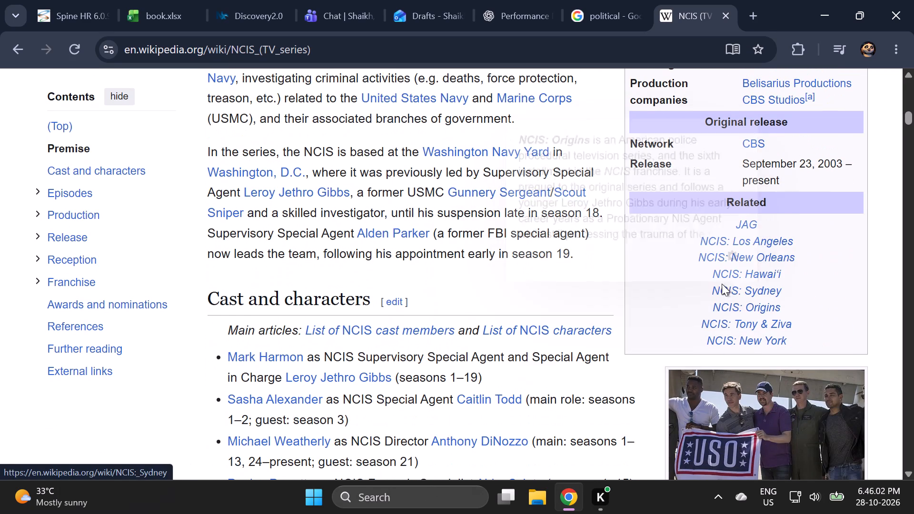
pyautogui.click(513, 295)
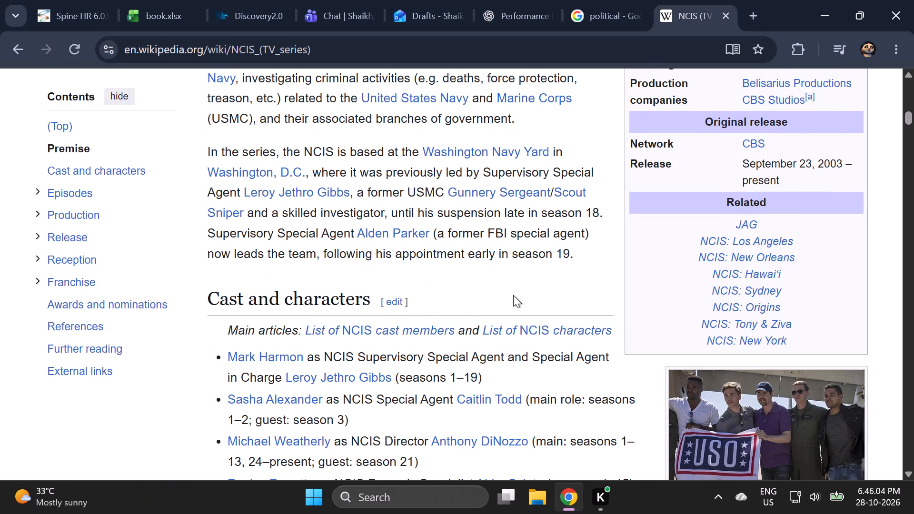
pyautogui.hotkey('ctrl', 'f')
pyautogui.write('syn')
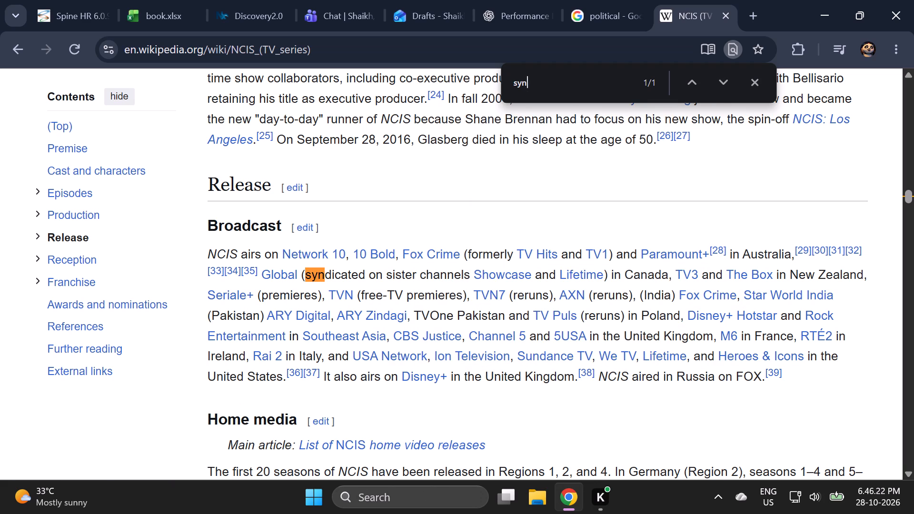
# Return to Discovery, replay the WGBA-DT4 NCIS promo, and complete its title as ION Television.
pyautogui.click(272, 0)
pyautogui.click(182, 296)
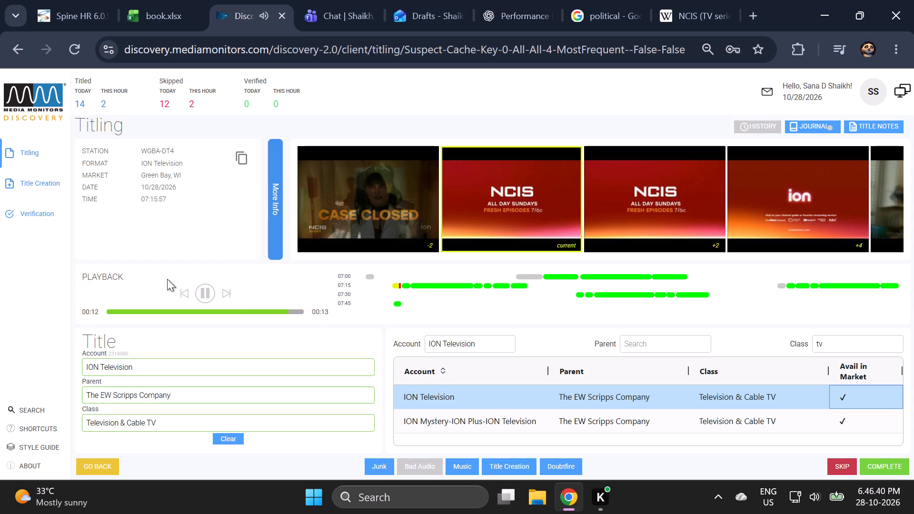
pyautogui.click(850, 395)
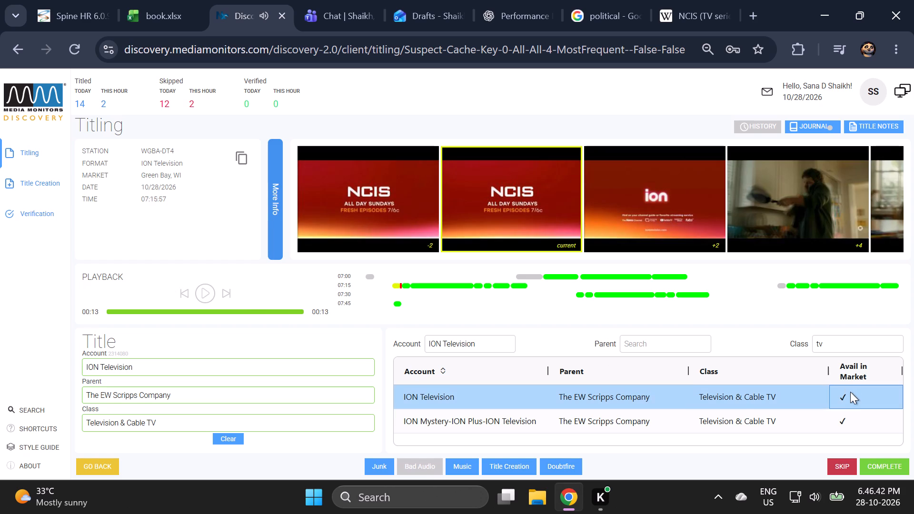
pyautogui.click(894, 466)
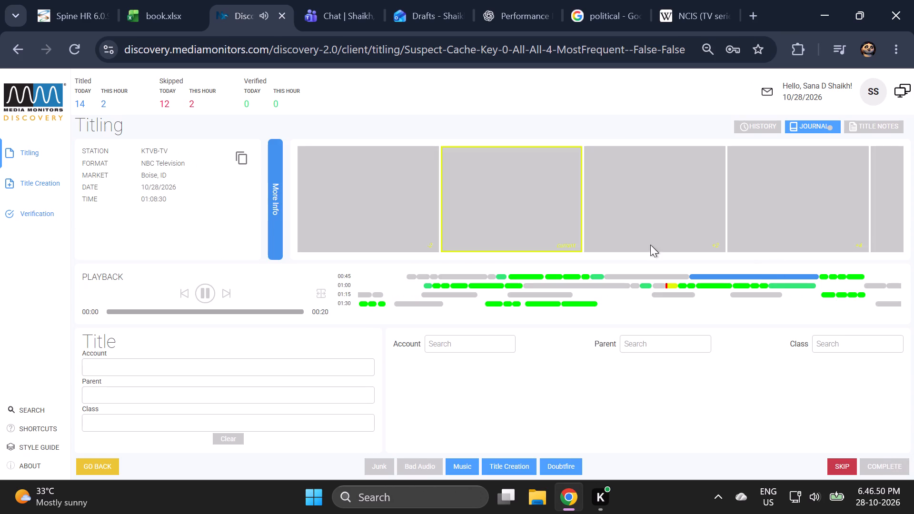
# Preview the end of the KTVB-TV segment from 01:08:30 and mark it as junk.
pyautogui.click(224, 295)
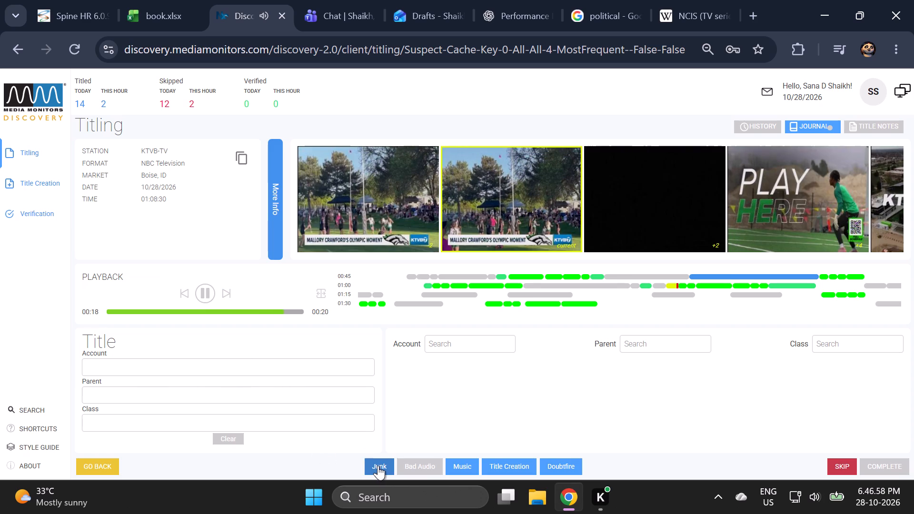
pyautogui.click(378, 465)
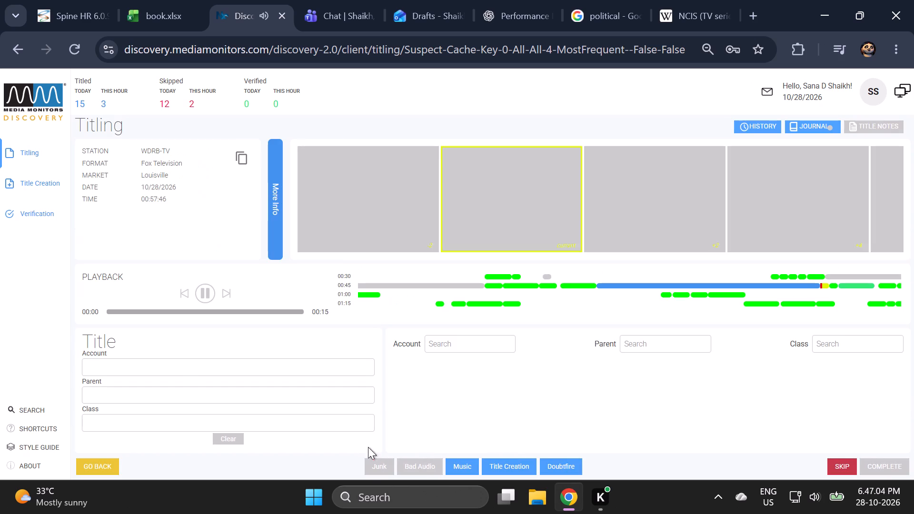
# Preview the end of the WDRB-TV segment from 00:57:46, check account matches for "WDRB-TV" copied from the station, and skip the segment.
pyautogui.click(227, 294)
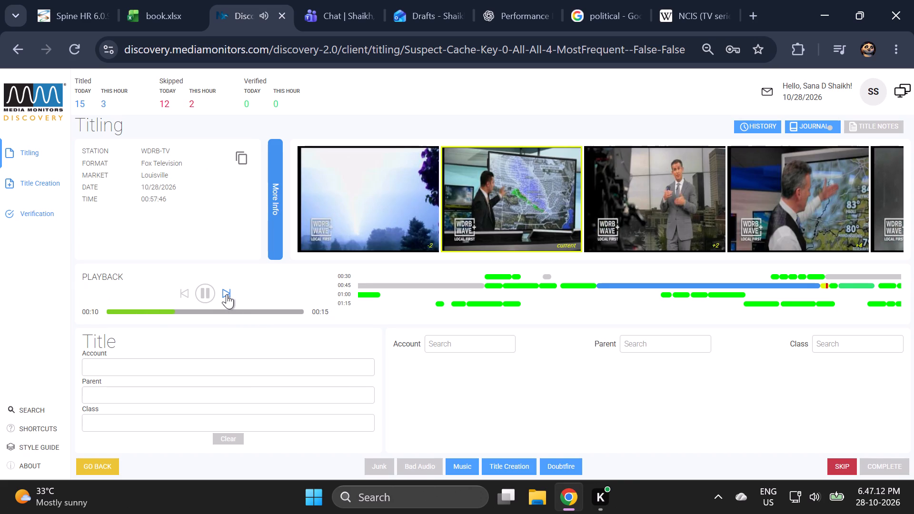
pyautogui.moveTo(176, 145); pyautogui.dragTo(141, 149)
pyautogui.hotkey('ctrl', 'c')
pyautogui.hotkey('ctrl', 'c')
pyautogui.hotkey('ctrl', 'c')
pyautogui.hotkey('ctrl', 'c')
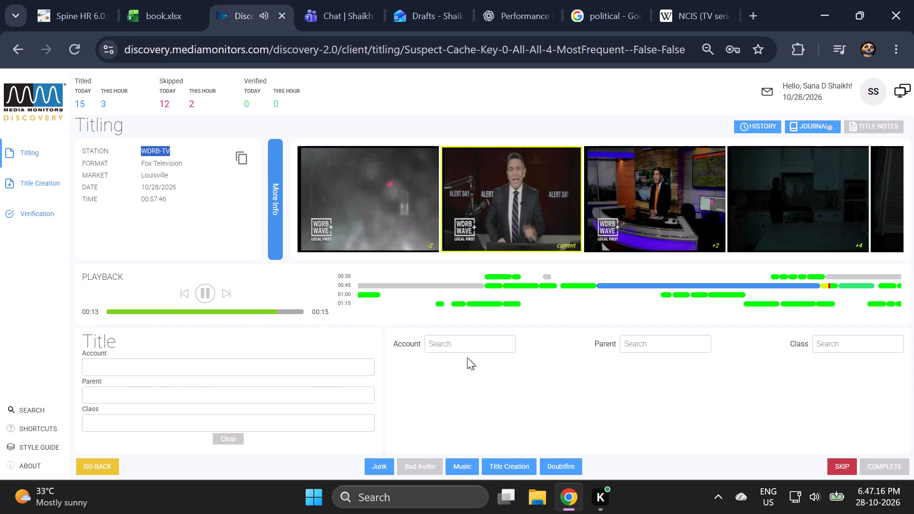
pyautogui.keyDown('ctrl'); pyautogui.scroll(3, 431, 313); pyautogui.keyUp('ctrl')
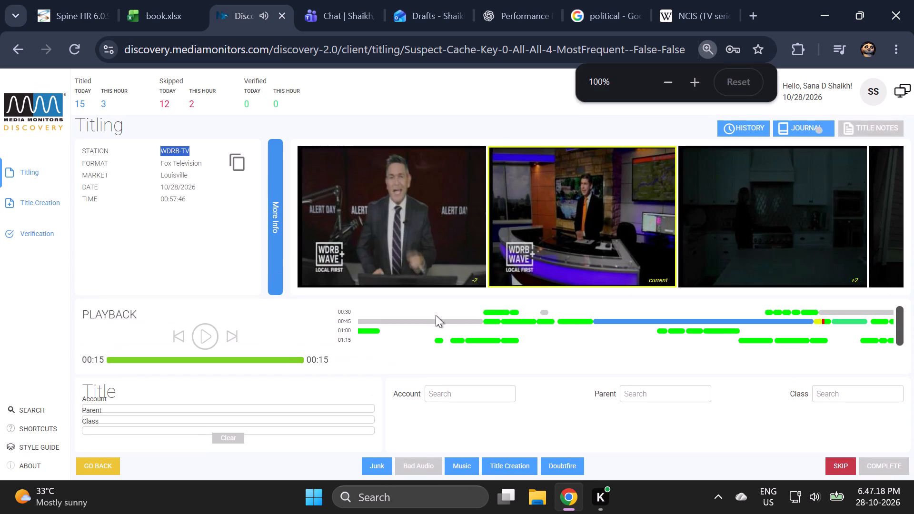
pyautogui.keyDown('ctrl'); pyautogui.scroll(-2, 447, 319); pyautogui.keyUp('ctrl')
pyautogui.keyDown('ctrl'); pyautogui.click(478, 347); pyautogui.keyUp('ctrl')
pyautogui.hotkey('ctrl', 'v')
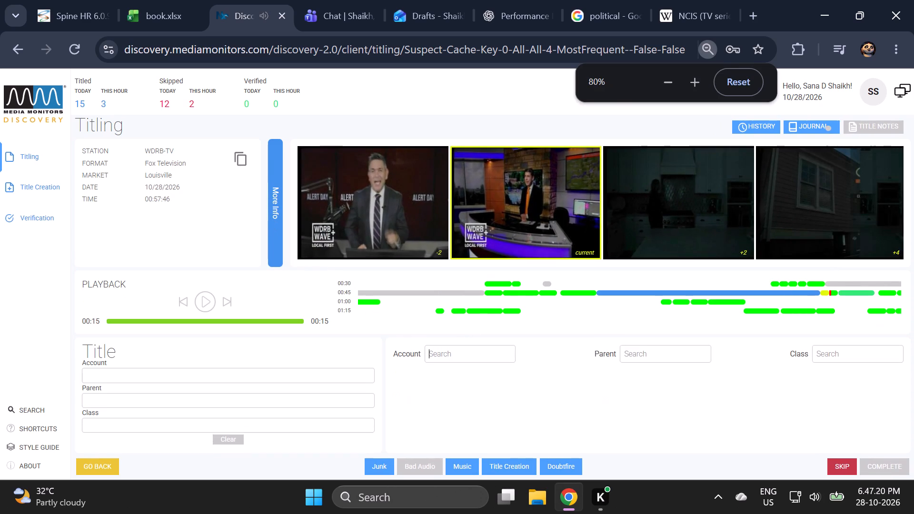
pyautogui.keyDown('ctrl'); pyautogui.scroll(-1, 564, 307); pyautogui.keyUp('ctrl')
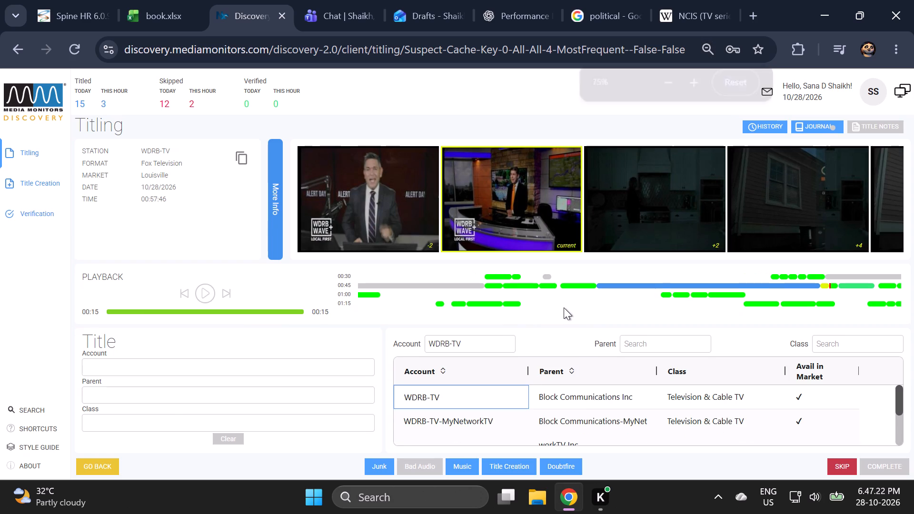
pyautogui.scroll(-4, 546, 416)
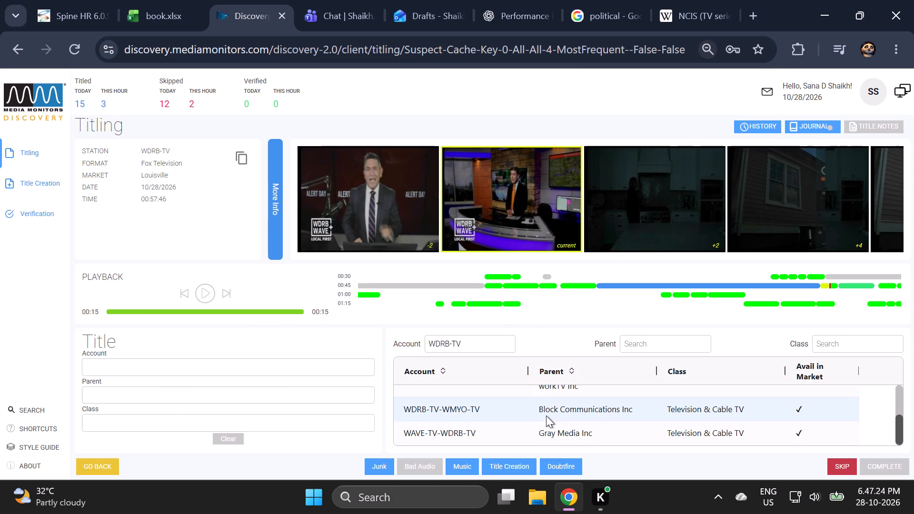
pyautogui.click(832, 467)
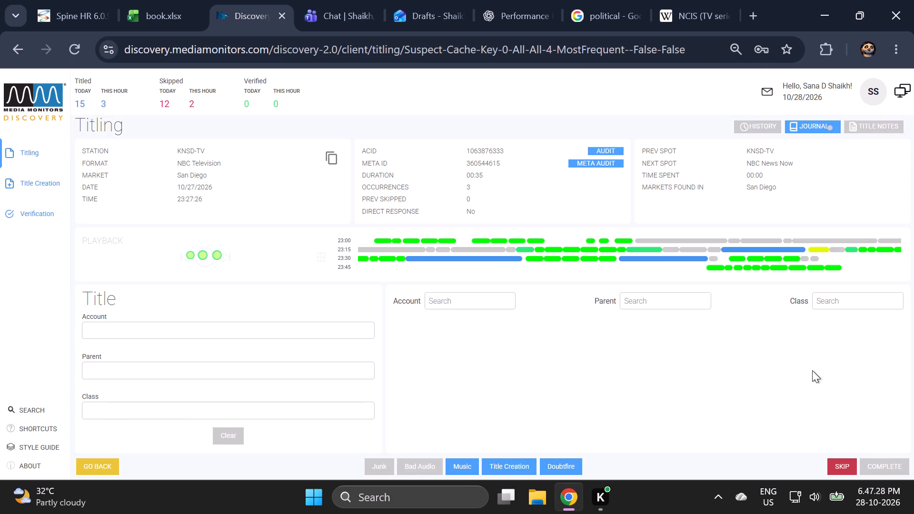
# Preview the end of the KNSD-TV news segment from 23:27:26 and mark it as junk.
pyautogui.click(824, 307)
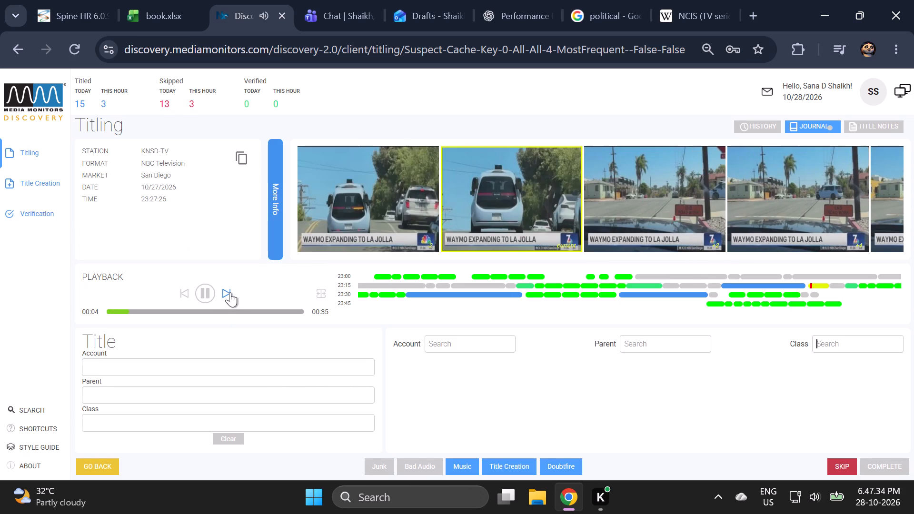
pyautogui.click(230, 292)
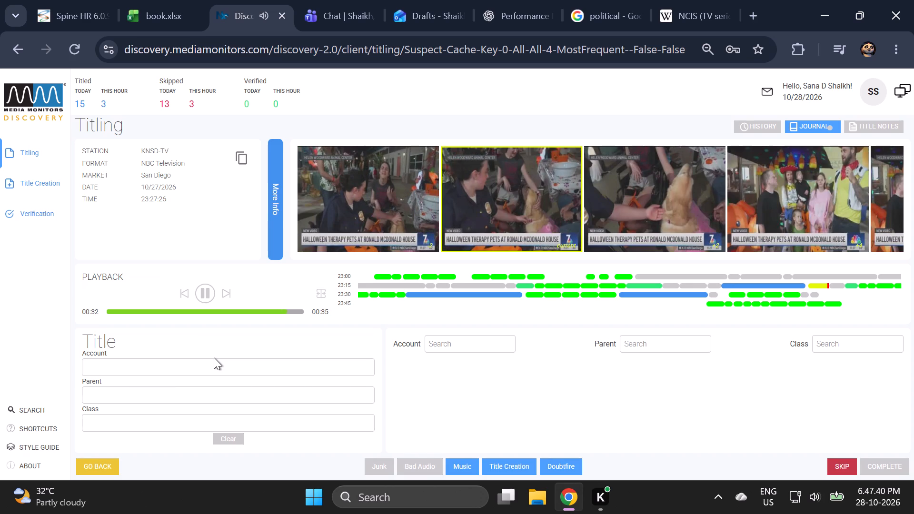
pyautogui.click(371, 465)
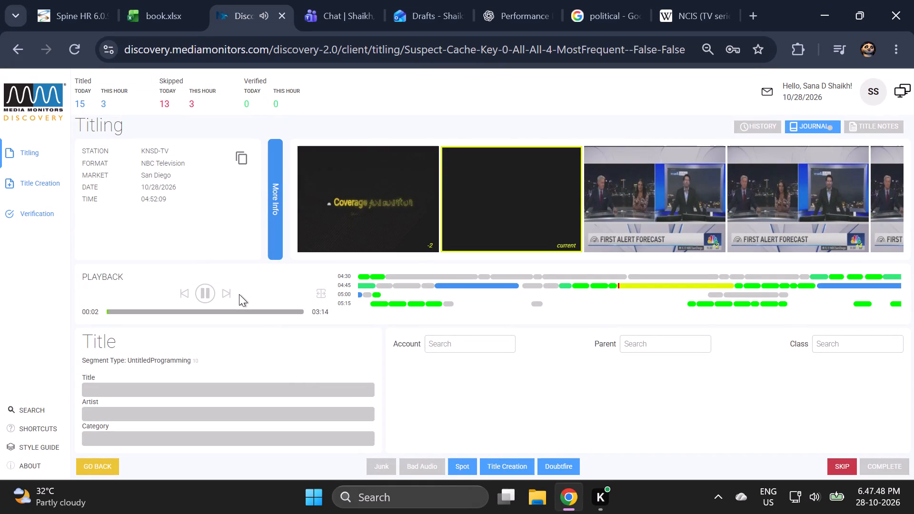
# Preview the middle and end of the KNSD-TV programming segment from 04:52:09 and mark it as junk.
pyautogui.click(224, 293)
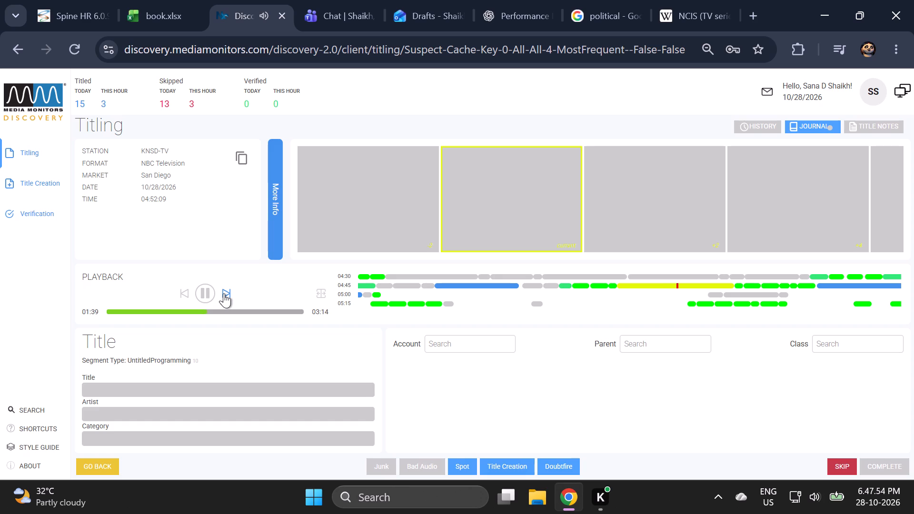
pyautogui.click(224, 293)
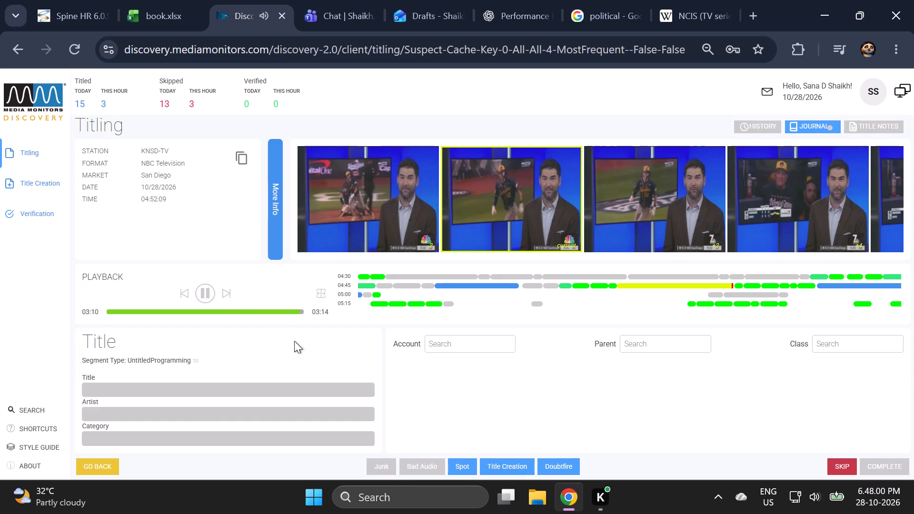
pyautogui.click(378, 467)
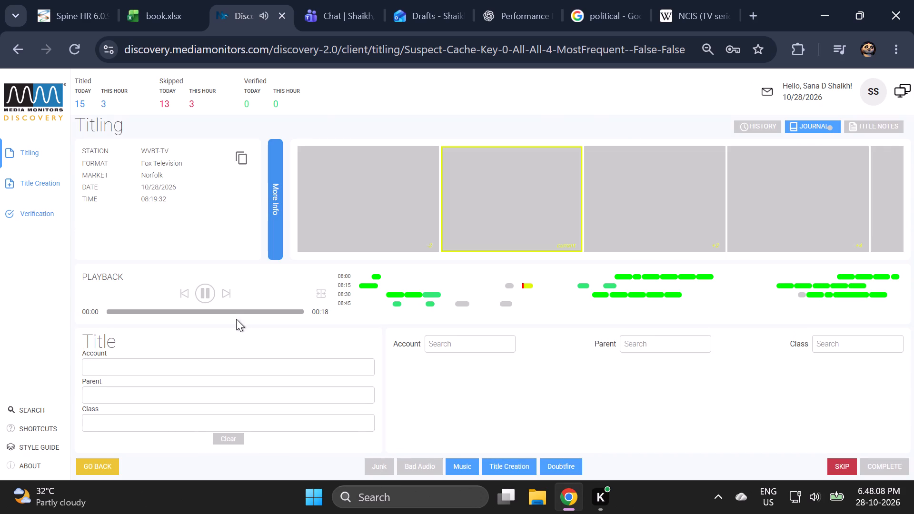
# Preview the end of the WVBT-TV segment from 08:19:32 and mark it as junk.
pyautogui.click(227, 294)
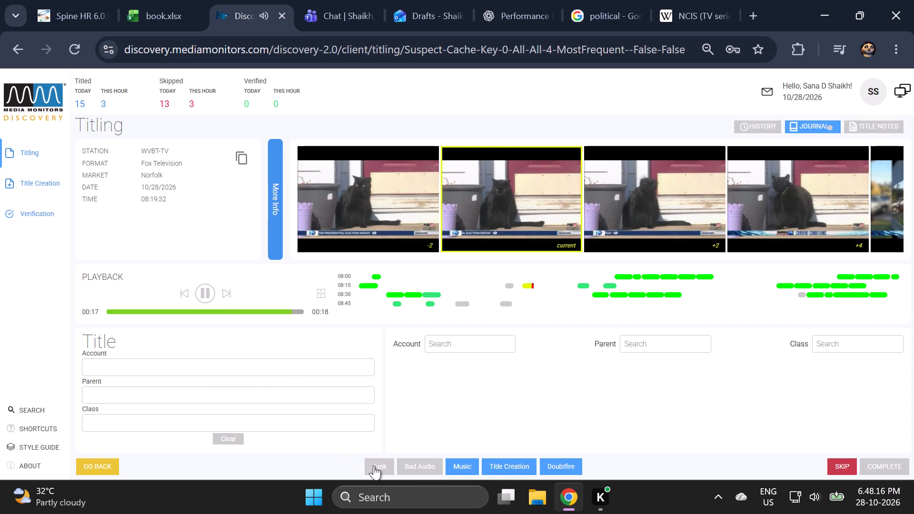
pyautogui.click(374, 465)
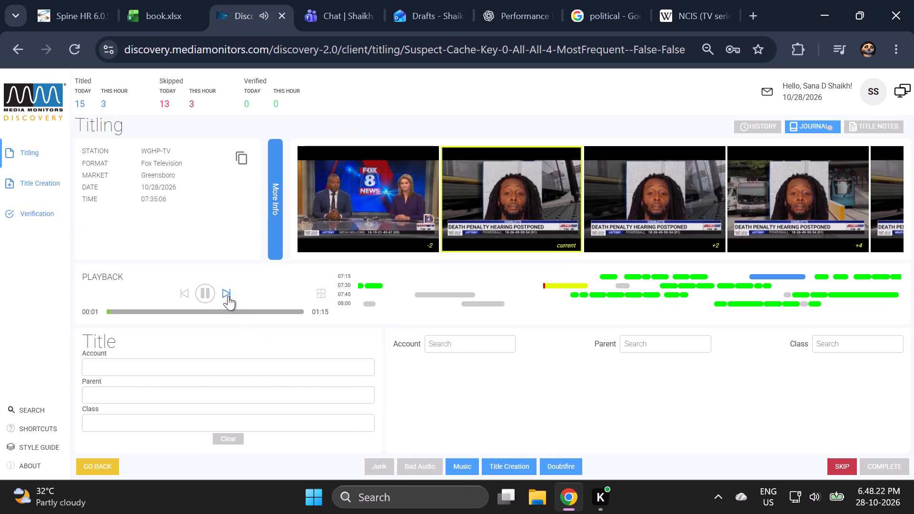
# Preview the end of the WGHP-TV news segment from 07:35:06 and mark it as junk.
pyautogui.click(228, 296)
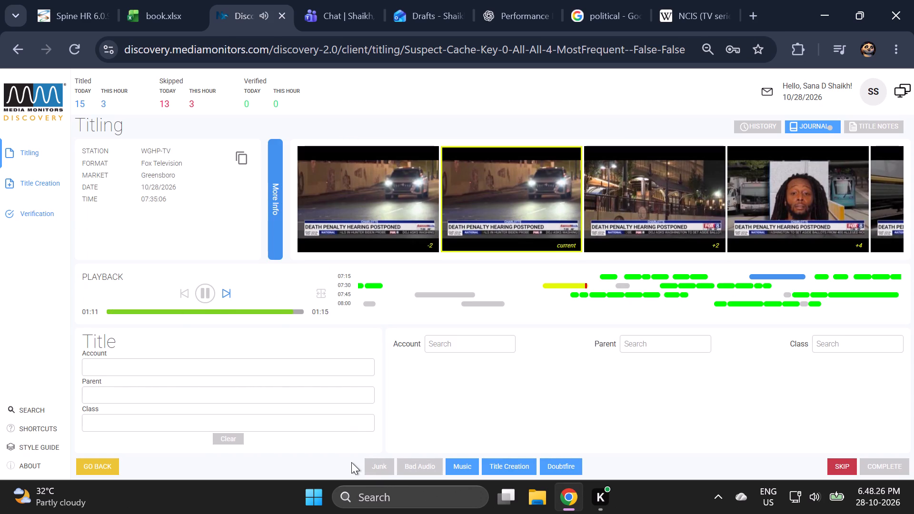
pyautogui.click(375, 465)
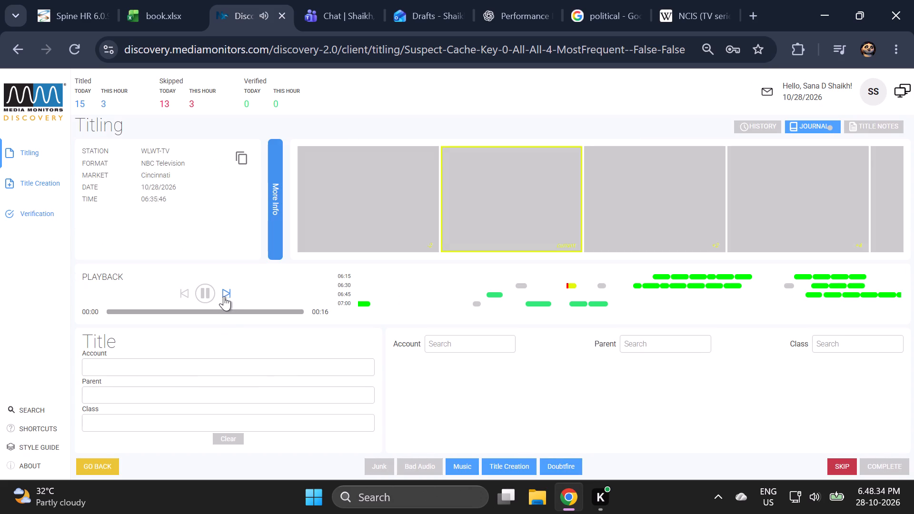
# Preview the end of the WLWT-TV news segment from 06:35:46 and mark it as junk.
pyautogui.click(228, 295)
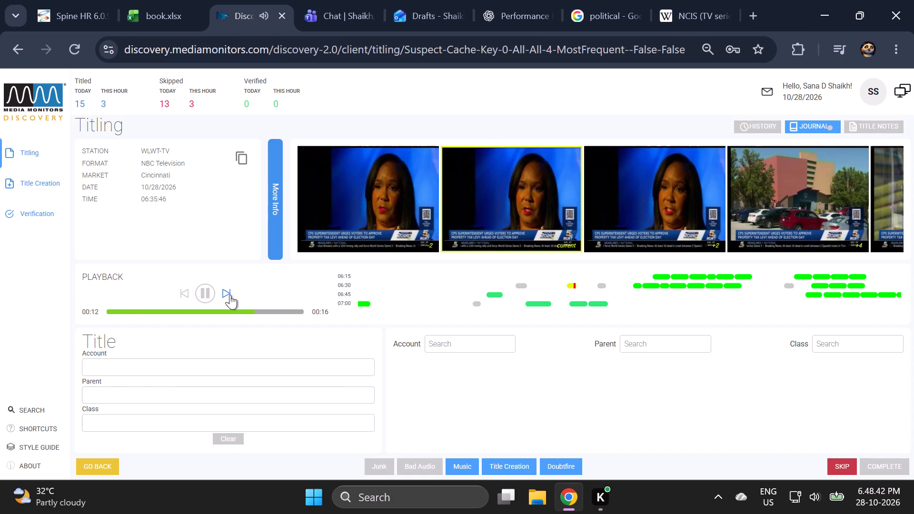
pyautogui.click(375, 467)
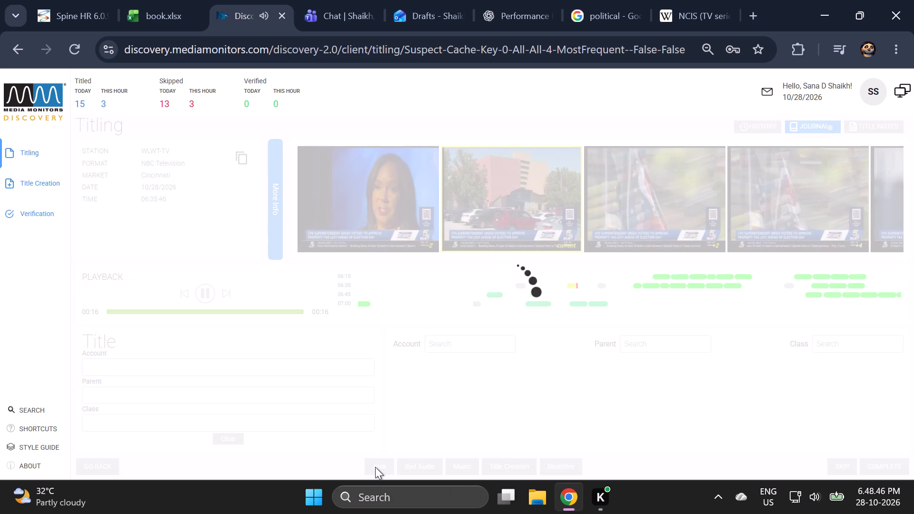
pyautogui.click(362, 420)
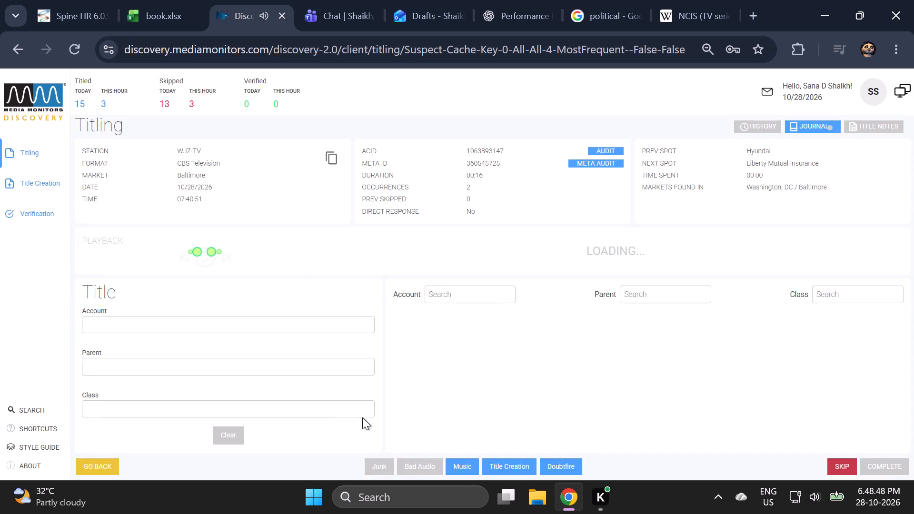
pyautogui.click(362, 417)
pyautogui.click(362, 411)
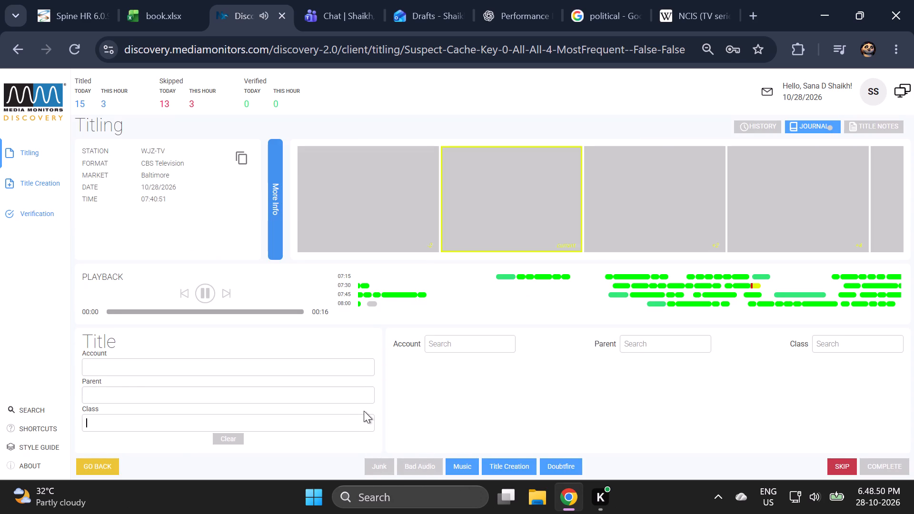
# Go back to the junked WLWT-TV segment from 06:35:46, recheck its end, and mark it as junk again.
pyautogui.click(108, 467)
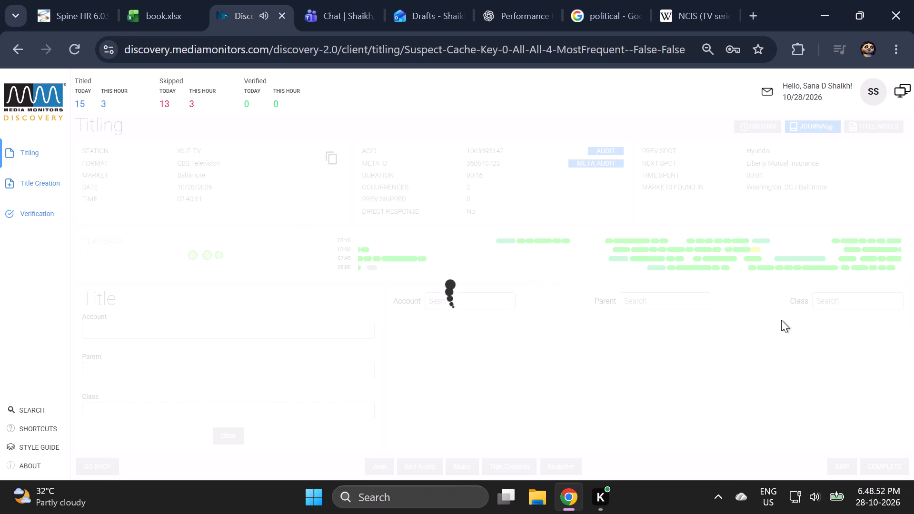
pyautogui.click(888, 466)
pyautogui.click(444, 262)
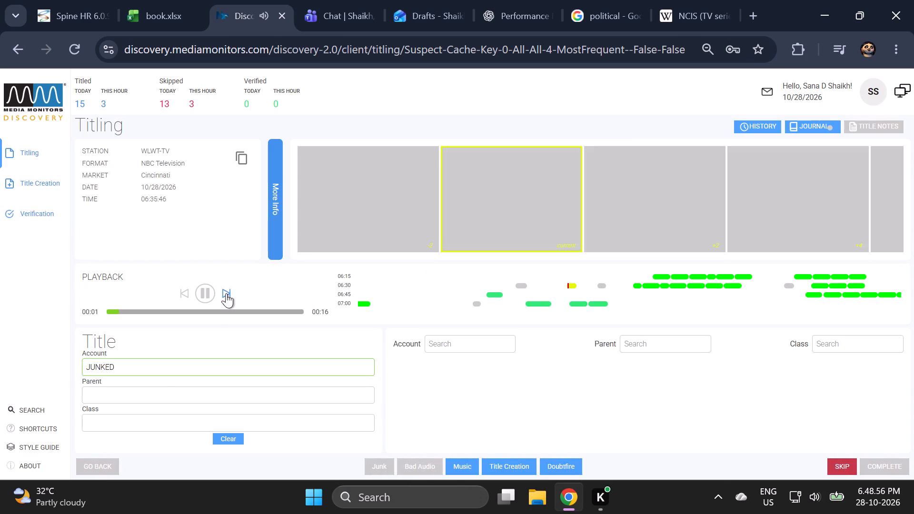
pyautogui.click(226, 293)
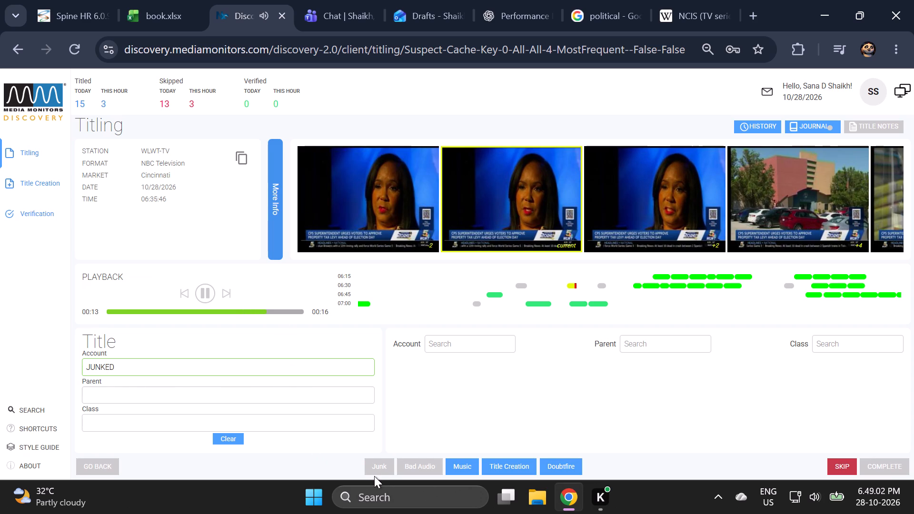
pyautogui.click(378, 463)
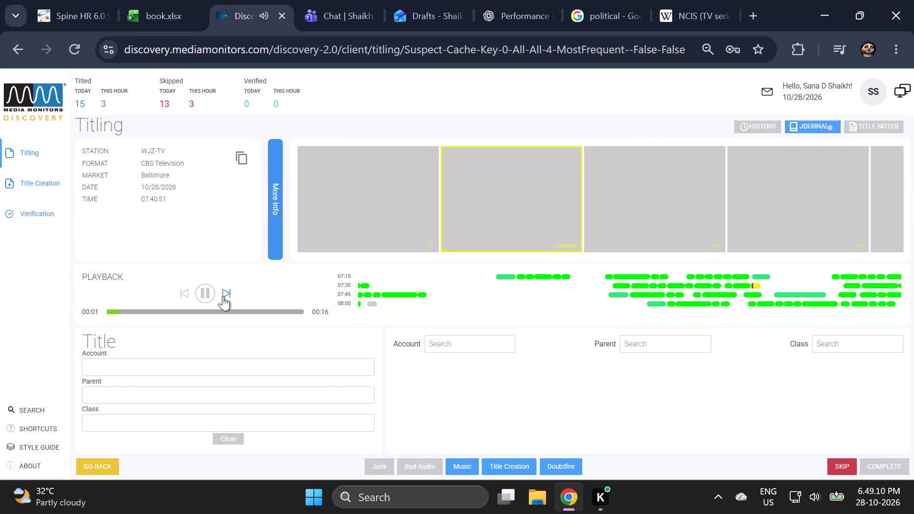
# Preview the end of the WJZ-TV segment from 07:40:51, look up McDonald's on Google, and copy the brand name.
pyautogui.click(226, 292)
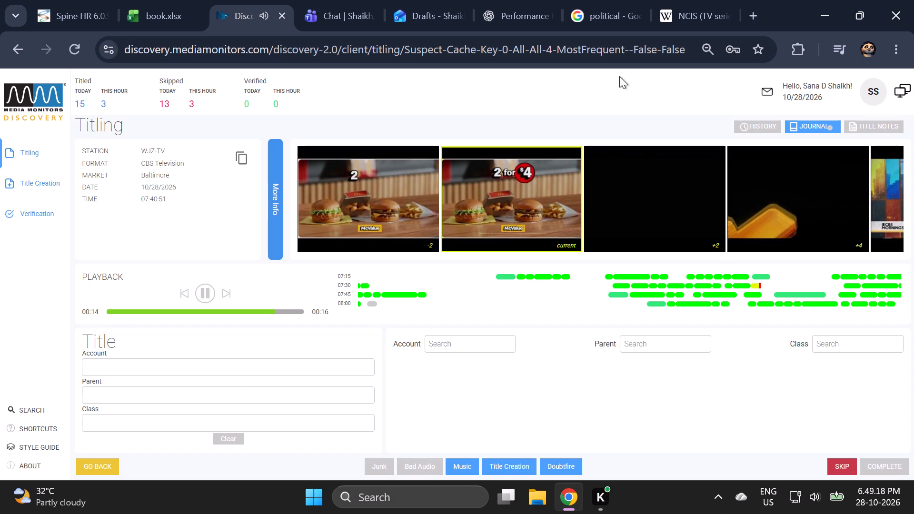
pyautogui.click(682, 12)
pyautogui.click(427, 47)
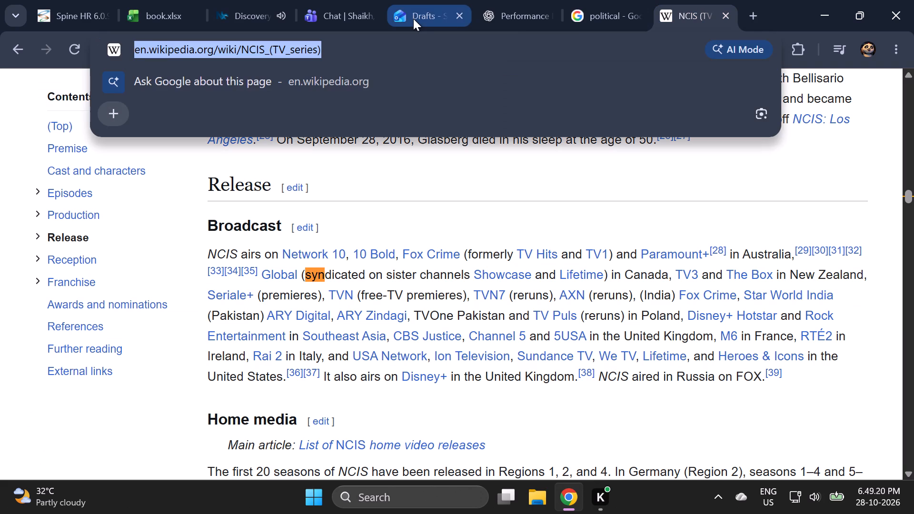
pyautogui.write('mcdo')
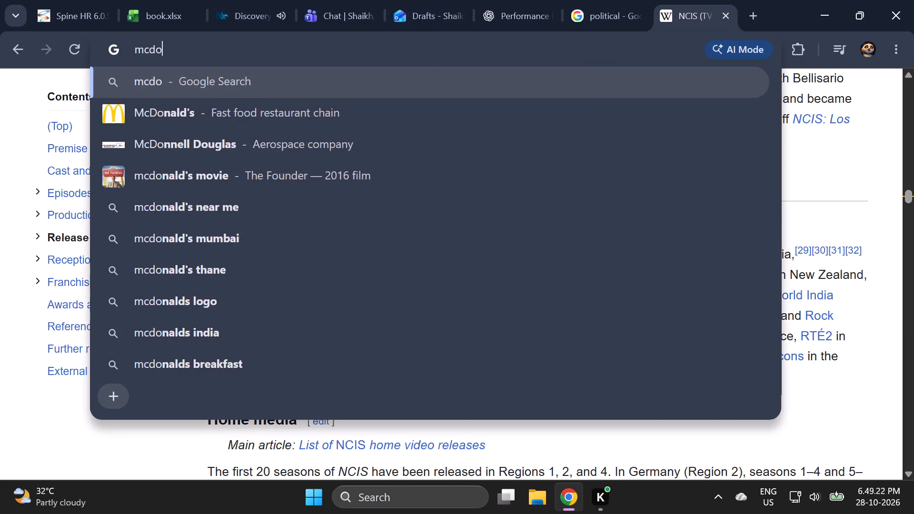
pyautogui.moveTo(242, 98); pyautogui.dragTo(239, 102)
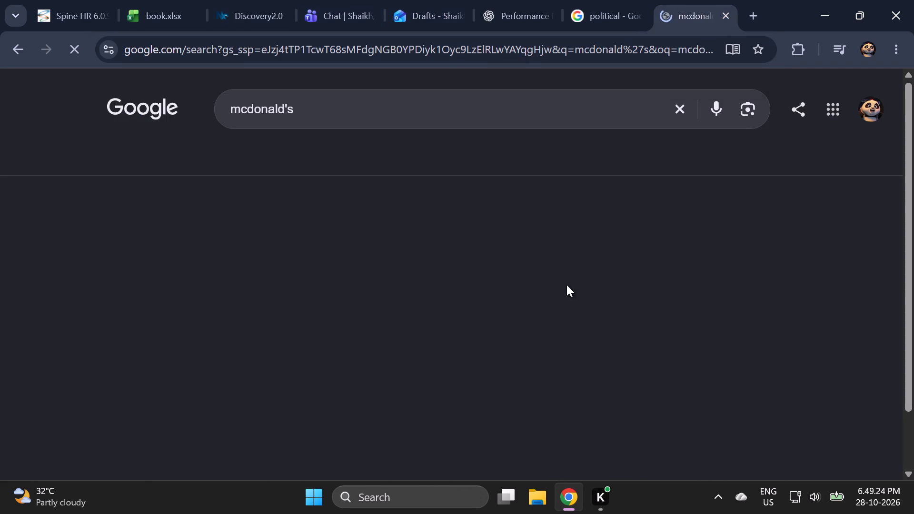
pyautogui.moveTo(760, 203); pyautogui.dragTo(642, 208)
pyautogui.hotkey('ctrl', 'c')
pyautogui.hotkey('ctrl', 'c')
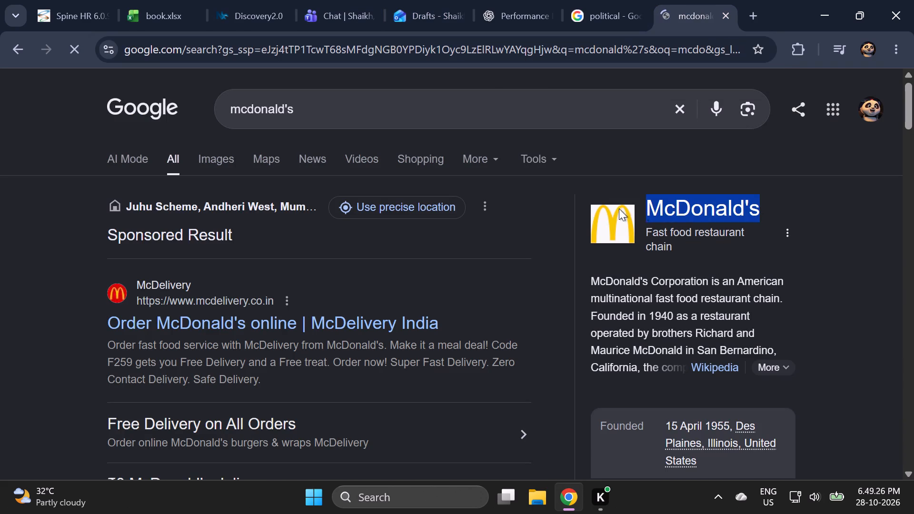
# Back in Discovery, search accounts for McDonald's and title the WJZ-TV segment with the McDonald's account under McDonald's Corporation.
pyautogui.click(260, 0)
pyautogui.click(431, 339)
pyautogui.hotkey('ctrl', 'v')
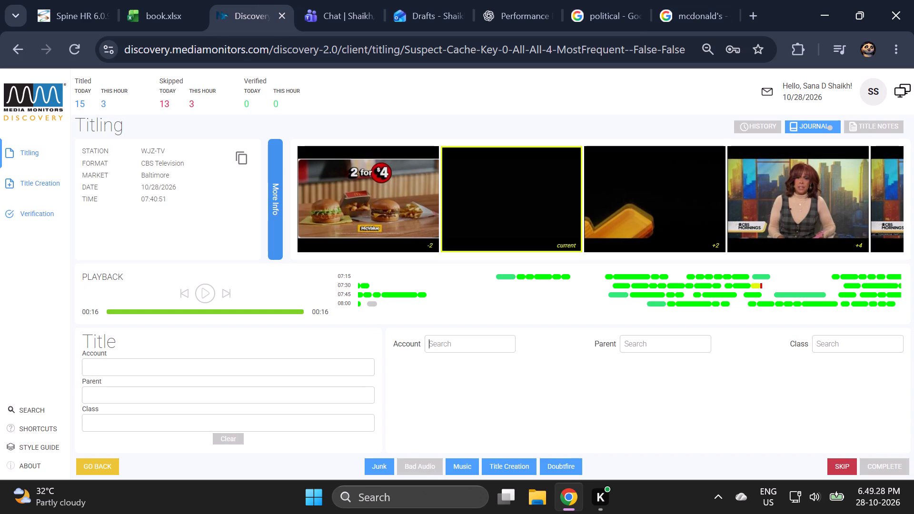
pyautogui.click(530, 386)
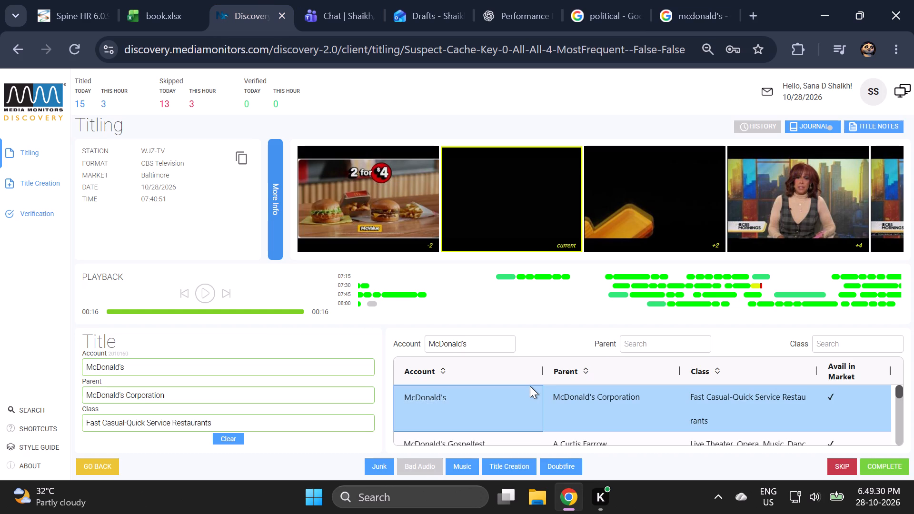
# Copy the title's class, filter the account results by Fast Casual-Quick Service Restaurants, and select the McDonald's entry.
pyautogui.click(202, 425)
pyautogui.hotkey('ctrl', 'c')
pyautogui.hotkey('ctrl', 'c')
pyautogui.hotkey('ctrl', 'c')
pyautogui.hotkey('ctrl', 'c')
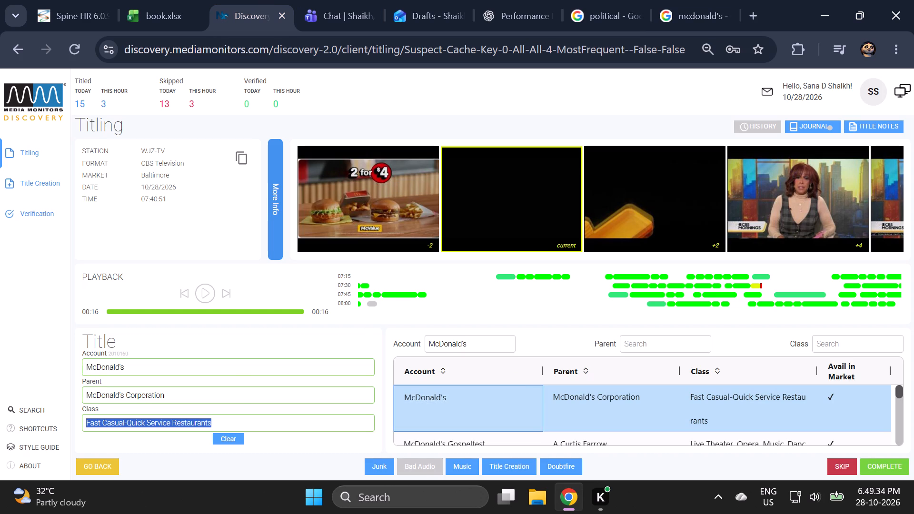
pyautogui.hotkey('ctrl', 'c')
pyautogui.click(828, 337)
pyautogui.hotkey('ctrl', 'v')
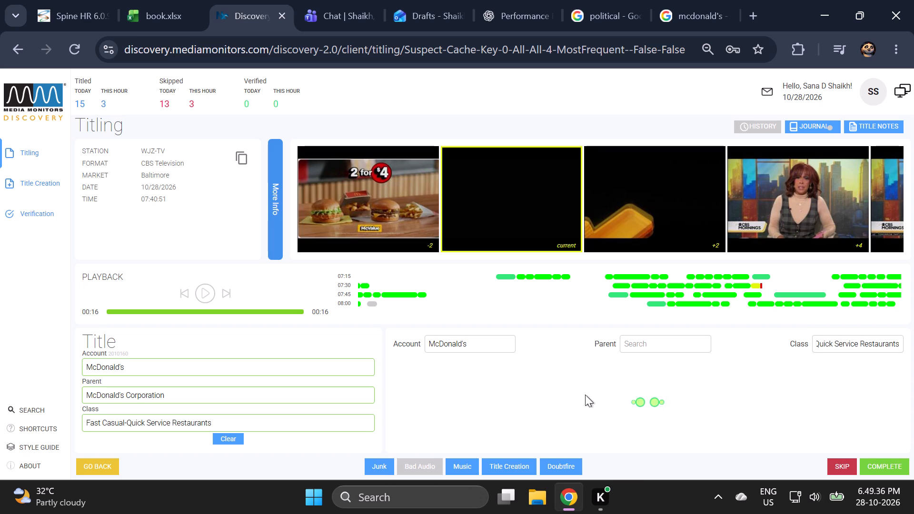
pyautogui.click(576, 394)
# Replay the start and end of the WJZ-TV segment and complete its McDonald's title.
pyautogui.click(182, 294)
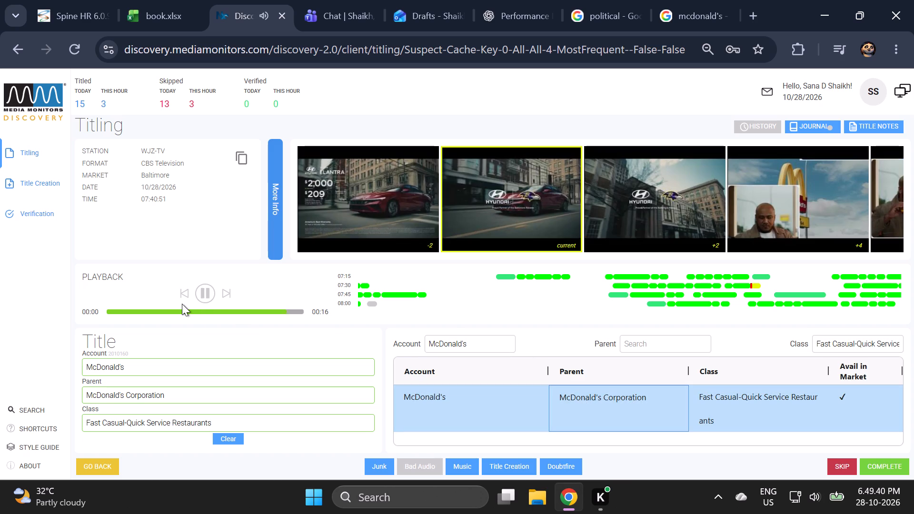
pyautogui.click(188, 296)
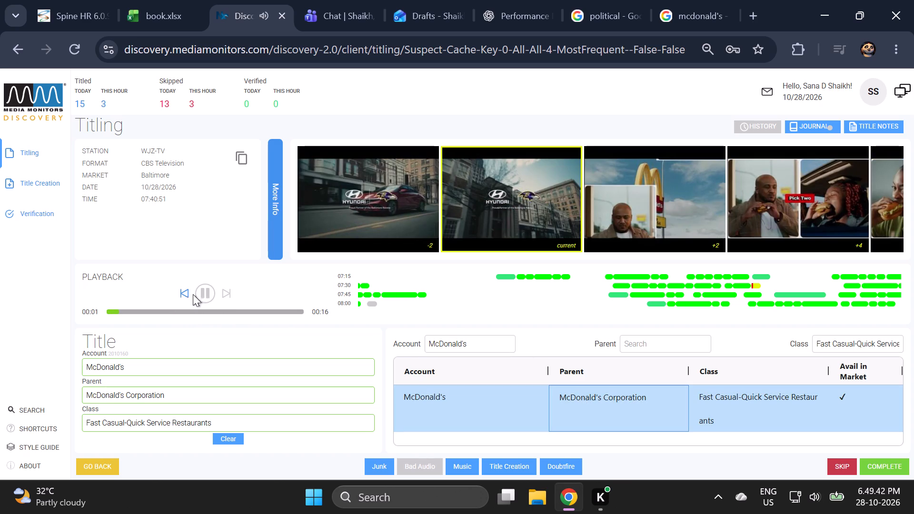
pyautogui.click(225, 291)
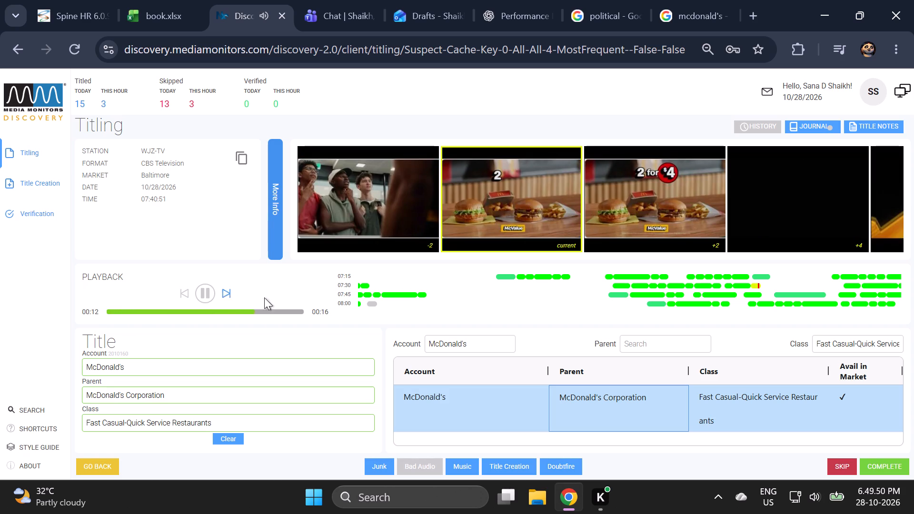
pyautogui.click(848, 408)
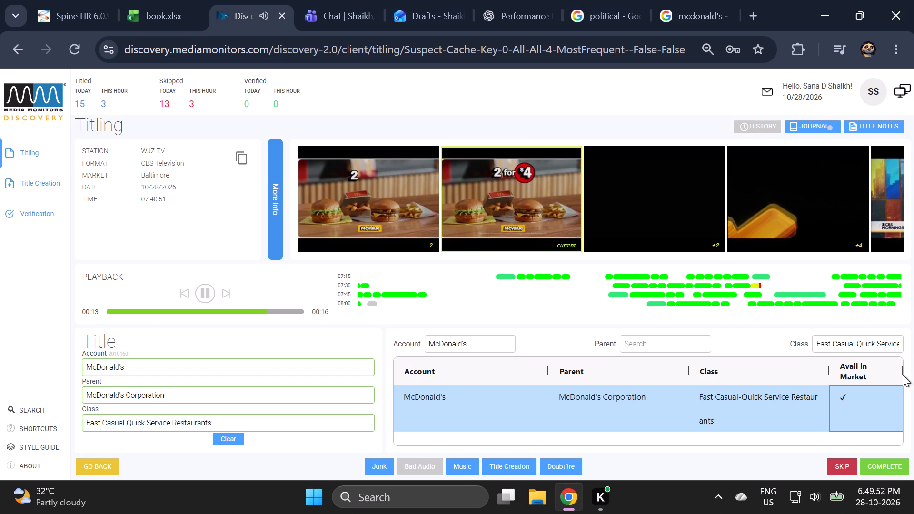
pyautogui.click(901, 464)
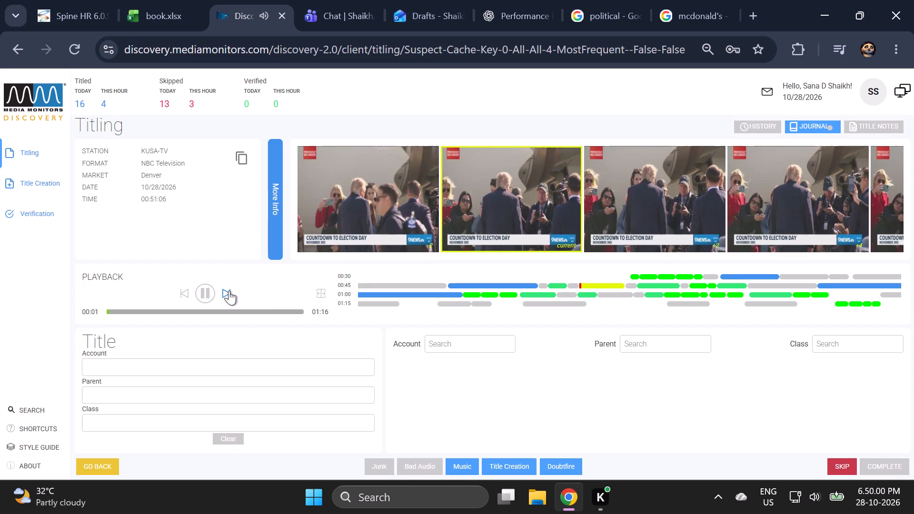
# Preview the end of the KUSA-TV news segment from 00:51:06 and mark it as junk.
pyautogui.click(229, 290)
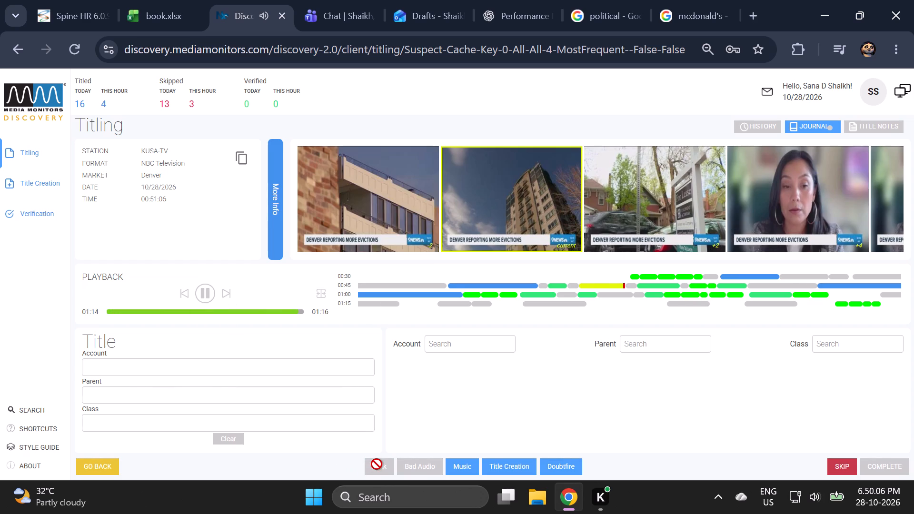
pyautogui.click(377, 464)
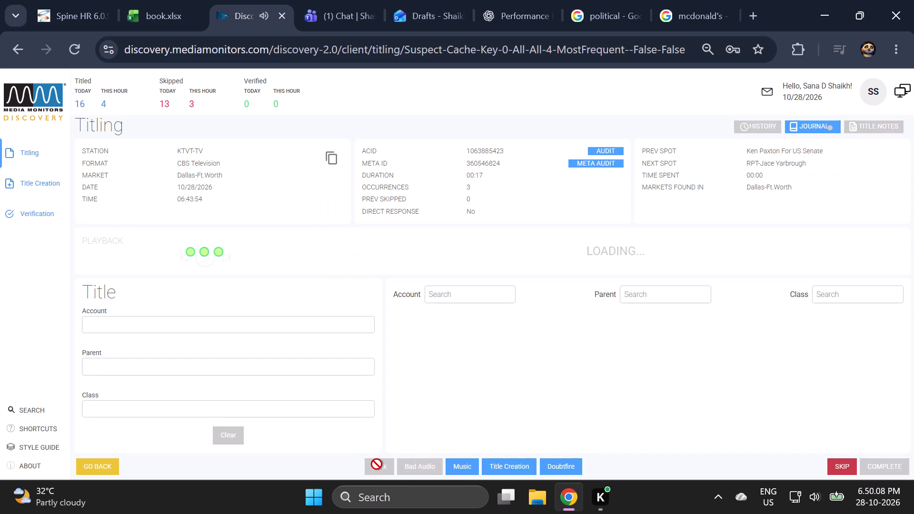
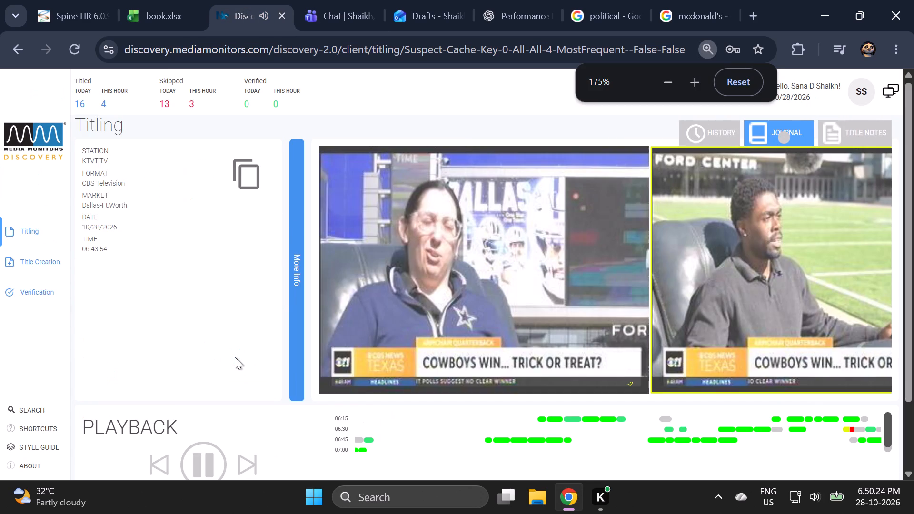
# Mark the KTVT-TV Cowboys news segment from 06:43:54 as junk.
pyautogui.keyDown('ctrl'); pyautogui.scroll(-5, 236, 362); pyautogui.keyUp('ctrl')
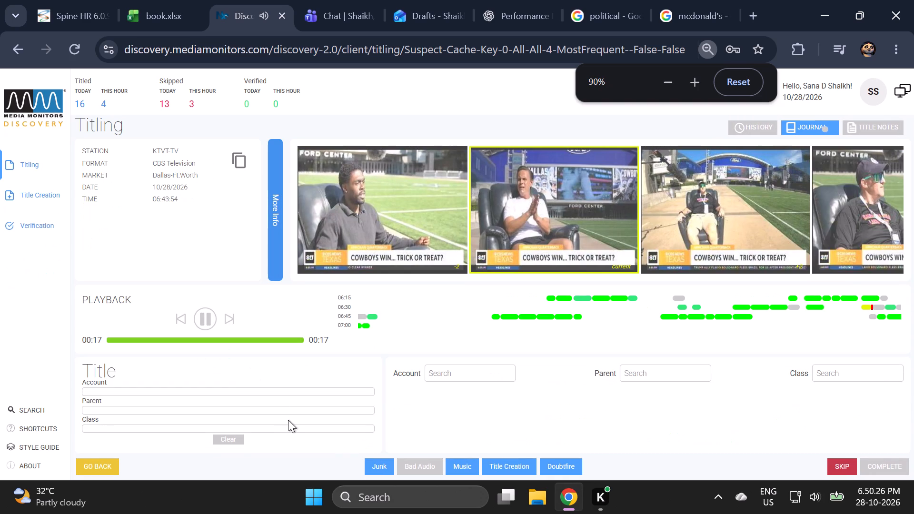
pyautogui.click(372, 463)
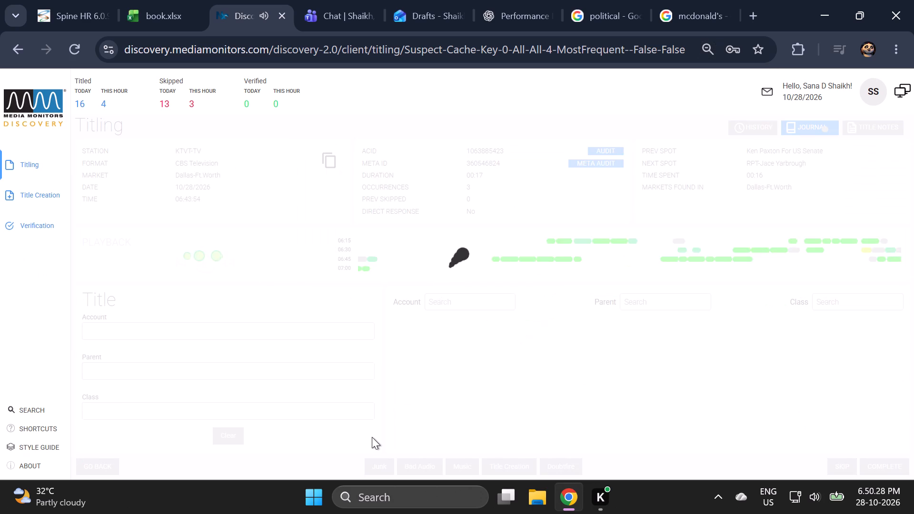
pyautogui.click(363, 412)
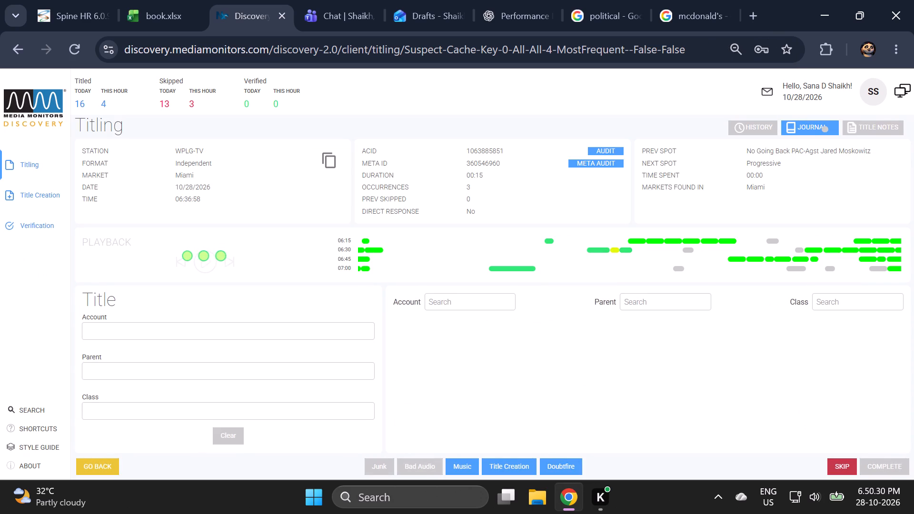
# Preview the end of the WPLG-TV news segment from 06:36:58 and mark it as junk.
pyautogui.keyDown('ctrl'); pyautogui.scroll(-1, 363, 412); pyautogui.keyUp('ctrl')
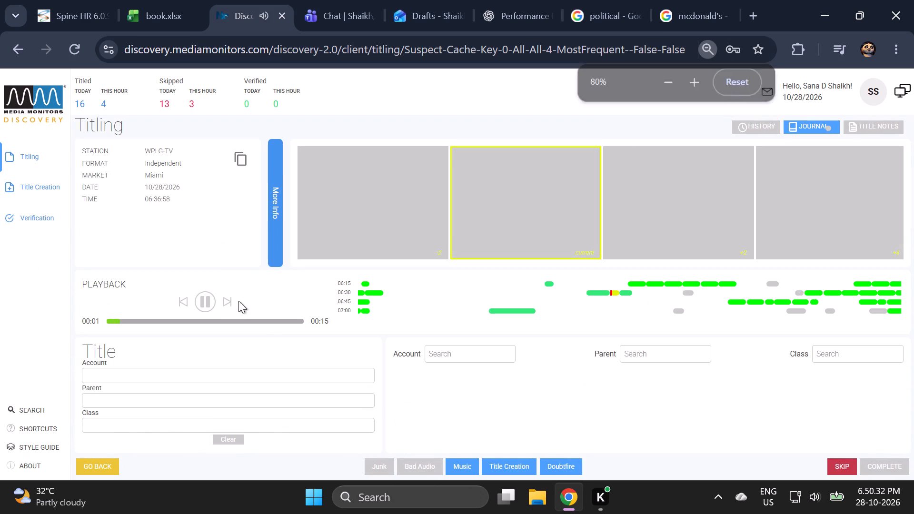
pyautogui.click(230, 299)
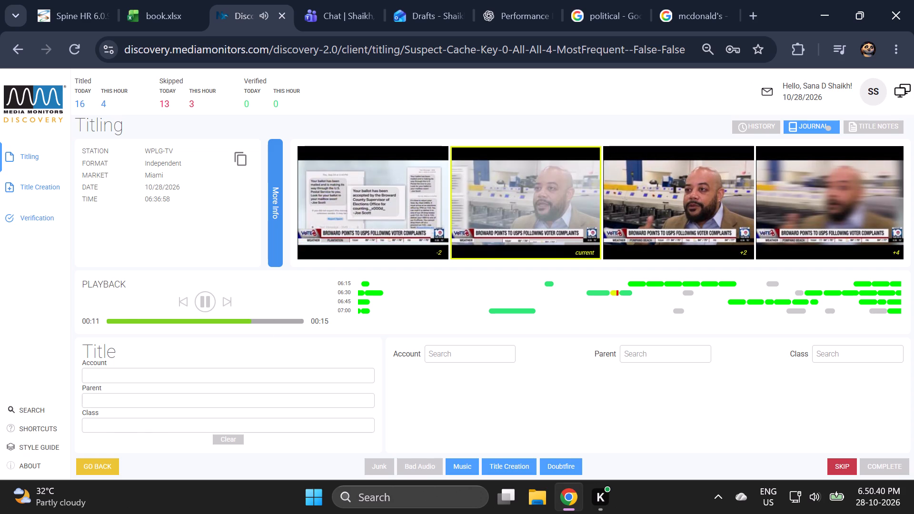
pyautogui.click(375, 465)
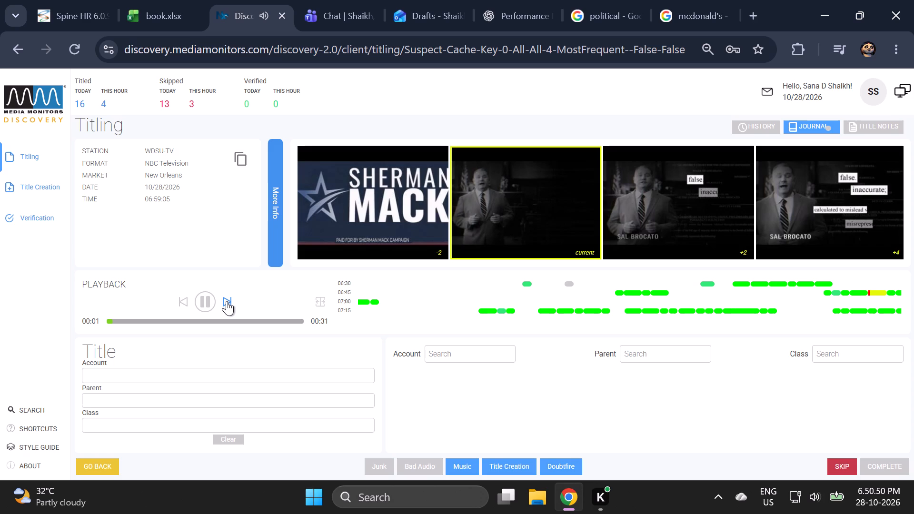
# Preview the end of the WDSU-TV campaign ad from 06:59:05 and submit it as Doubtfire with the message "Political".
pyautogui.click(227, 301)
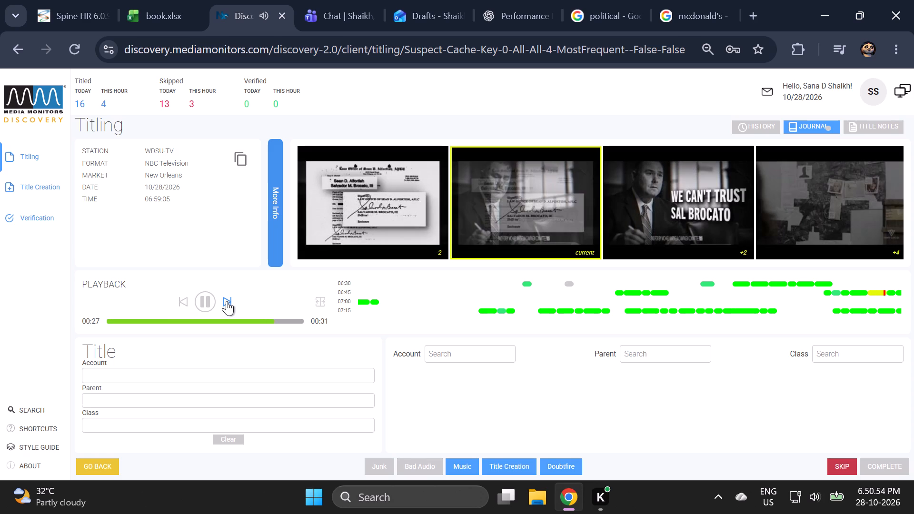
pyautogui.keyDown('ctrl'); pyautogui.scroll(6, 694, 309); pyautogui.keyUp('ctrl')
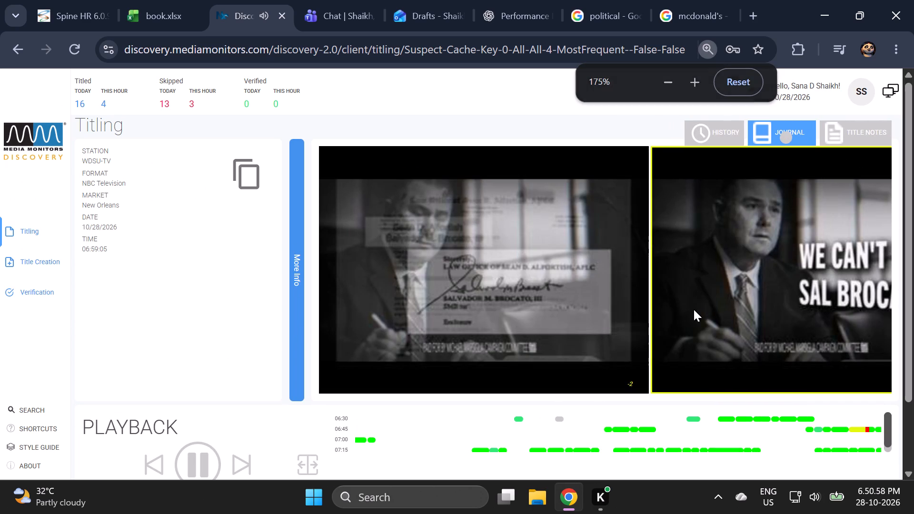
pyautogui.keyDown('ctrl'); pyautogui.scroll(-5, 694, 309); pyautogui.keyUp('ctrl')
pyautogui.click(577, 472)
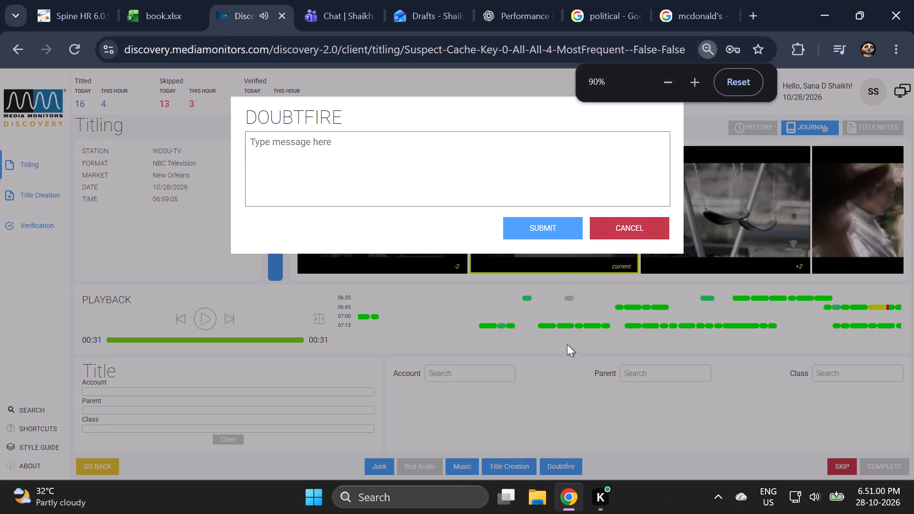
pyautogui.click(523, 188)
pyautogui.write('Political')
pyautogui.click(535, 225)
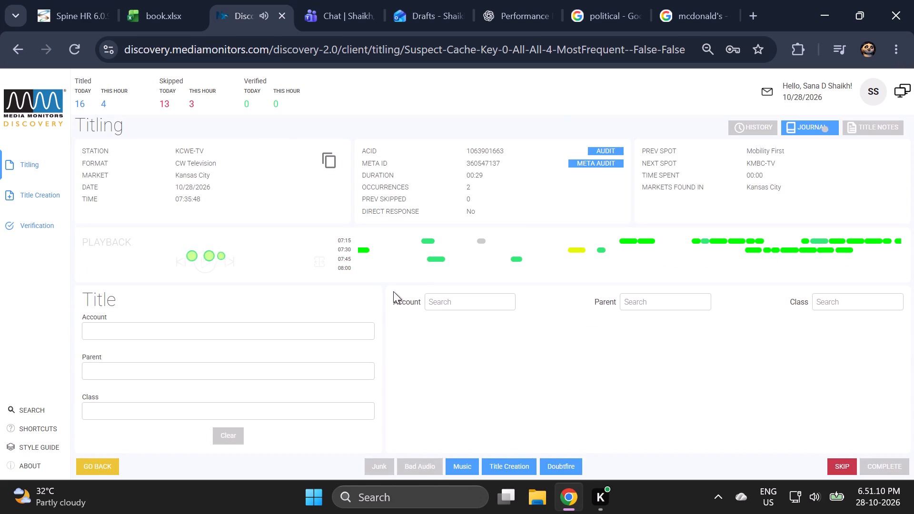
# Preview the end of the KCWE-TV news segment from 07:35:48 and mark it as junk.
pyautogui.click(231, 315)
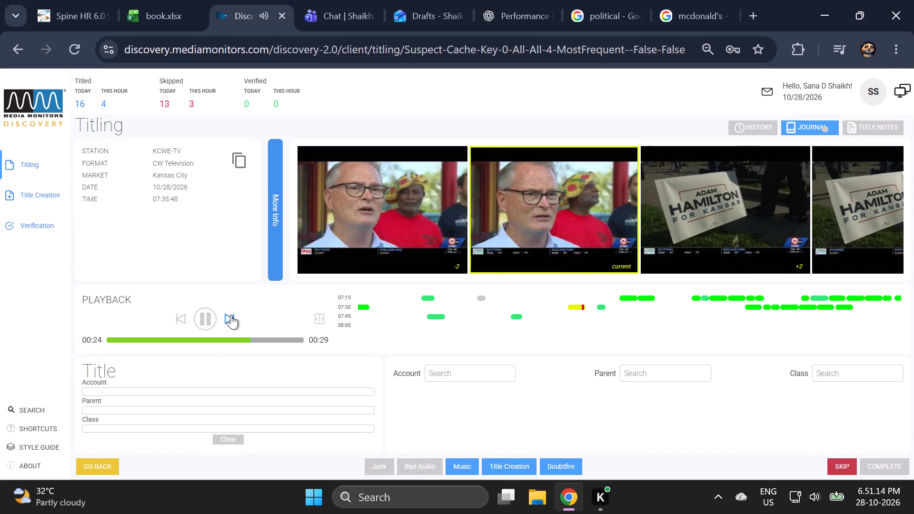
pyautogui.click(377, 465)
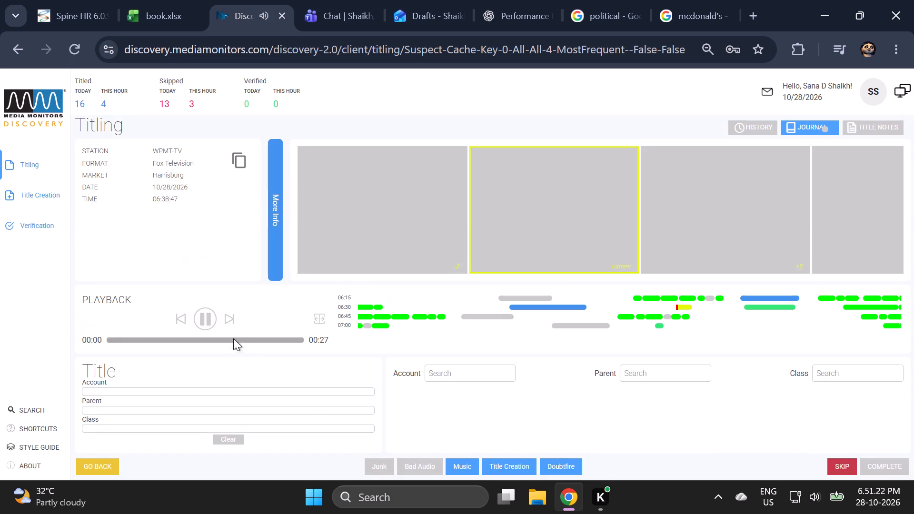
# Preview the end of the WPMT-TV election update segment from 06:38:47 and mark it as junk.
pyautogui.click(230, 317)
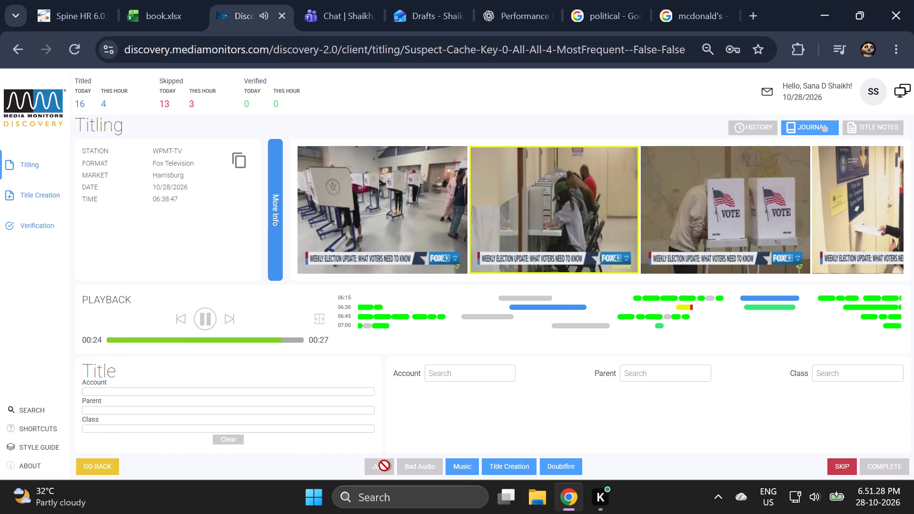
pyautogui.click(384, 465)
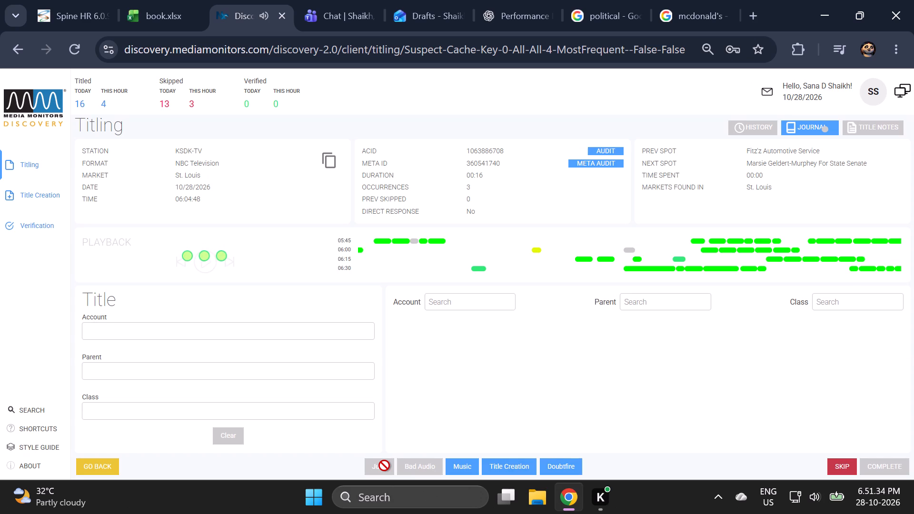
# Preview the end of the KSDK-TV news segment from 06:04:48 and mark it as junk.
pyautogui.click(232, 315)
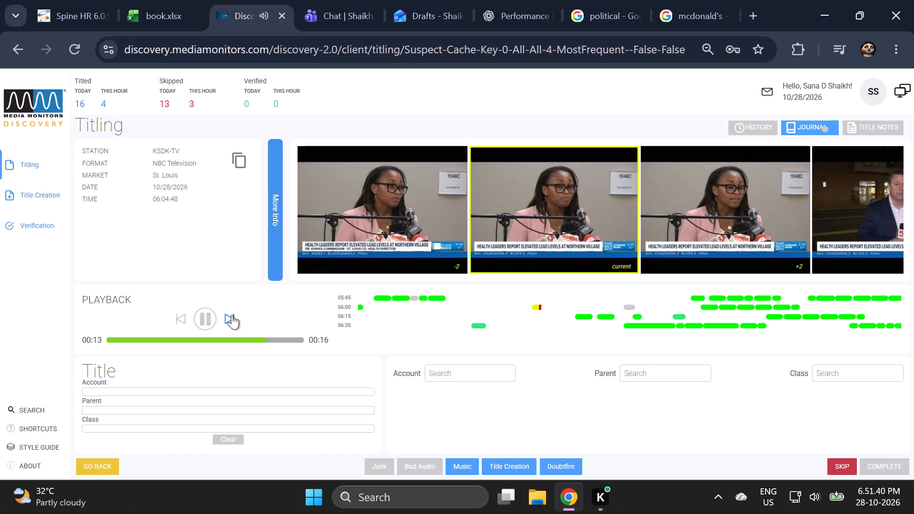
pyautogui.click(378, 462)
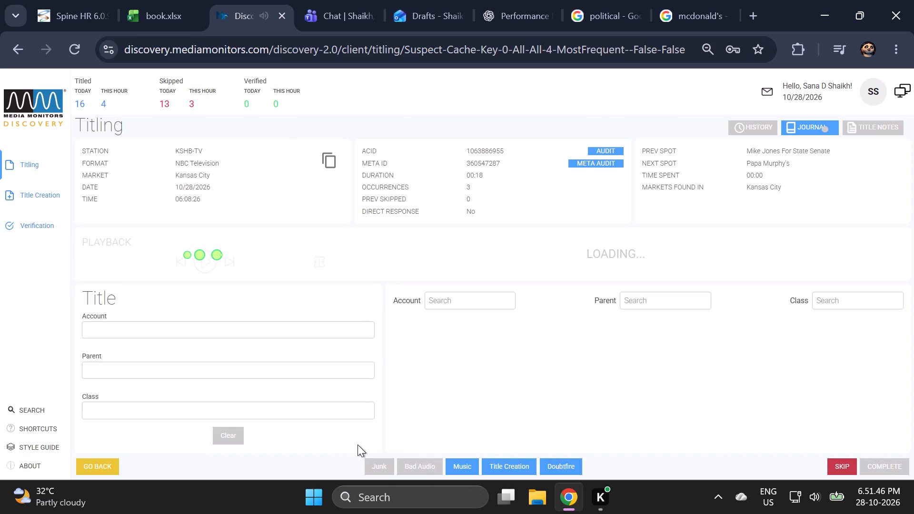
# Preview the end of the KSHB-TV stadium news segment from 06:08:26 and mark it as junk.
pyautogui.click(229, 316)
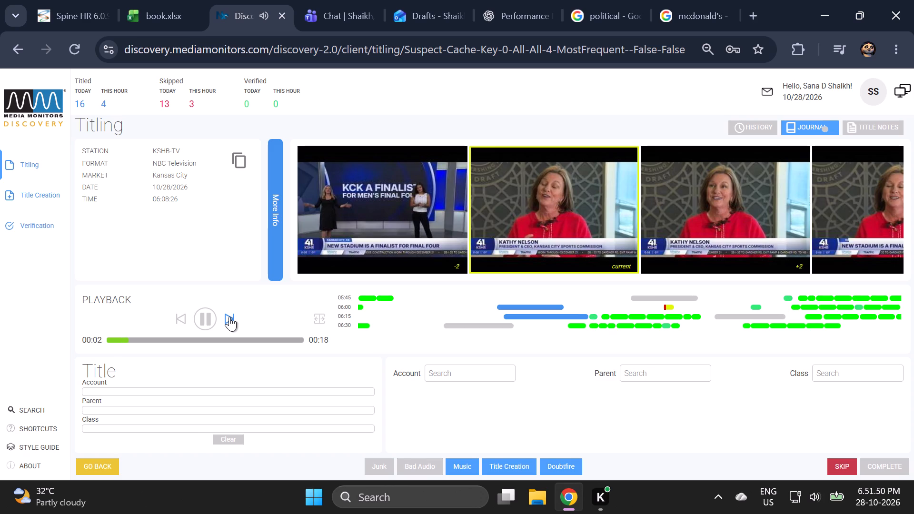
pyautogui.click(376, 465)
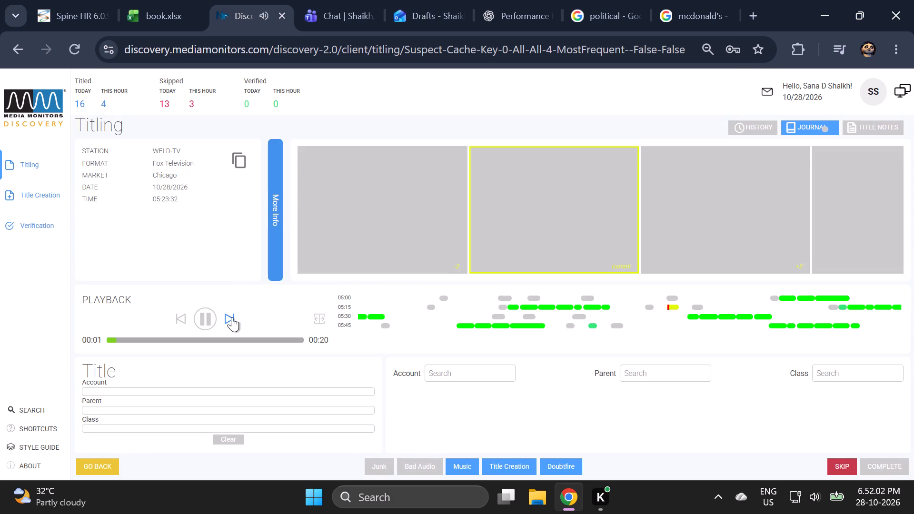
# Preview the end of the WFLD-TV nurses rally segment from 05:23:32 and mark it as junk.
pyautogui.click(232, 317)
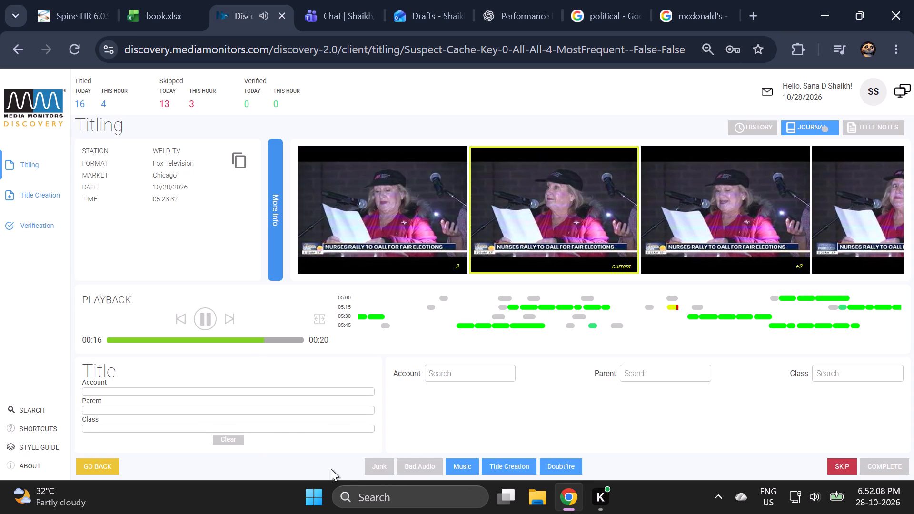
pyautogui.click(379, 467)
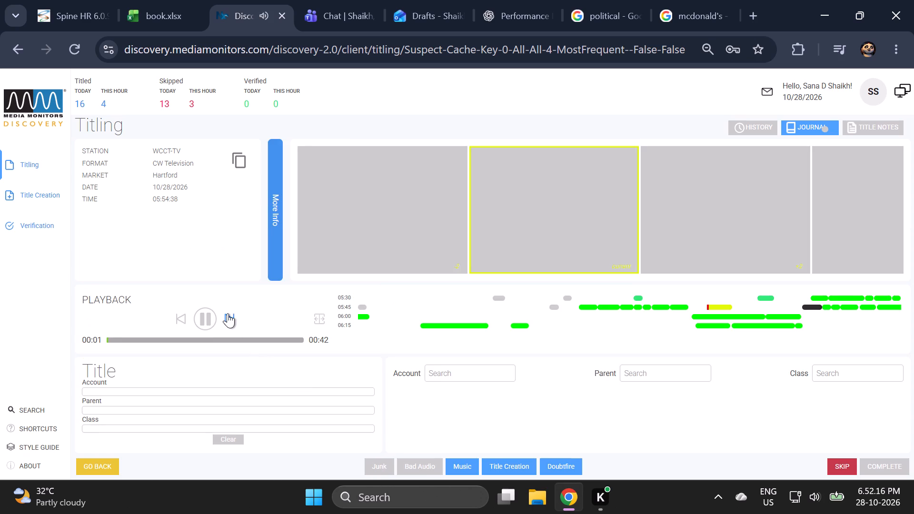
# Preview the end of the WCCT-TV trunk-or-treat news segment from 05:54:38 and mark it as junk.
pyautogui.click(228, 316)
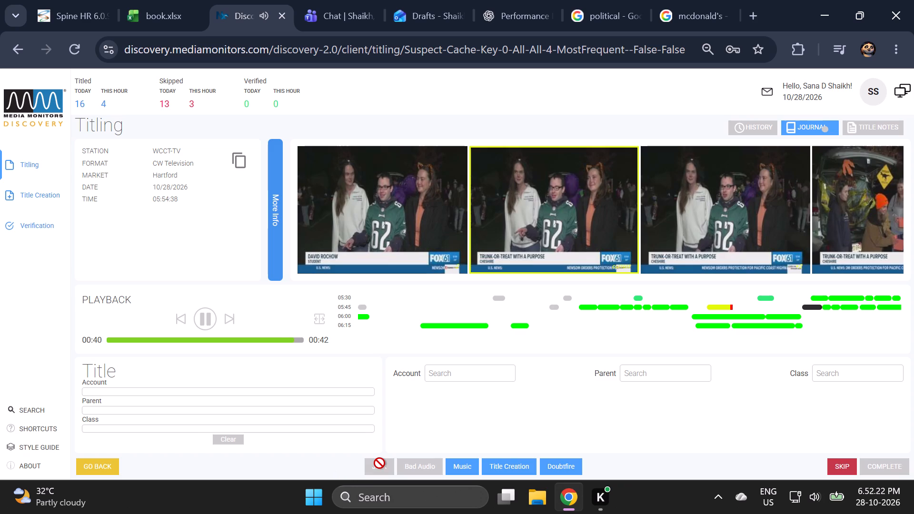
pyautogui.click(379, 463)
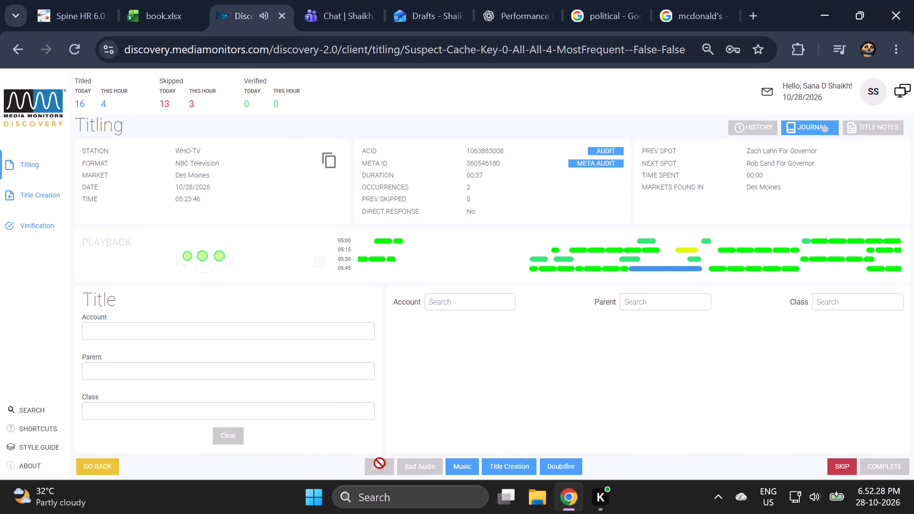
# Preview the end of the WHO-TV news segment from 05:23:46 and mark it as junk.
pyautogui.click(233, 320)
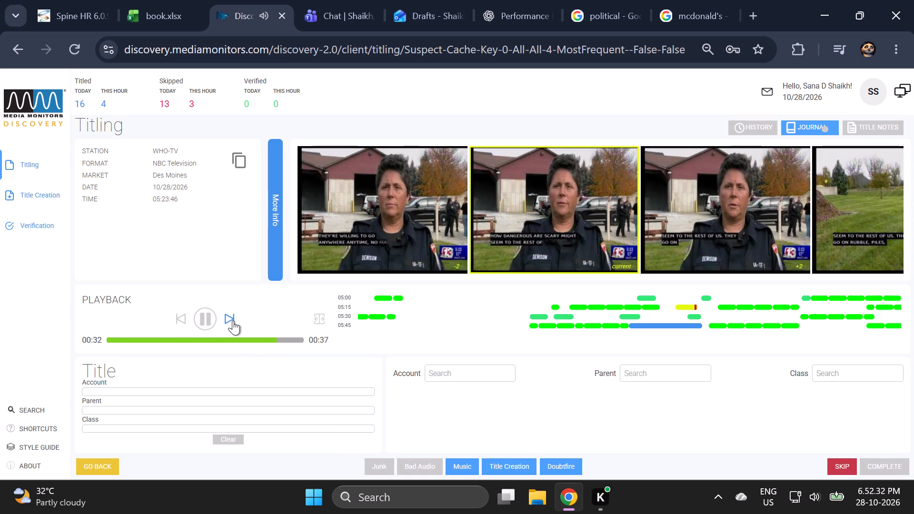
pyautogui.click(383, 467)
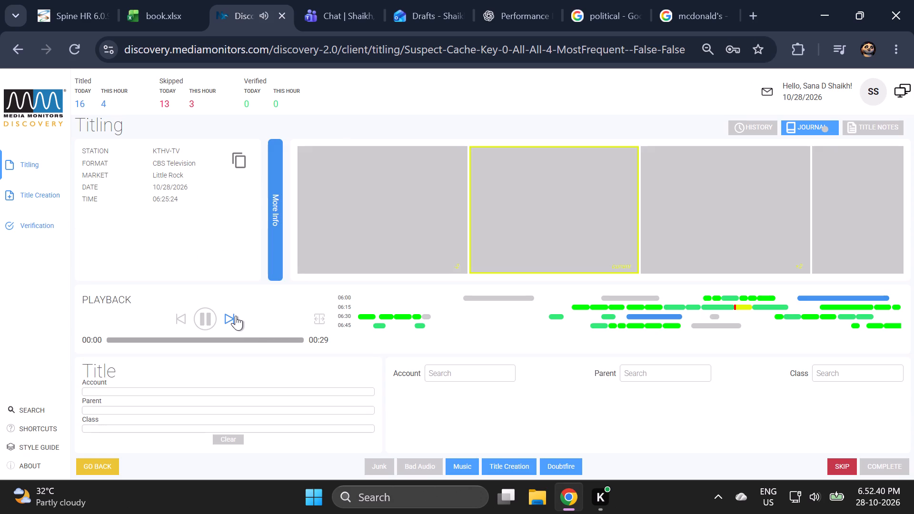
# Preview the end of the KTHV-TV sports news segment from 06:25:24 and mark it as junk.
pyautogui.click(228, 322)
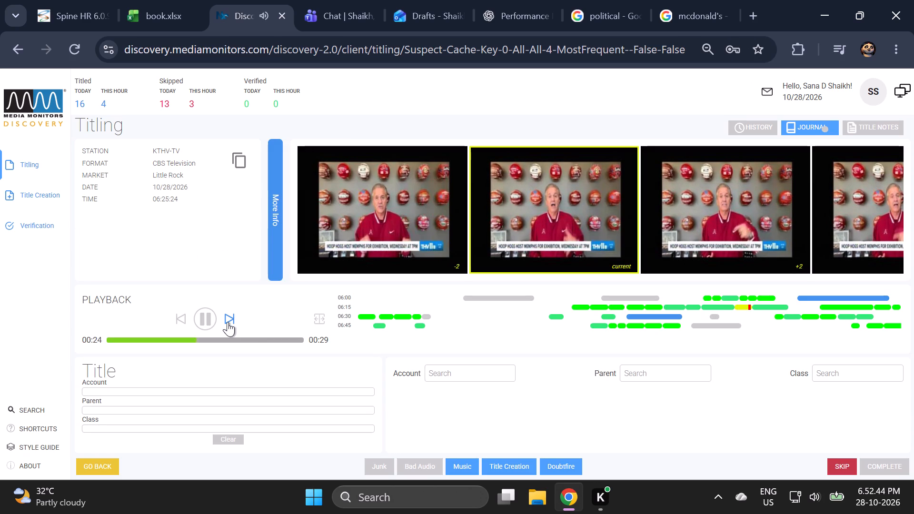
pyautogui.click(376, 470)
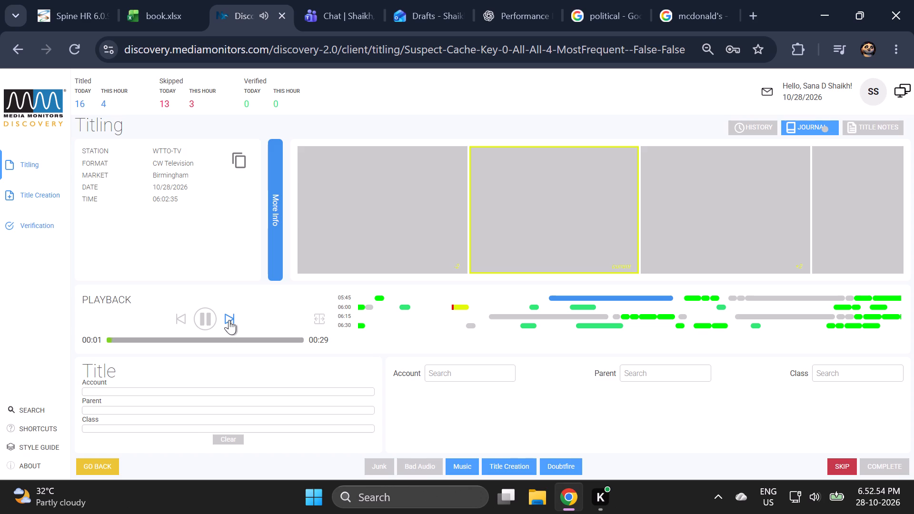
# Play the WTTO-TV election news segment from 06:02:35, preview its end again, and mark it as junk.
pyautogui.click(229, 320)
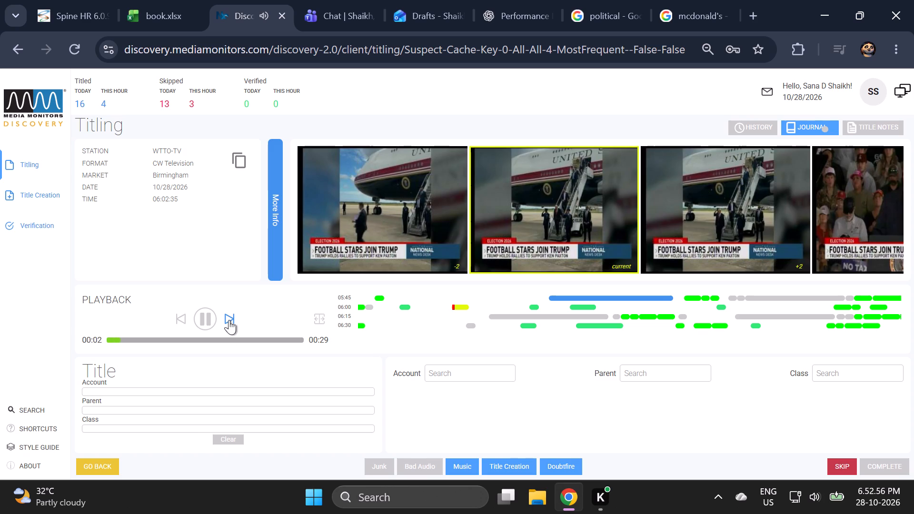
pyautogui.rightClick(229, 320)
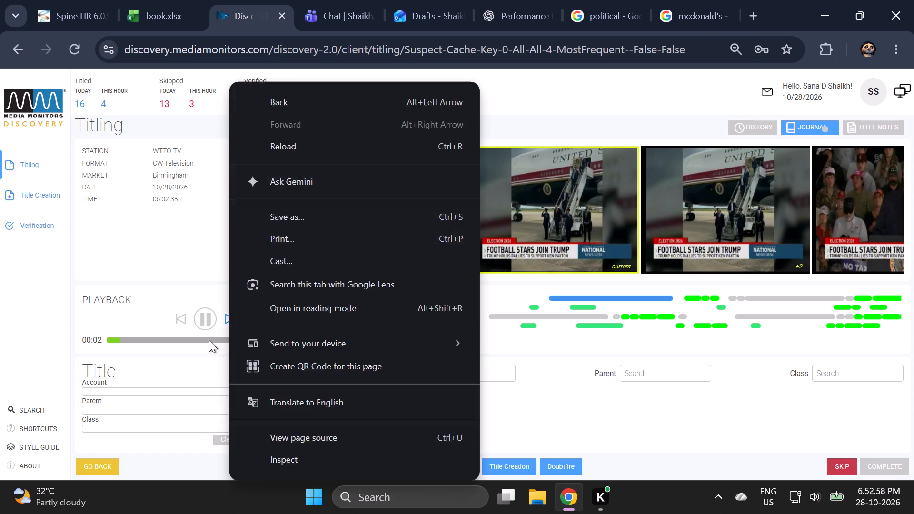
pyautogui.click(197, 382)
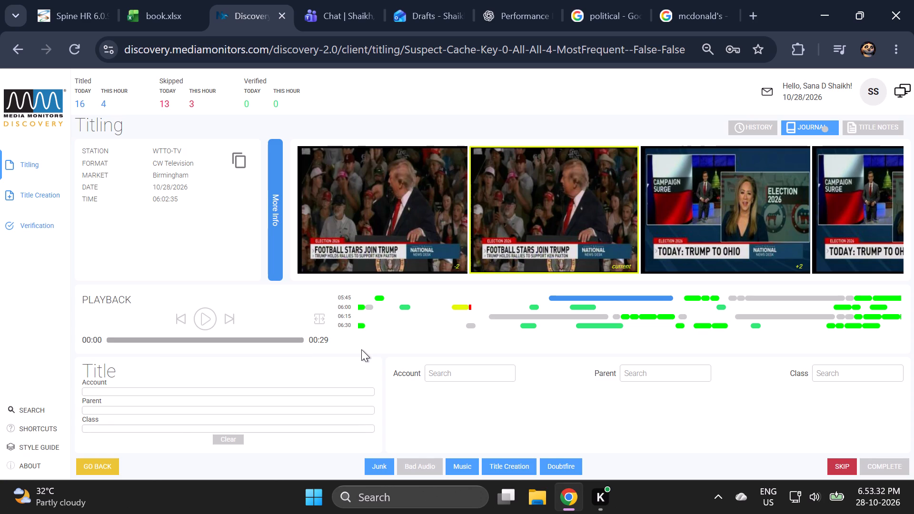
pyautogui.click(205, 317)
pyautogui.click(229, 320)
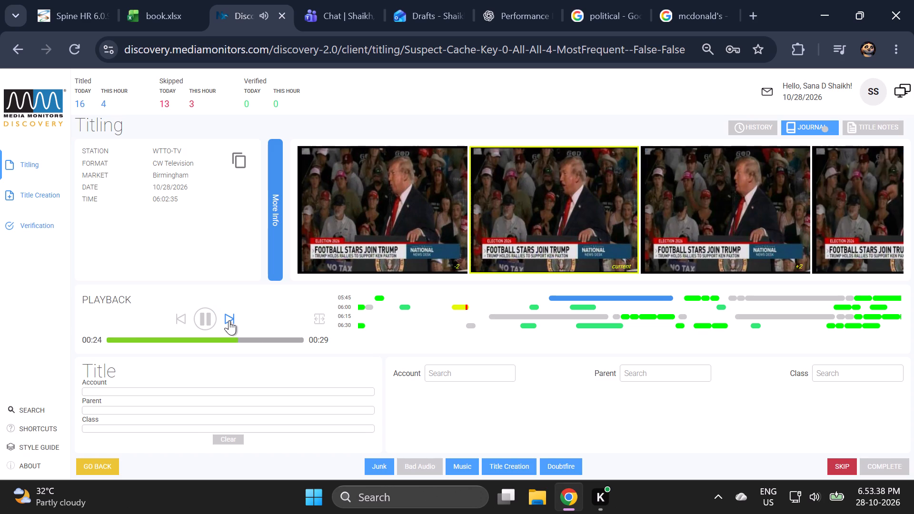
pyautogui.click(359, 425)
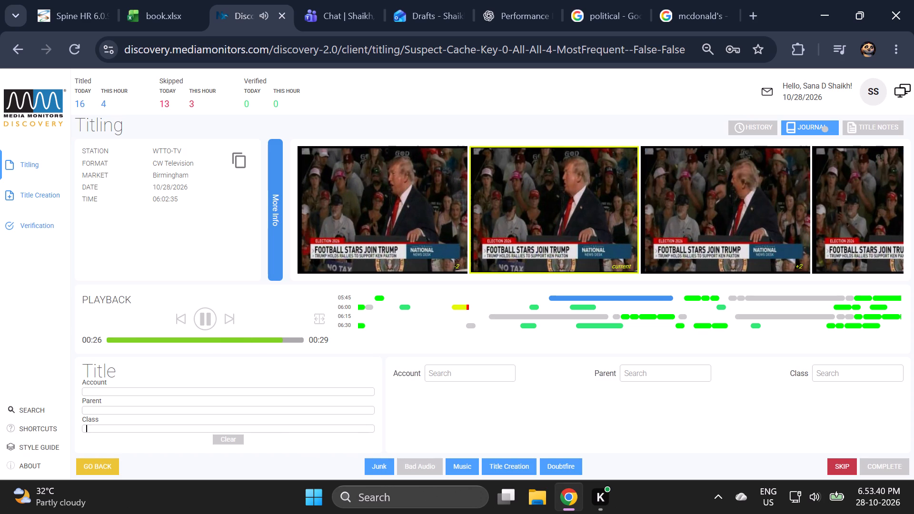
pyautogui.click(373, 462)
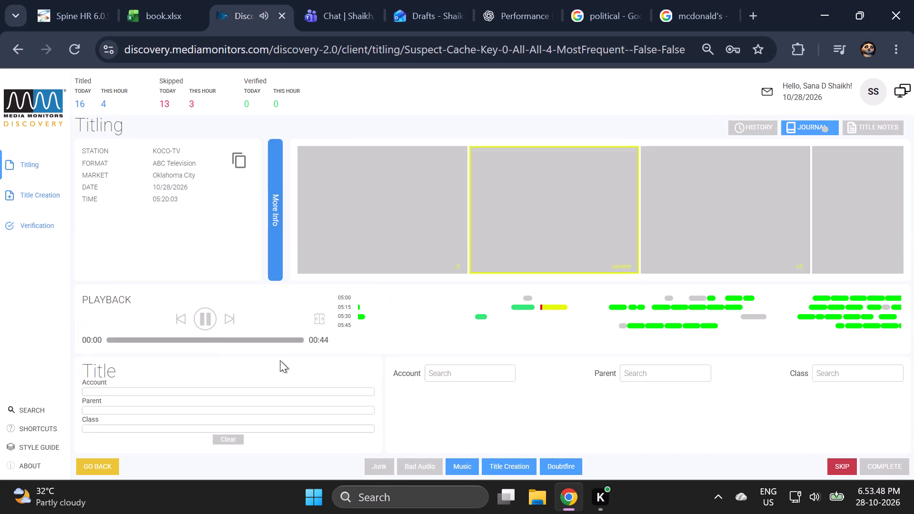
# Resume the paused session, preview the end of the KOCO-TV city council news segment from 05:20:03, and mark it as junk.
pyautogui.click(231, 316)
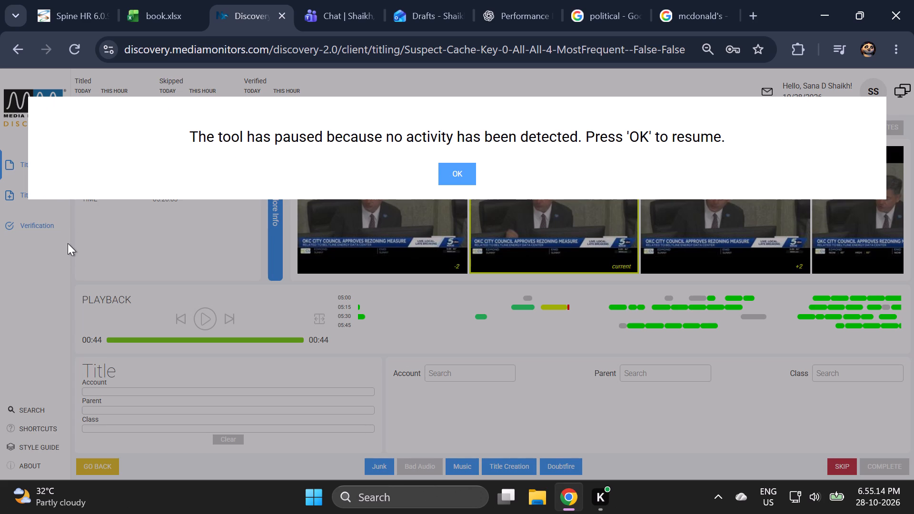
pyautogui.click(465, 176)
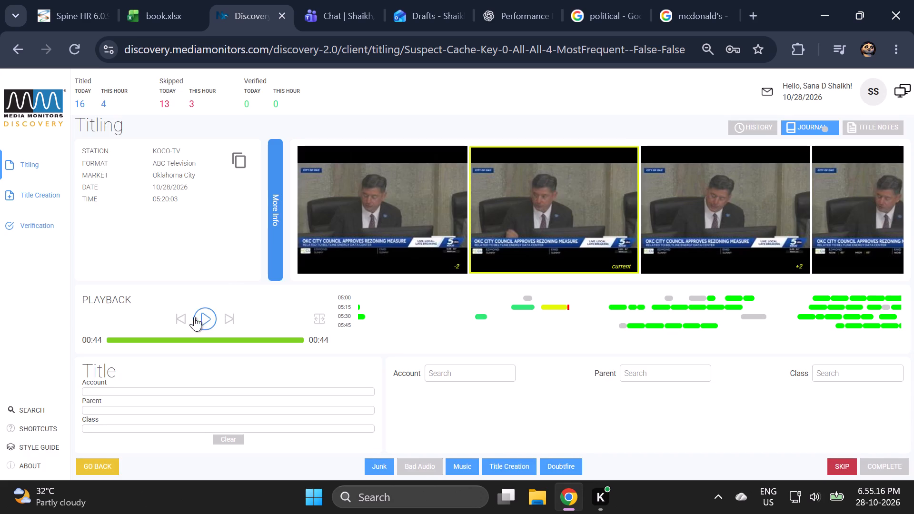
pyautogui.click(183, 319)
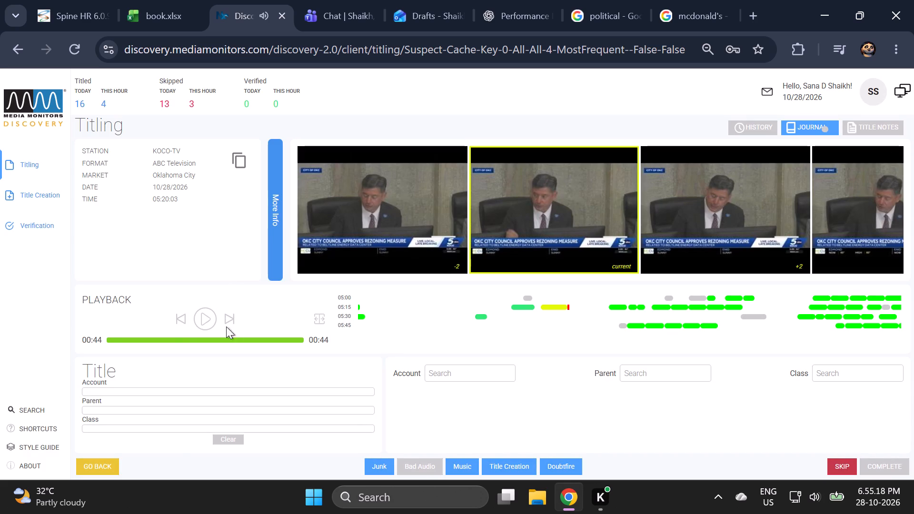
pyautogui.click(231, 320)
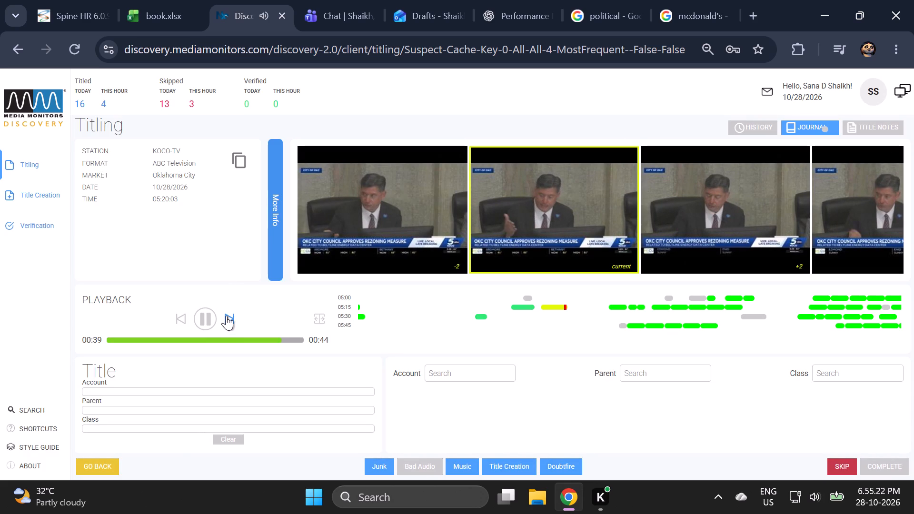
pyautogui.click(371, 469)
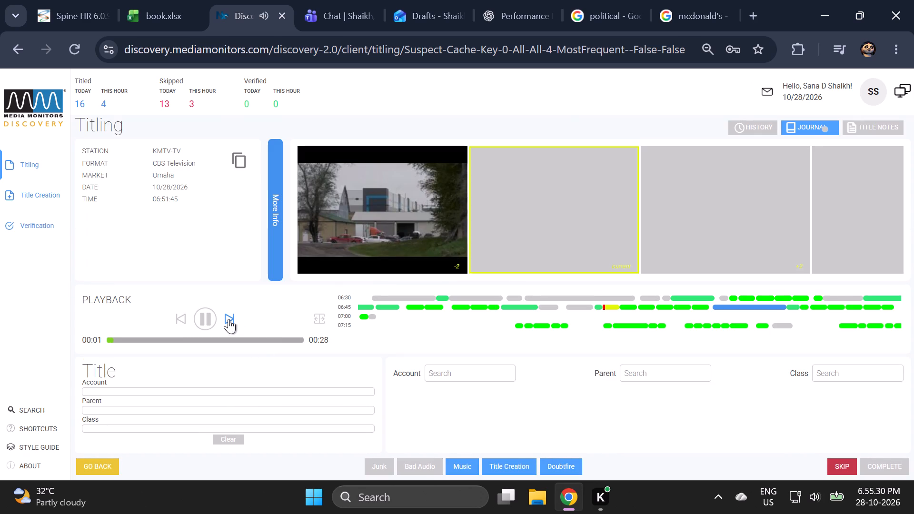
# Preview the end of the KMTV-TV segment from 06:51:45, check the footage just before its start, and mark it as junk.
pyautogui.click(228, 319)
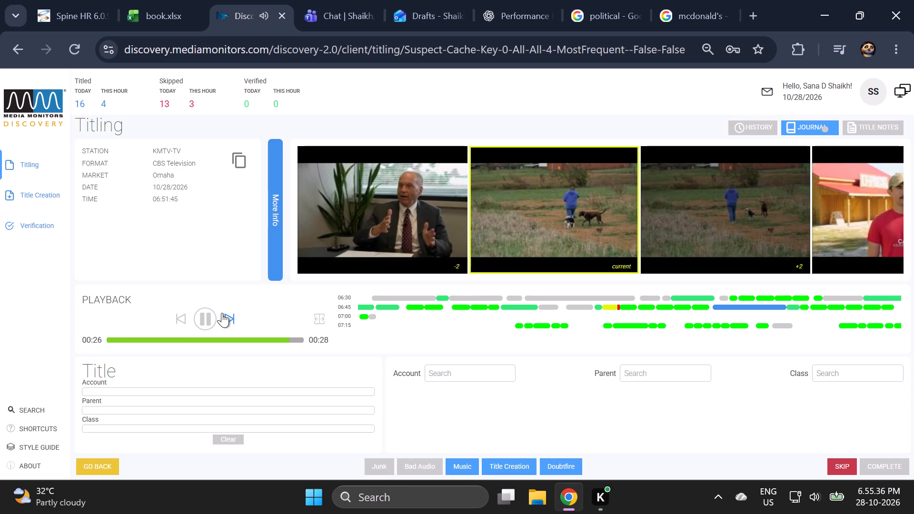
pyautogui.hotkey('alt', '-')
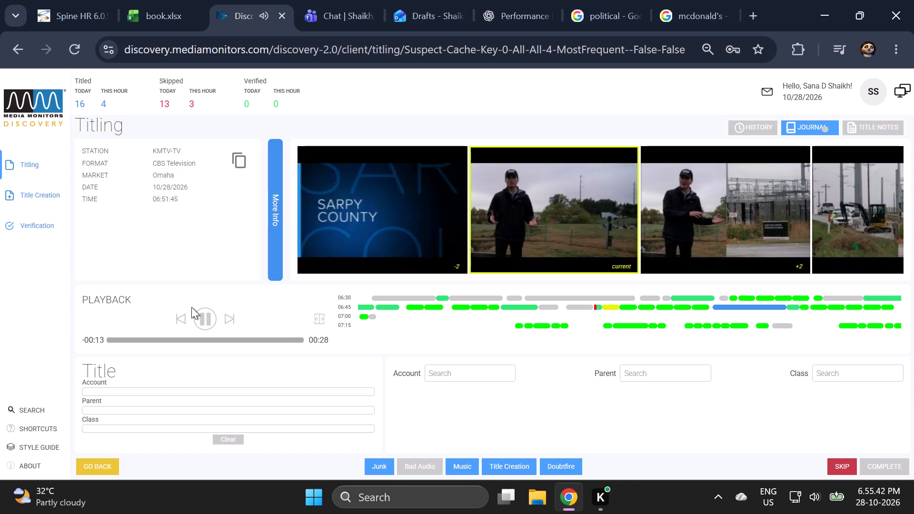
pyautogui.click(376, 465)
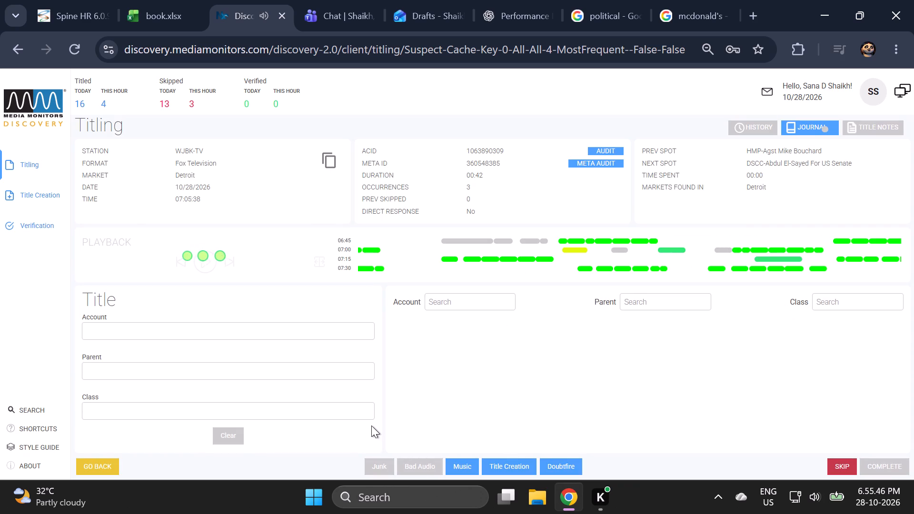
# Preview the end of the WJBK-TV midterm candidates news segment from 07:05:38 and mark it as junk.
pyautogui.click(360, 413)
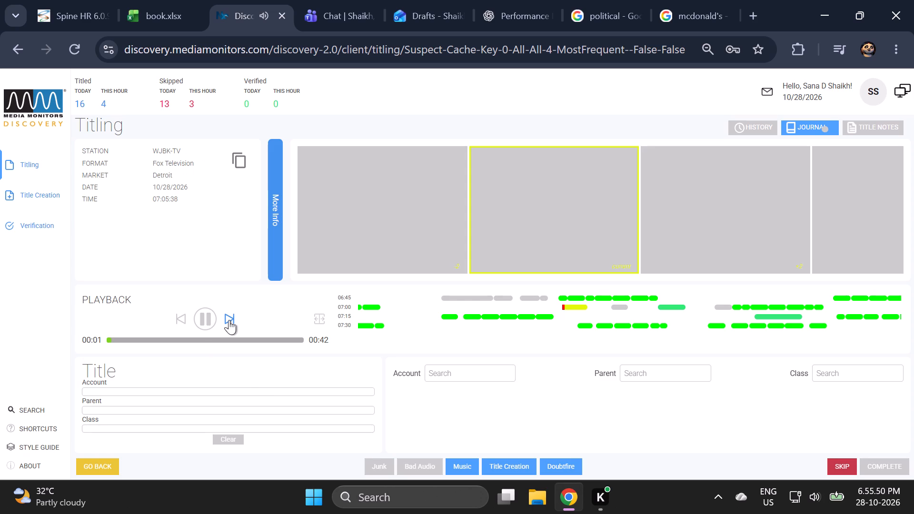
pyautogui.click(228, 319)
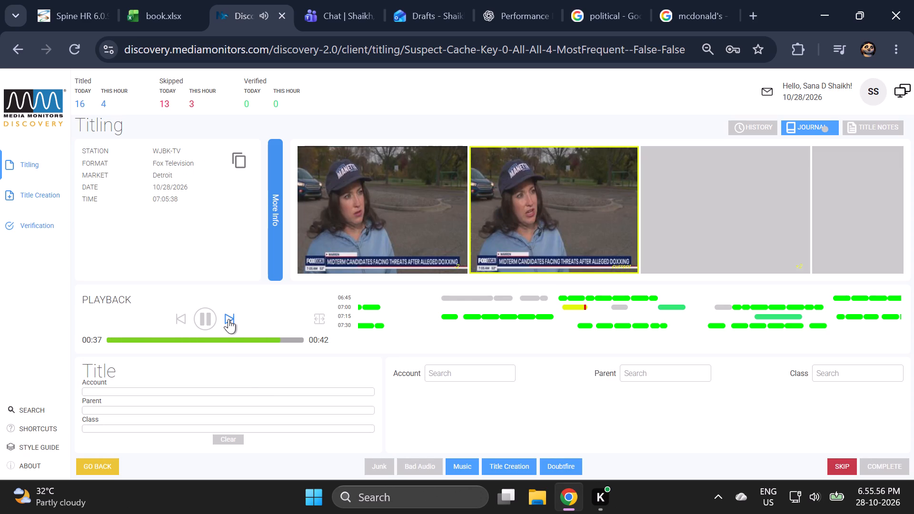
pyautogui.click(374, 469)
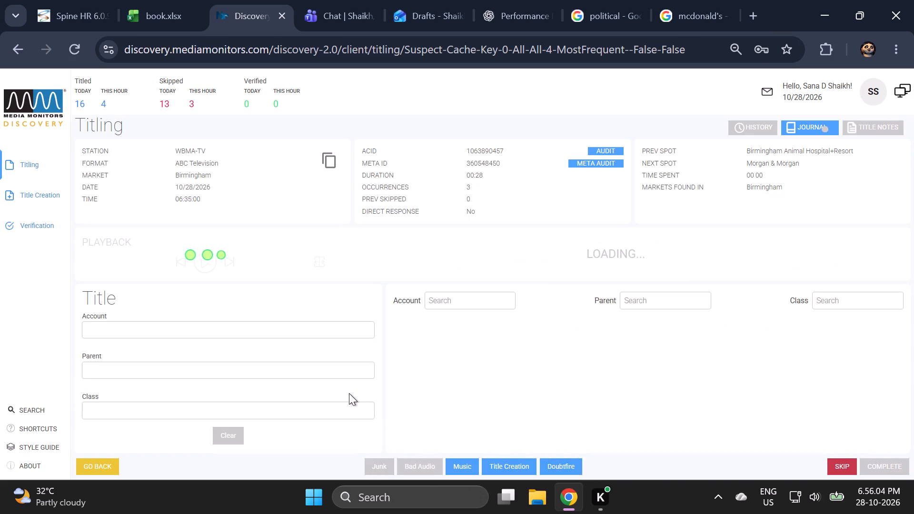
# Preview the end of the WBMA-TV voting news segment from 06:35:00 and mark it as junk.
pyautogui.click(333, 408)
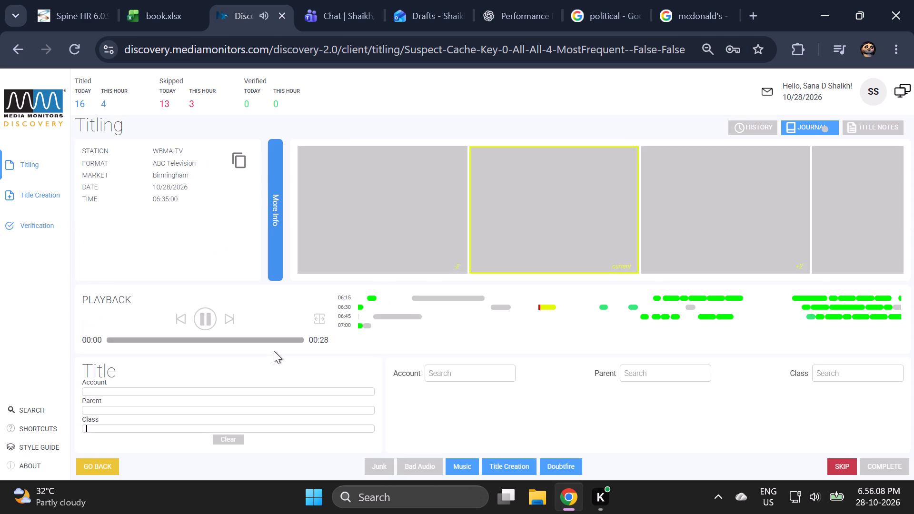
pyautogui.click(233, 318)
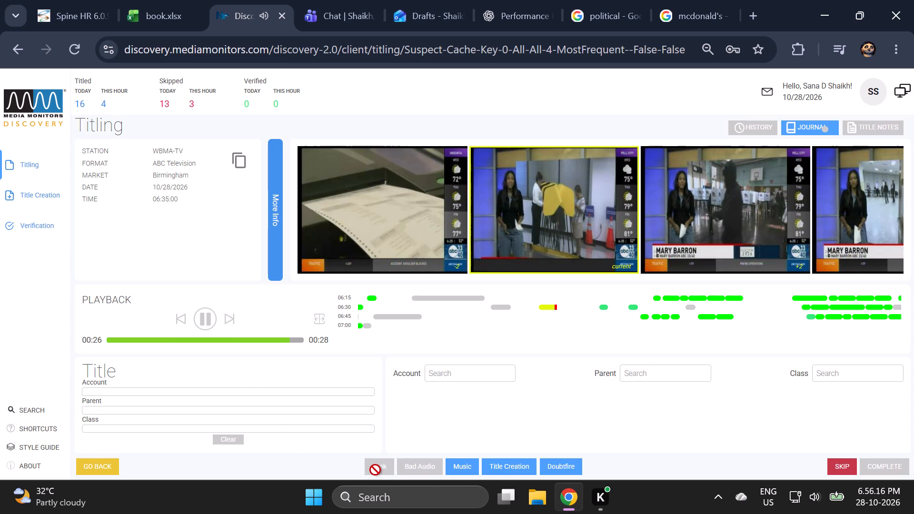
pyautogui.click(375, 464)
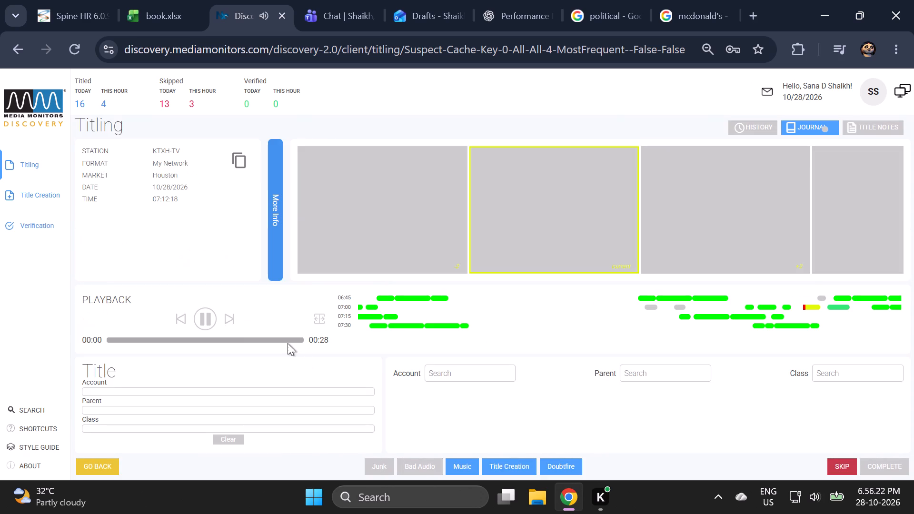
# Preview the end of the KTXH-TV political rally news segment from 07:12:18 and mark it as junk.
pyautogui.click(224, 320)
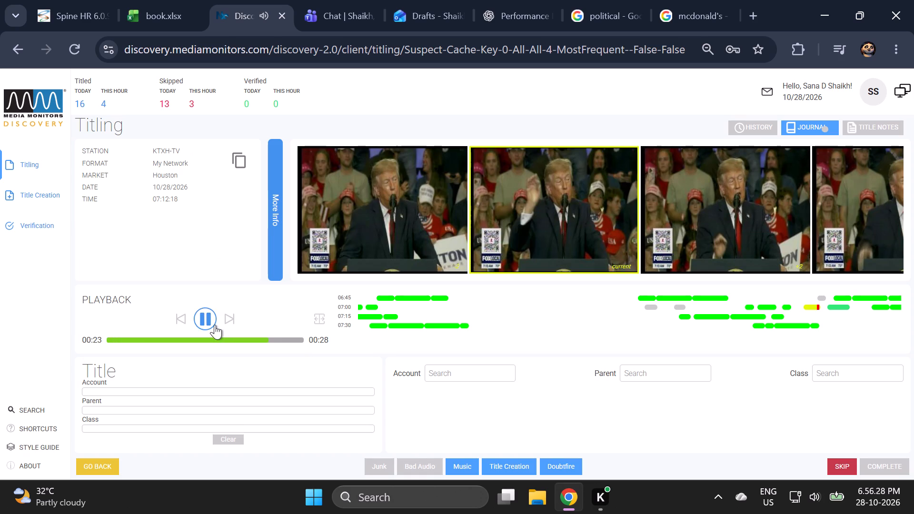
pyautogui.click(372, 465)
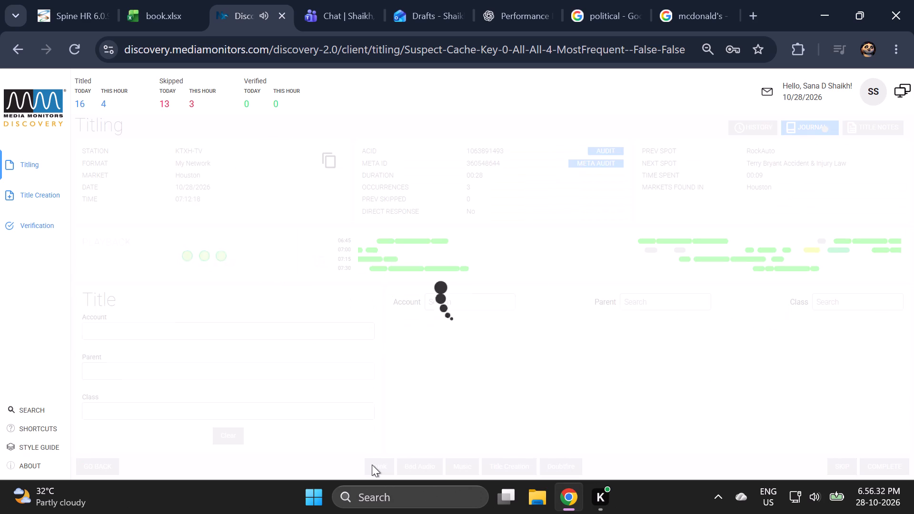
# Preview the end of the KOAA-TV voting news segment from 06:10:26 and mark it as junk.
pyautogui.click(348, 405)
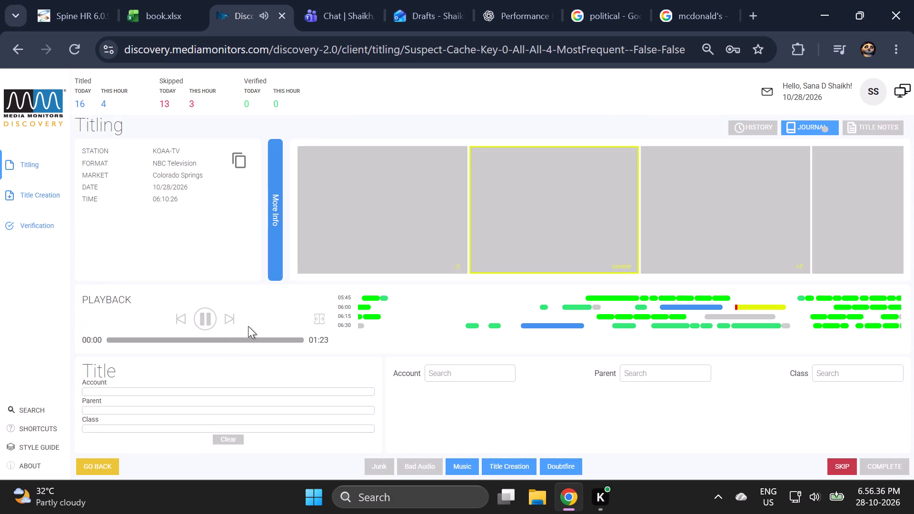
pyautogui.click(235, 317)
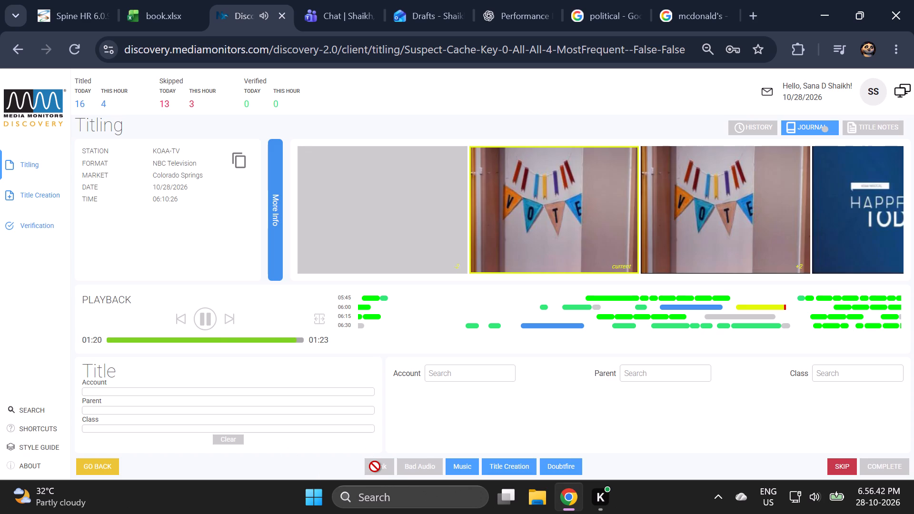
pyautogui.click(375, 466)
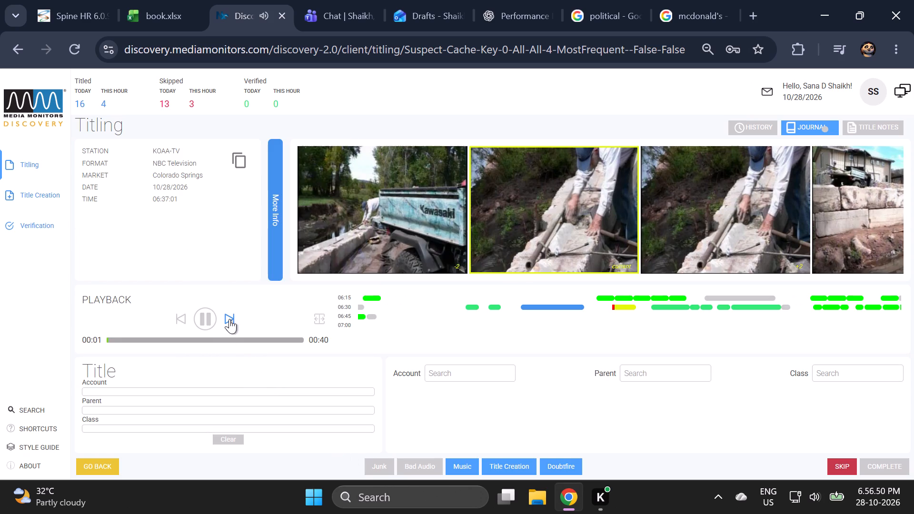
# Preview the end of the KOAA-TV news segment from 06:37:01 and mark it as junk.
pyautogui.click(230, 318)
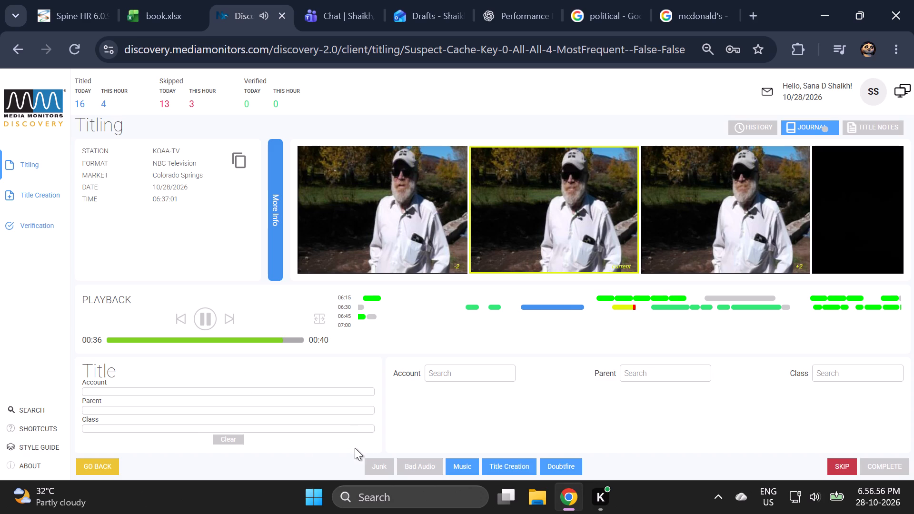
pyautogui.click(380, 465)
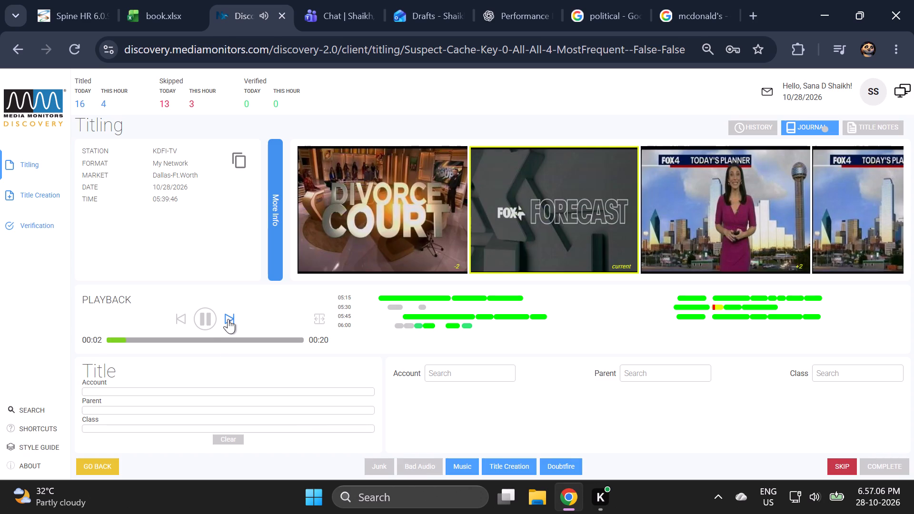
# Preview the end of the KDFI-TV FOX 4 forecast segment from 05:39:46 and skip it.
pyautogui.click(228, 319)
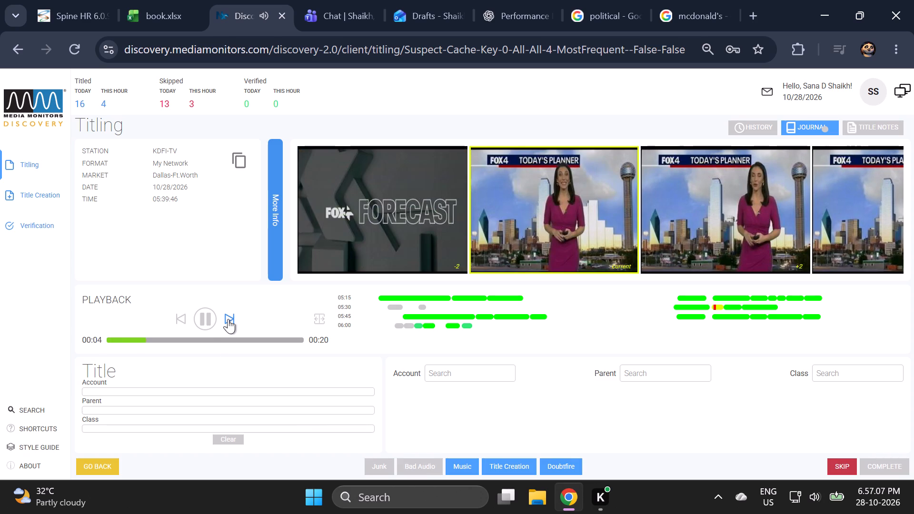
pyautogui.rightClick(228, 319)
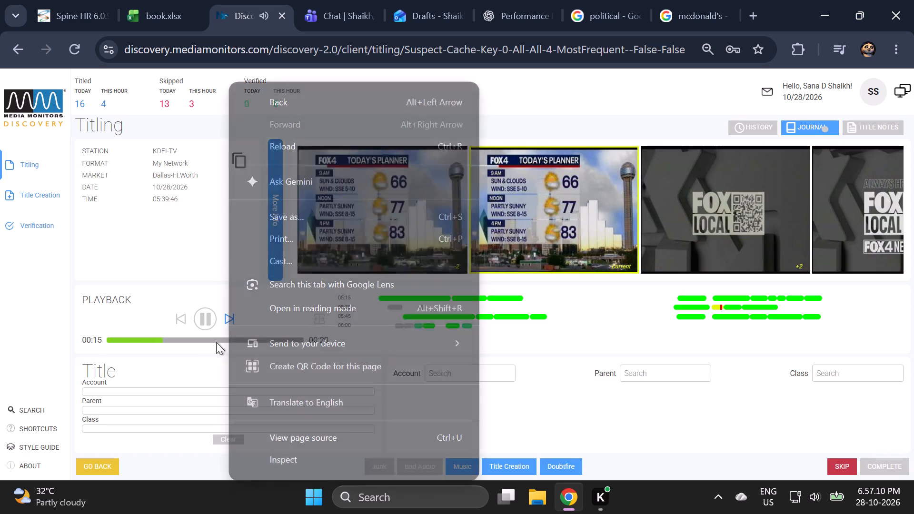
pyautogui.click(189, 376)
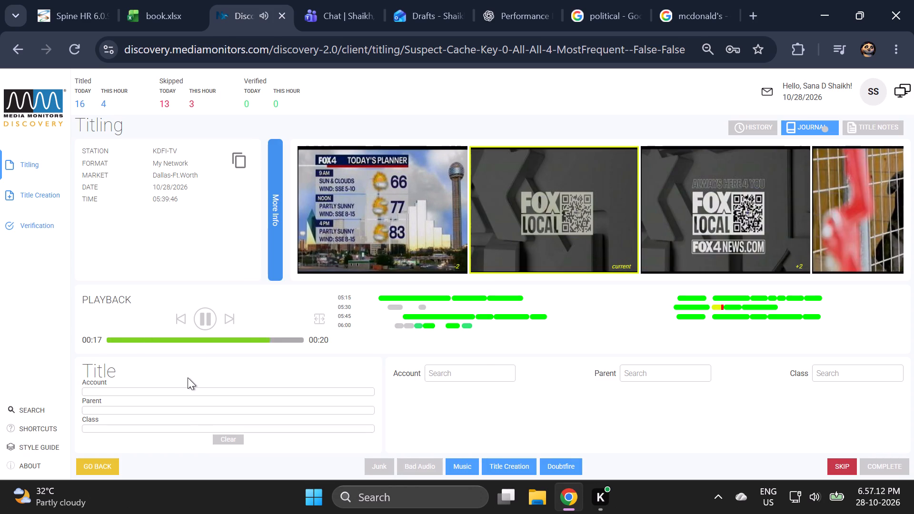
pyautogui.click(841, 470)
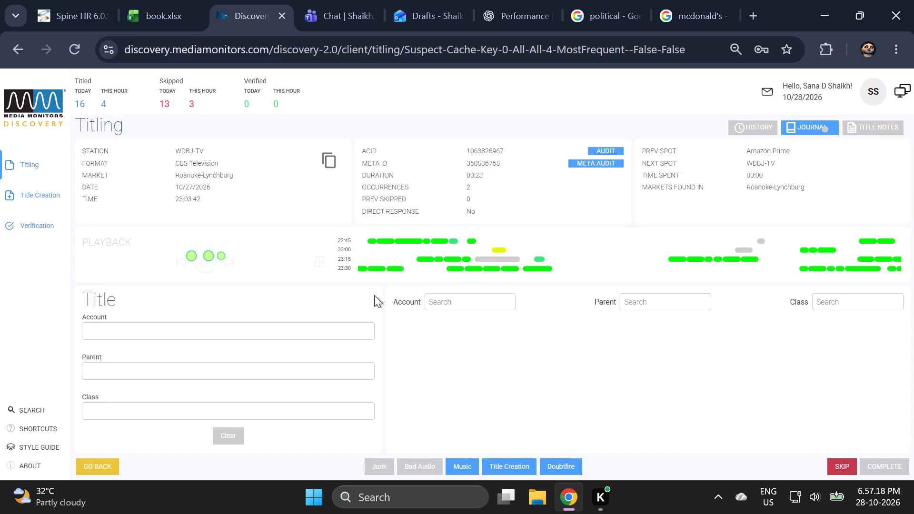
# Preview the end of the WDBJ-TV Radford University news segment from 23:03:42 and mark it as junk.
pyautogui.click(278, 333)
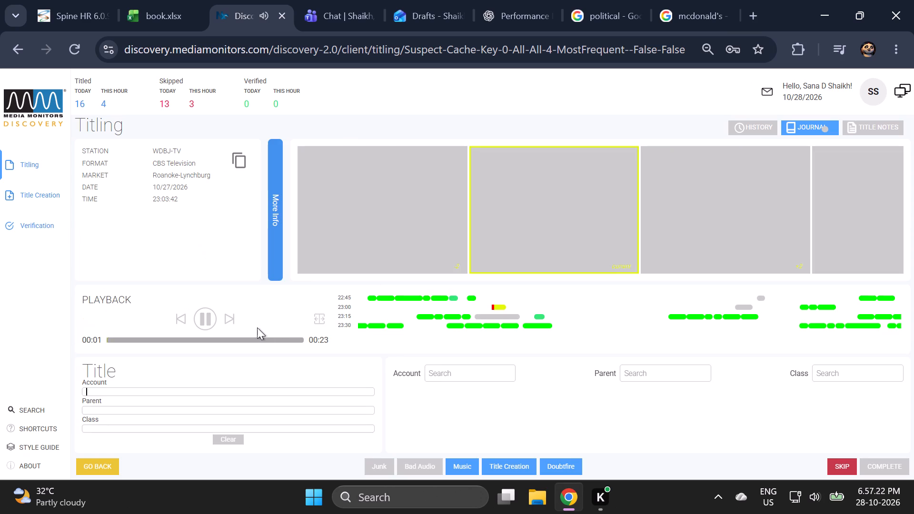
pyautogui.click(230, 321)
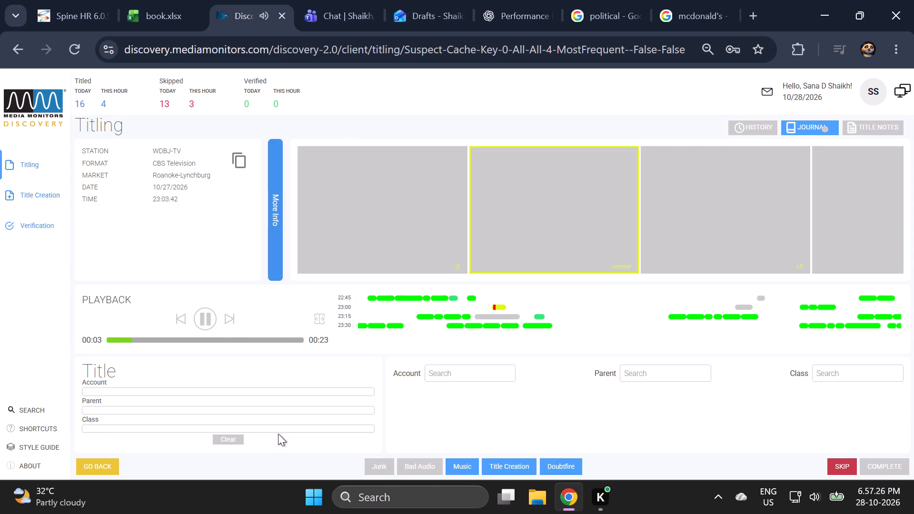
pyautogui.click(298, 431)
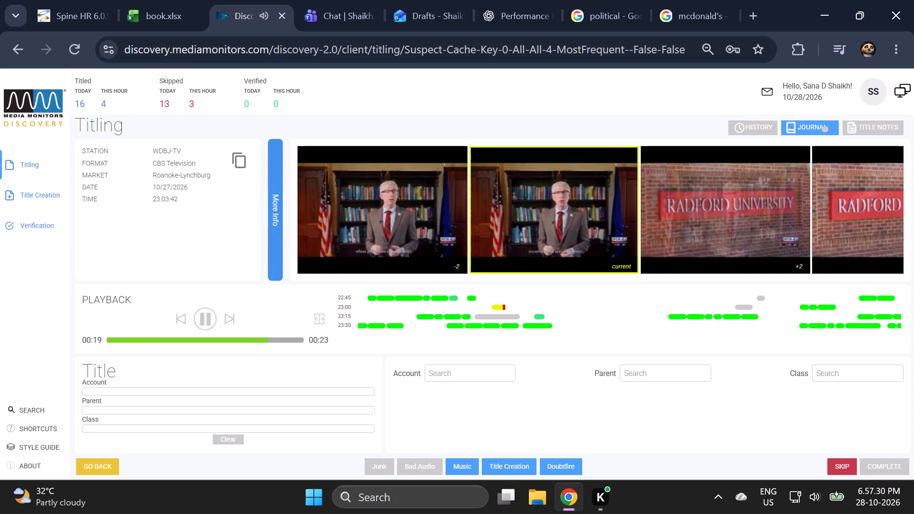
pyautogui.click(382, 466)
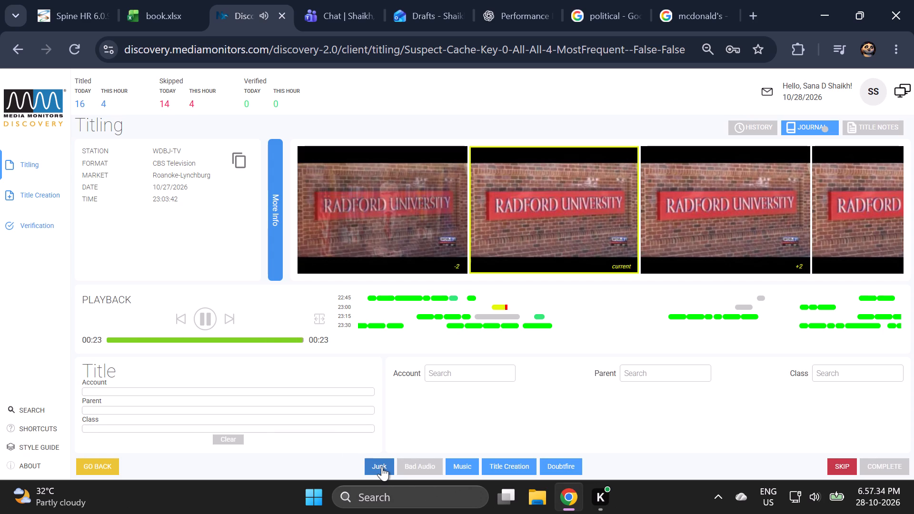
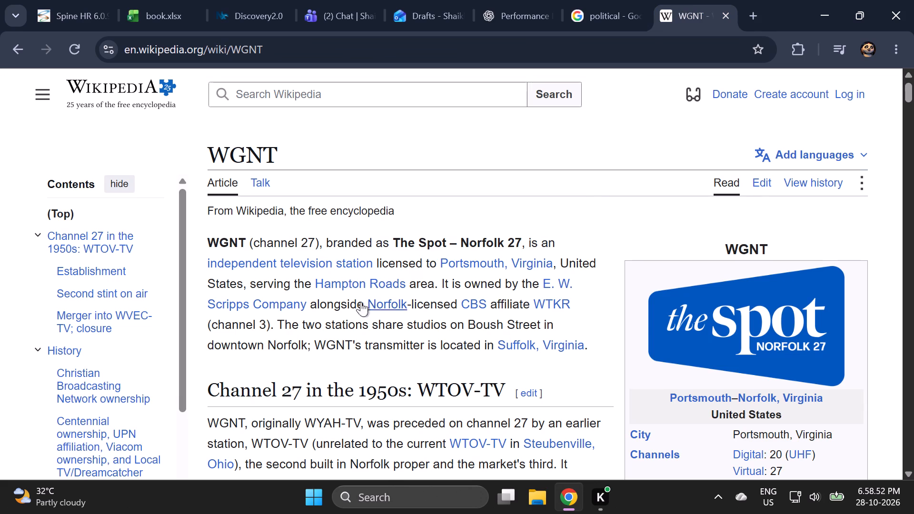
# Open the Wikipedia article on WTKR from the WGNT page and copy the station name.
pyautogui.click(541, 301)
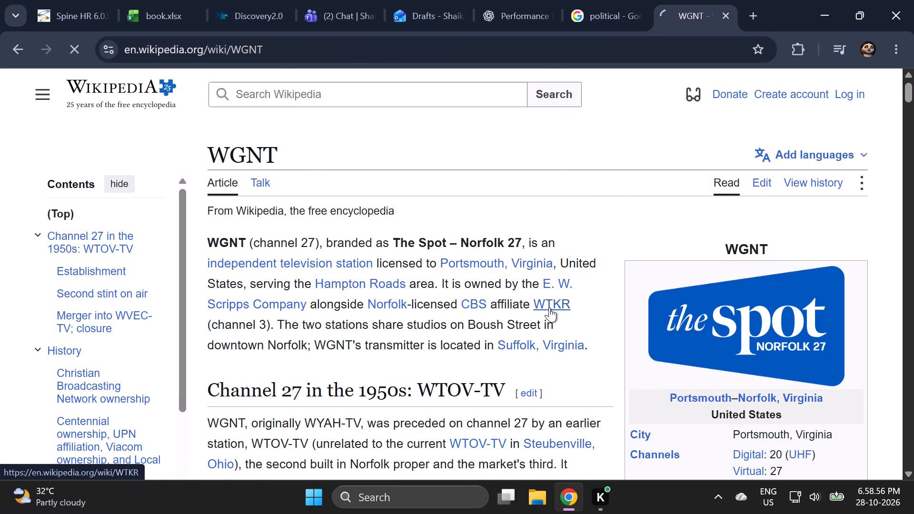
pyautogui.click(549, 307)
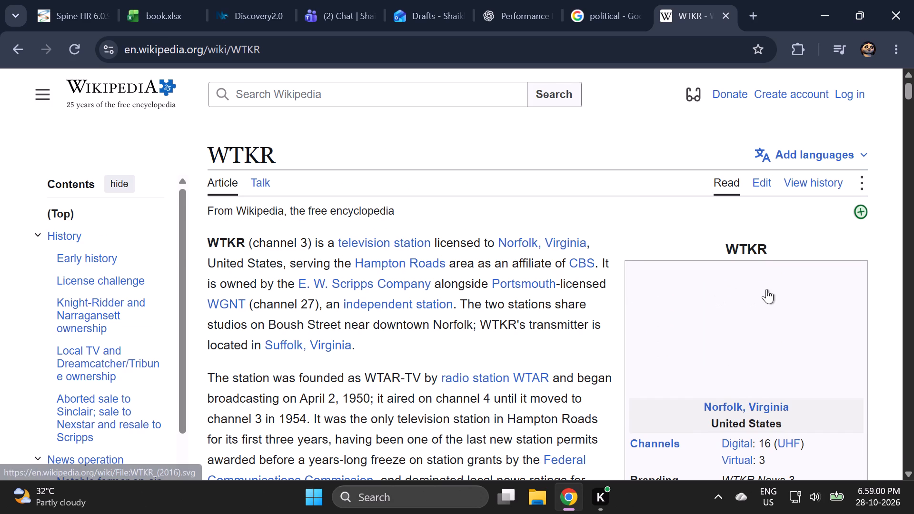
pyautogui.moveTo(774, 243); pyautogui.dragTo(711, 249)
pyautogui.hotkey('ctrl', 'c')
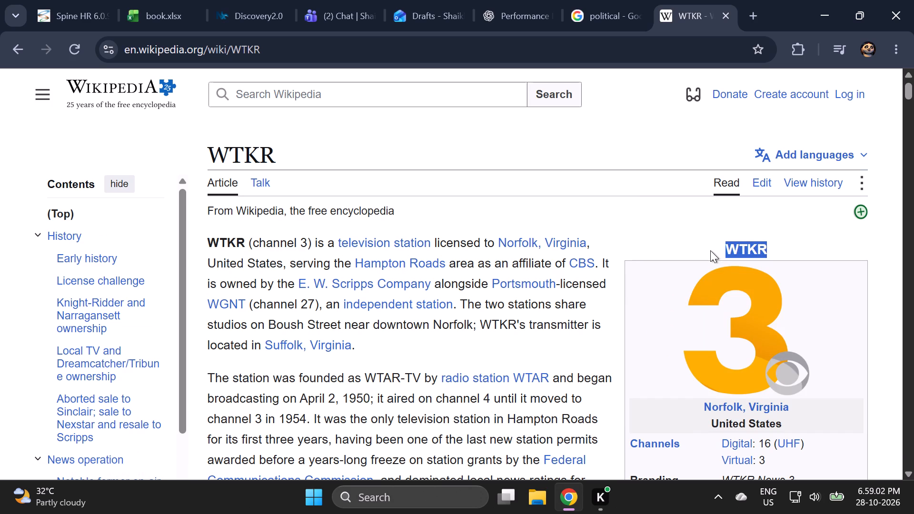
pyautogui.hotkey('ctrl', 'c')
pyautogui.hotkey('ctrl', 'c')
# In Discovery, search accounts for WTKR and select WTKR-TV as the title for the WGNT-TV Coast Live spot.
pyautogui.click(237, 0)
pyautogui.click(481, 349)
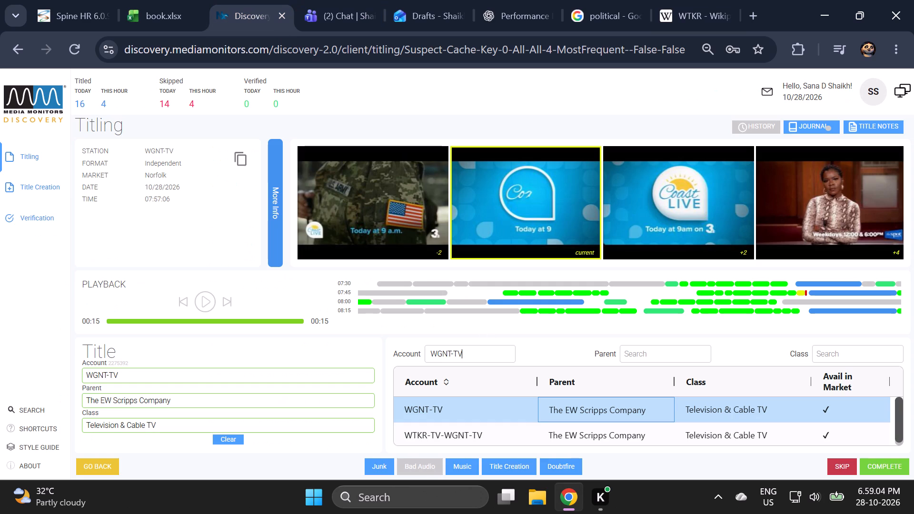
pyautogui.hotkey('ctrl', 'v')
pyautogui.keyDown('ctrl'); pyautogui.scroll(-2, 528, 302); pyautogui.keyUp('ctrl')
pyautogui.click(511, 371)
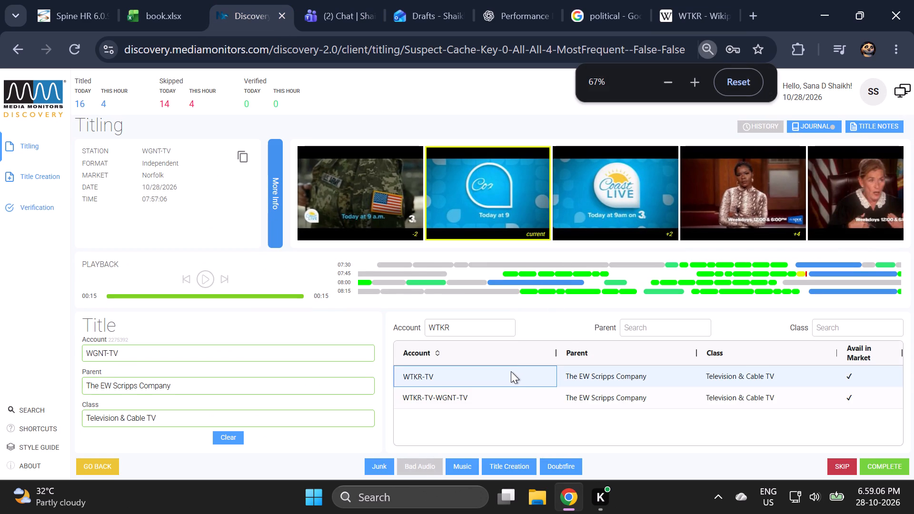
# Check the title notes and home page URL of the WTKR-TV account.
pyautogui.click(874, 129)
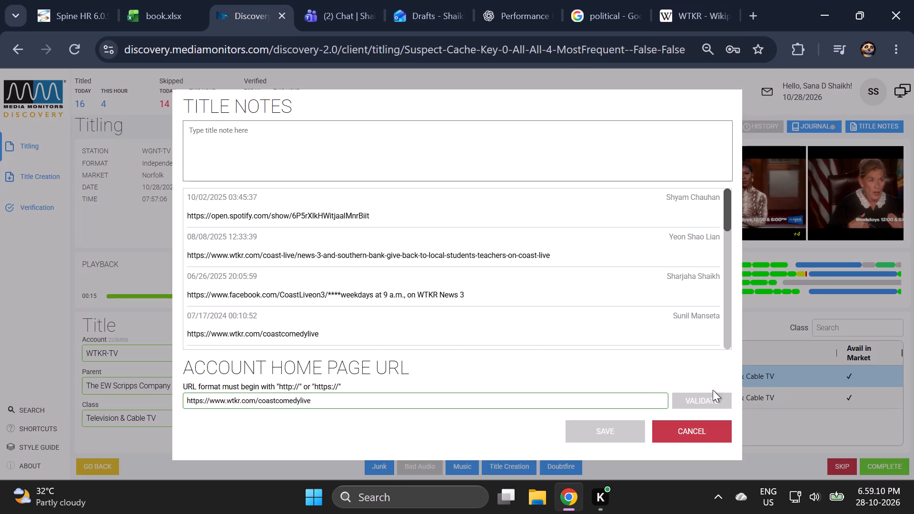
pyautogui.click(719, 429)
pyautogui.click(705, 372)
# Replay the WGNT-TV Coast Live spot from its start, check its end, and complete the titling as WTKR-TV.
pyautogui.keyDown('ctrl'); pyautogui.scroll(1, 464, 370); pyautogui.keyUp('ctrl')
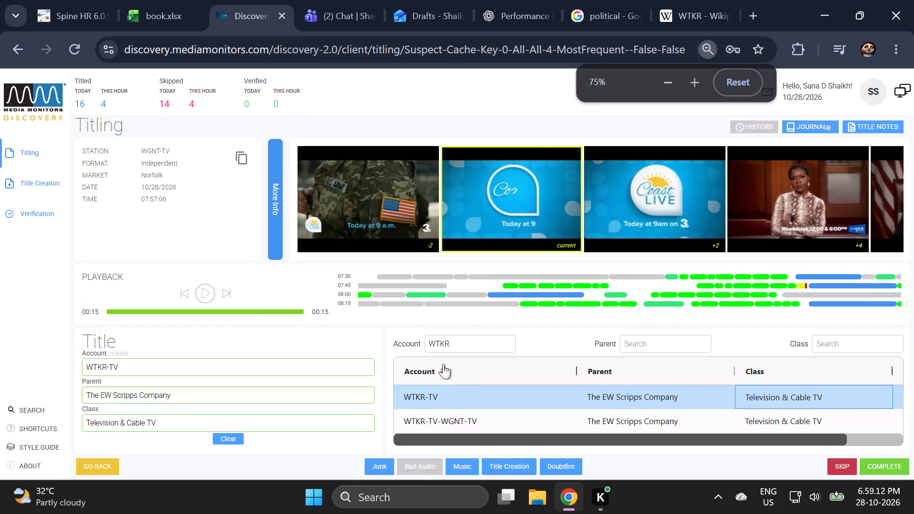
pyautogui.click(181, 288)
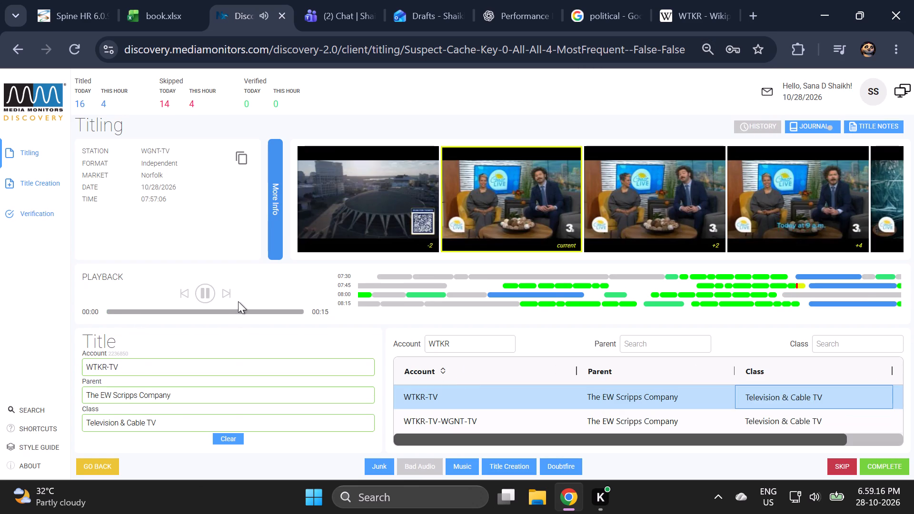
pyautogui.click(224, 296)
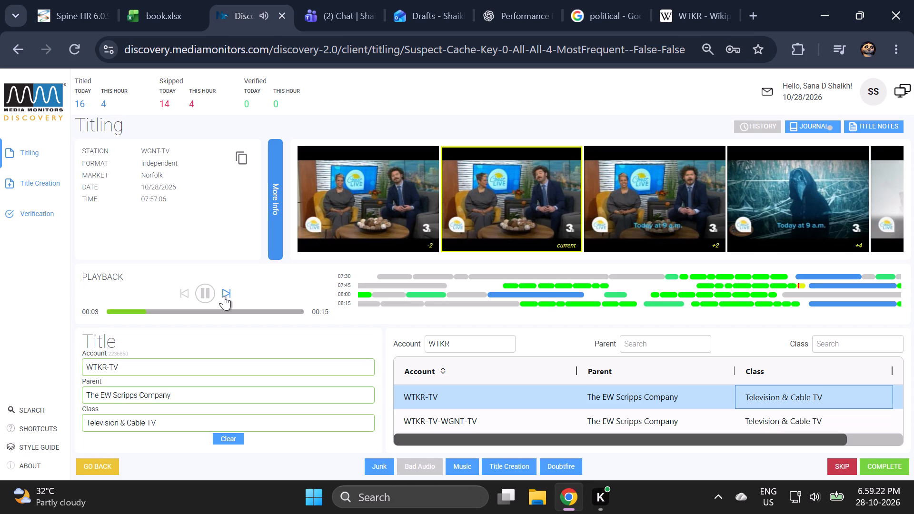
pyautogui.click(893, 394)
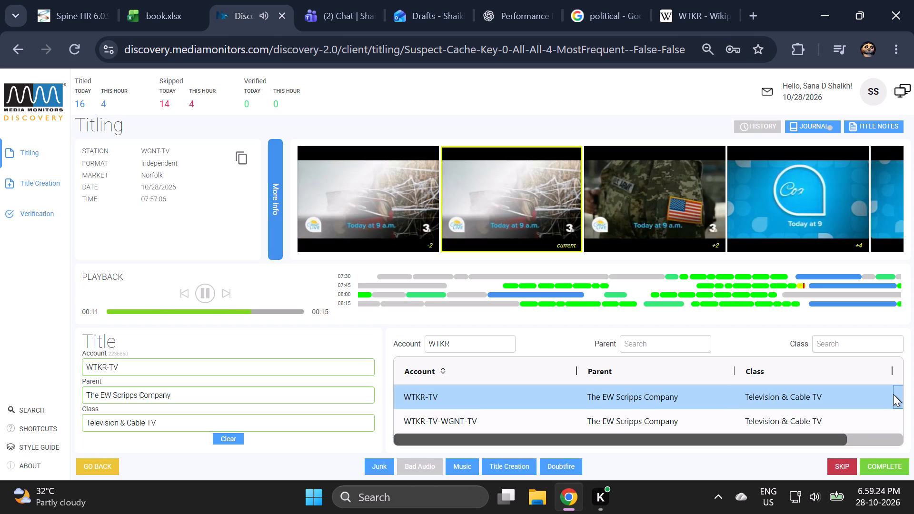
pyautogui.click(895, 465)
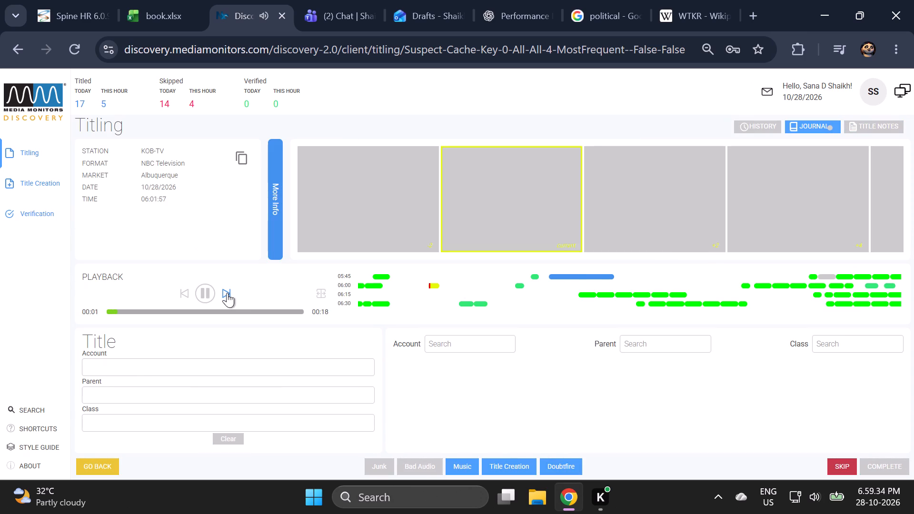
# Preview the end of the KOB-TV news segment from 06:01:57 and mark it as junk.
pyautogui.click(227, 293)
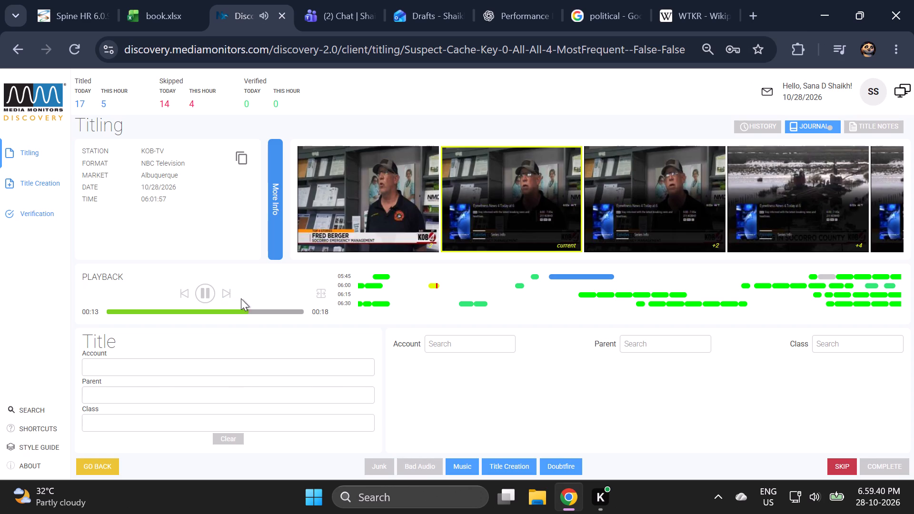
pyautogui.click(210, 371)
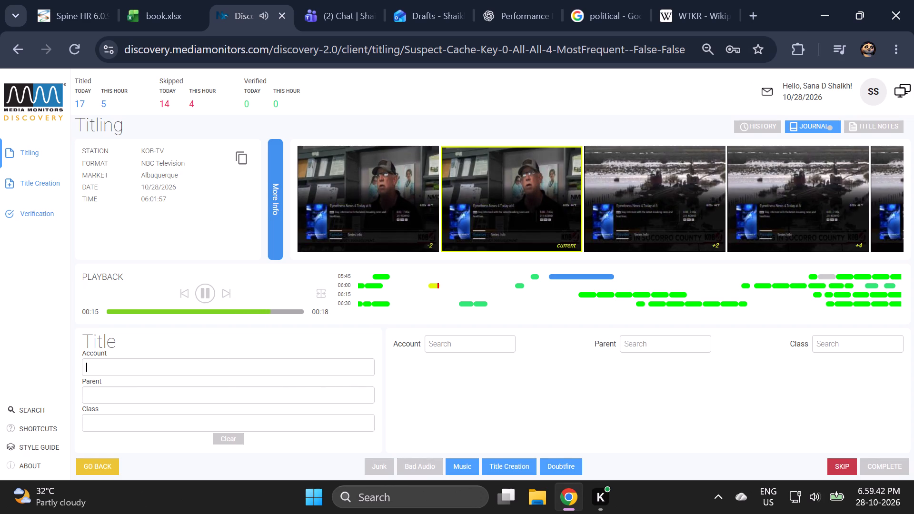
pyautogui.click(382, 463)
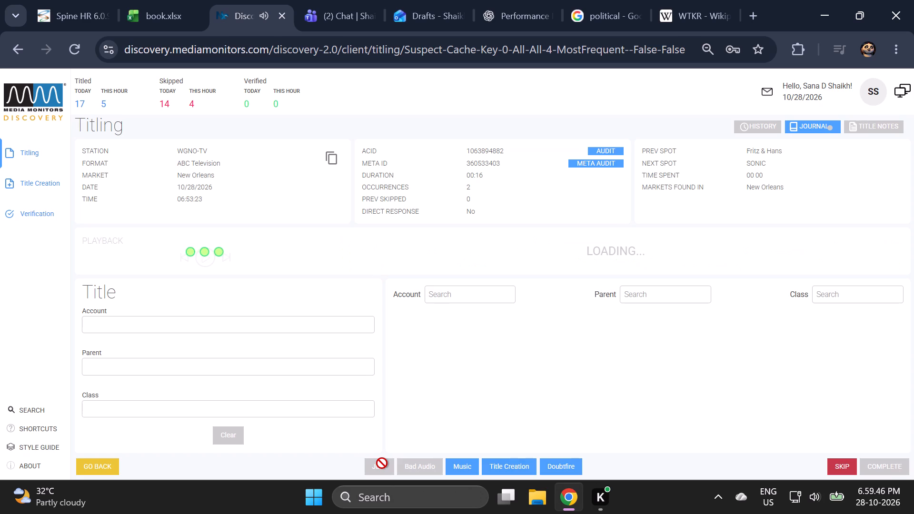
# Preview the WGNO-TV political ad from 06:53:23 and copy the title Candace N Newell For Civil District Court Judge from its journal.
pyautogui.click(349, 411)
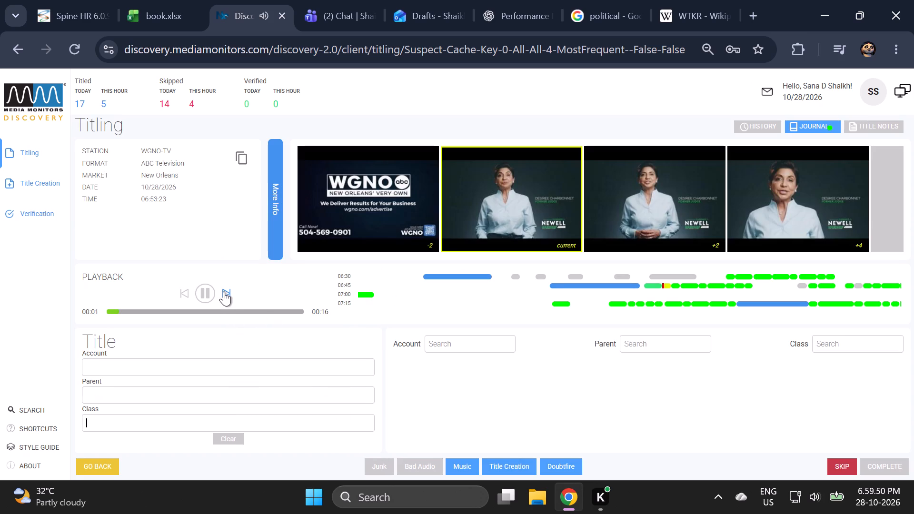
pyautogui.click(224, 291)
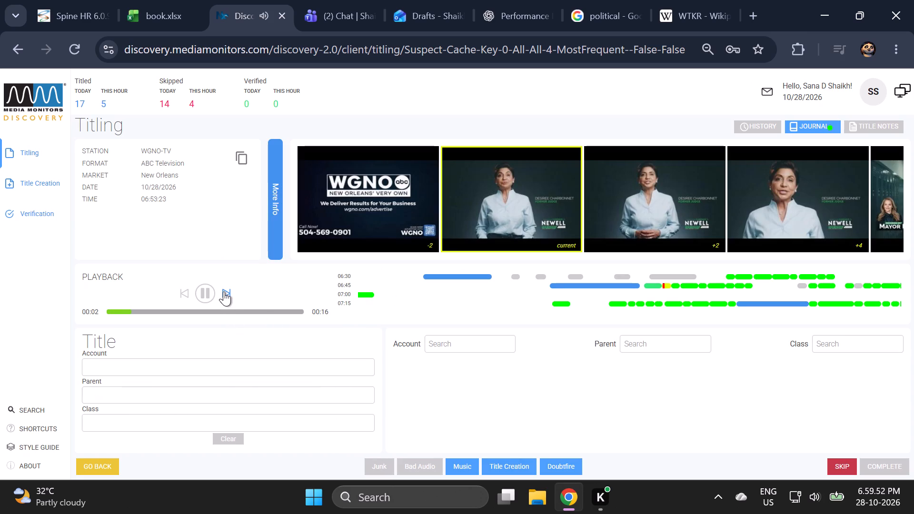
pyautogui.click(803, 127)
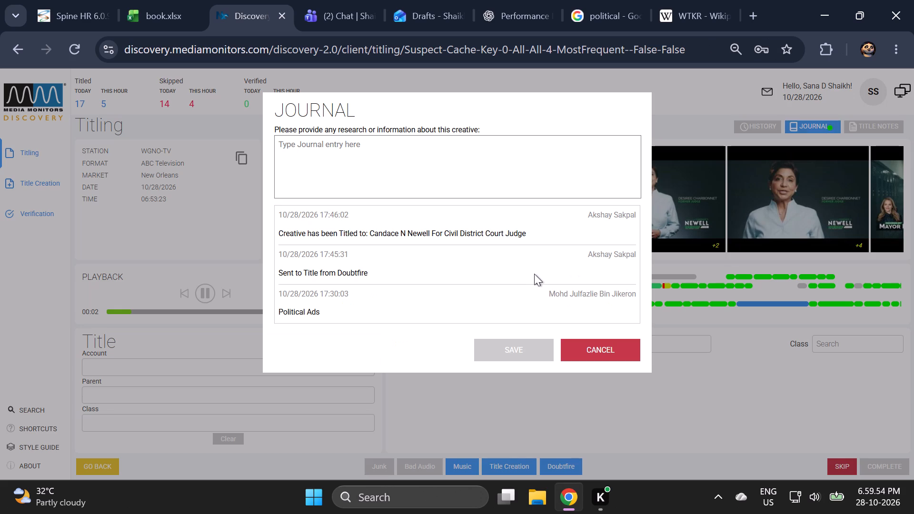
pyautogui.moveTo(527, 237); pyautogui.dragTo(373, 238)
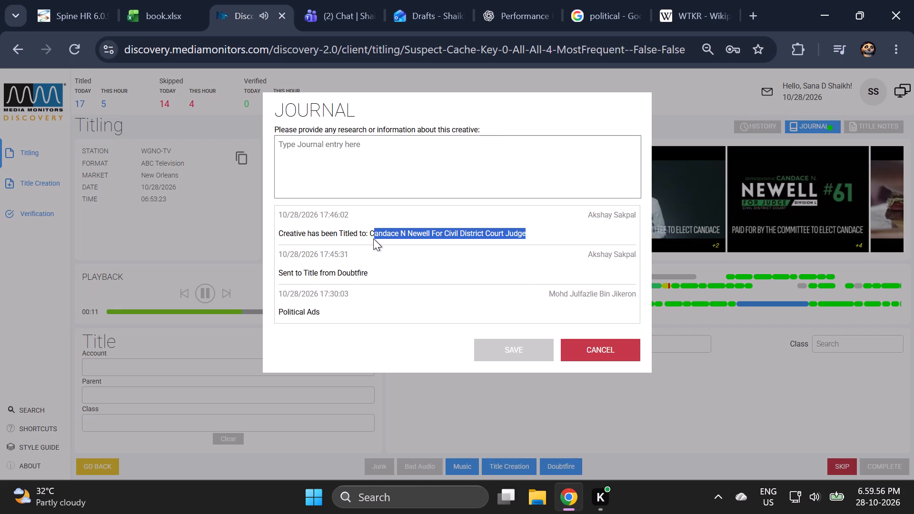
pyautogui.moveTo(373, 238); pyautogui.dragTo(372, 238)
pyautogui.hotkey('ctrl', 'c')
pyautogui.hotkey('ctrl', 'c')
pyautogui.hotkey('ctrl', 'c')
pyautogui.hotkey('ctrl', 'c')
pyautogui.click(603, 346)
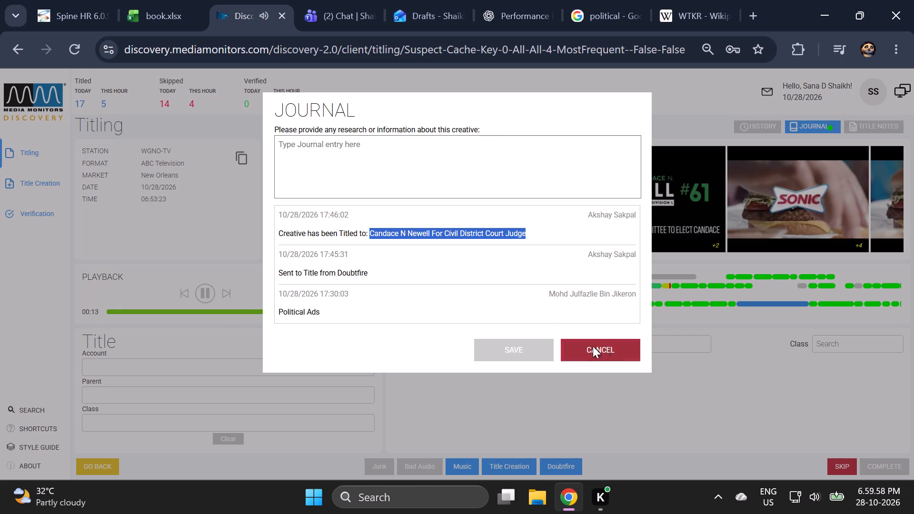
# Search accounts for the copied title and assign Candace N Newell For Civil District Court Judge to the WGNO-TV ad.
pyautogui.keyDown('ctrl'); pyautogui.click(489, 343); pyautogui.keyUp('ctrl')
pyautogui.hotkey('ctrl', 'v')
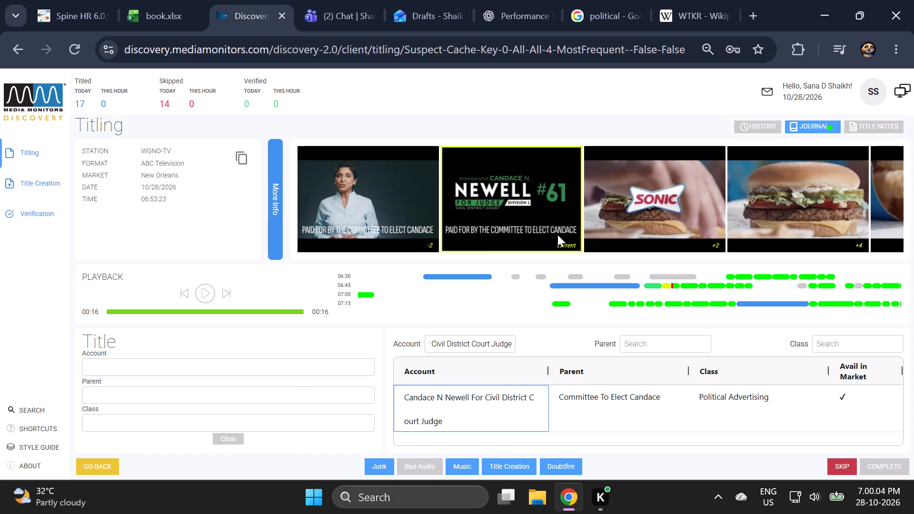
pyautogui.click(605, 400)
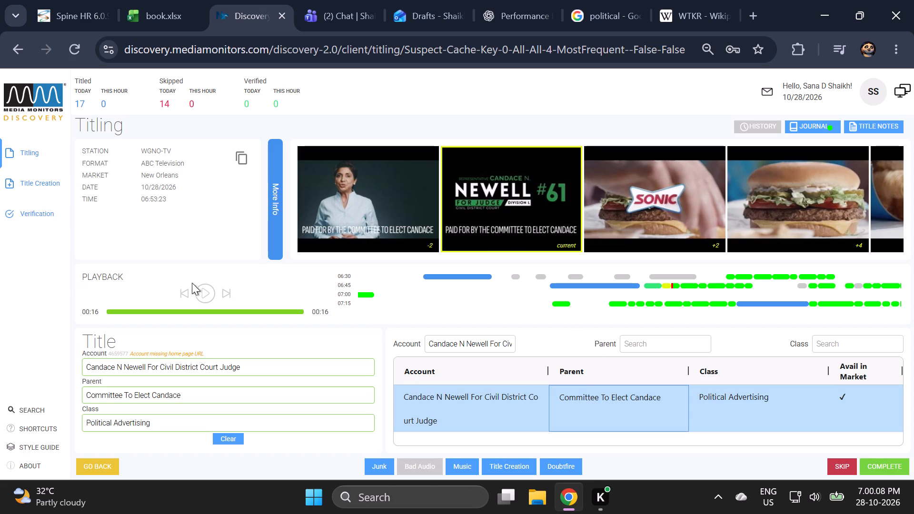
# Replay the start and end of the WGNO-TV Newell ad and complete its titling.
pyautogui.click(183, 297)
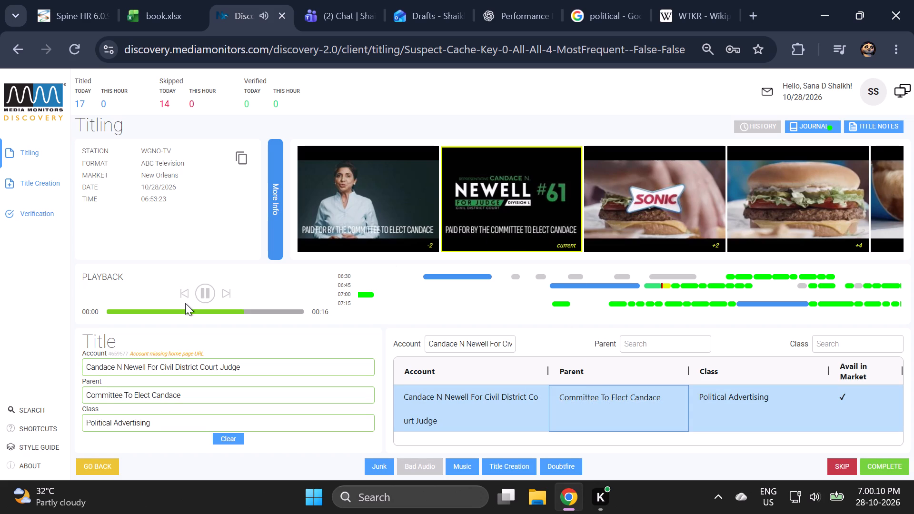
pyautogui.click(223, 294)
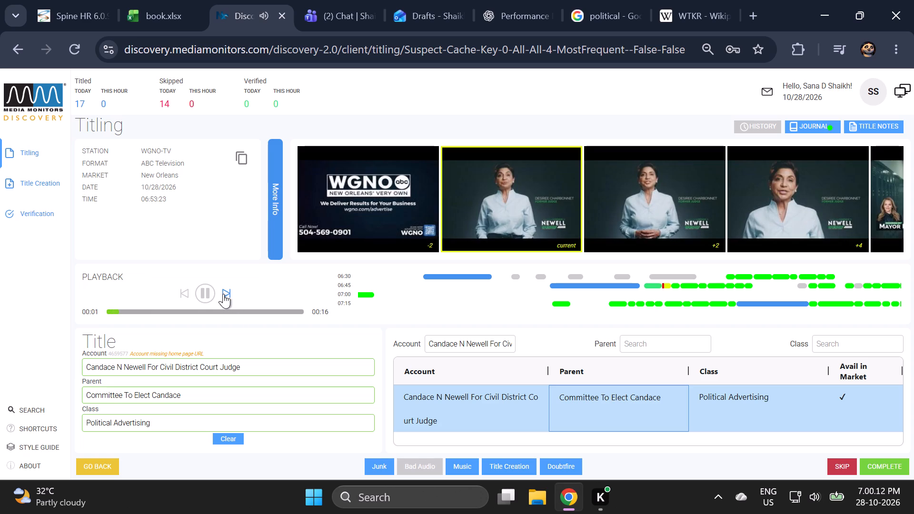
pyautogui.moveTo(223, 294); pyautogui.dragTo(288, 272)
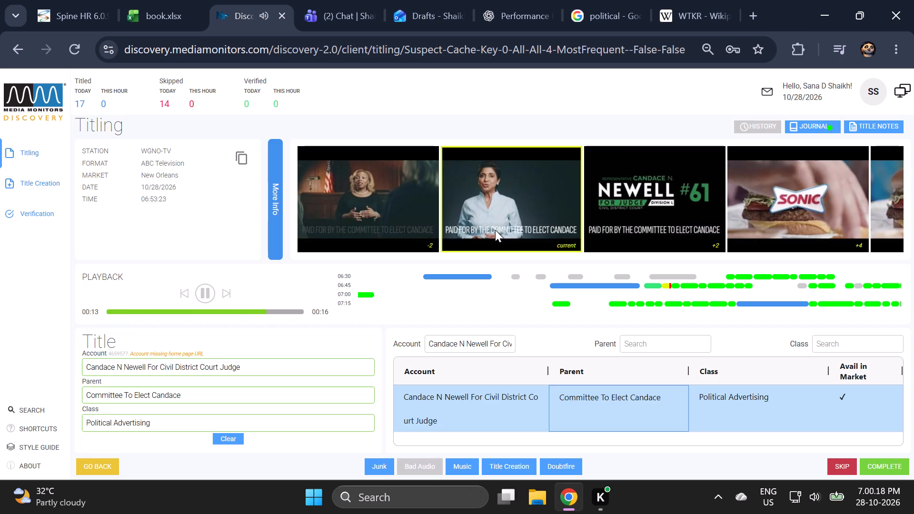
pyautogui.click(870, 396)
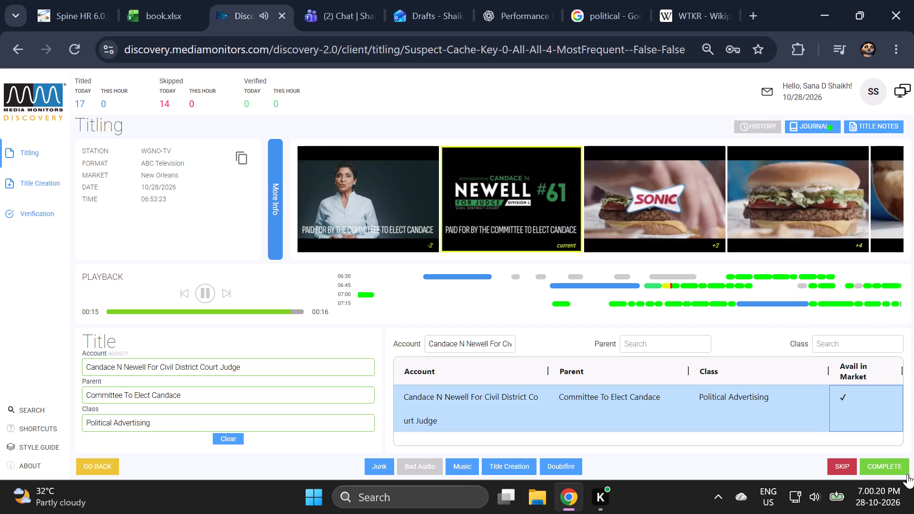
pyautogui.click(901, 469)
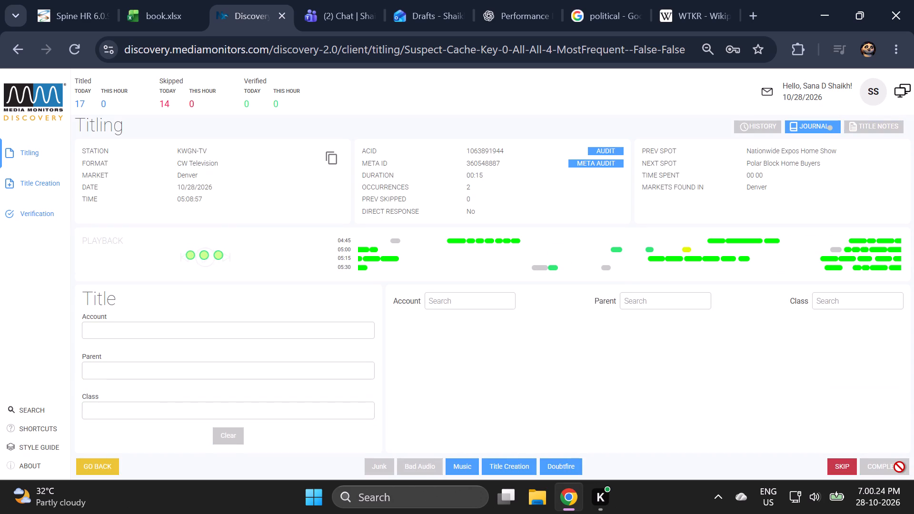
pyautogui.moveTo(899, 467); pyautogui.dragTo(913, 450)
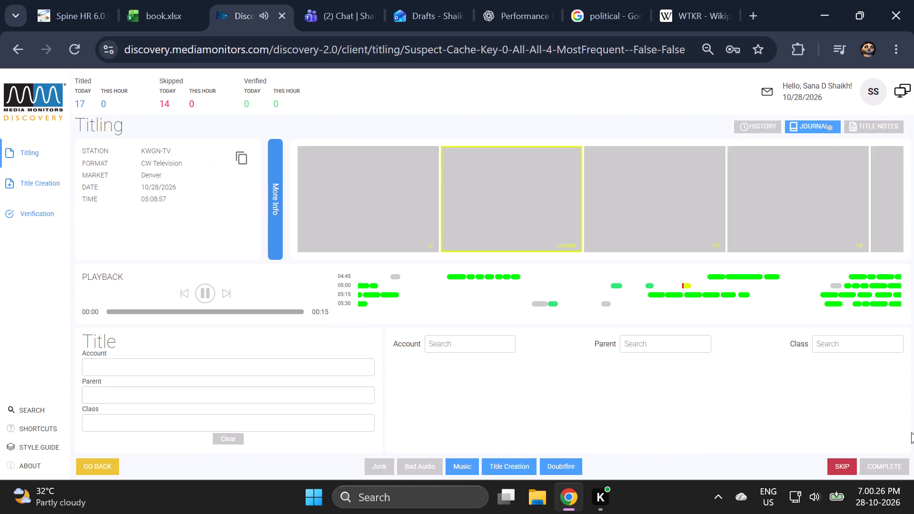
# Preview the end of the KWGN-TV news segment from 05:08:57 and mark it as junk.
pyautogui.click(220, 293)
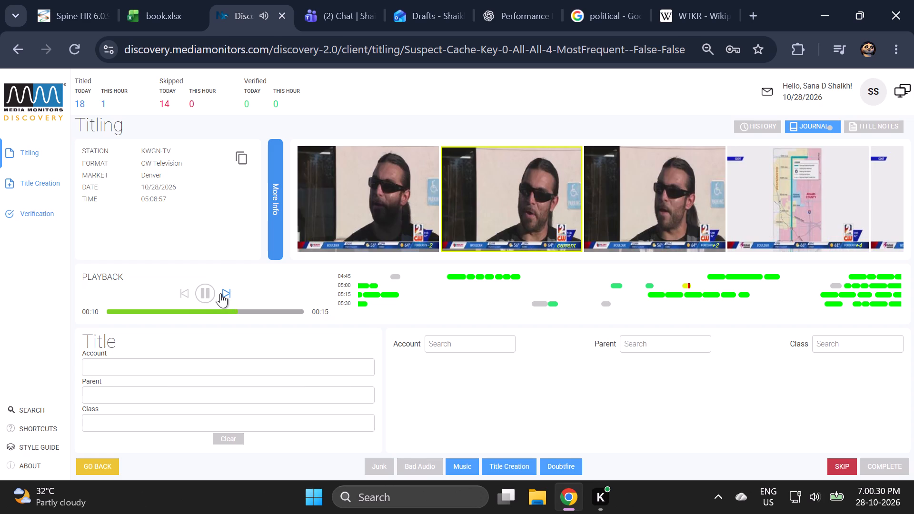
pyautogui.click(379, 464)
pyautogui.click(379, 464)
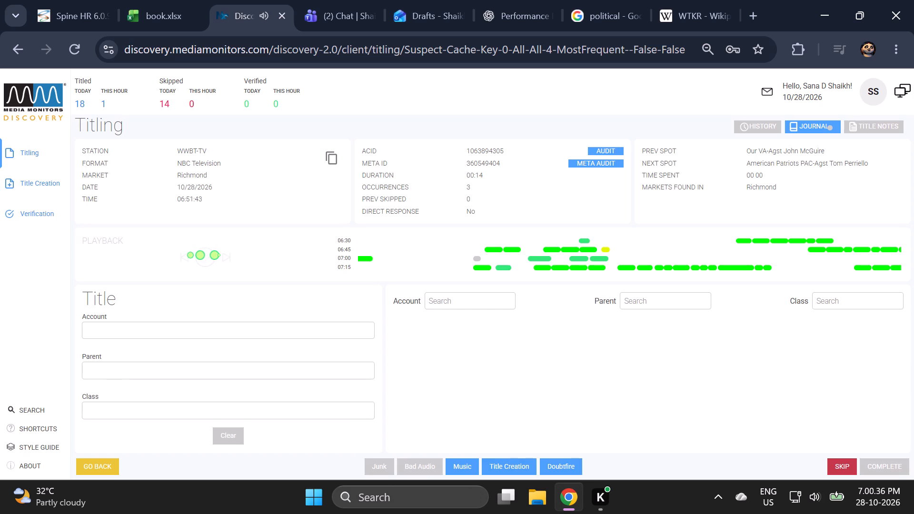
# Preview the end of the WWBT-TV 12 On Your Side segment from 06:51:43 and mark it as junk.
pyautogui.click(310, 335)
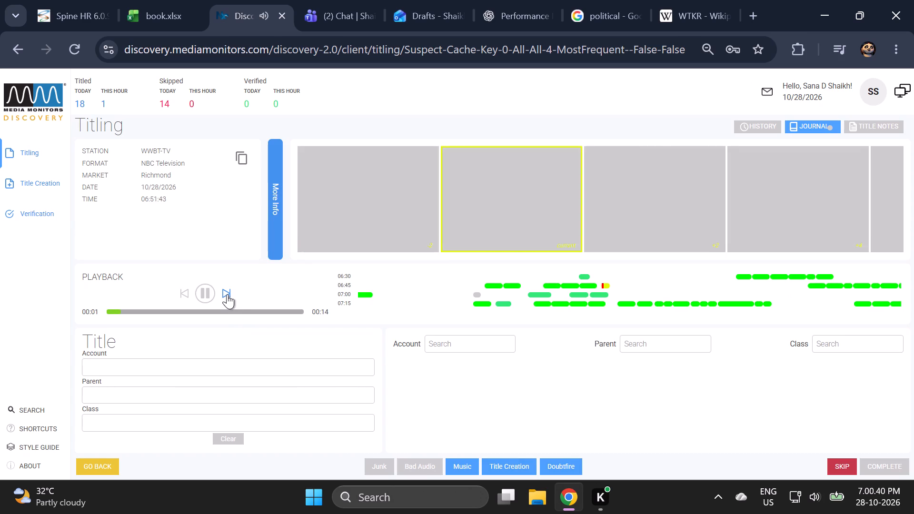
pyautogui.click(227, 294)
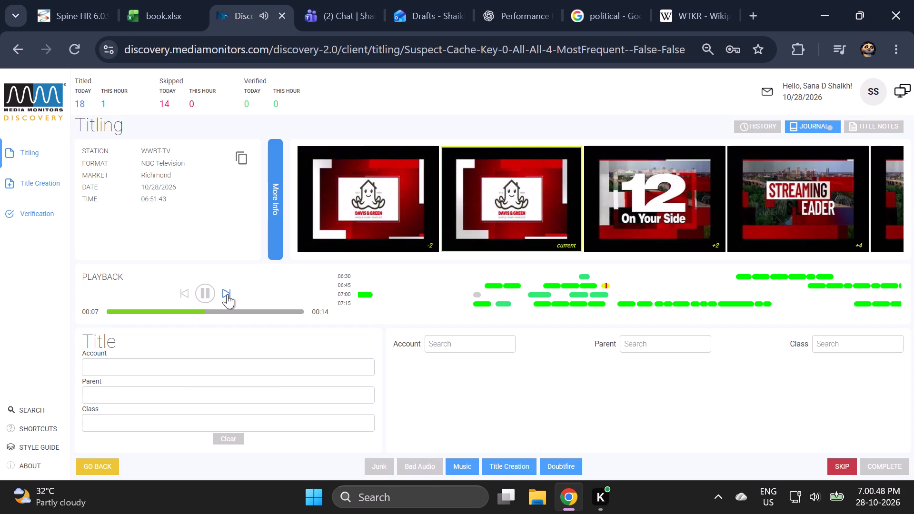
pyautogui.click(375, 467)
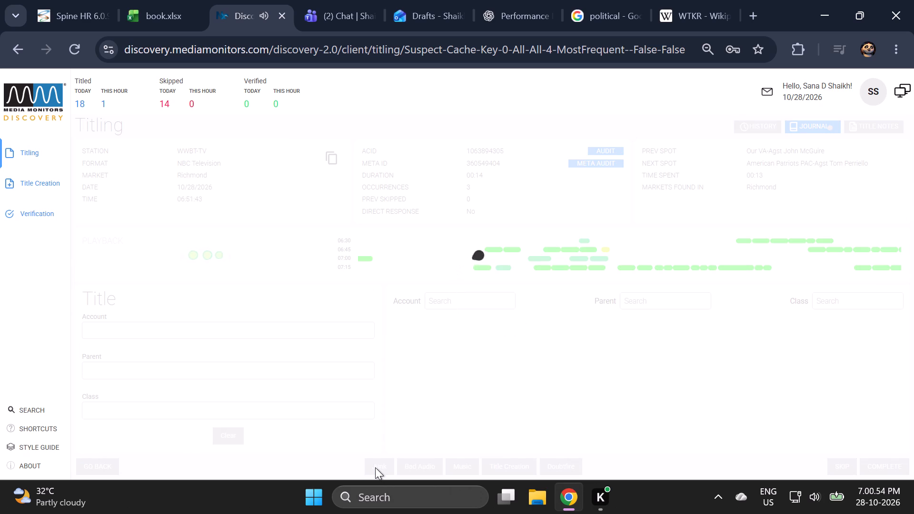
pyautogui.moveTo(374, 467); pyautogui.dragTo(324, 455)
# Preview the middle and end of the KGCW-TV AgDay segment from 05:44:07 and mark it as junk.
pyautogui.click(308, 418)
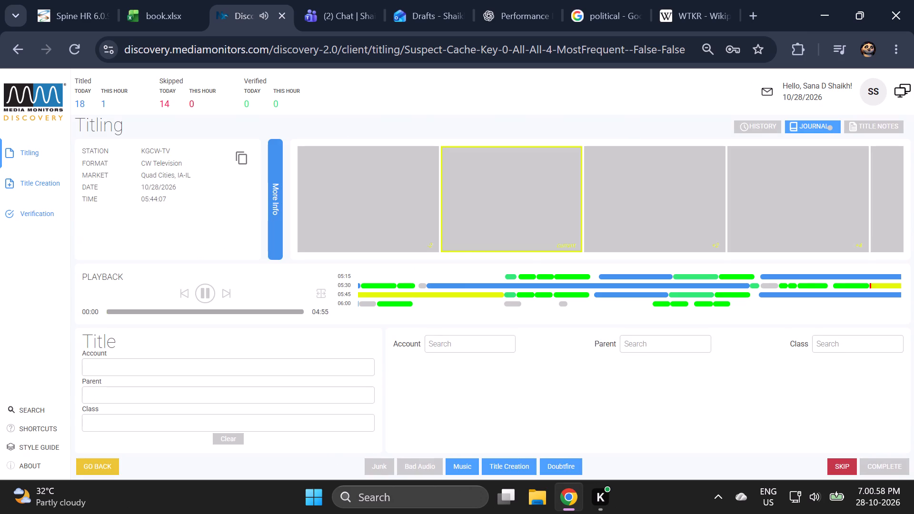
pyautogui.click(227, 291)
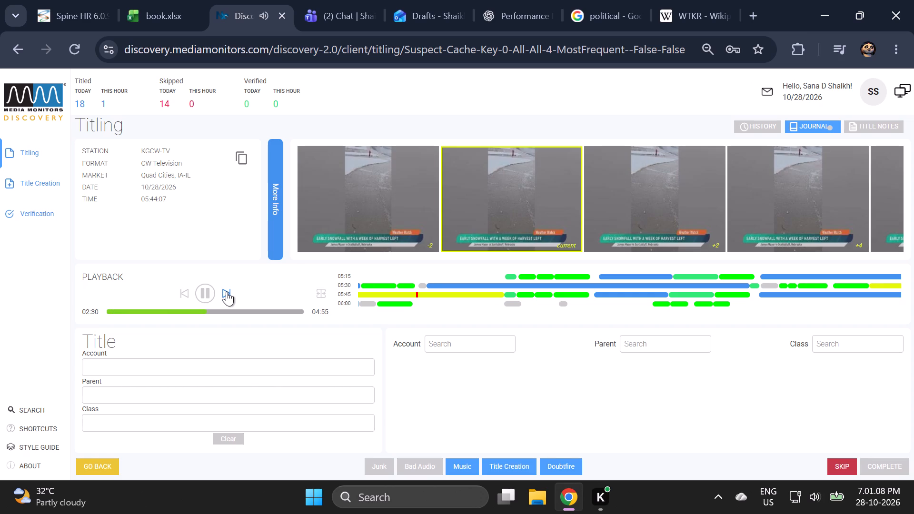
pyautogui.click(227, 291)
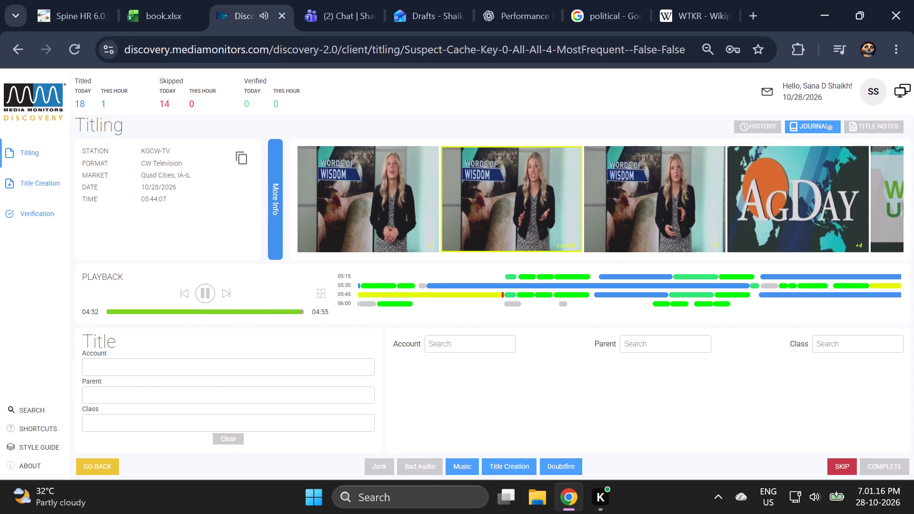
pyautogui.click(373, 472)
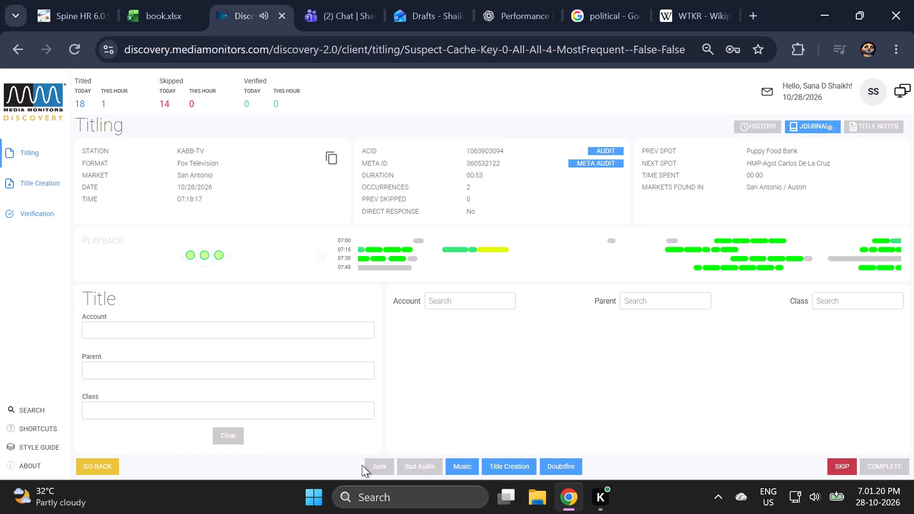
# Preview the end of the KABB-TV news segment from 07:18:17 and mark it as junk.
pyautogui.click(357, 406)
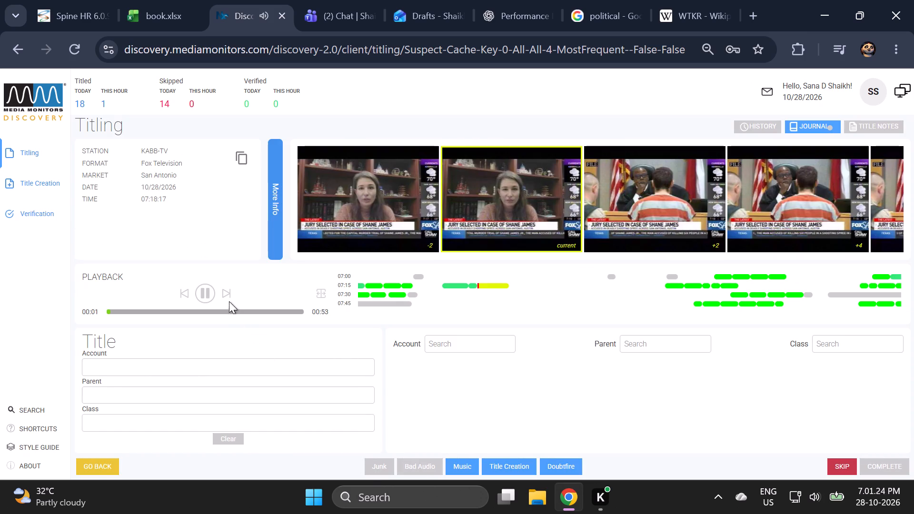
pyautogui.click(228, 298)
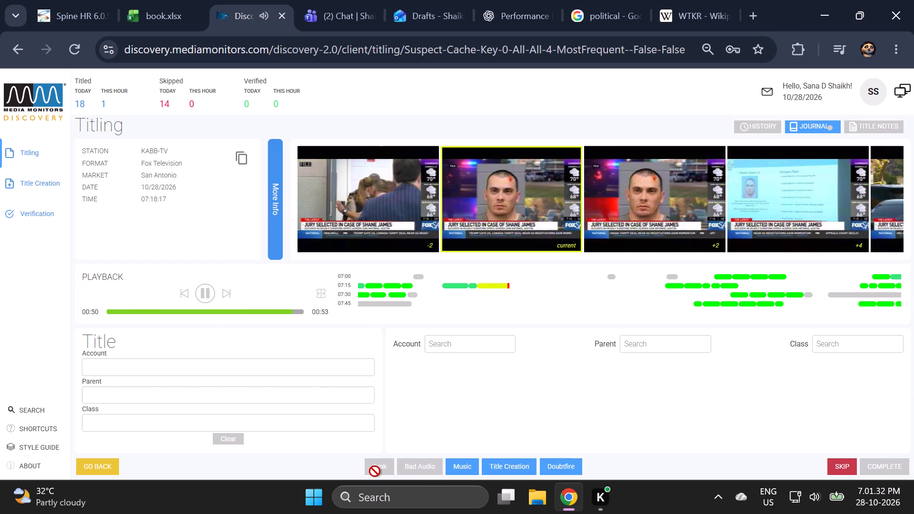
pyautogui.click(373, 465)
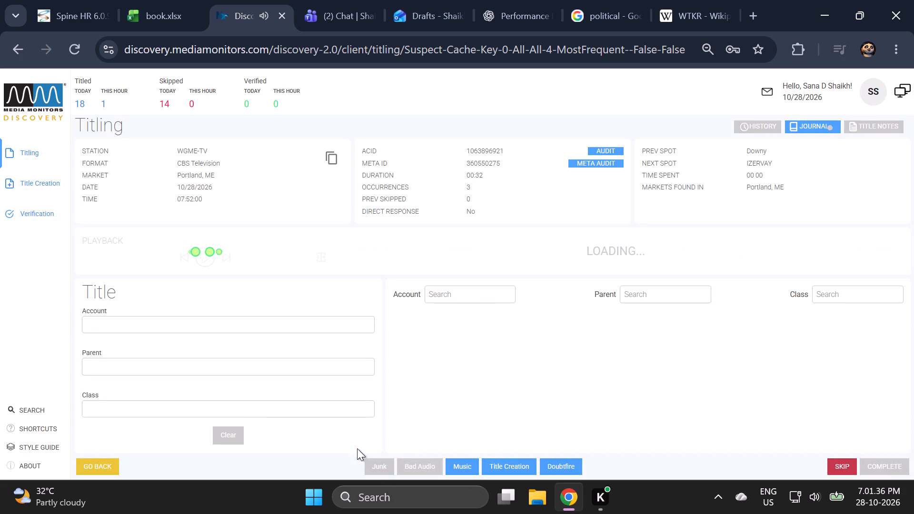
# Preview the end of the WGME-TV weather segment from 07:52:00 and mark it as junk.
pyautogui.click(334, 407)
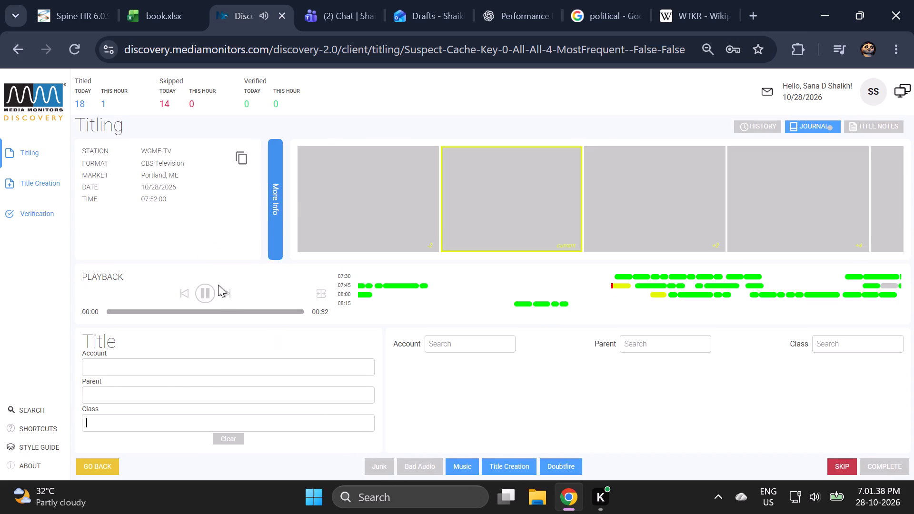
pyautogui.click(228, 293)
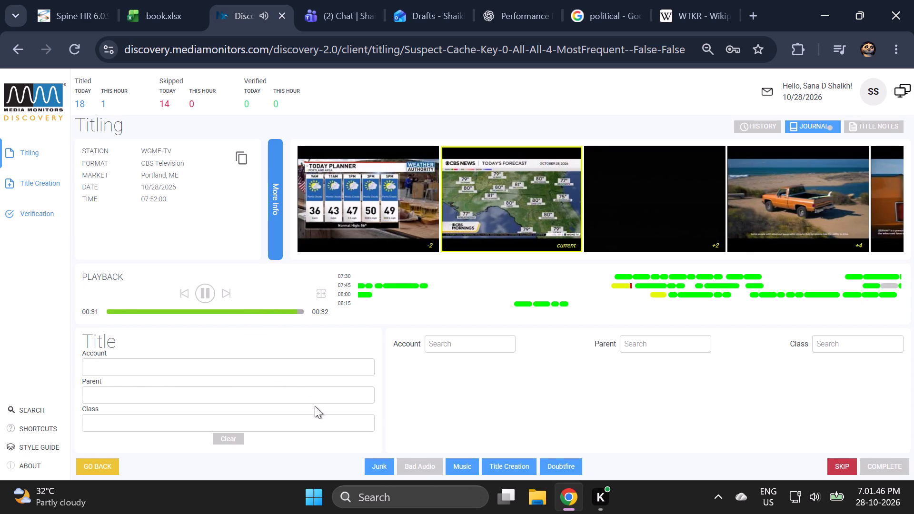
pyautogui.click(375, 463)
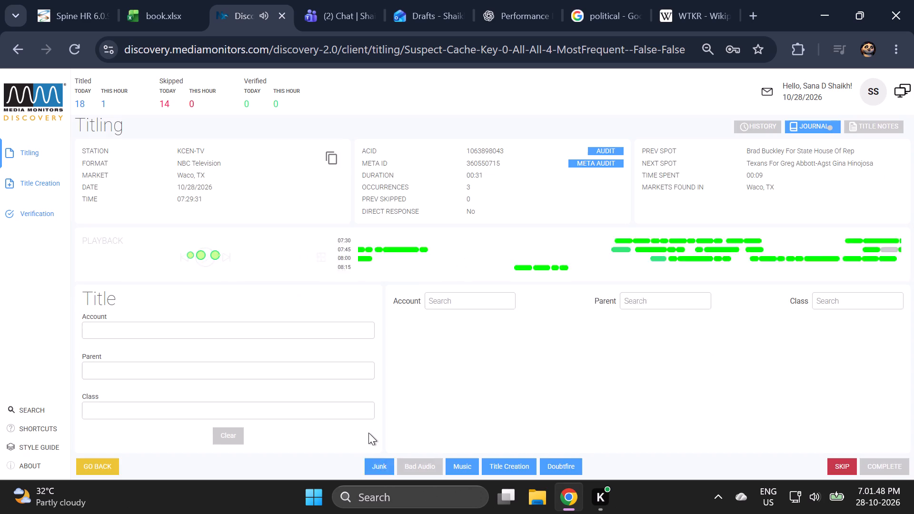
# Preview the end of the KCEN-TV weather forecast segment from 07:29:31 and mark it as junk.
pyautogui.click(361, 405)
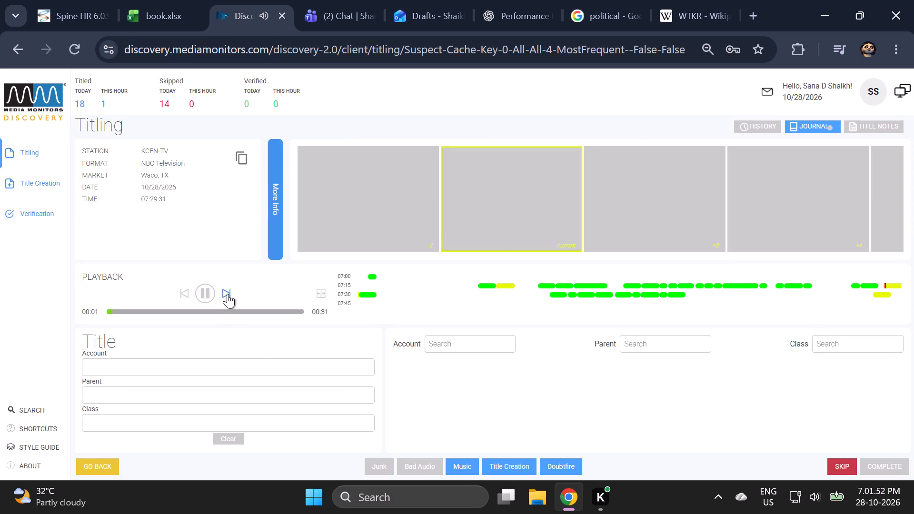
pyautogui.click(228, 294)
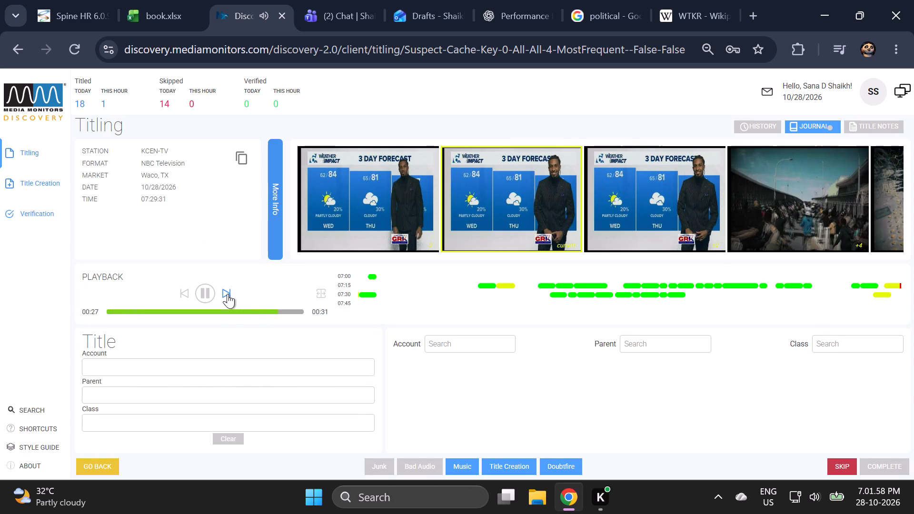
pyautogui.click(375, 467)
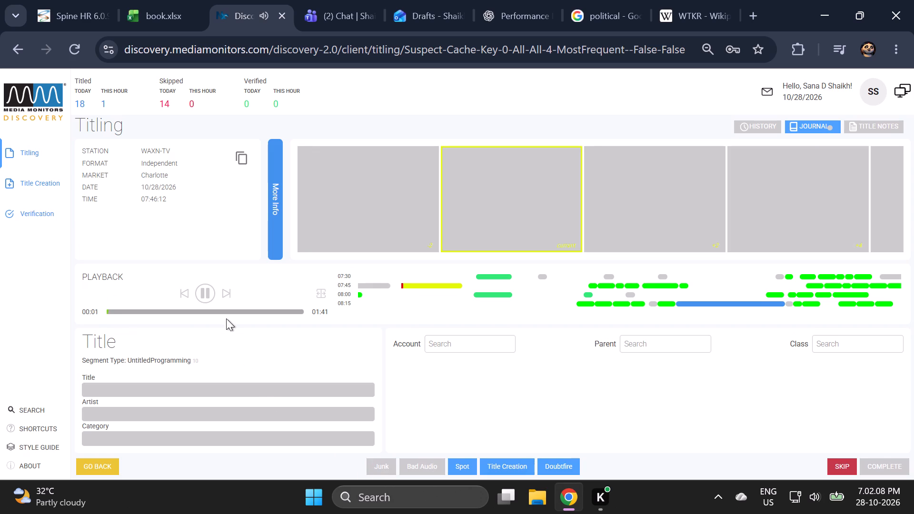
# Preview the end of the WAXN-TV news segment from 07:46:12 and mark it as junk.
pyautogui.click(226, 297)
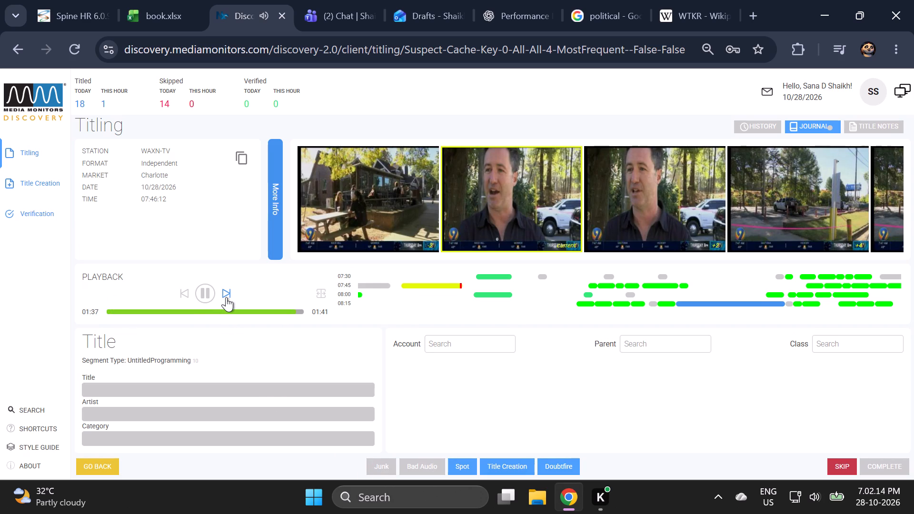
pyautogui.click(380, 465)
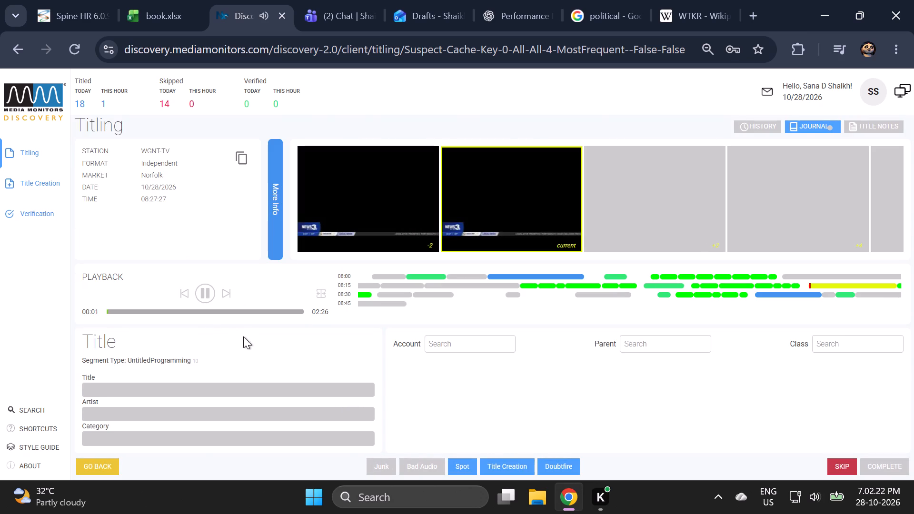
# Preview the middle and end of the WGNT-TV News 3 segment from 08:27:27 and mark it as junk.
pyautogui.click(227, 296)
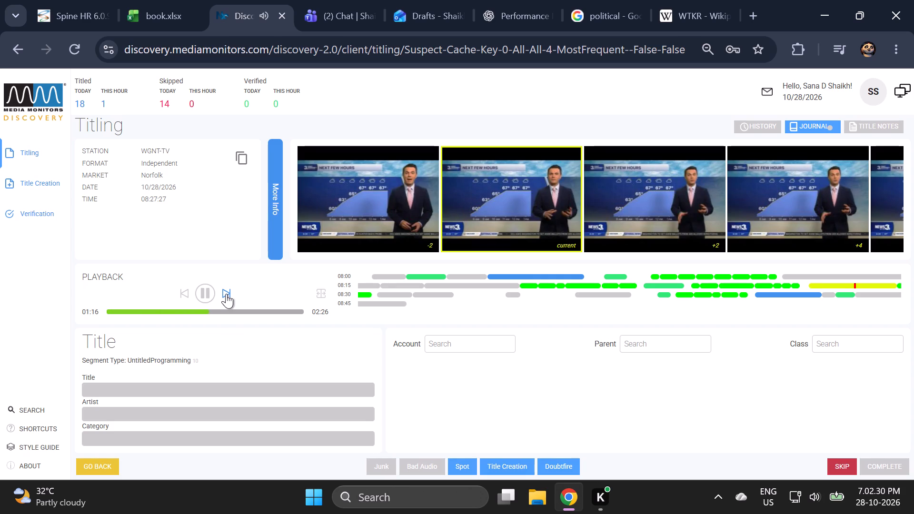
pyautogui.click(226, 294)
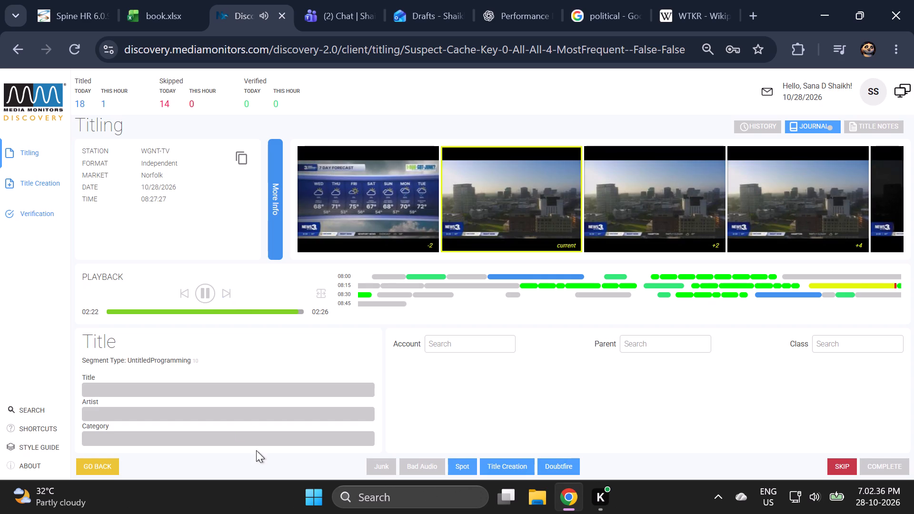
pyautogui.click(382, 467)
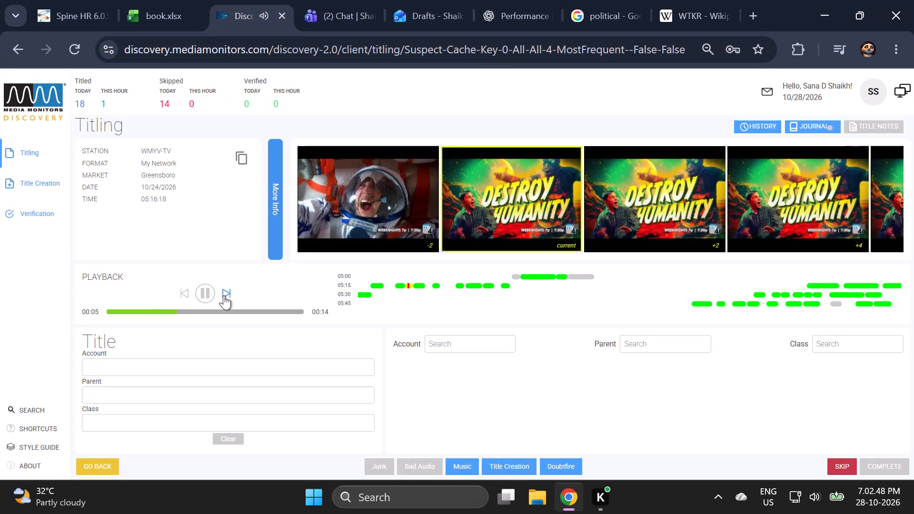
# Pause the WMYV-TV promo from 05:16:18 and switch to the open Wikipedia page to research the station.
pyautogui.click(209, 294)
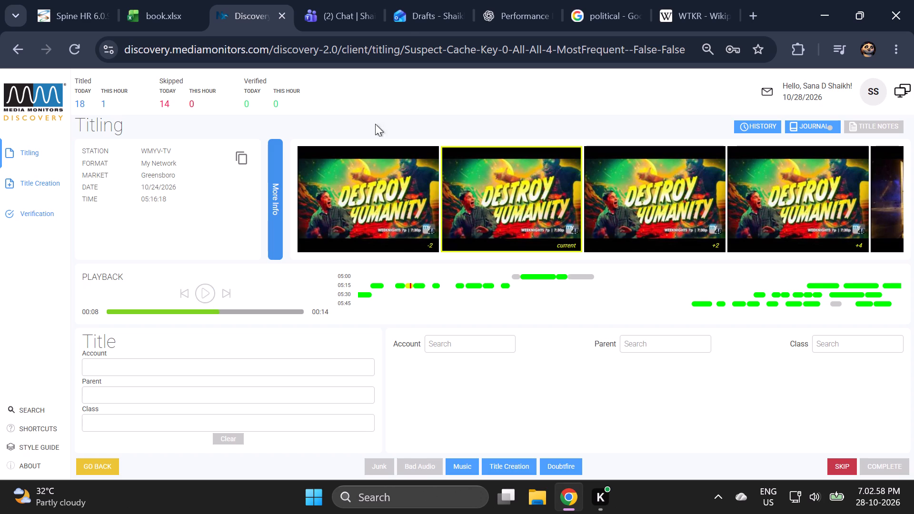
pyautogui.click(695, 0)
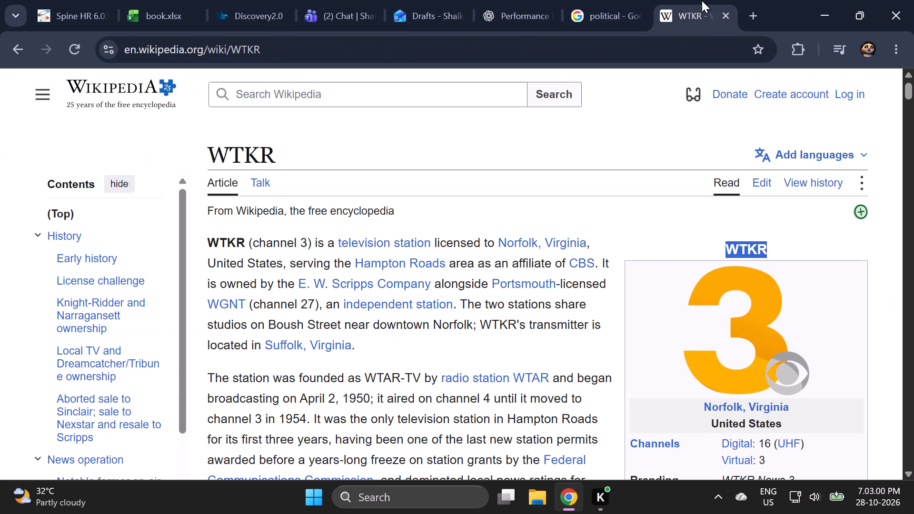
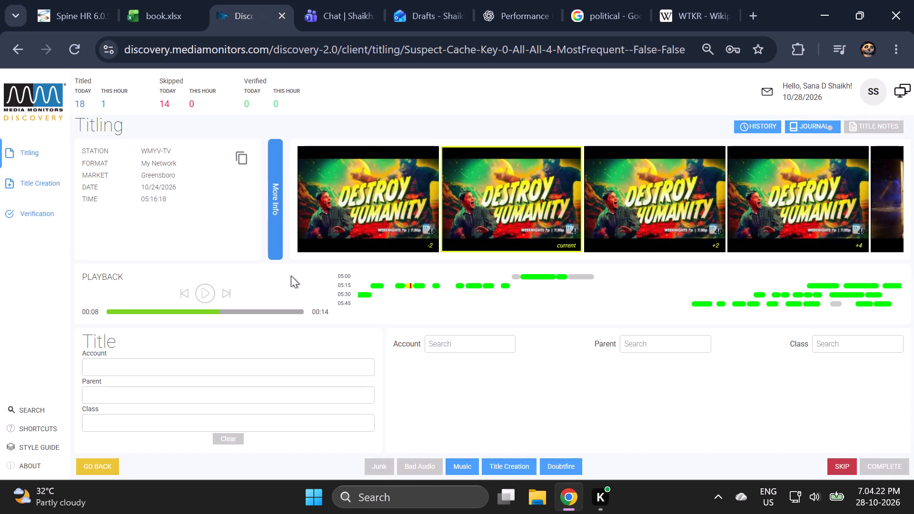
# Skip the WMYV-TV promo from 05:16:18 in the titling queue.
pyautogui.click(829, 350)
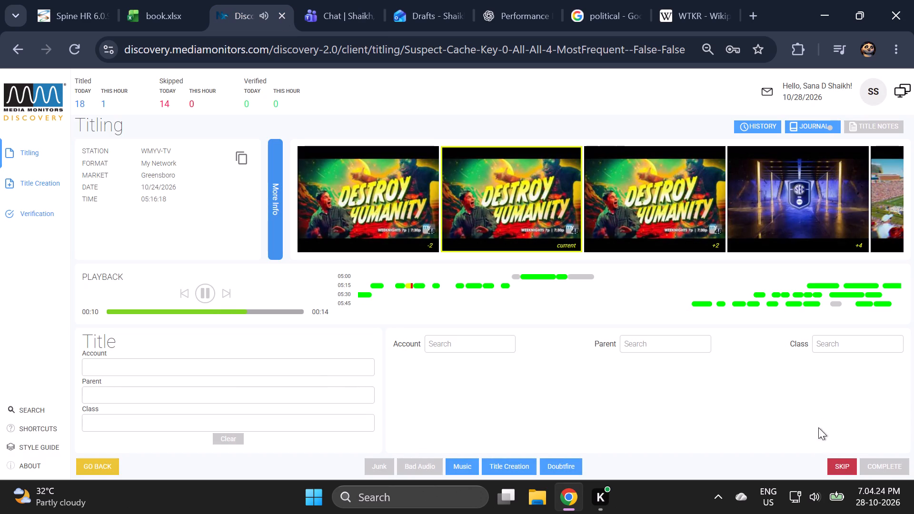
pyautogui.click(828, 467)
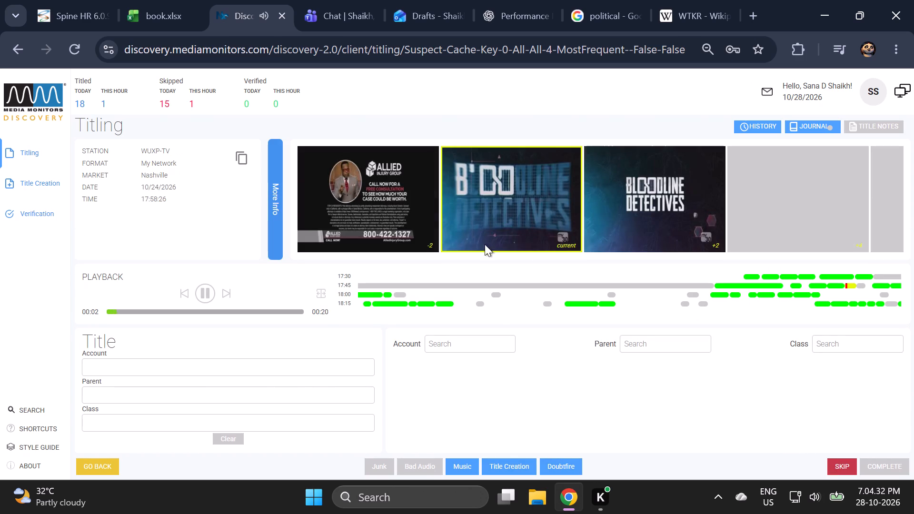
# Preview the end of the WUXP-TV Bloodline Detectives segment from 17:58:26, expand its extra details and copy its ACID.
pyautogui.click(230, 292)
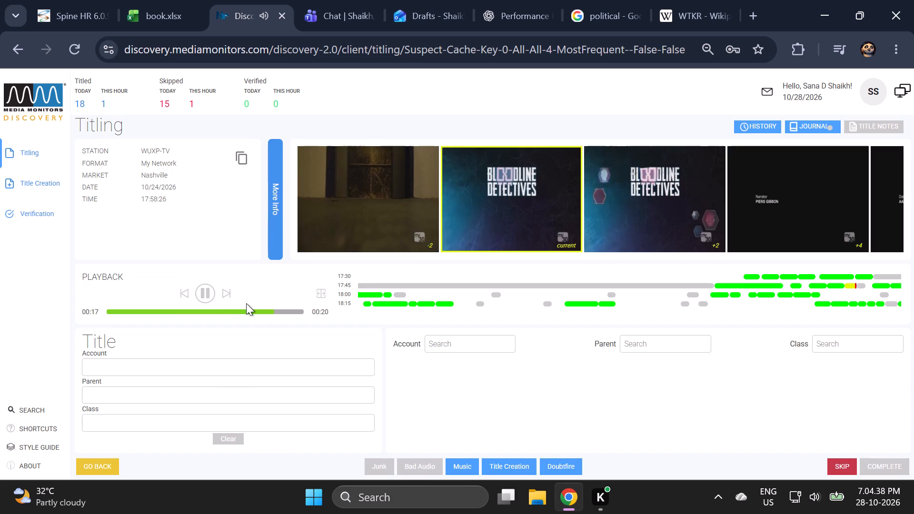
pyautogui.click(750, 121)
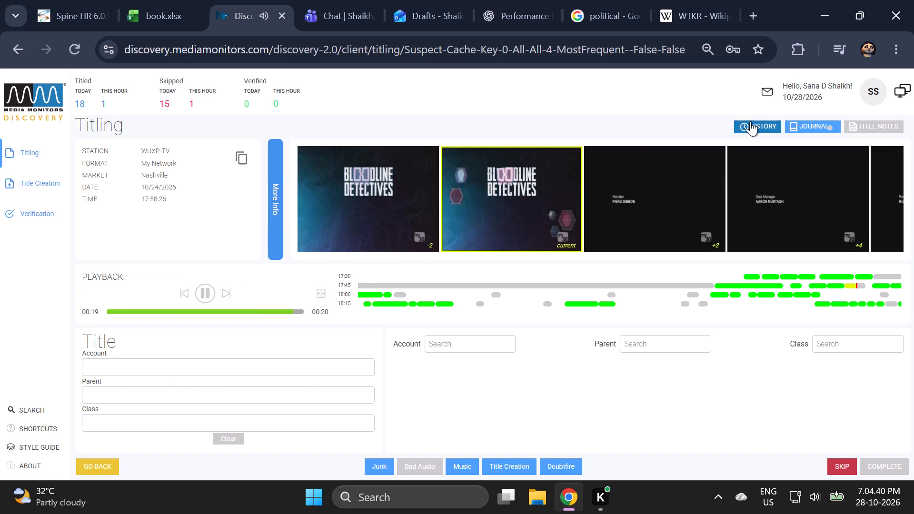
pyautogui.click(679, 343)
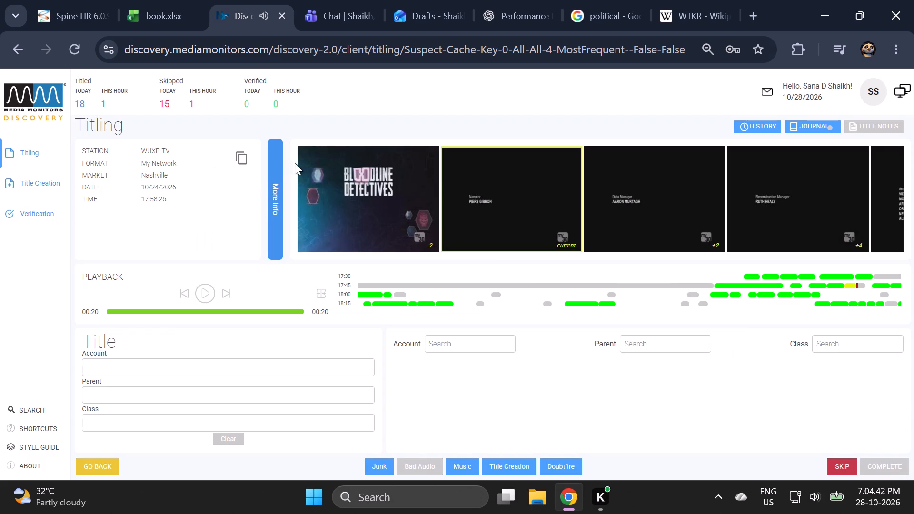
pyautogui.click(284, 152)
pyautogui.click(276, 153)
pyautogui.moveTo(376, 144); pyautogui.dragTo(313, 150)
pyautogui.hotkey('ctrl', 'c')
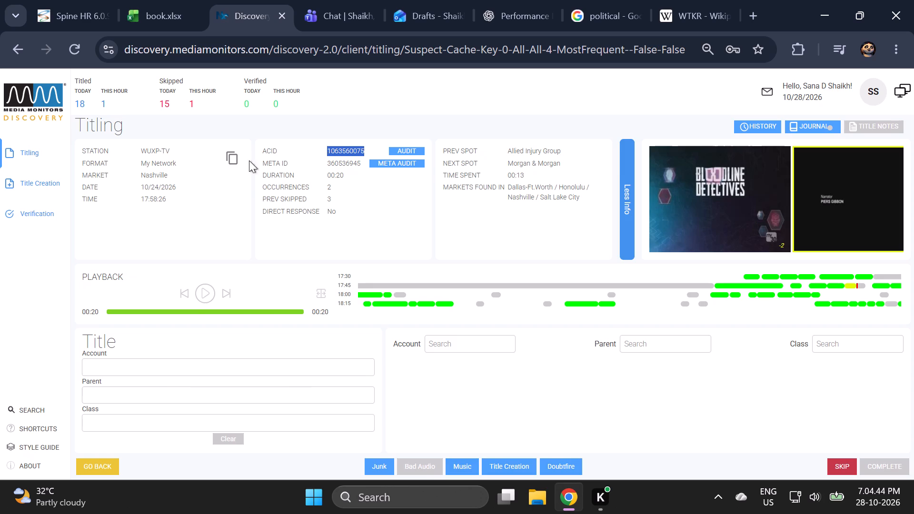
pyautogui.click(167, 8)
pyautogui.scroll(1, 609, 370)
pyautogui.doubleClick(670, 313)
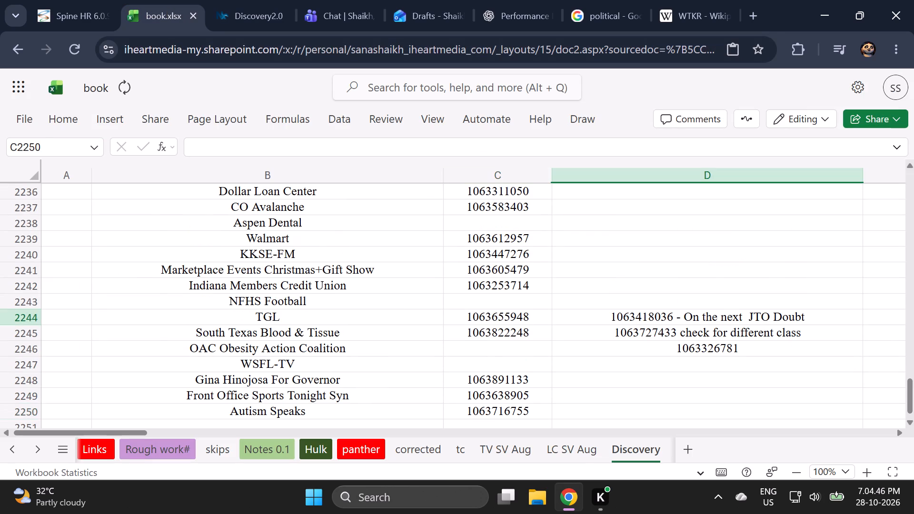
pyautogui.doubleClick(676, 320)
pyautogui.doubleClick(673, 316)
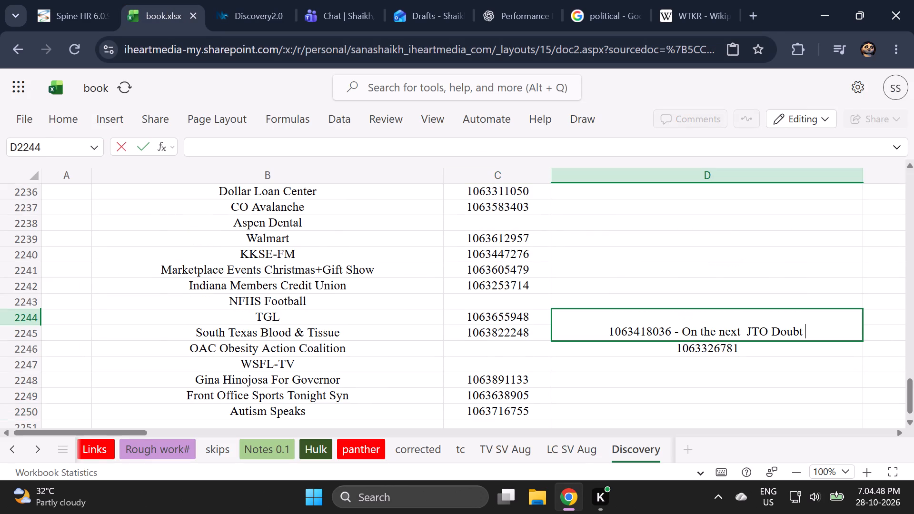
pyautogui.click(669, 330)
pyautogui.press('space')
pyautogui.hotkey('ctrl', 'v')
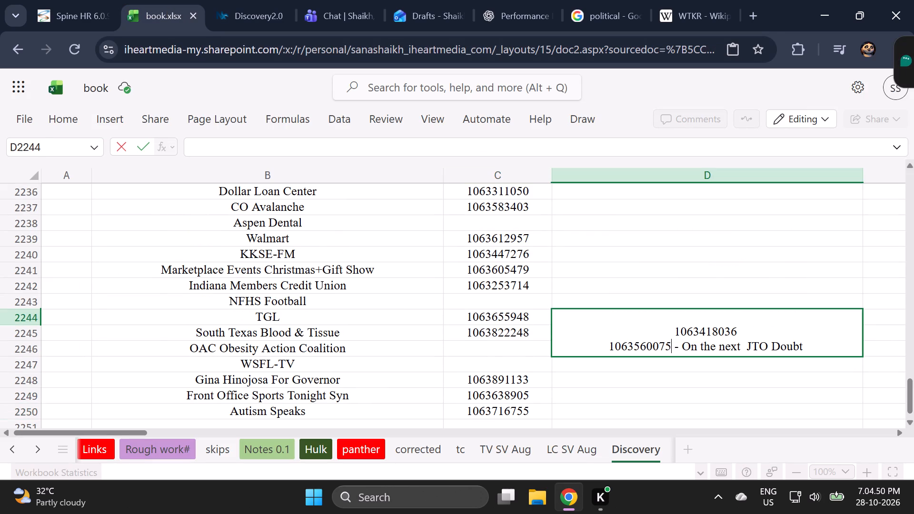
pyautogui.click(667, 395)
# Return to the Discovery titling queue and skip the WUXP-TV Bloodline Detectives segment.
pyautogui.click(239, 0)
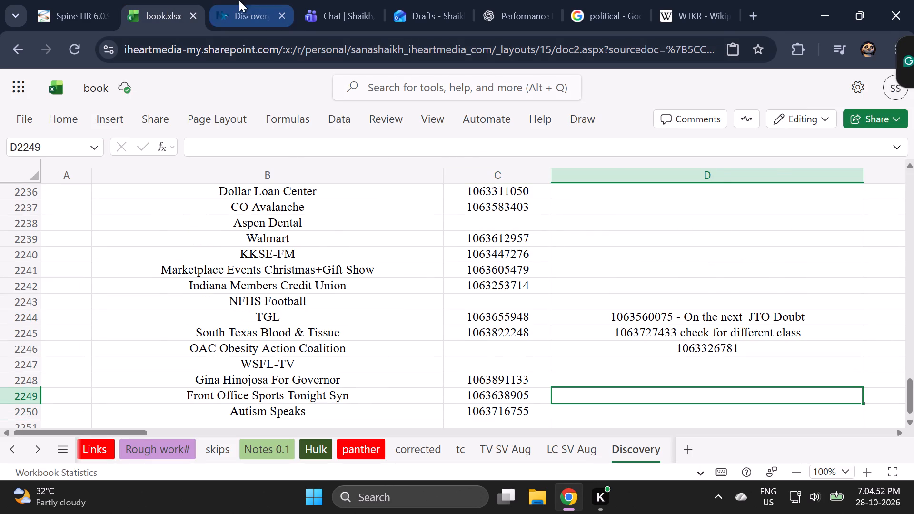
pyautogui.click(631, 247)
pyautogui.click(840, 462)
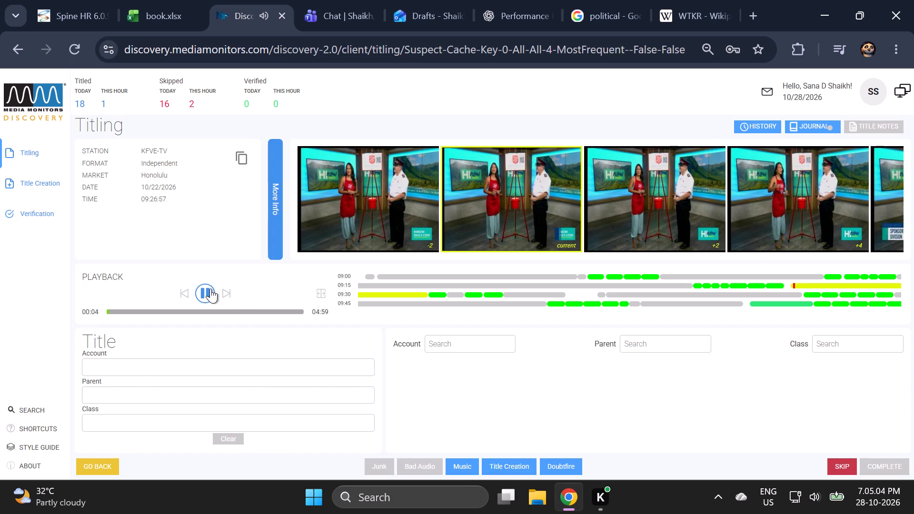
# Split the KFVE-TV Salvation Army segment from 09:26:57 at 00:08, classify the remaining 04:51 as a spot, and complete the split.
pyautogui.click(210, 288)
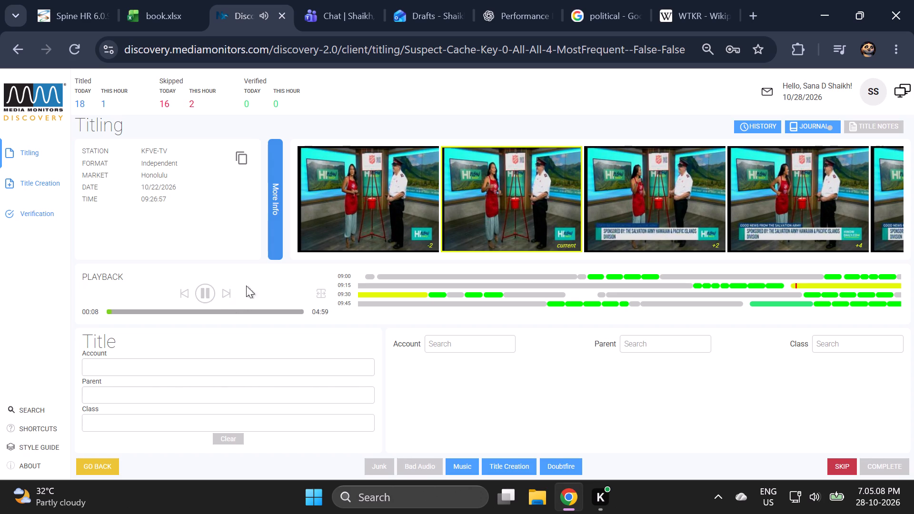
pyautogui.click(325, 295)
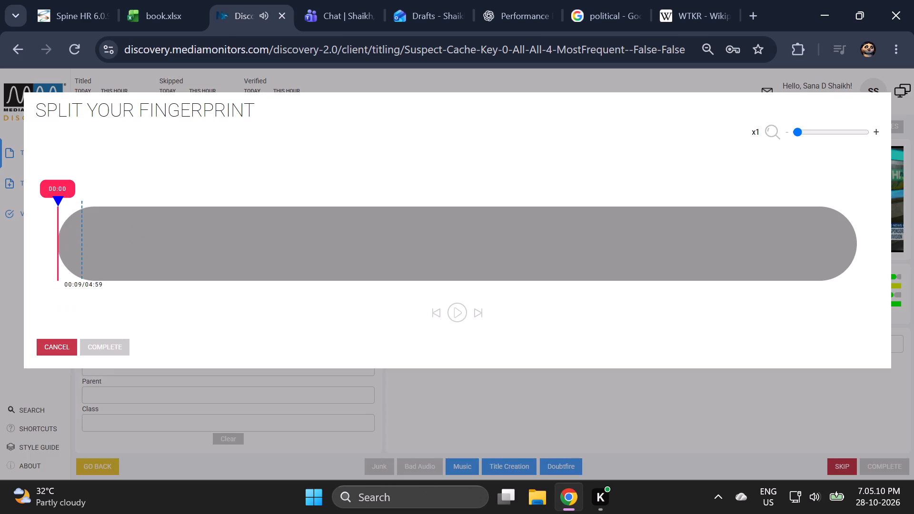
pyautogui.moveTo(58, 198); pyautogui.dragTo(82, 198)
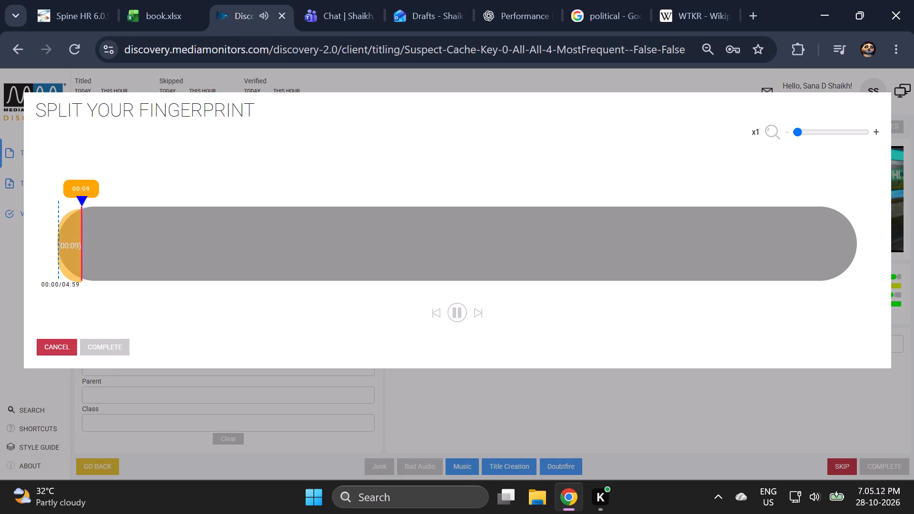
pyautogui.moveTo(82, 198); pyautogui.dragTo(80, 197)
pyautogui.doubleClick(80, 197)
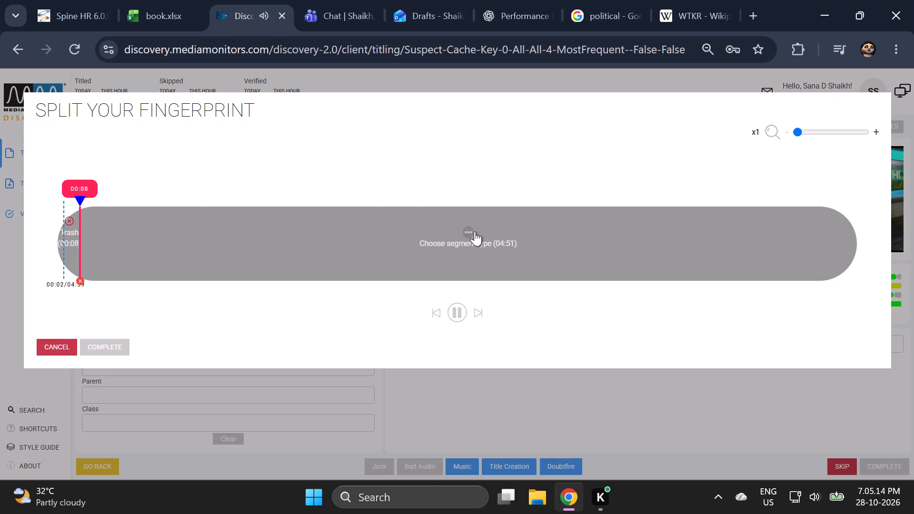
pyautogui.click(467, 231)
pyautogui.click(472, 150)
pyautogui.click(119, 350)
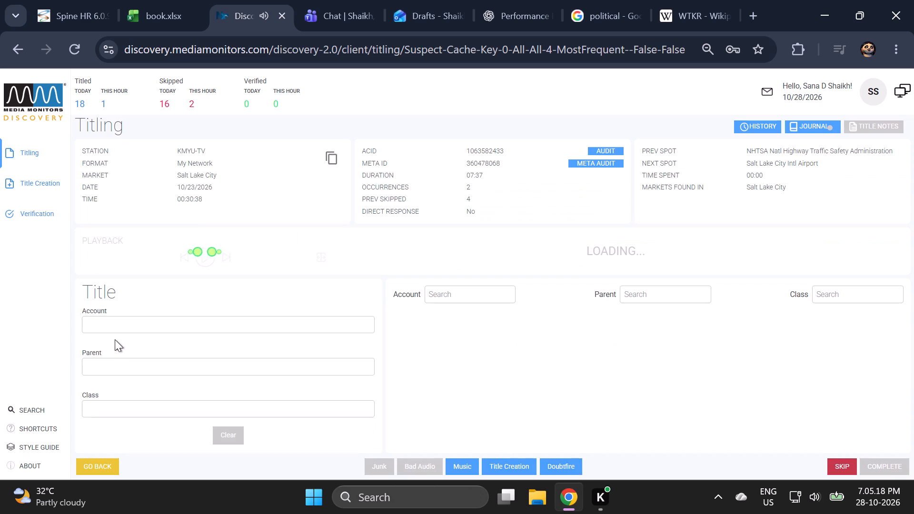
# Preview the KMYU-TV segment from 00:30:38 and pause at the Fresh Living title card near its middle, with the page zoomed to 90%.
pyautogui.click(183, 326)
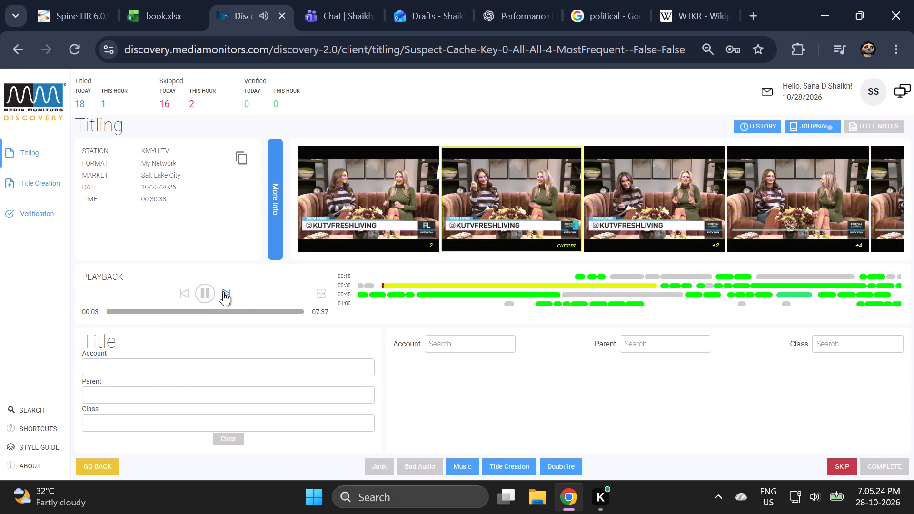
pyautogui.moveTo(223, 291); pyautogui.dragTo(246, 282)
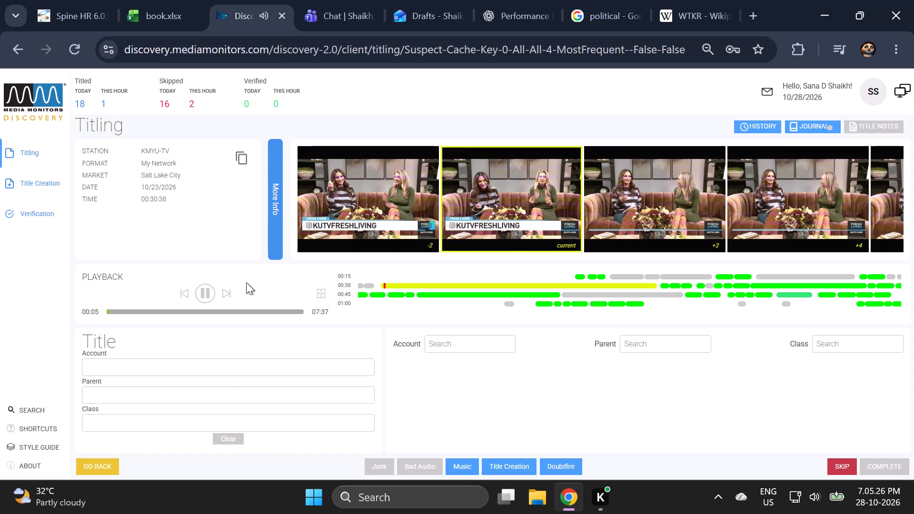
pyautogui.keyDown('ctrl'); pyautogui.scroll(5, 287, 338); pyautogui.keyUp('ctrl')
pyautogui.keyDown('ctrl'); pyautogui.scroll(-3, 287, 338); pyautogui.keyUp('ctrl')
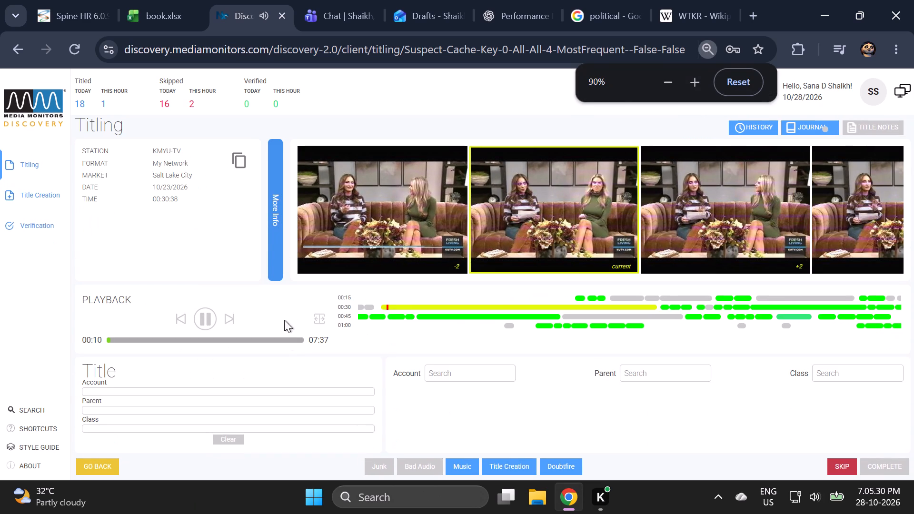
pyautogui.click(235, 321)
pyautogui.moveTo(228, 319); pyautogui.dragTo(228, 323)
pyautogui.click(228, 319)
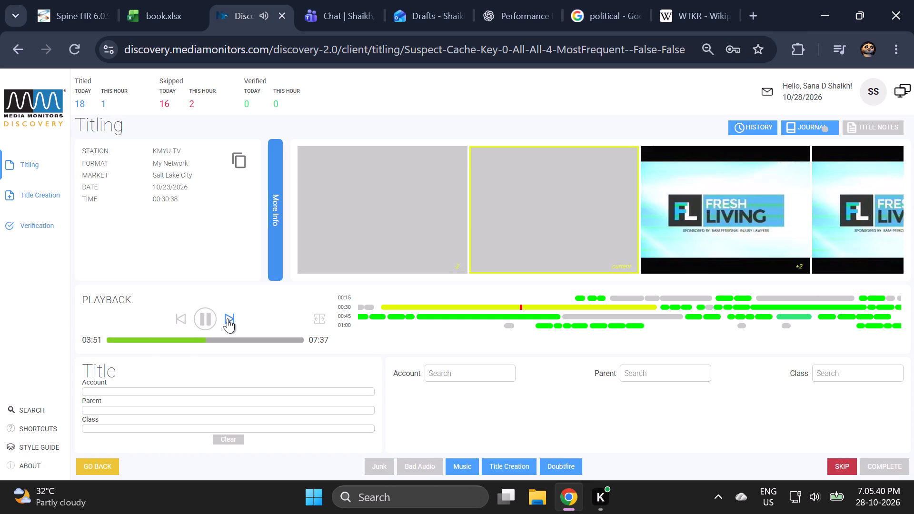
pyautogui.click(214, 317)
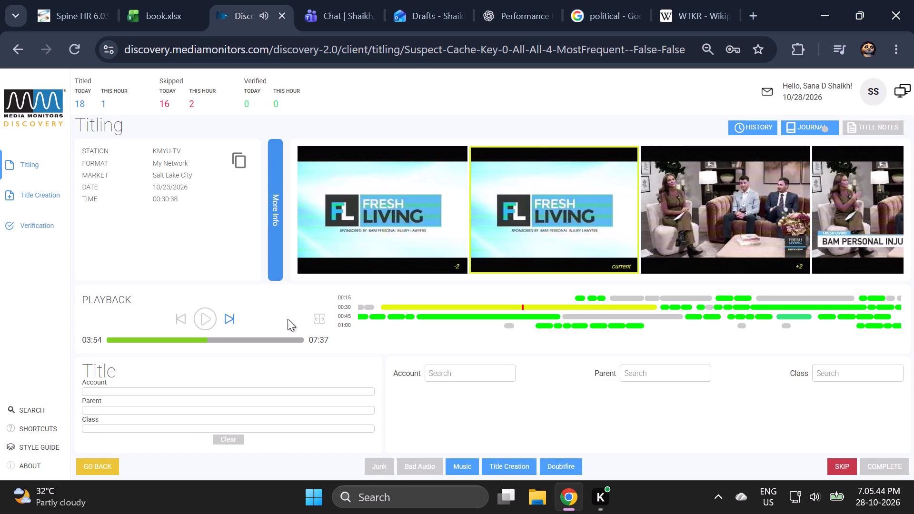
# Split the KMYU-TV Fresh Living segment at 03:53 and classify its first part as a spot.
pyautogui.click(322, 315)
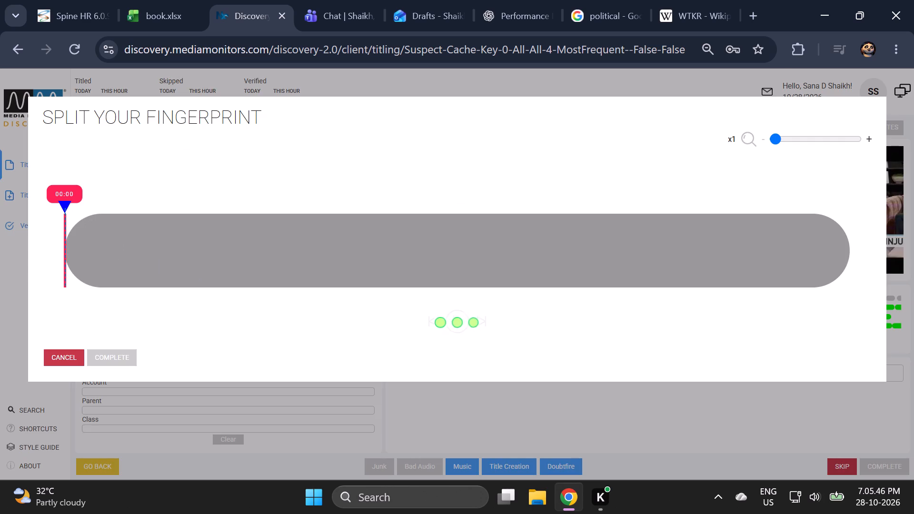
pyautogui.moveTo(69, 203); pyautogui.dragTo(415, 225)
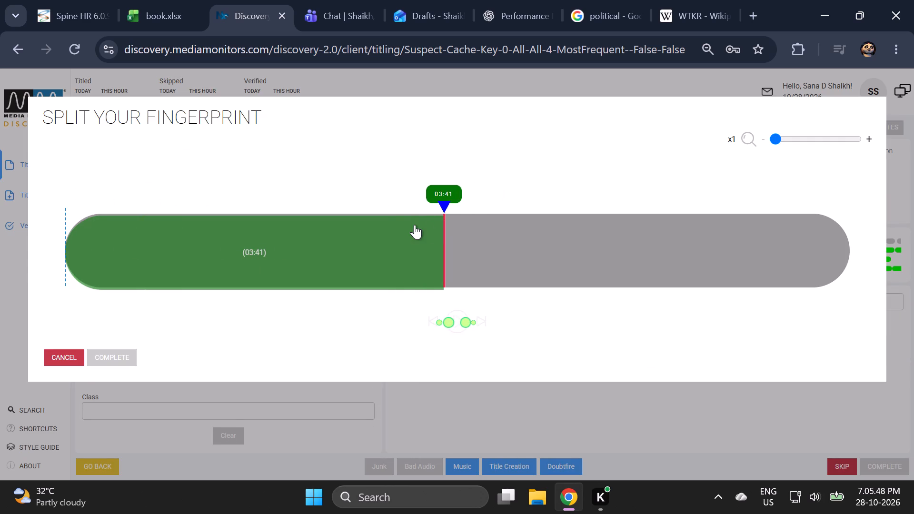
pyautogui.moveTo(415, 225); pyautogui.dragTo(467, 218)
pyautogui.doubleClick(468, 208)
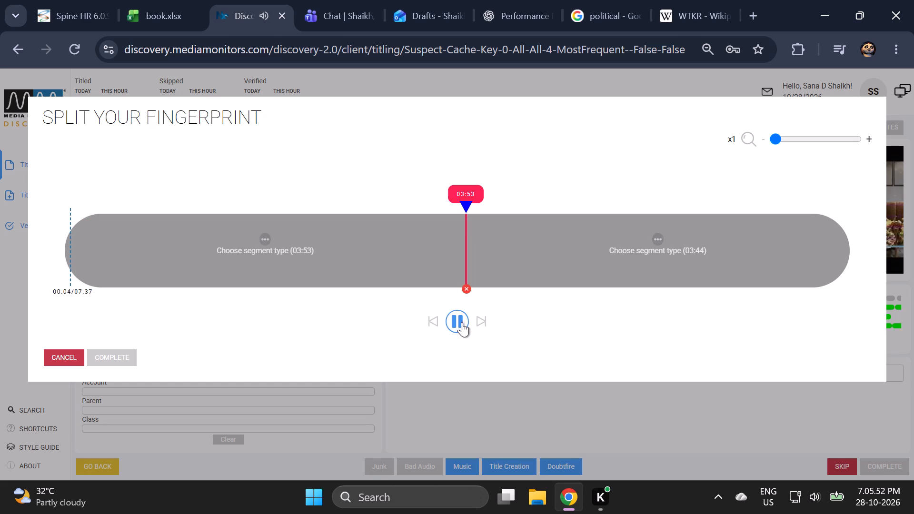
pyautogui.click(462, 322)
pyautogui.click(270, 235)
pyautogui.click(277, 150)
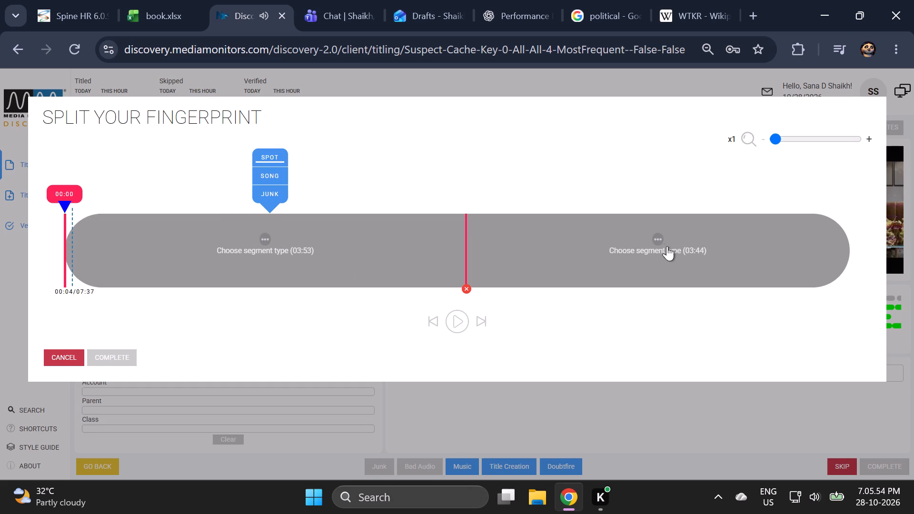
# Classify the remaining 03:44 of the Fresh Living segment as a spot and complete the split.
pyautogui.click(657, 238)
pyautogui.click(650, 161)
pyautogui.click(121, 353)
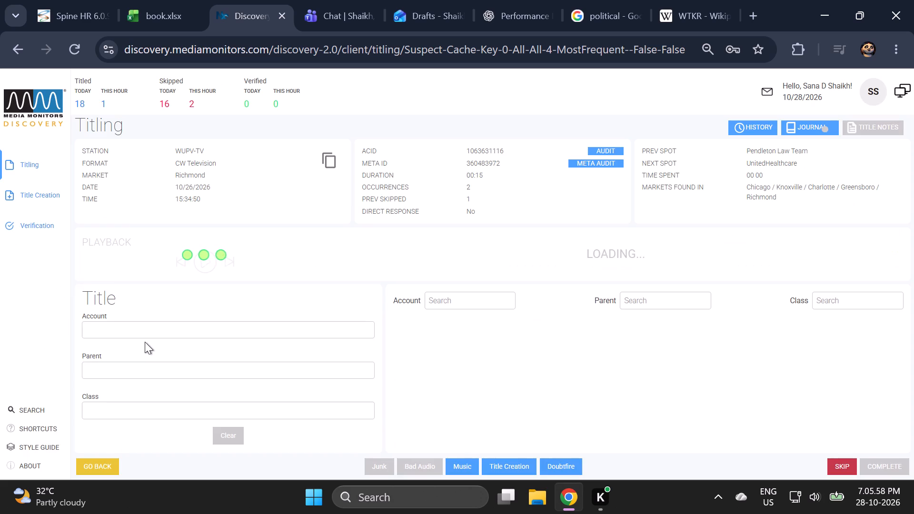
# Open the title's Account entry for the 00:15 WUPV-TV segment from 15:34:50.
pyautogui.click(145, 339)
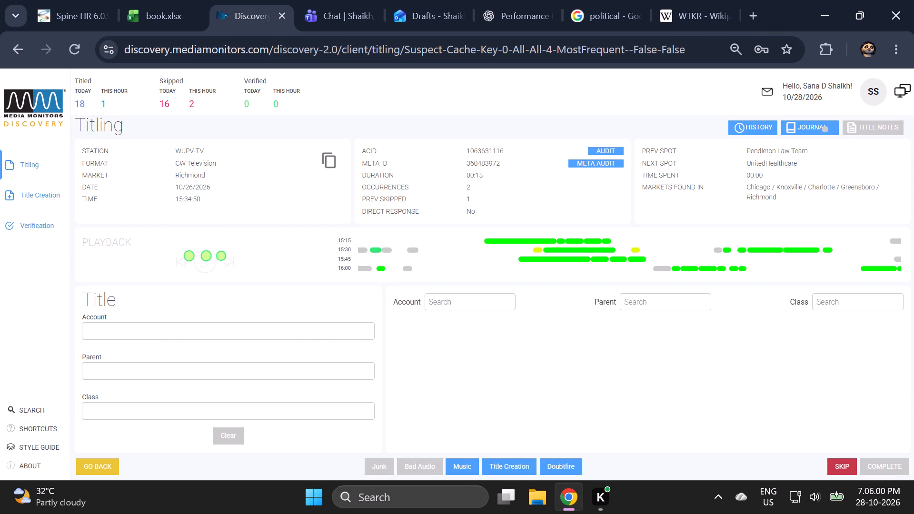
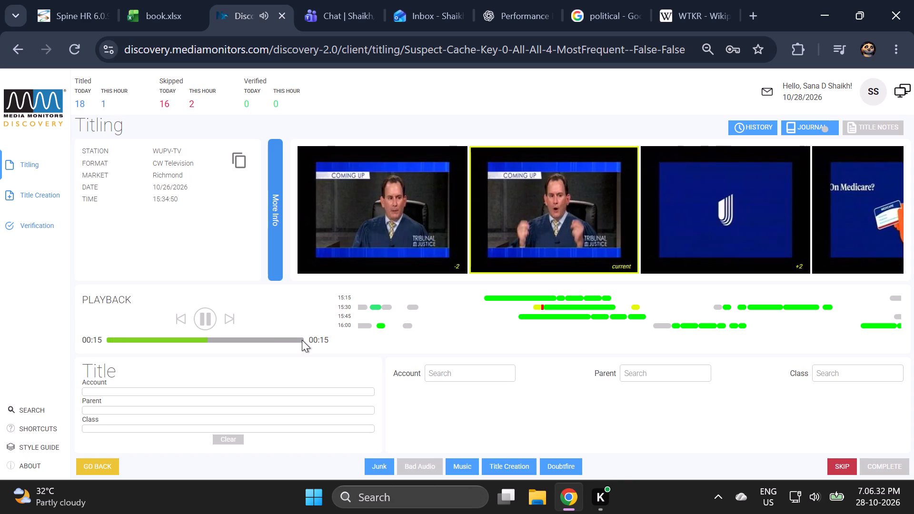
# Classify the WUPV-TV Tribunal Justice segment from 15:34:50 as junk.
pyautogui.click(371, 472)
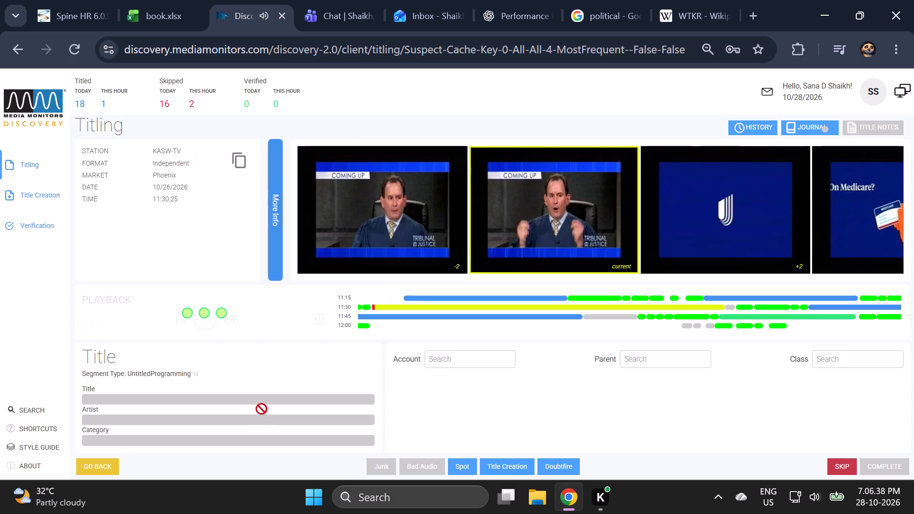
# Return to the previous WUPV-TV segment from 15:34:50, reopen it for changes, replay it to its end and junk it again.
pyautogui.click(102, 462)
pyautogui.click(900, 460)
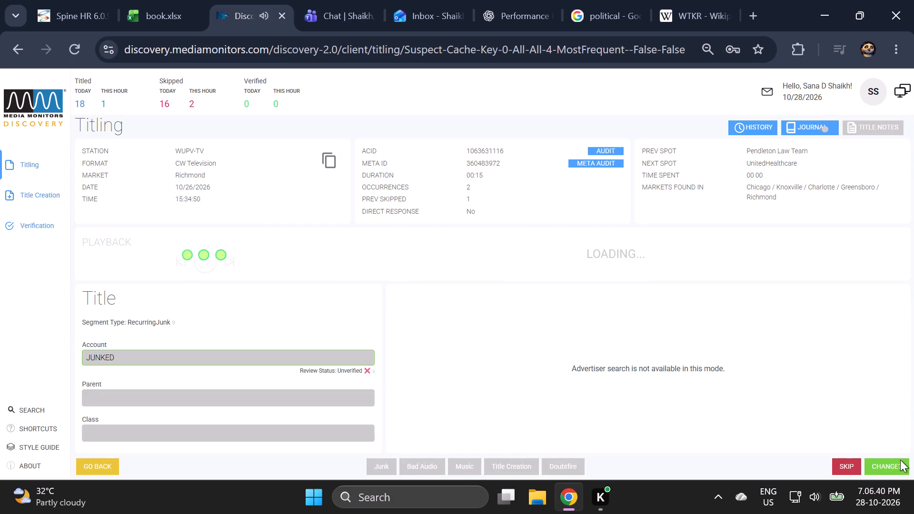
pyautogui.click(486, 265)
pyautogui.click(329, 288)
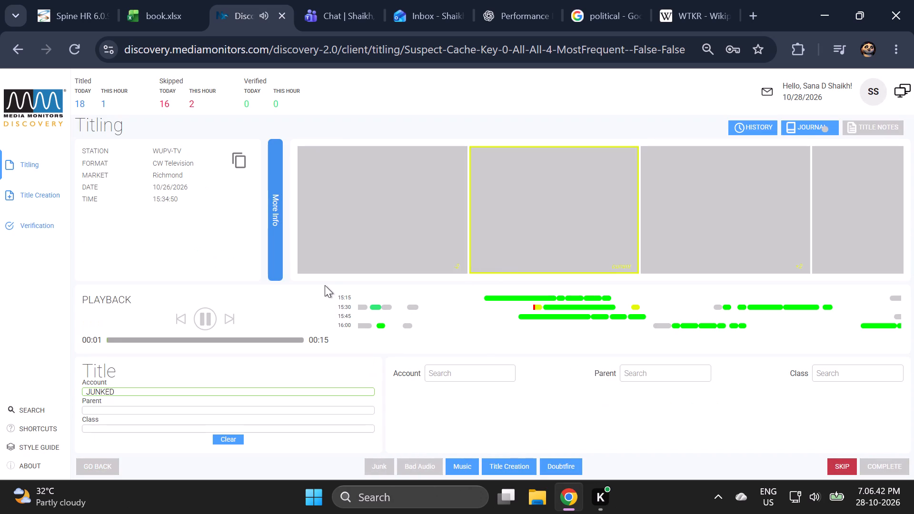
pyautogui.hotkey('alt', '-')
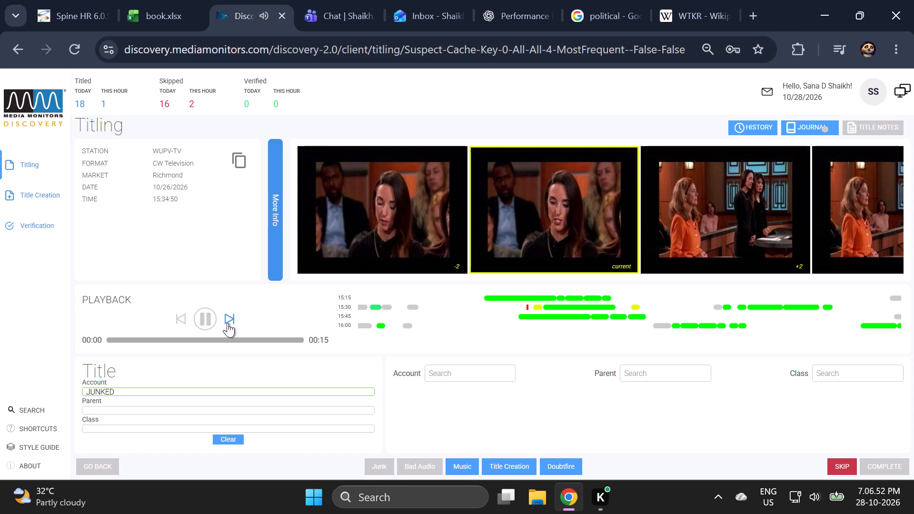
pyautogui.click(225, 323)
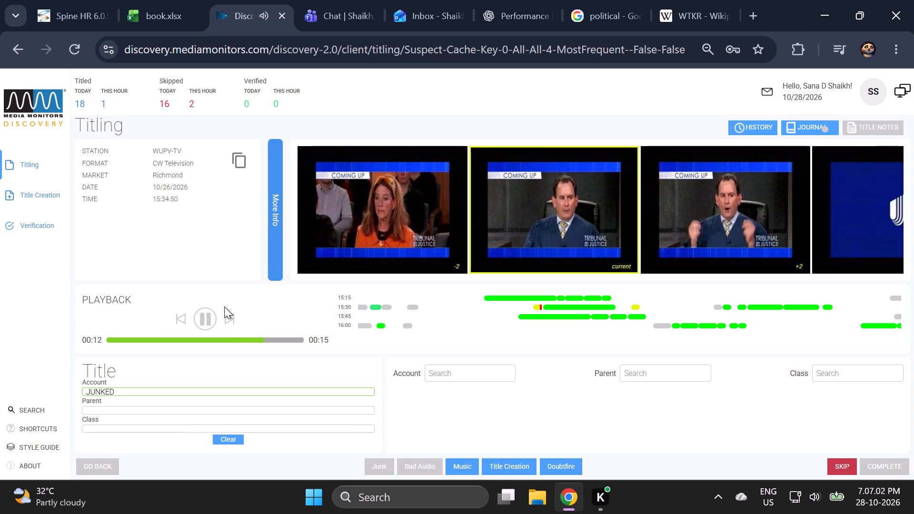
pyautogui.click(381, 467)
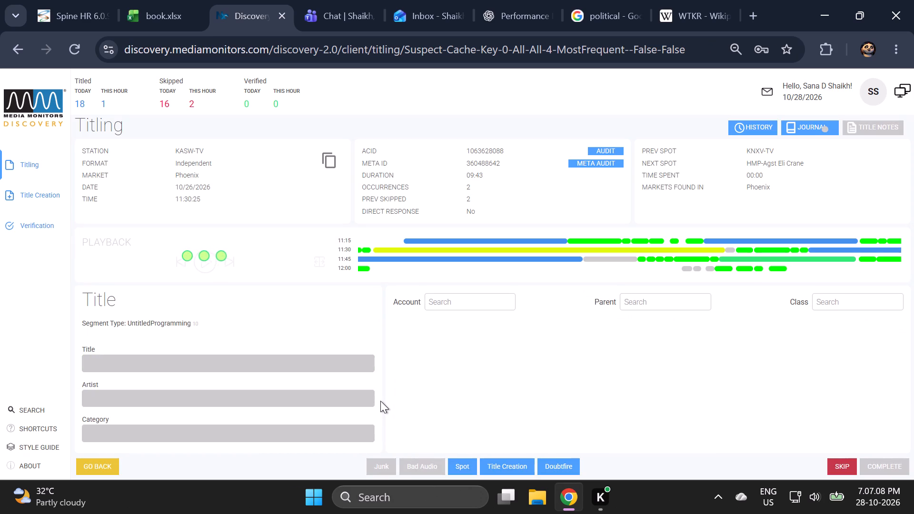
# Split the KASW-TV Sonoran Living segment from 11:30:25 at 00:12, classify the remaining 09:31 as a spot, and complete the split.
pyautogui.click(371, 392)
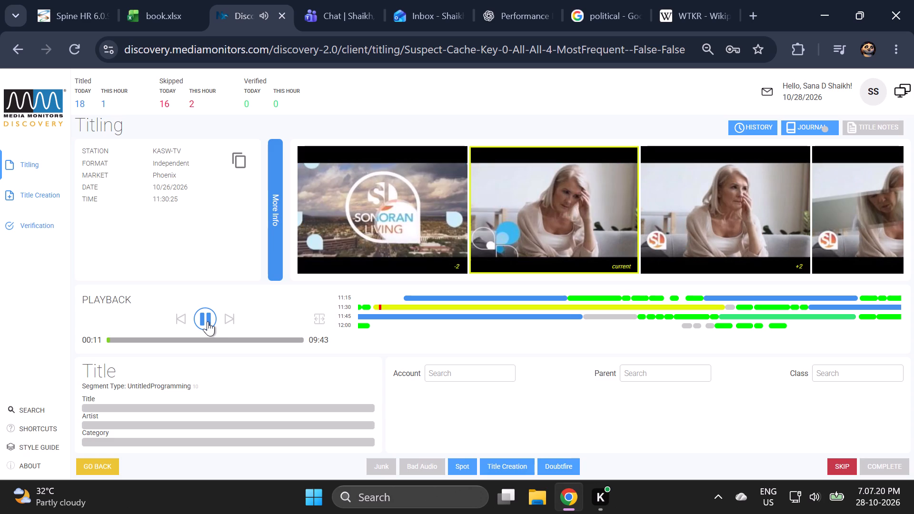
pyautogui.click(207, 319)
pyautogui.click(323, 317)
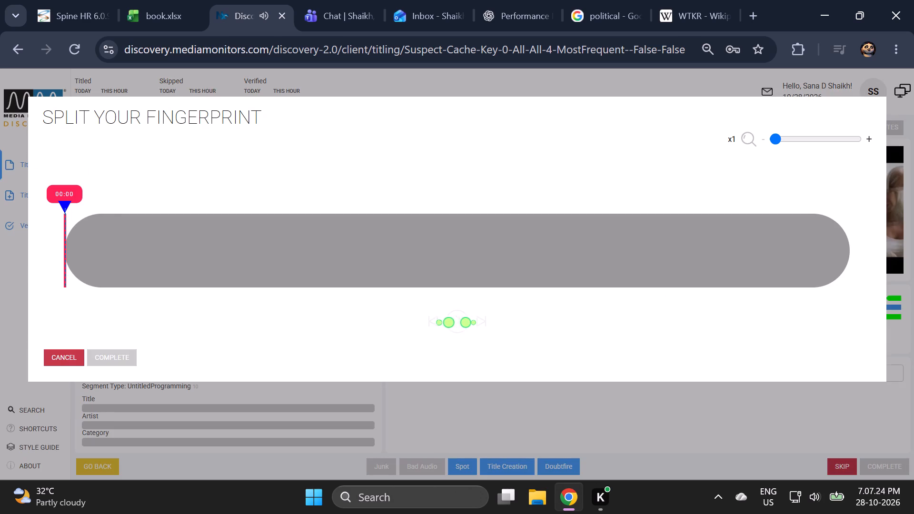
pyautogui.moveTo(64, 207); pyautogui.dragTo(83, 209)
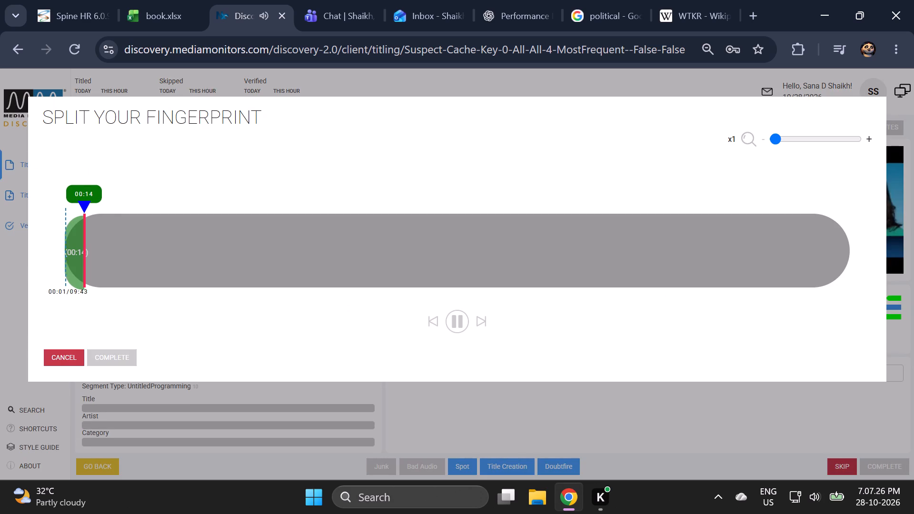
pyautogui.moveTo(83, 209); pyautogui.dragTo(82, 209)
pyautogui.doubleClick(82, 209)
pyautogui.click(468, 237)
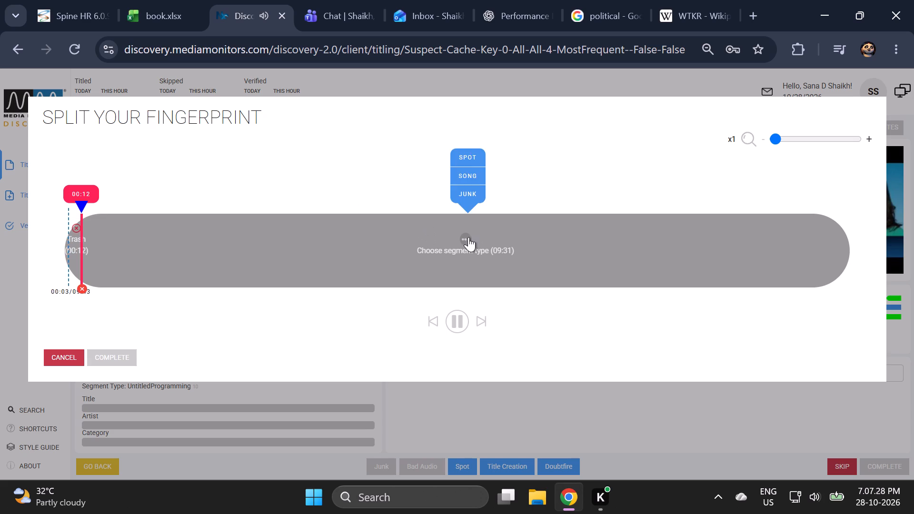
pyautogui.click(469, 147)
pyautogui.click(467, 237)
pyautogui.click(466, 157)
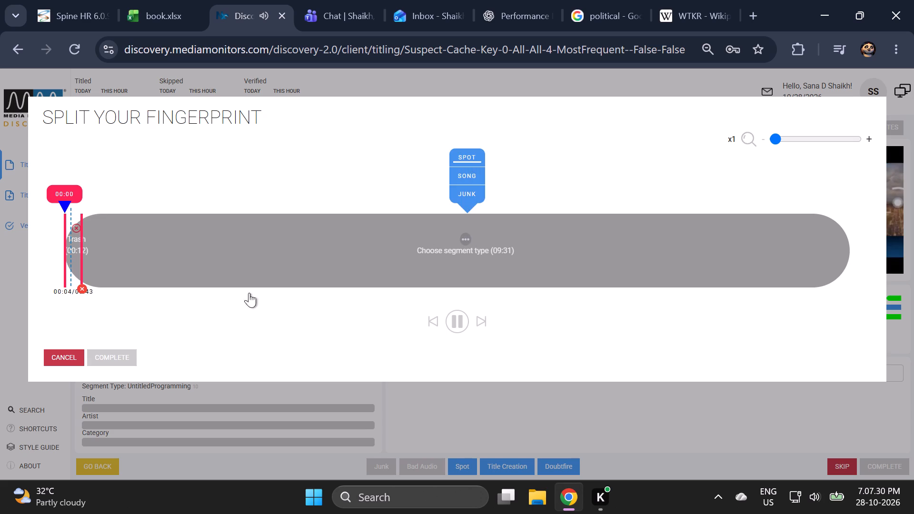
pyautogui.click(121, 354)
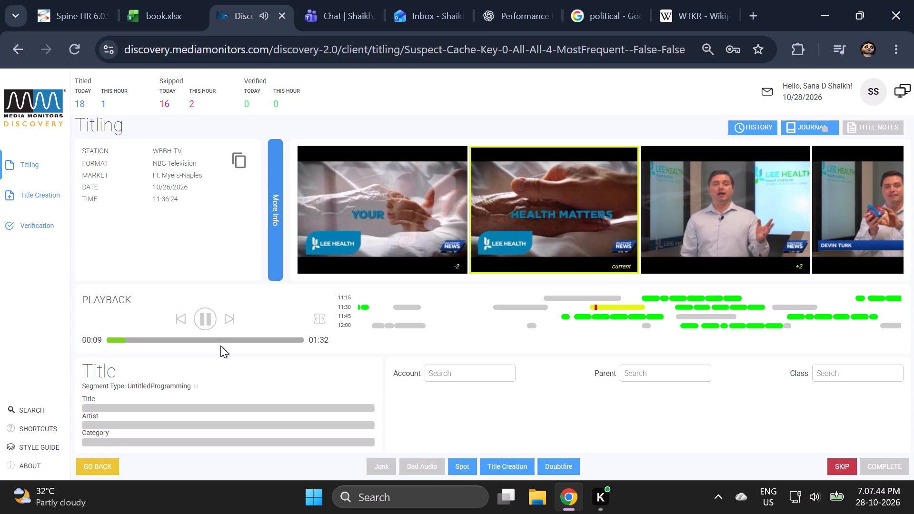
# Preview the WBBH-TV Lee Health news segment from 11:36:24 to its end and junk it.
pyautogui.click(228, 318)
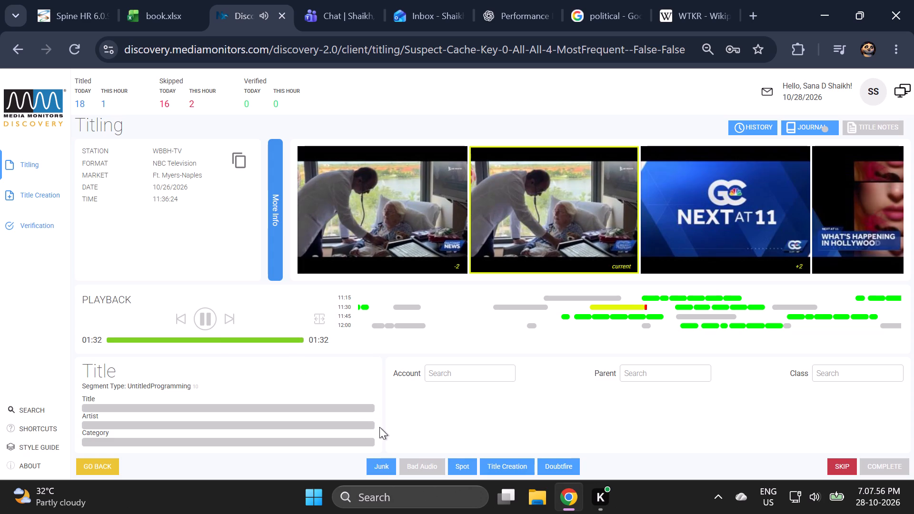
pyautogui.click(374, 468)
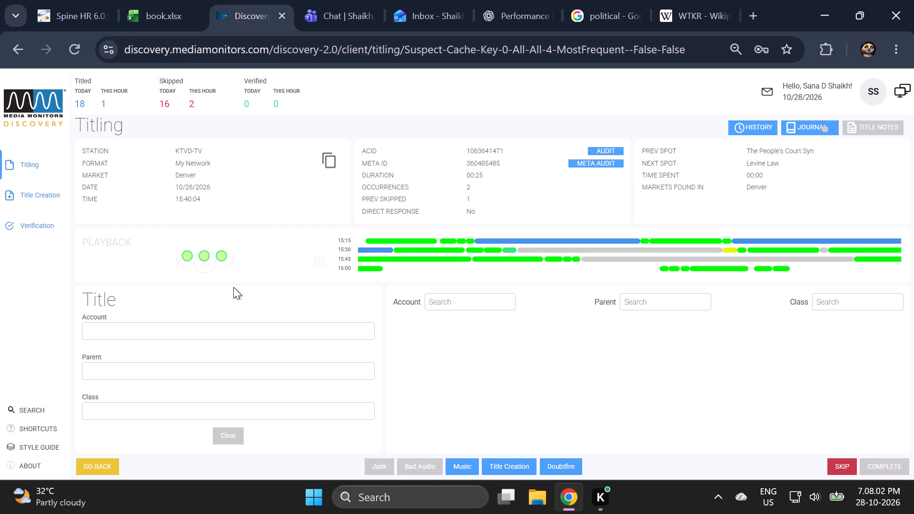
# Preview the KTVD-TV Like Air Snacks segment from 15:40:04, split it at 00:15, classify its first part as a spot, and complete the split.
pyautogui.click(248, 332)
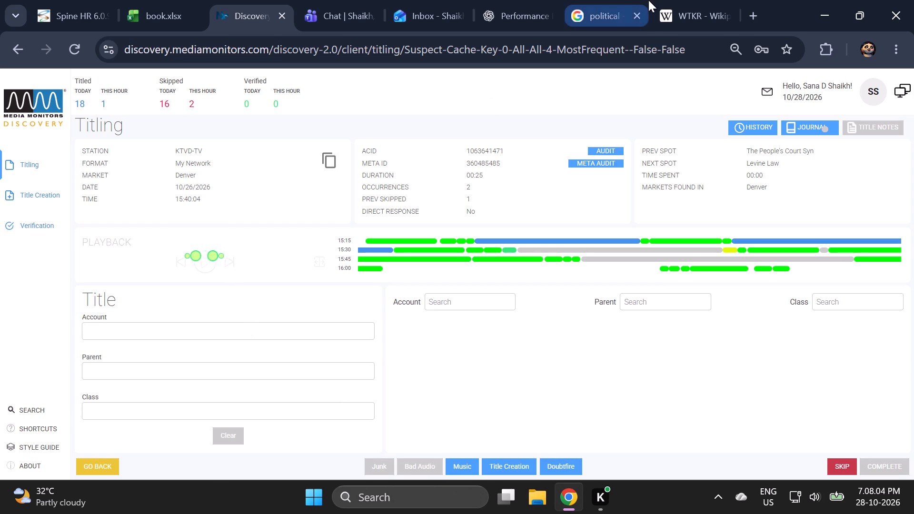
pyautogui.click(648, 0)
pyautogui.click(270, 0)
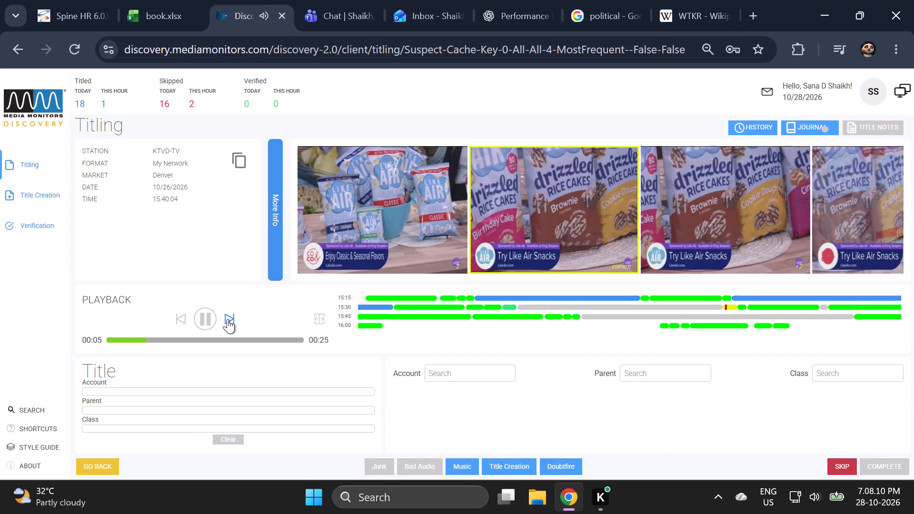
pyautogui.click(228, 319)
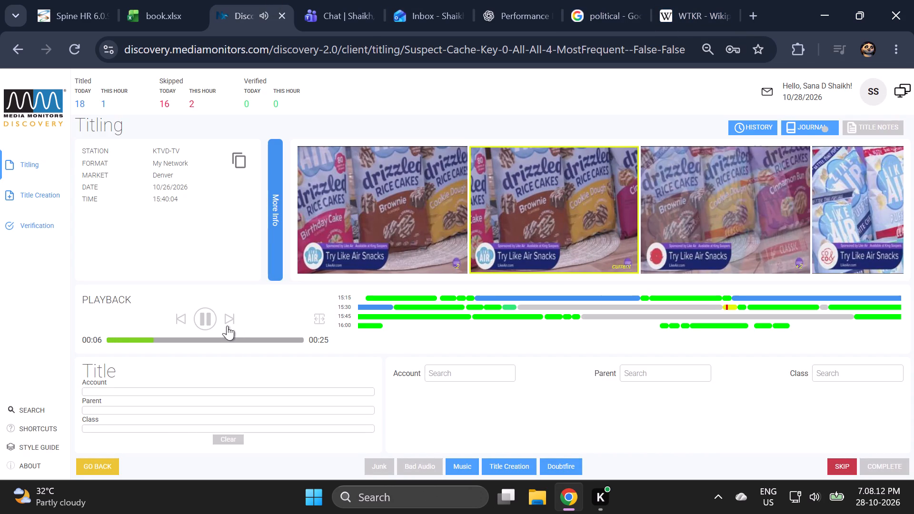
pyautogui.keyDown('ctrl'); pyautogui.scroll(5, 285, 316); pyautogui.keyUp('ctrl')
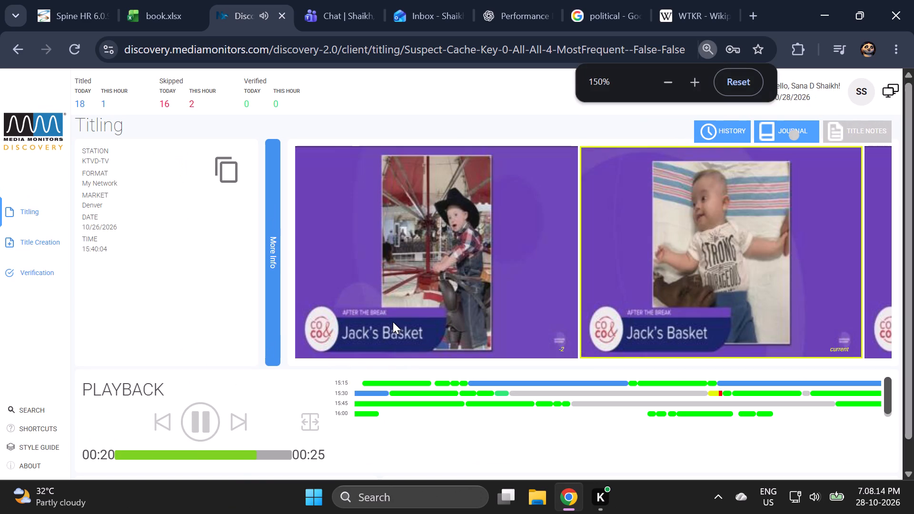
pyautogui.keyDown('ctrl'); pyautogui.scroll(-3, 375, 331); pyautogui.keyUp('ctrl')
pyautogui.click(203, 361)
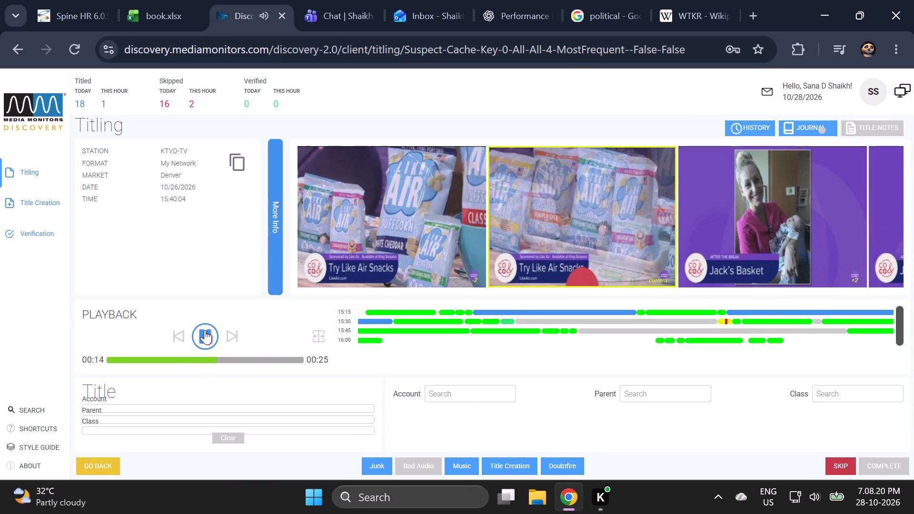
pyautogui.click(205, 330)
pyautogui.click(316, 341)
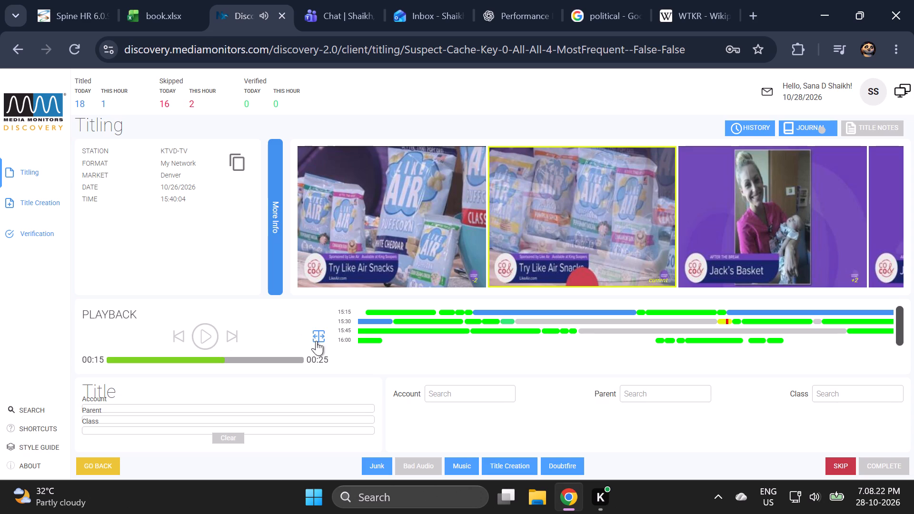
pyautogui.moveTo(76, 210); pyautogui.dragTo(529, 200)
pyautogui.doubleClick(527, 209)
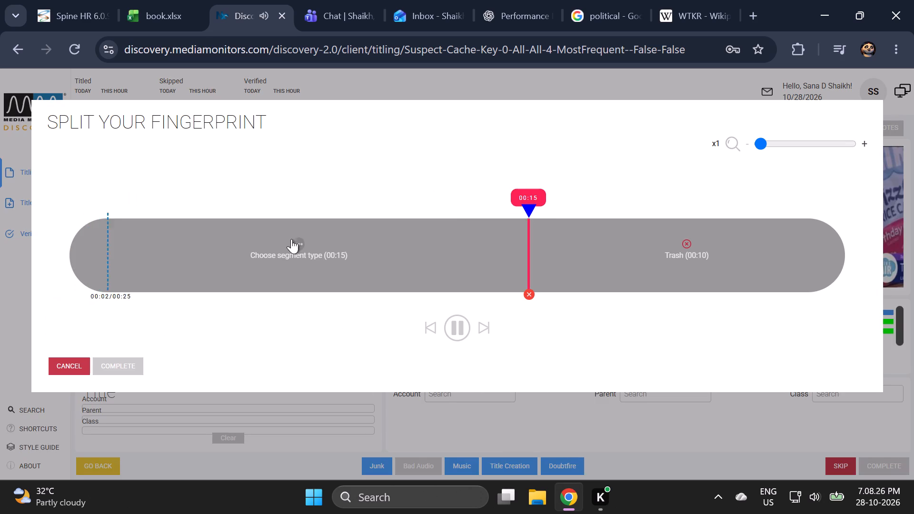
pyautogui.click(299, 244)
pyautogui.click(289, 164)
pyautogui.click(139, 363)
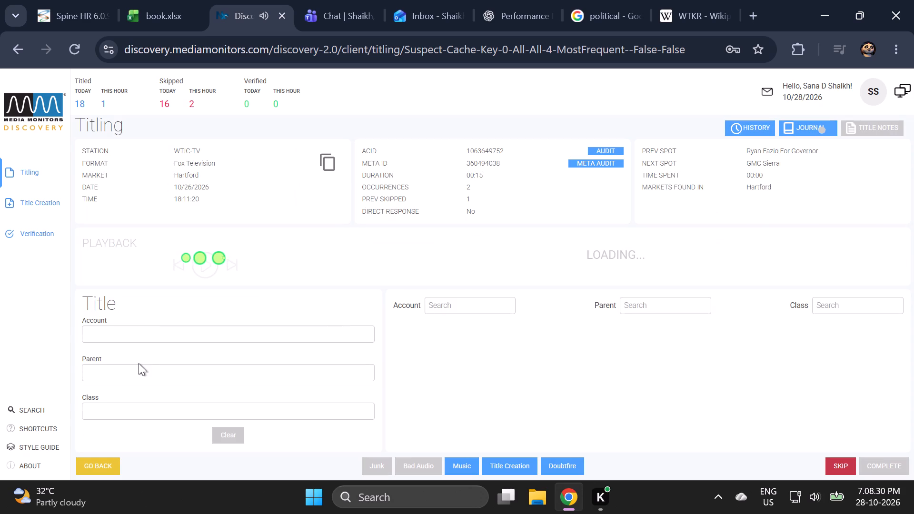
# Pause the WTIC-TV segment from 18:11:20, with the page zoomed to 90%.
pyautogui.click(139, 341)
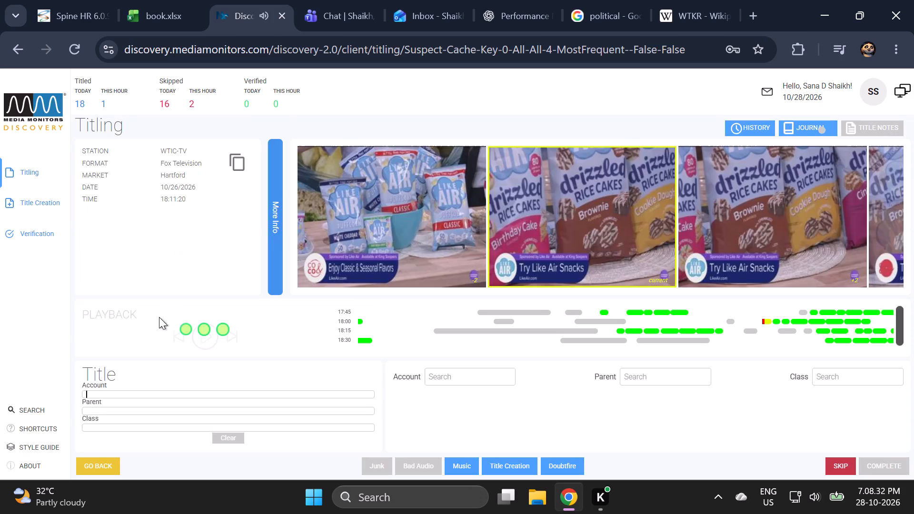
pyautogui.keyDown('ctrl'); pyautogui.scroll(-1, 194, 326); pyautogui.keyUp('ctrl')
pyautogui.click(208, 314)
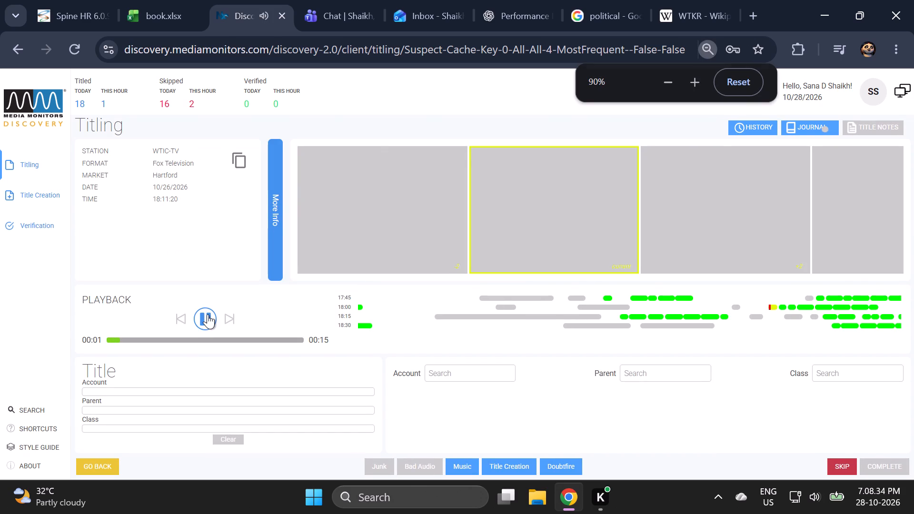
# Search Google in a new browser tab for "noha name meaning in islam".
pyautogui.click(602, 0)
pyautogui.click(673, 0)
pyautogui.click(747, 0)
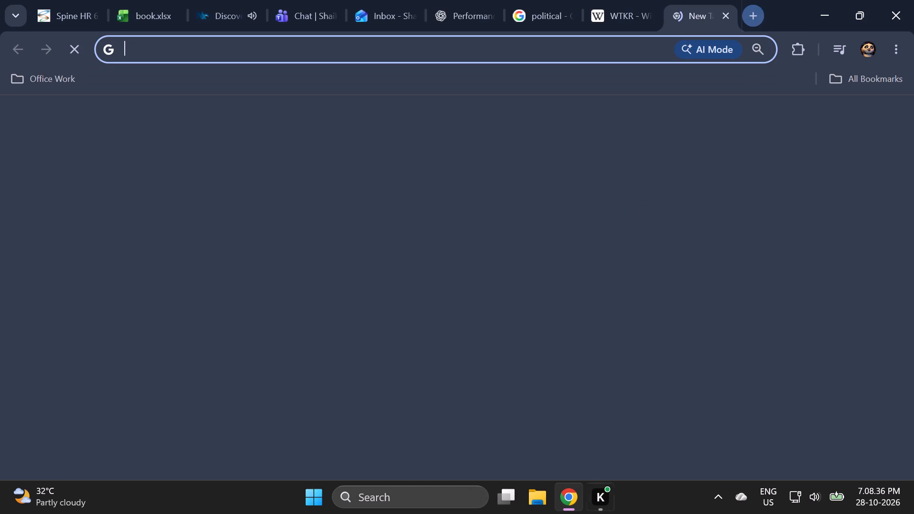
pyautogui.click(398, 298)
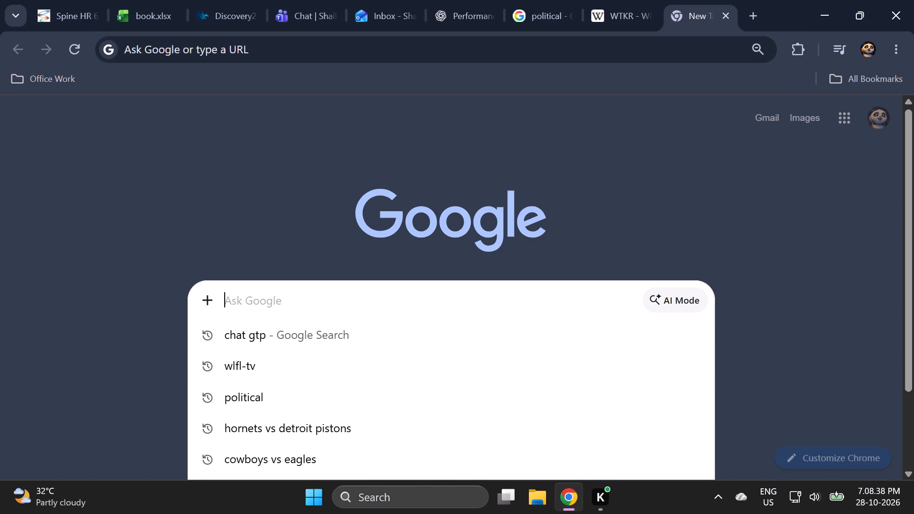
pyautogui.write('noha')
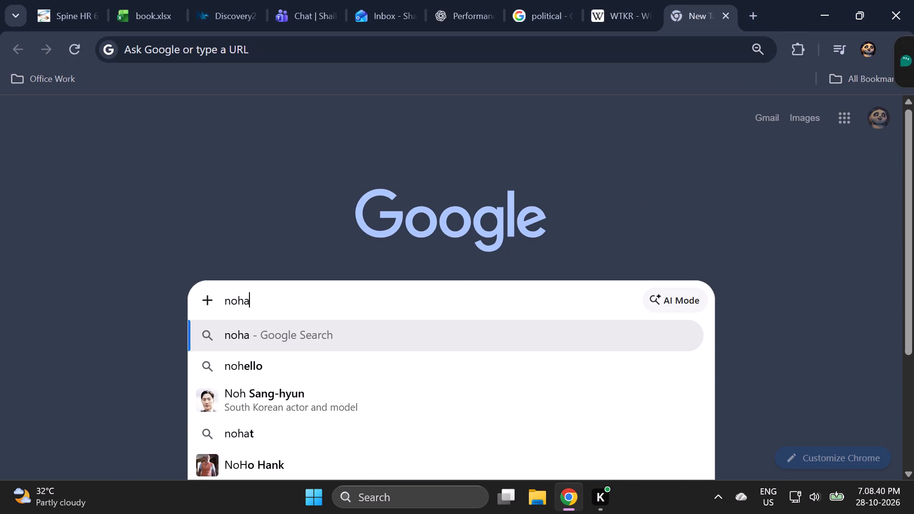
pyautogui.press('space')
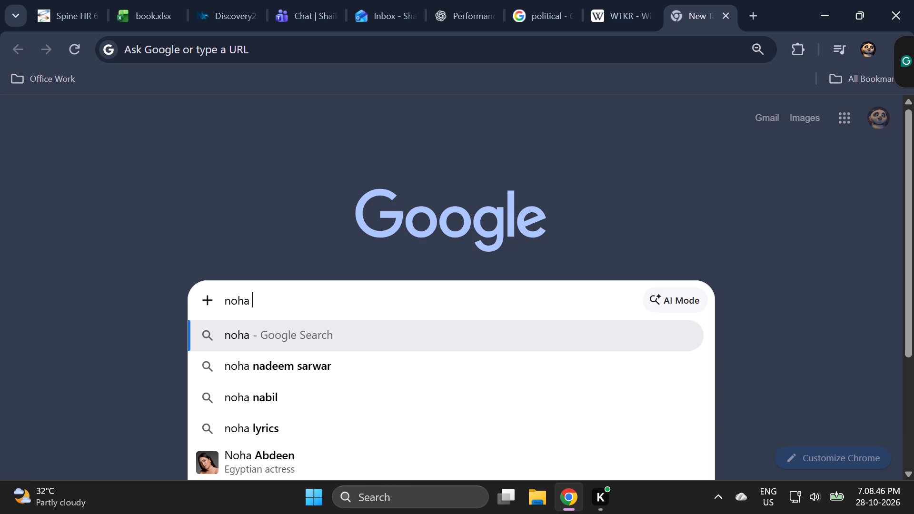
pyautogui.write('nam')
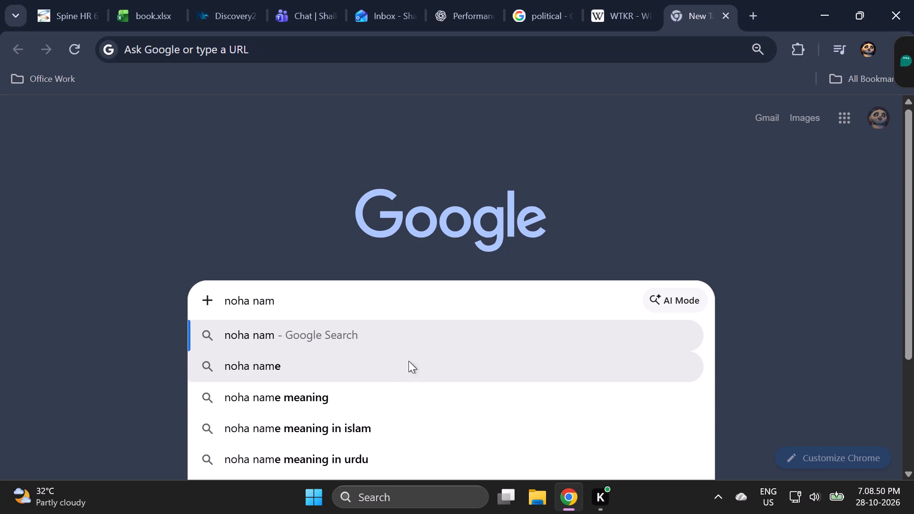
pyautogui.moveTo(370, 411); pyautogui.dragTo(364, 428)
pyautogui.click(364, 428)
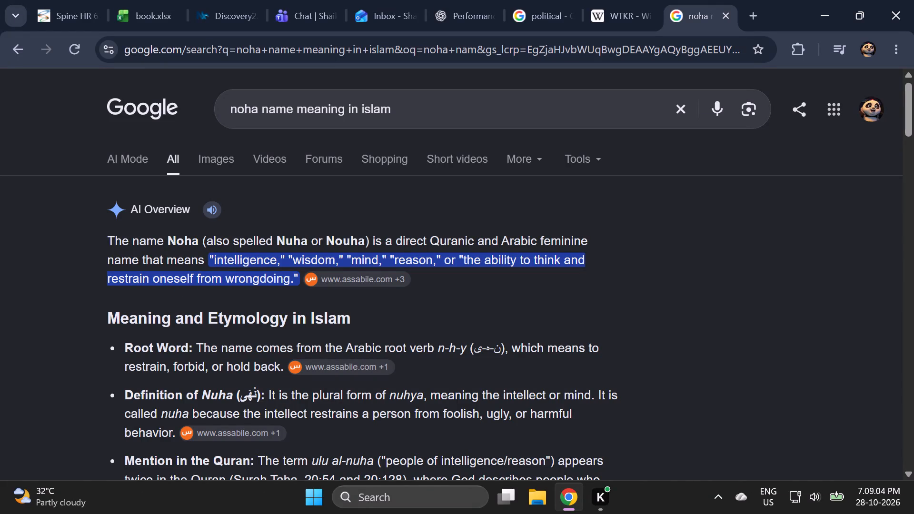
# Read the AI Overview and the web results about the meaning and origin of the name Noha.
pyautogui.scroll(-2, 238, 344)
pyautogui.scroll(-2, 275, 351)
pyautogui.scroll(-2, 765, 368)
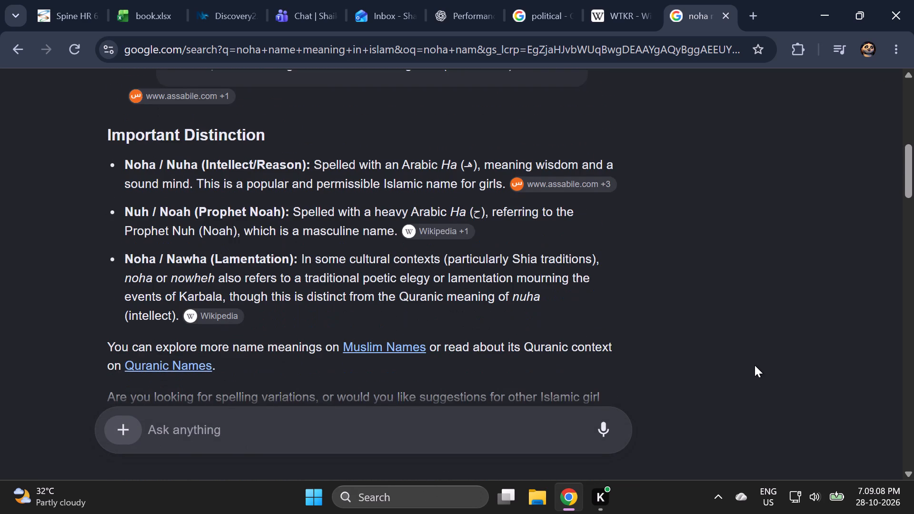
pyautogui.scroll(-1, 737, 350)
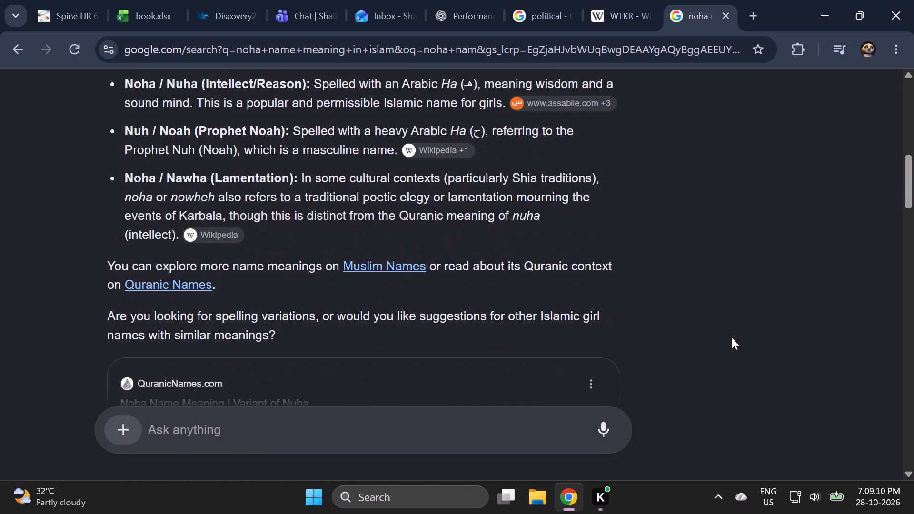
pyautogui.scroll(-5, 727, 332)
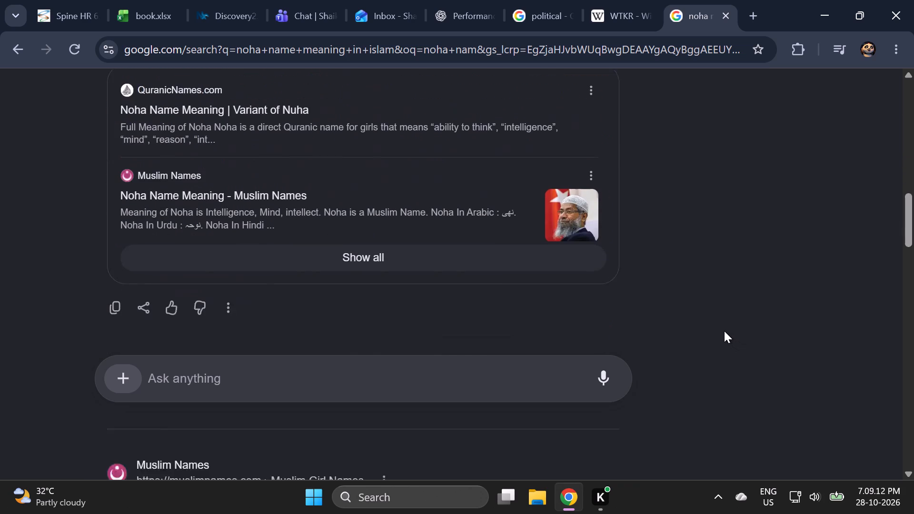
pyautogui.scroll(-4, 721, 330)
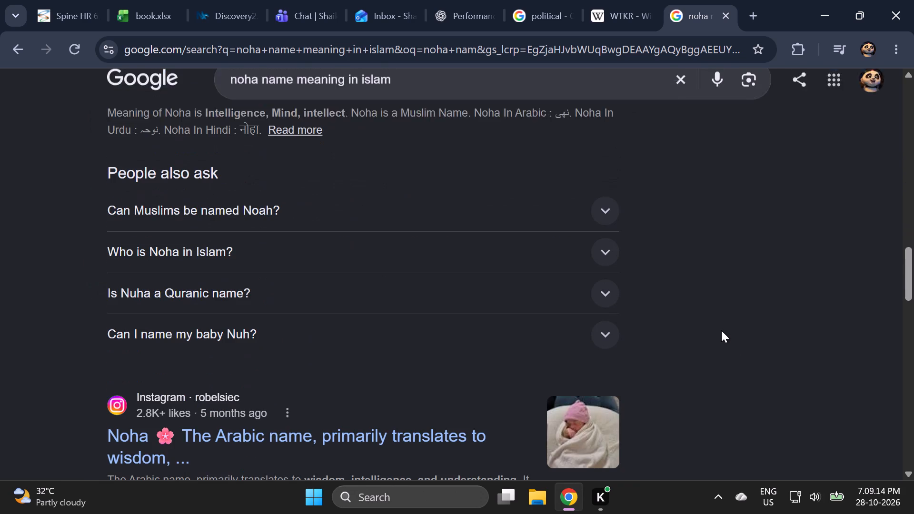
pyautogui.moveTo(913, 266); pyautogui.dragTo(904, 316)
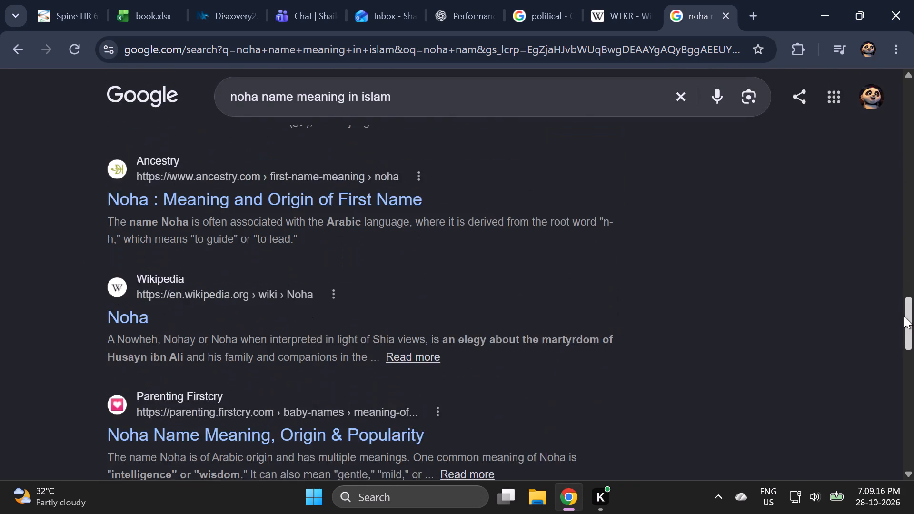
# Finish looking through the Noha name results, close that search tab, and return to the Discovery titling page.
pyautogui.moveTo(904, 316); pyautogui.dragTo(863, 450)
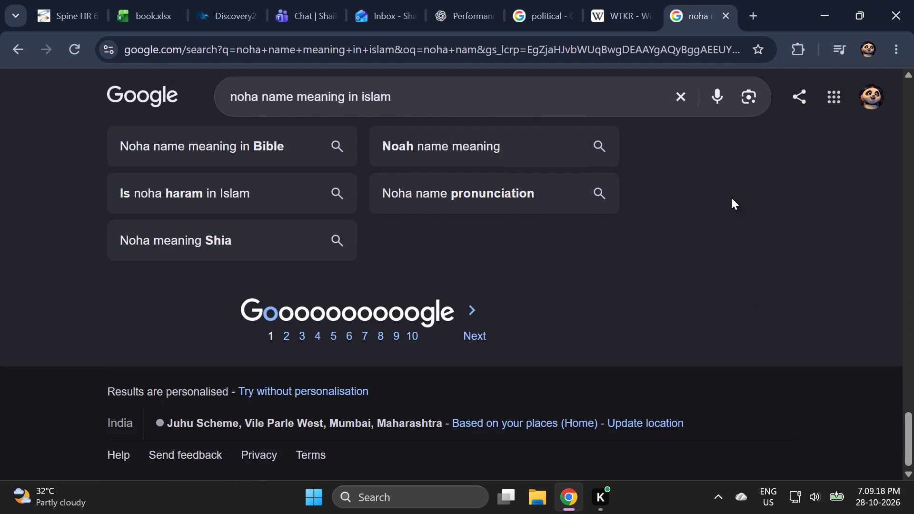
pyautogui.click(729, 17)
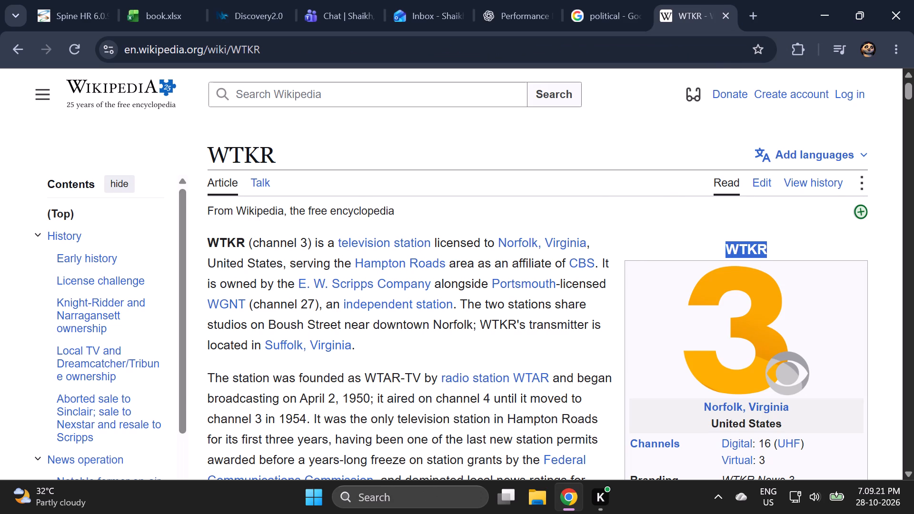
pyautogui.moveTo(569, 326); pyautogui.dragTo(490, 323)
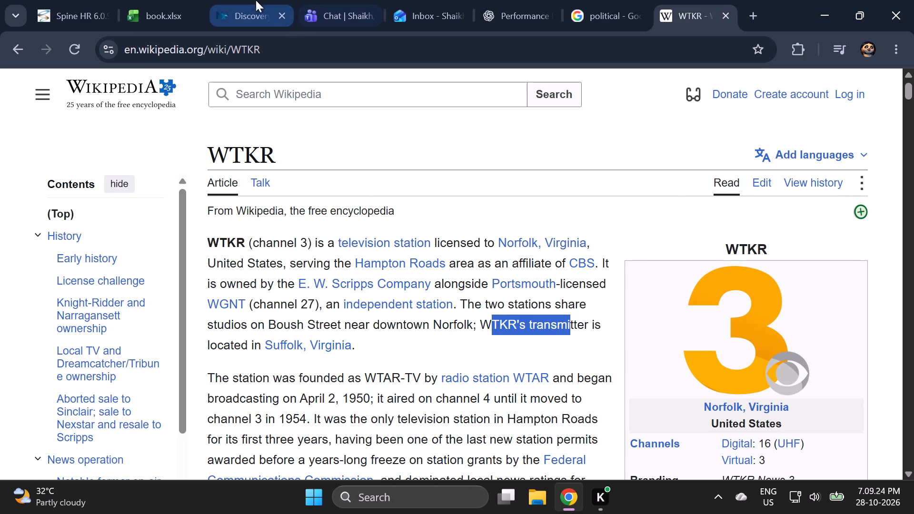
pyautogui.click(248, 0)
# Preview the start and end of the WTIC-TV Financial Crime Fighters segment from 18:11:20, replay it, and mark it as junk.
pyautogui.click(195, 321)
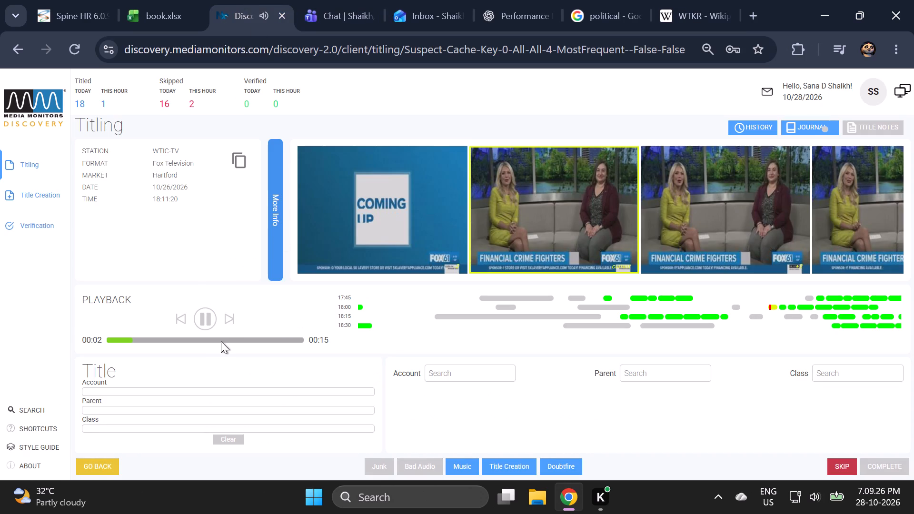
pyautogui.click(232, 315)
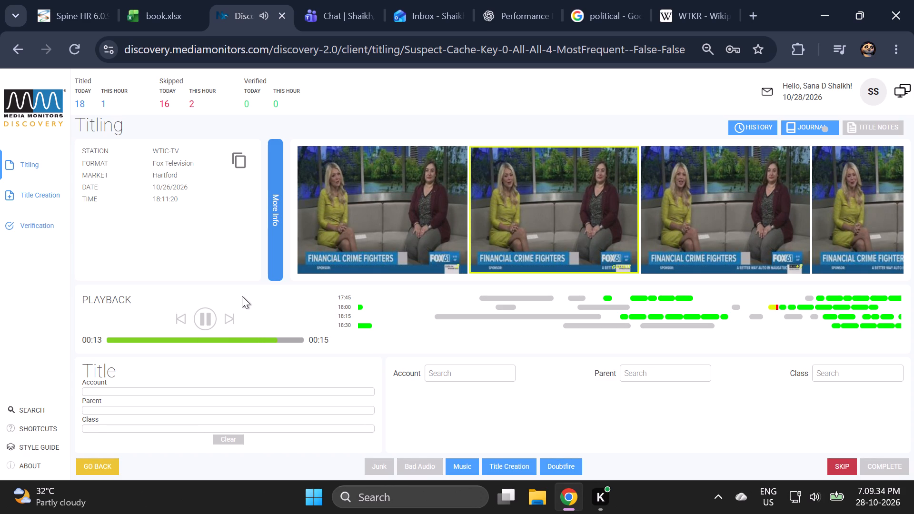
pyautogui.click(173, 319)
pyautogui.click(178, 320)
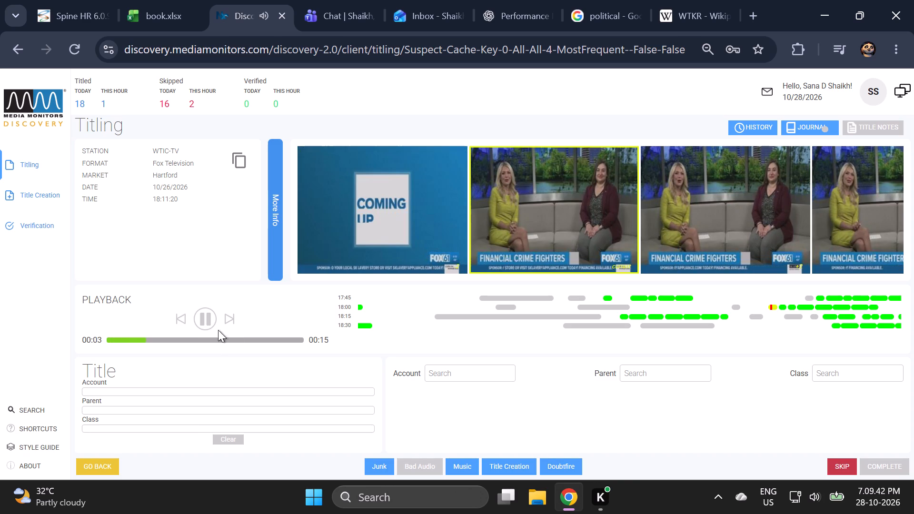
pyautogui.click(232, 316)
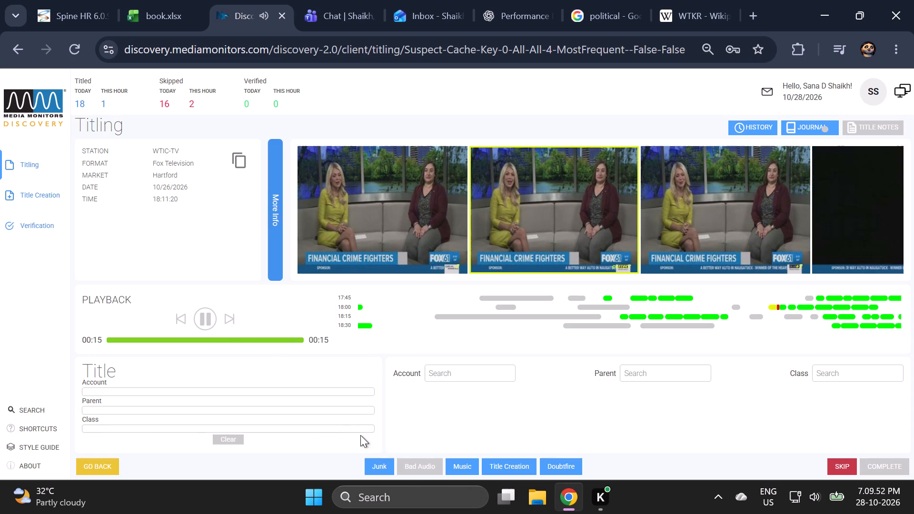
pyautogui.click(378, 465)
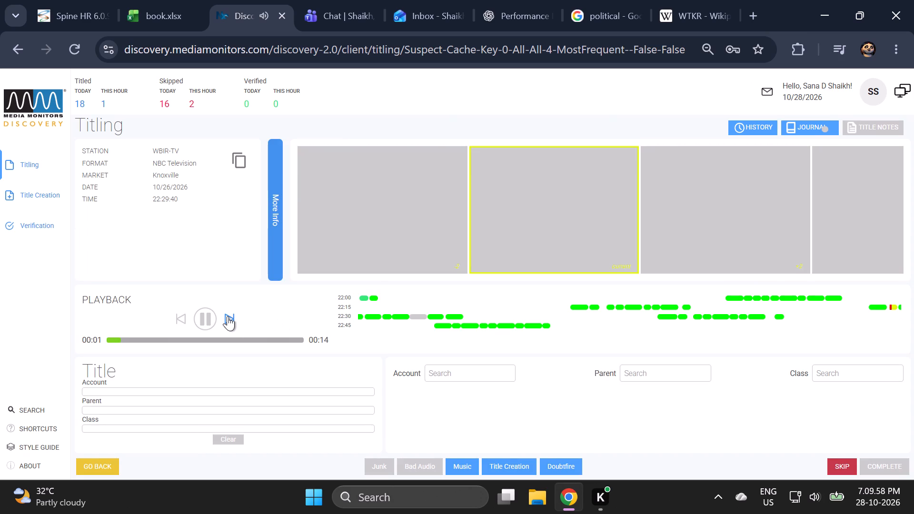
# Preview the end of the WBIR-TV segment from 22:29:40 and skip it.
pyautogui.click(228, 316)
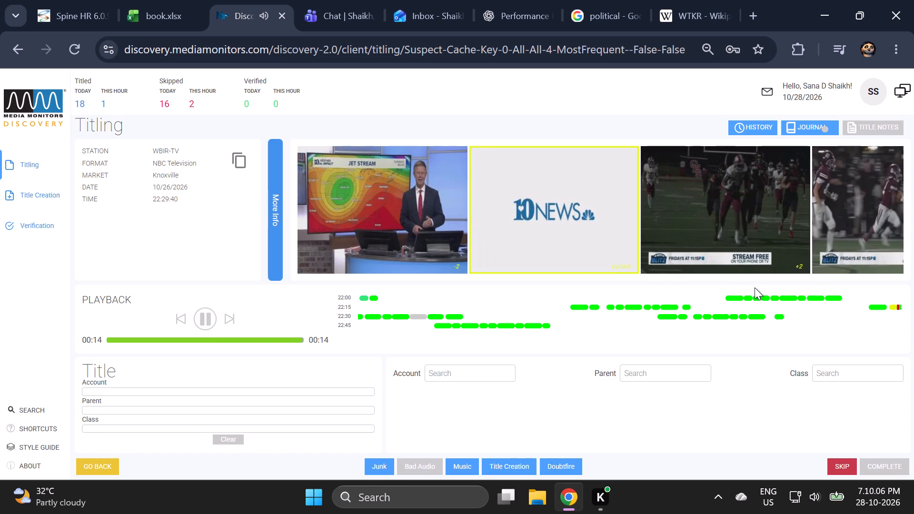
pyautogui.click(854, 464)
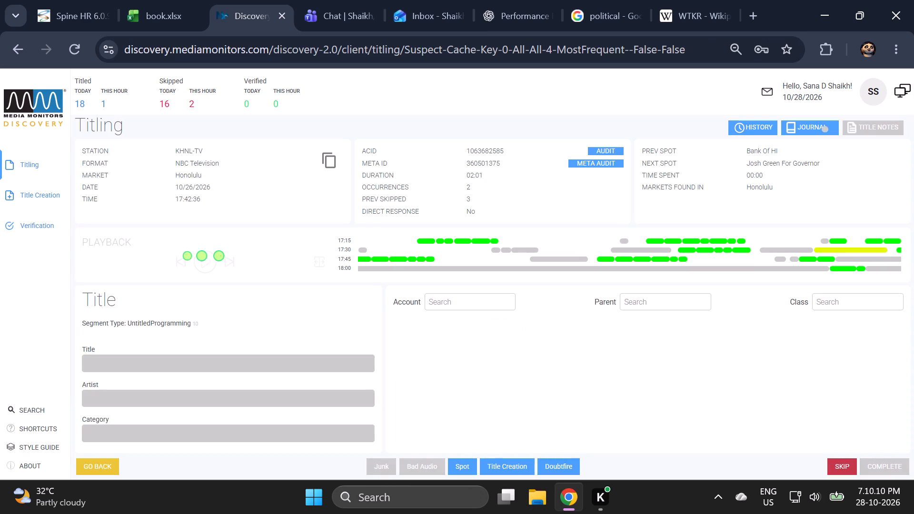
# Preview the KHNL-TV Bank of Hawaii Smart Money Monday segment from 17:42:36 and pause it at 00:09, keeping the page at 90% zoom.
pyautogui.click(849, 308)
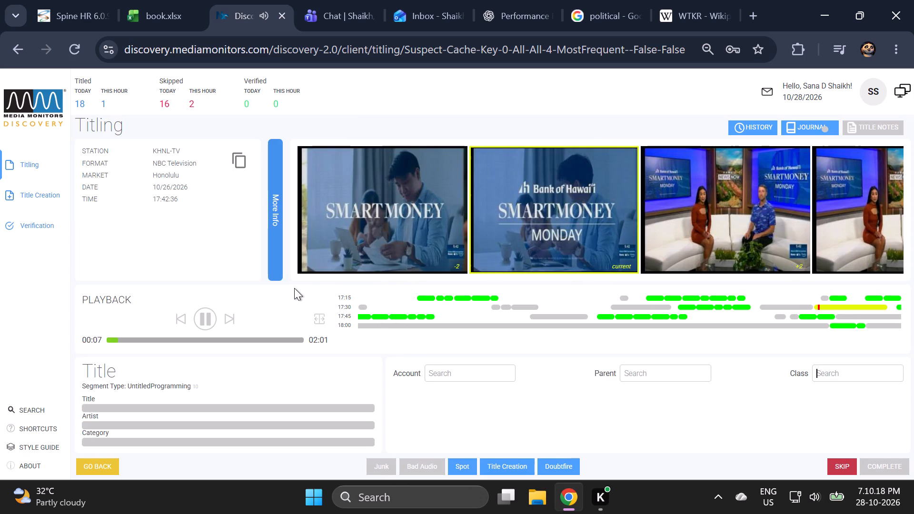
pyautogui.click(209, 313)
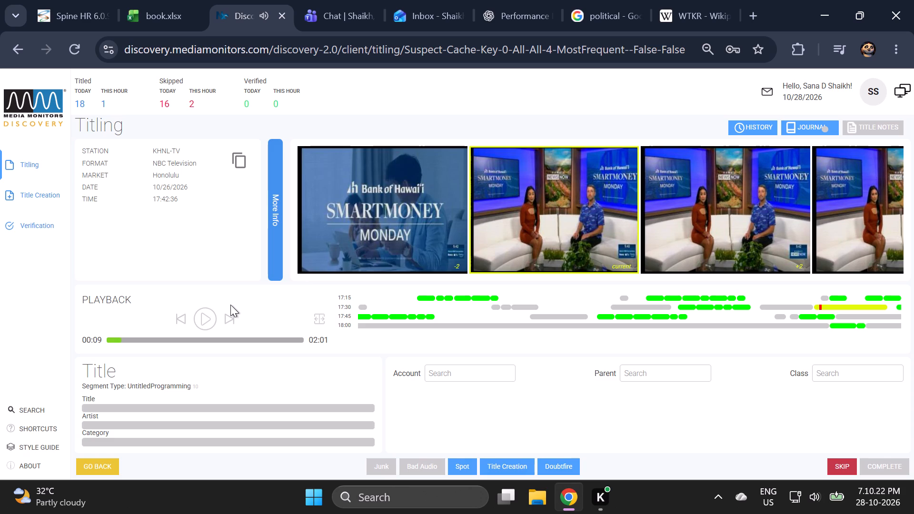
pyautogui.keyDown('ctrl'); pyautogui.scroll(-1, 230, 305); pyautogui.keyUp('ctrl')
pyautogui.keyDown('ctrl'); pyautogui.scroll(3, 230, 305); pyautogui.keyUp('ctrl')
pyautogui.keyDown('ctrl'); pyautogui.scroll(-1, 233, 306); pyautogui.keyUp('ctrl')
pyautogui.keyDown('ctrl'); pyautogui.scroll(4, 233, 306); pyautogui.keyUp('ctrl')
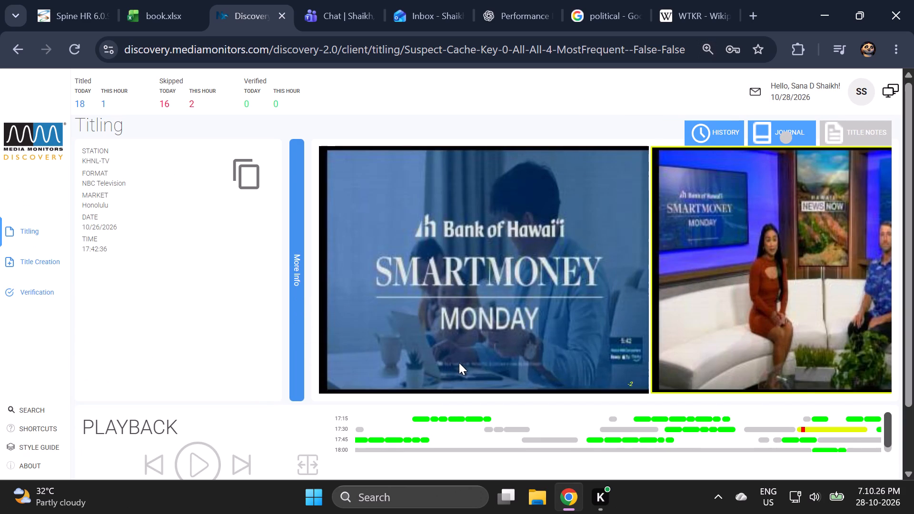
pyautogui.keyDown('ctrl'); pyautogui.scroll(-5, 457, 362); pyautogui.keyUp('ctrl')
# Split the KHNL-TV segment at 00:09, classify the part after the split as a spot, and complete the split.
pyautogui.click(323, 317)
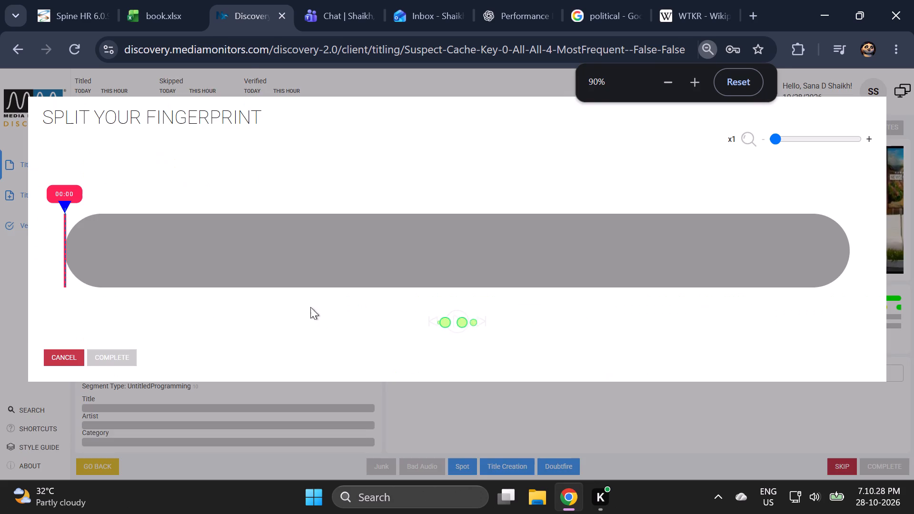
pyautogui.moveTo(66, 207); pyautogui.dragTo(88, 204)
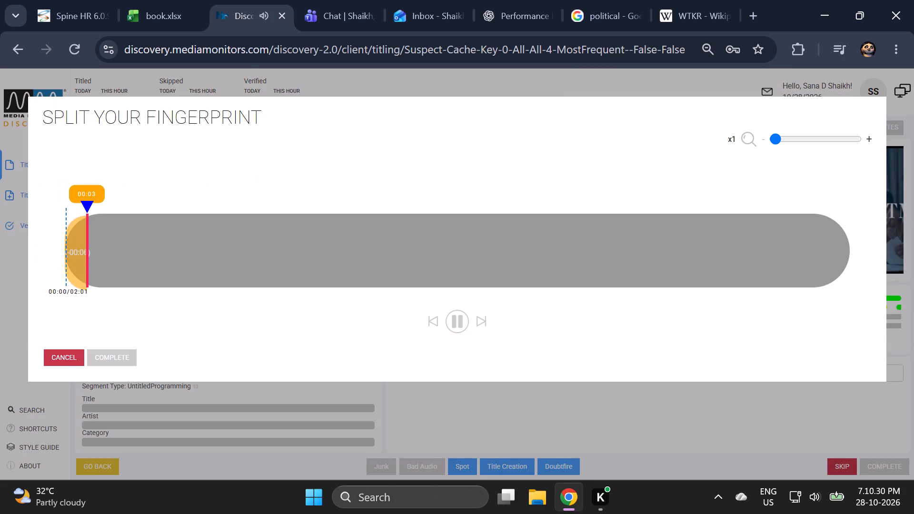
pyautogui.moveTo(88, 204); pyautogui.dragTo(118, 202)
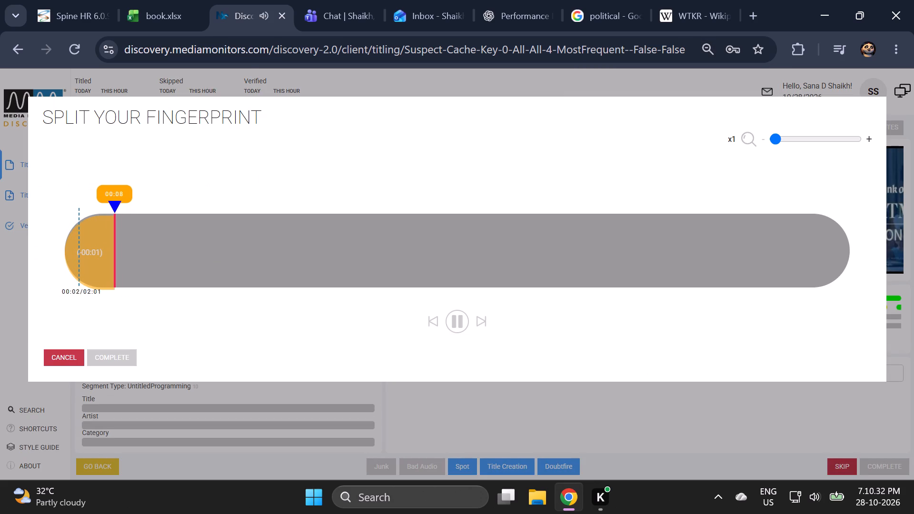
pyautogui.moveTo(118, 202); pyautogui.dragTo(124, 202)
pyautogui.click(124, 202)
pyautogui.click(124, 202)
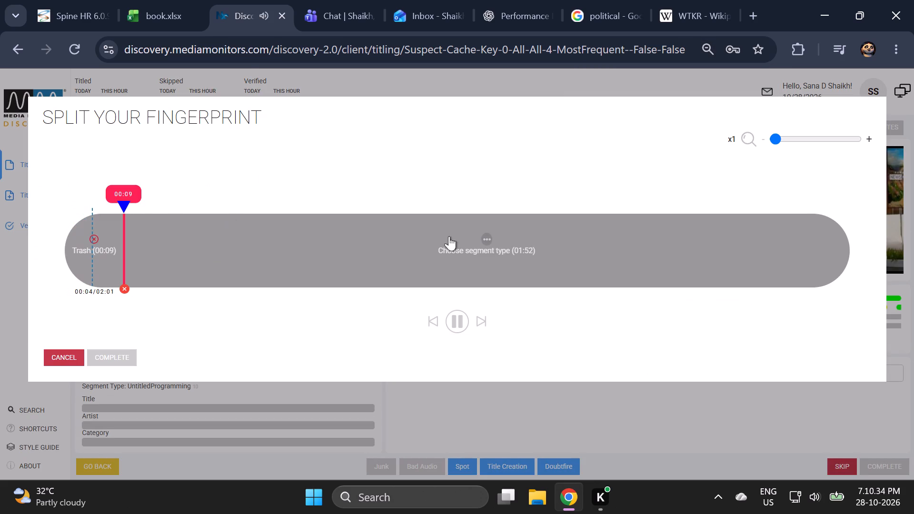
pyautogui.click(490, 242)
pyautogui.click(496, 155)
pyautogui.click(457, 326)
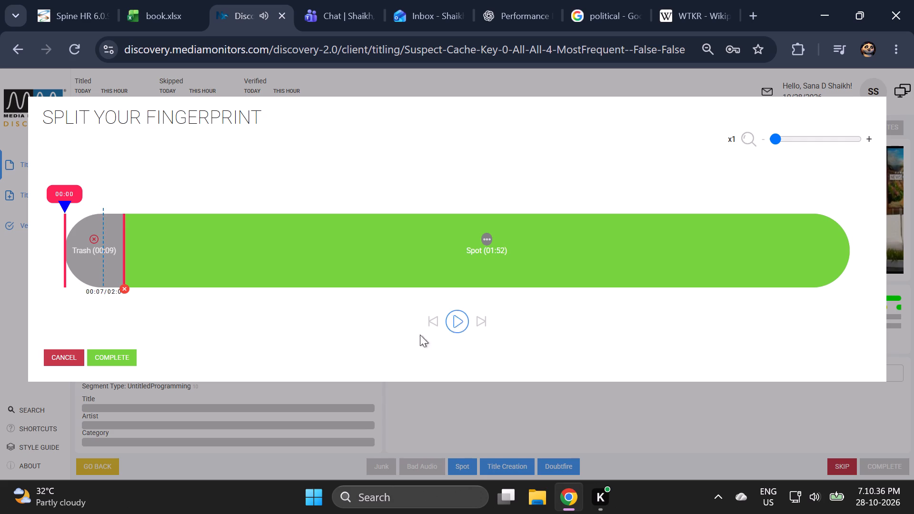
pyautogui.click(126, 360)
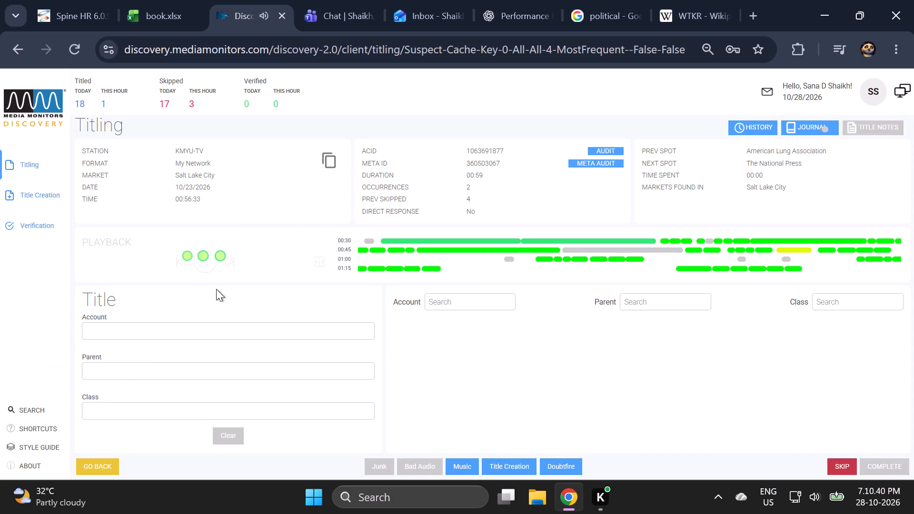
# Pause the KMYU-TV segment from 00:56:33.
pyautogui.click(210, 312)
# Search Google in a new browser tab for "rcs radio".
pyautogui.click(750, 0)
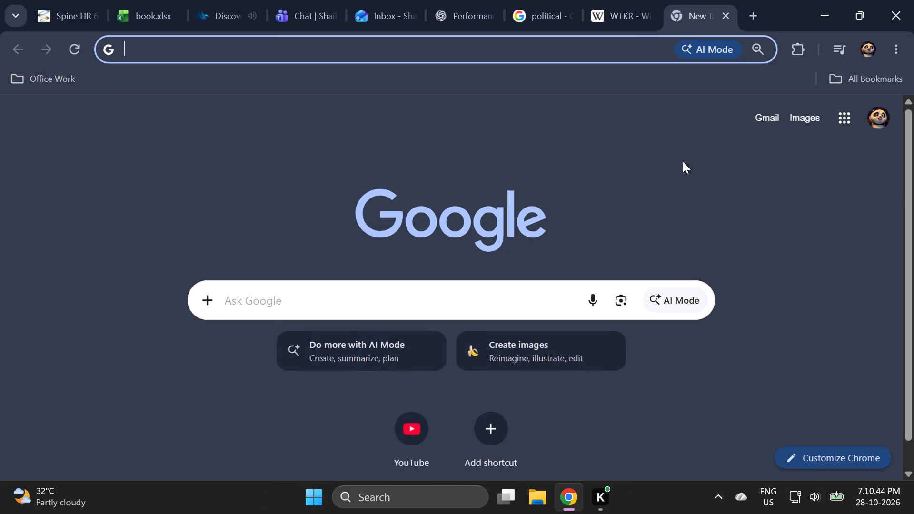
pyautogui.click(482, 292)
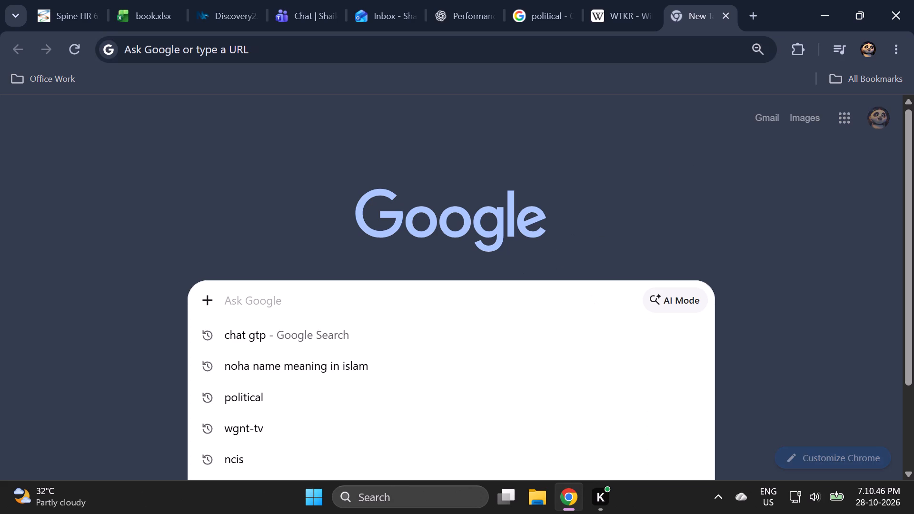
pyautogui.press('r')
pyautogui.write('cs')
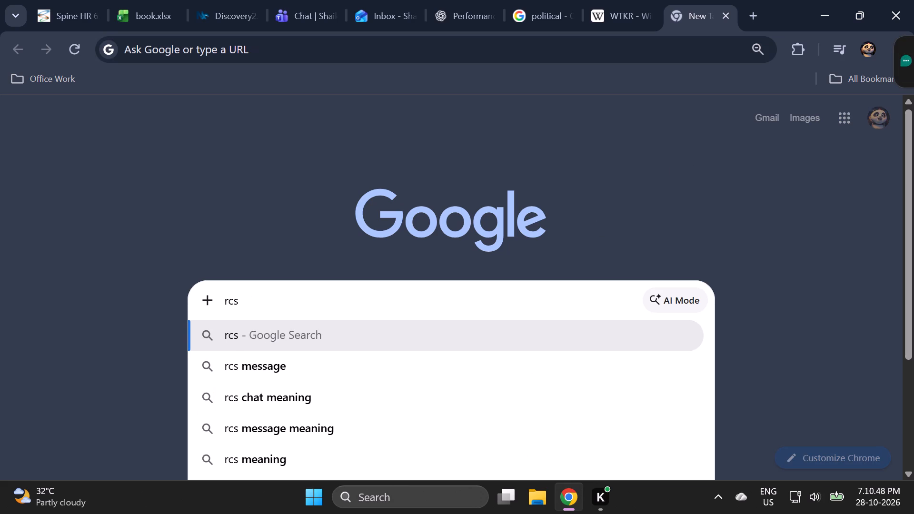
pyautogui.press('space')
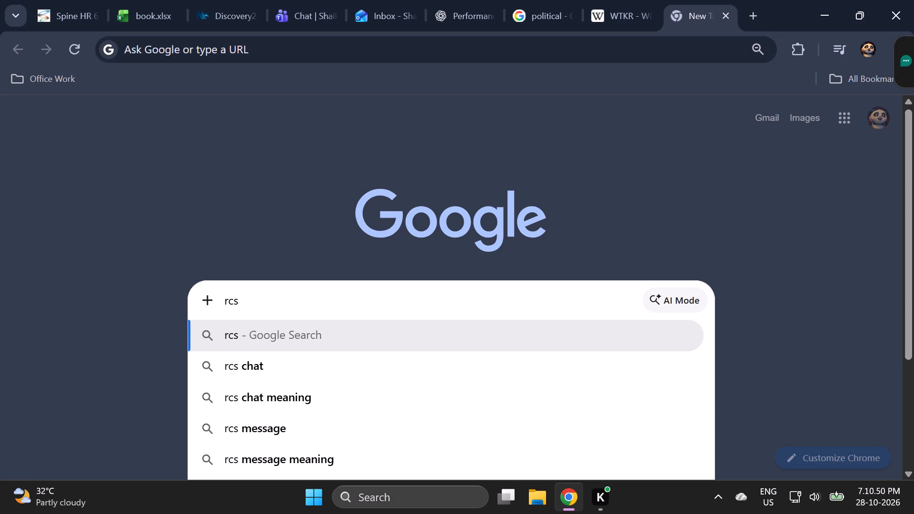
pyautogui.write('ra')
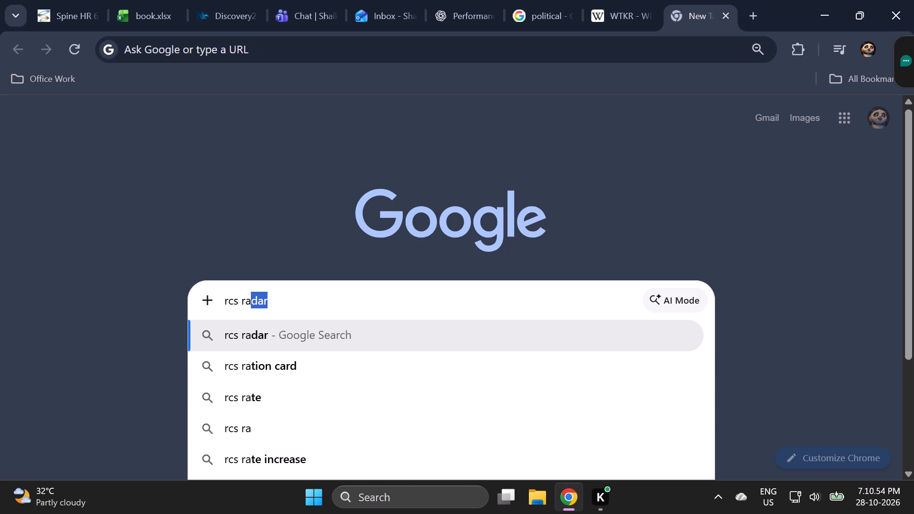
pyautogui.press('d')
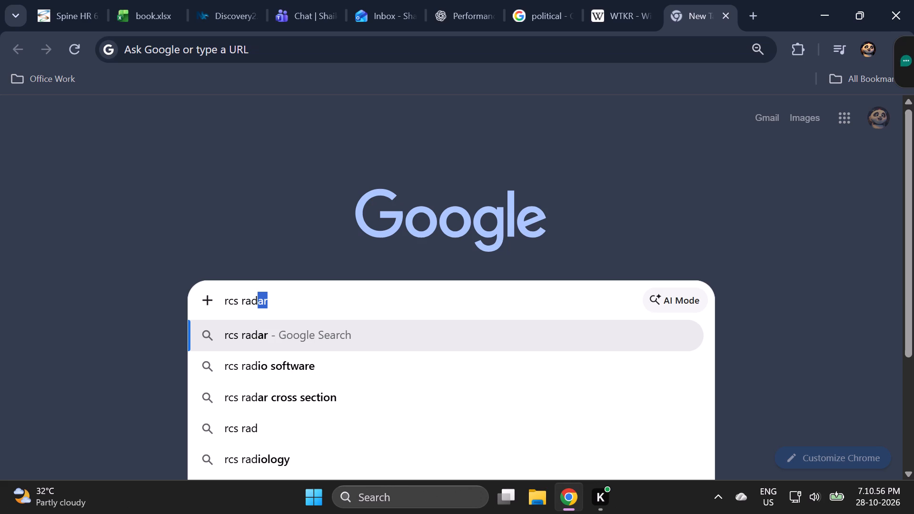
pyautogui.write('io')
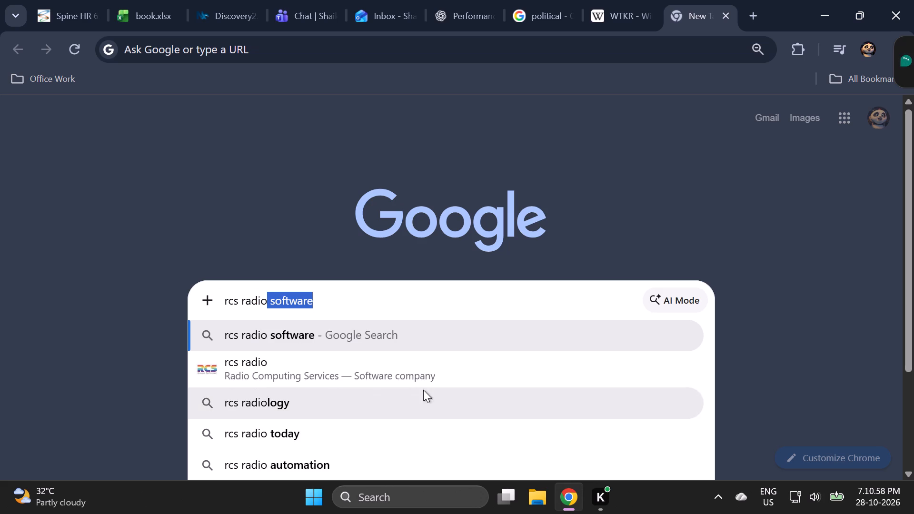
pyautogui.click(422, 367)
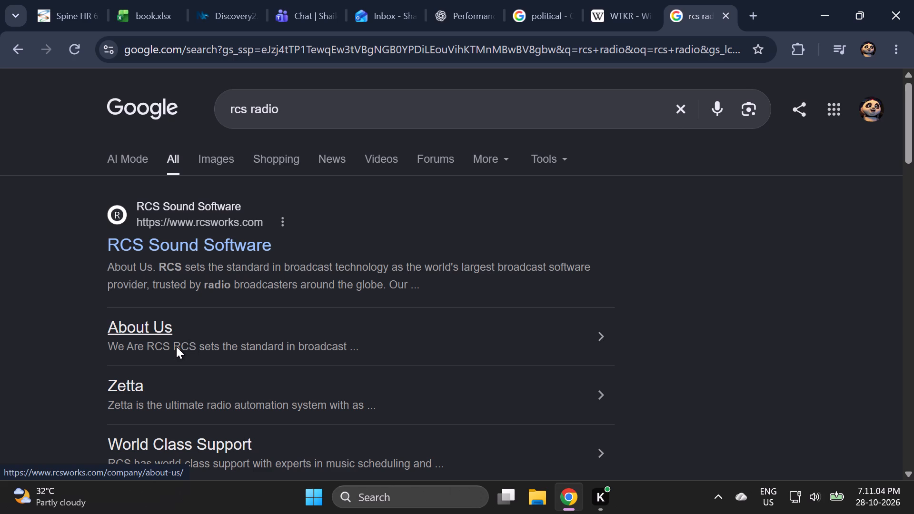
# Look through the RCS results and open the Wikipedia article on Radio Computing Services.
pyautogui.scroll(-1, 216, 348)
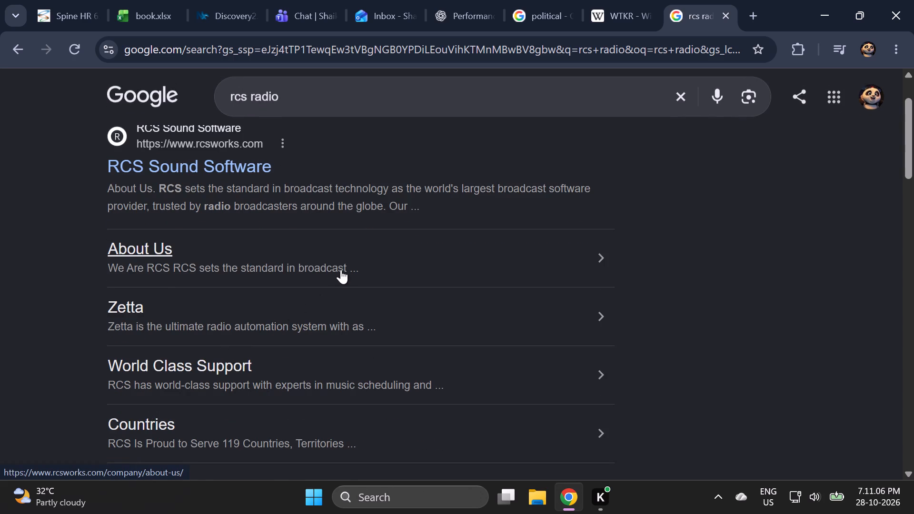
pyautogui.scroll(-2, 353, 350)
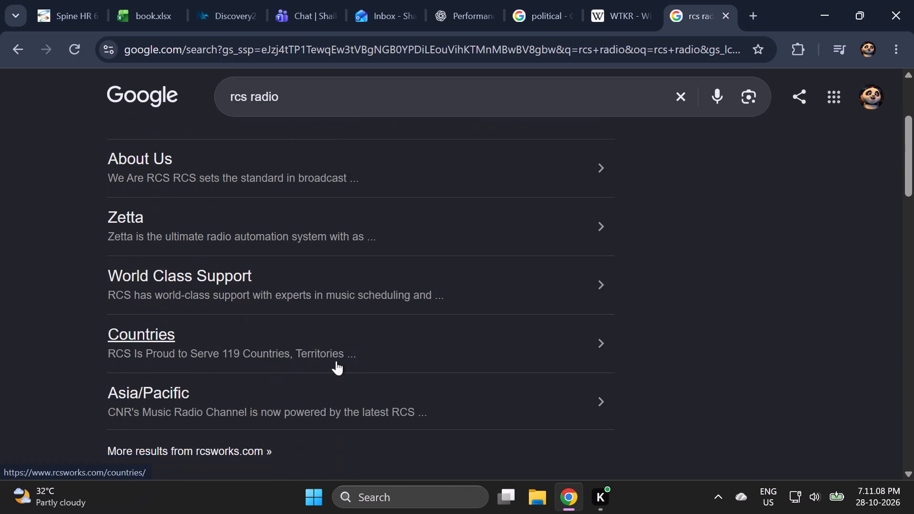
pyautogui.scroll(-2, 327, 349)
pyautogui.click(303, 294)
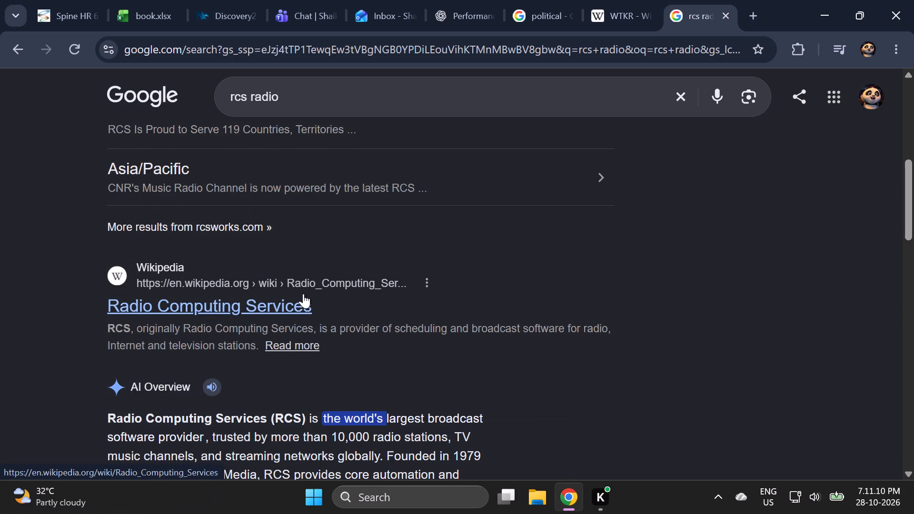
pyautogui.click(292, 313)
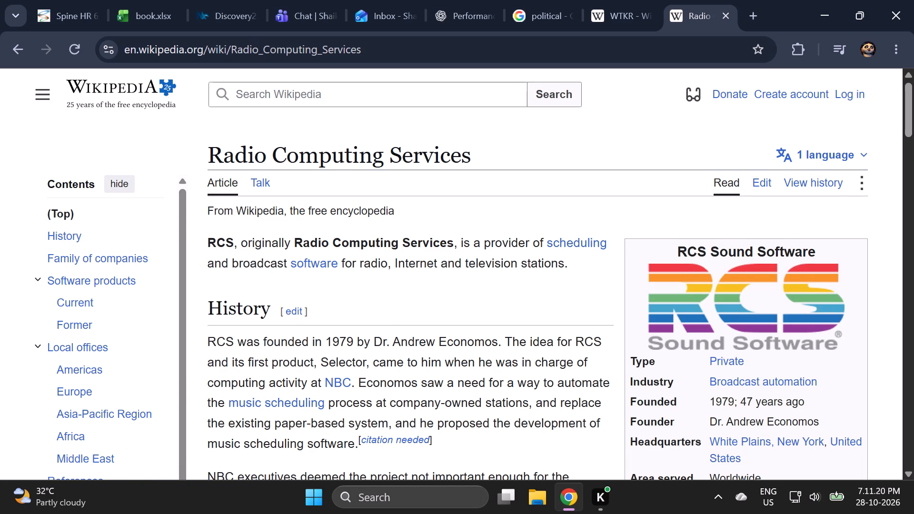
# Read the introduction, company details and History section of the Radio Computing Services article.
pyautogui.scroll(-2, 264, 307)
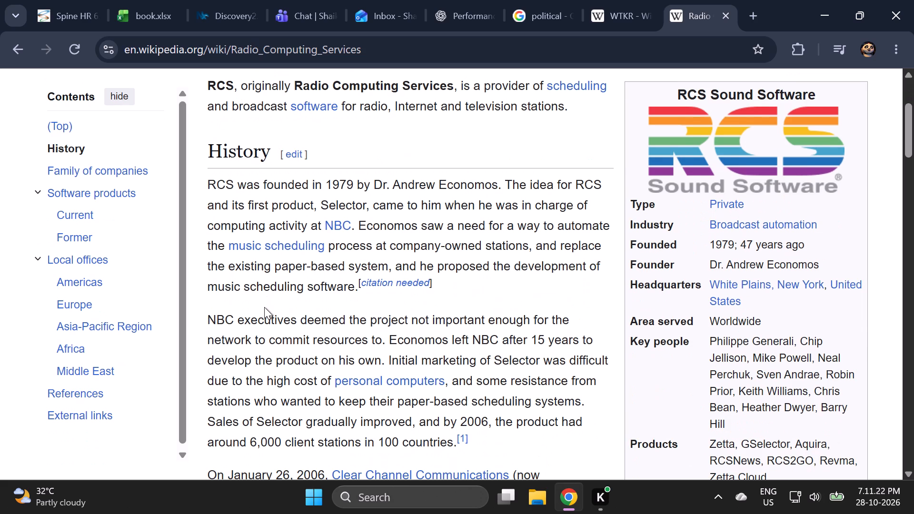
pyautogui.scroll(-1, 264, 307)
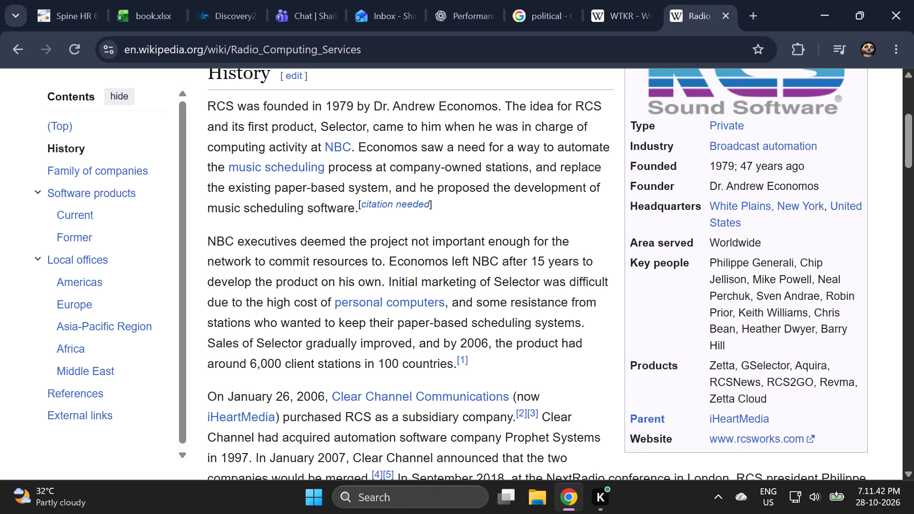
pyautogui.scroll(3, 264, 307)
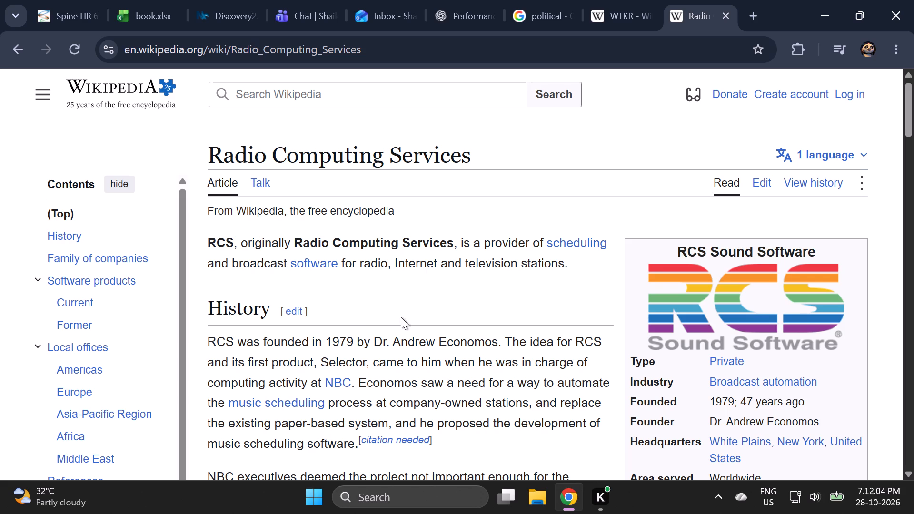
pyautogui.scroll(-2, 401, 328)
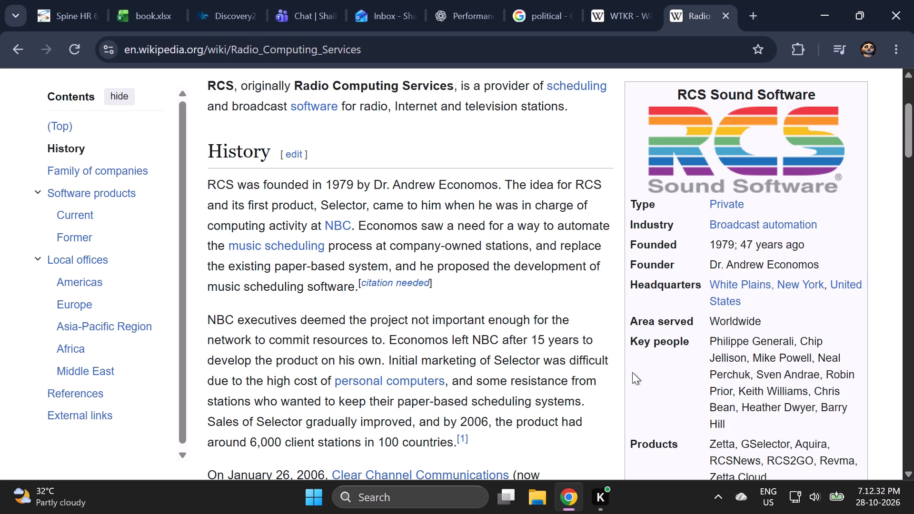
pyautogui.scroll(-1, 632, 370)
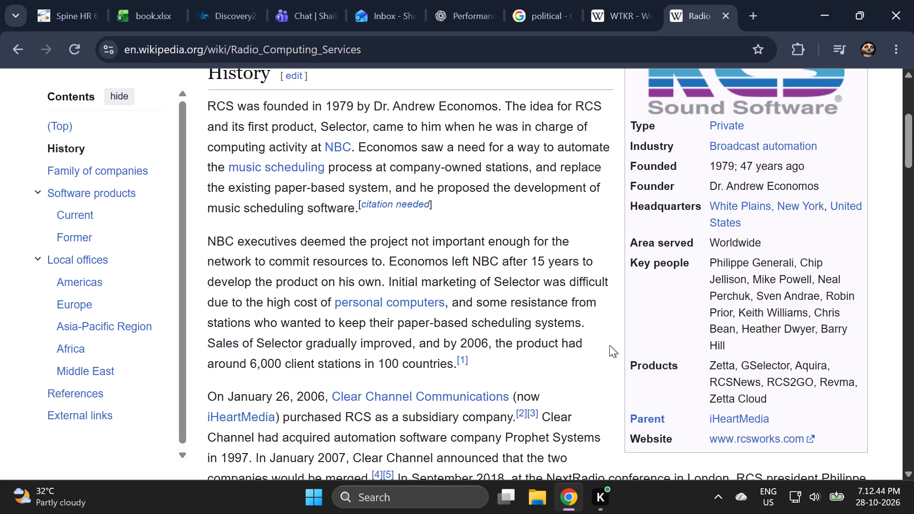
pyautogui.scroll(-1, 609, 345)
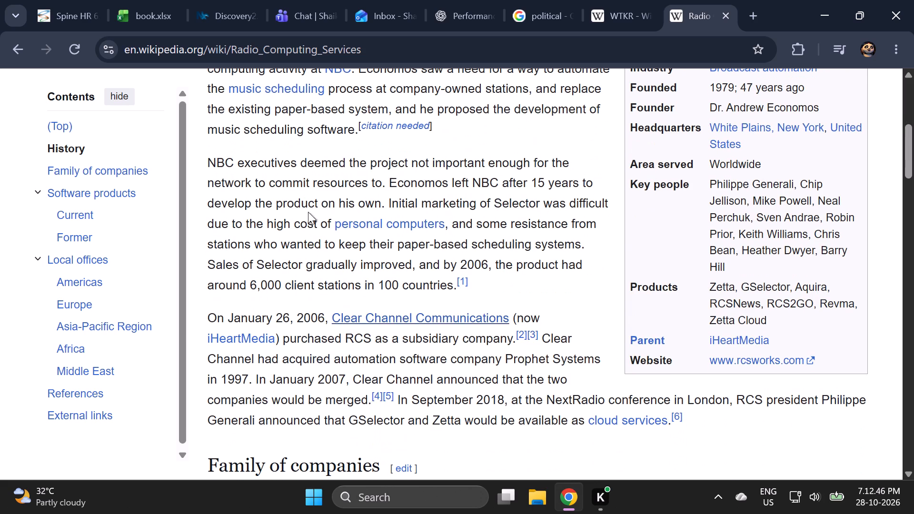
# Return to Discovery, resume previewing the KMYU-TV segment from 00:56:33 up to about 00:14, and close the Radio Computing Services tab.
pyautogui.click(229, 2)
pyautogui.click(454, 168)
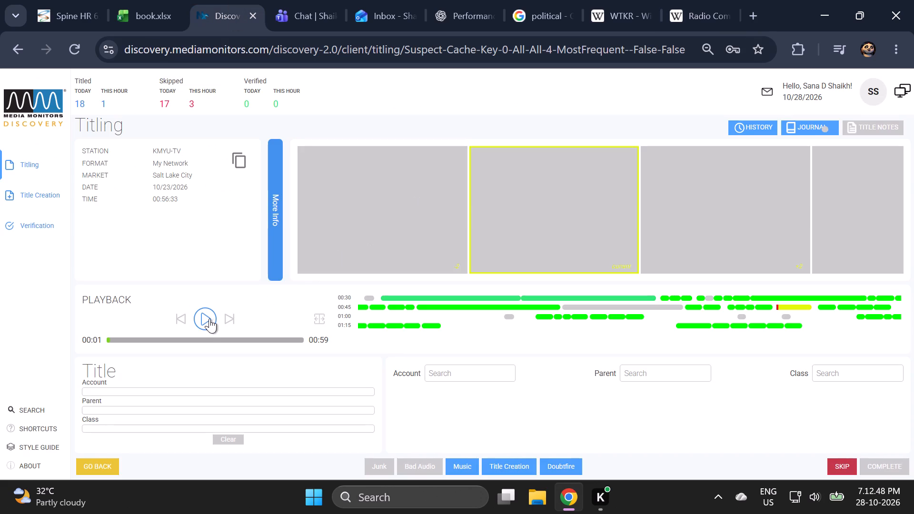
pyautogui.click(208, 320)
pyautogui.click(726, 19)
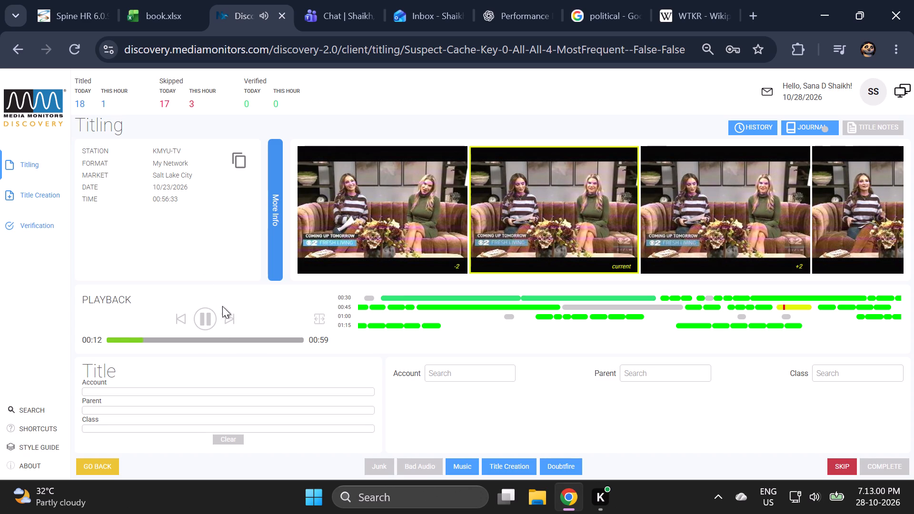
pyautogui.click(206, 320)
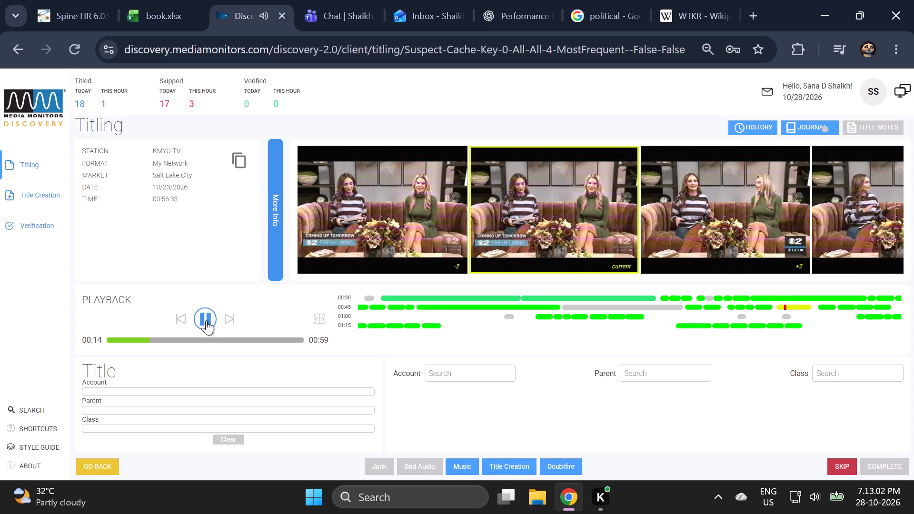
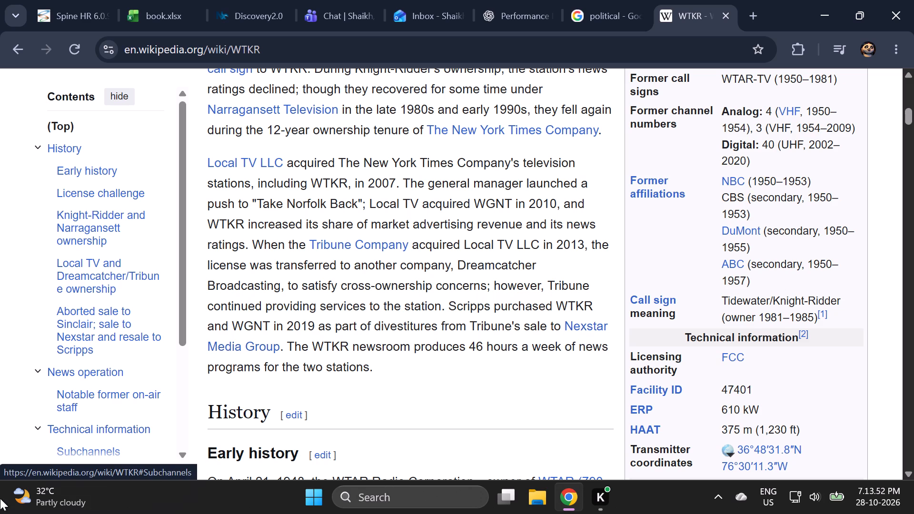
# Return to Discovery and skip the KMYU-TV segment from 00:56:33.
pyautogui.click(256, 0)
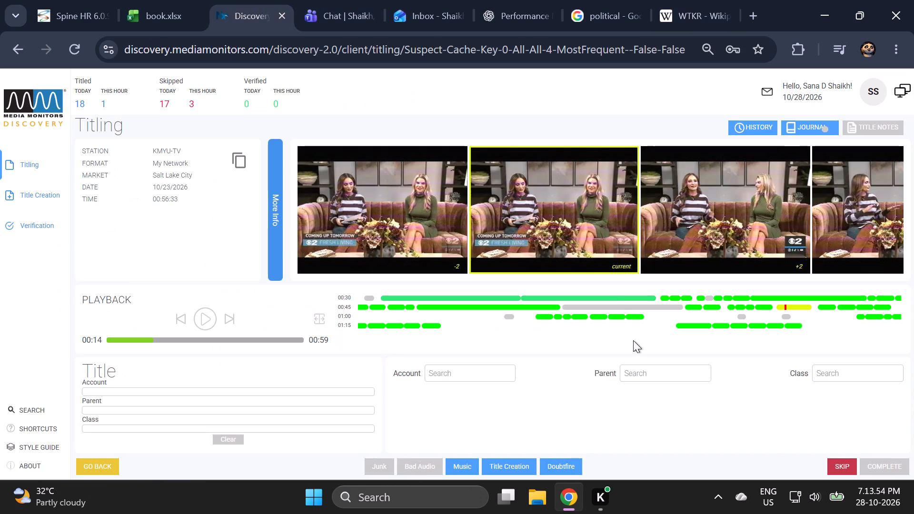
pyautogui.click(836, 479)
pyautogui.click(837, 469)
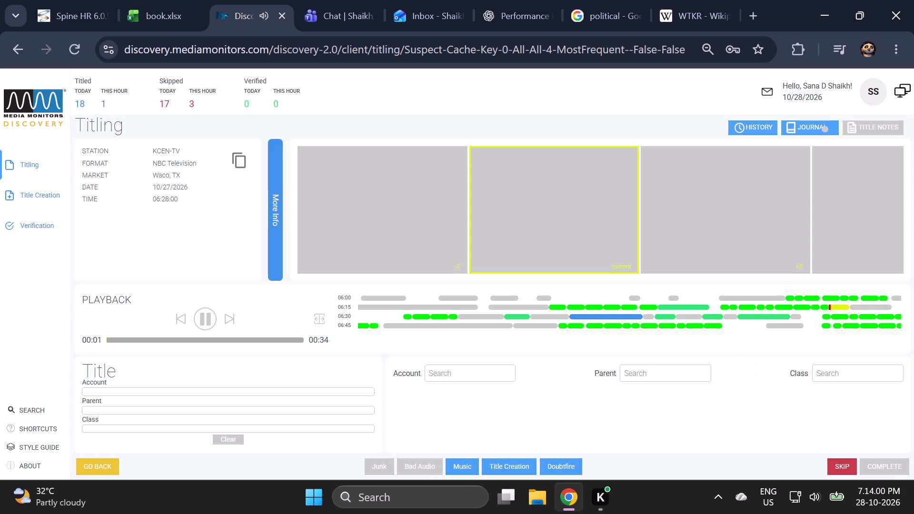
# Preview the KCEN-TV segment from 06:28:00 through its closing seconds and mark it as junk.
pyautogui.click(687, 381)
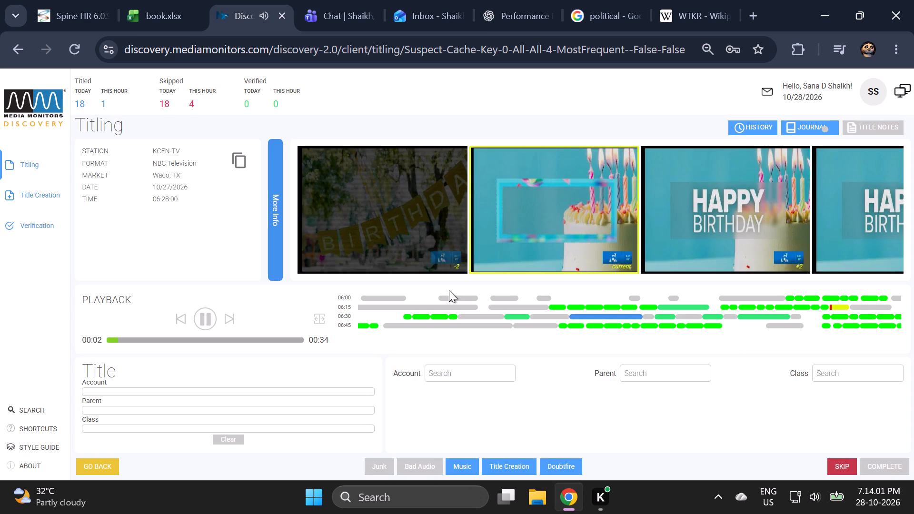
pyautogui.click(230, 319)
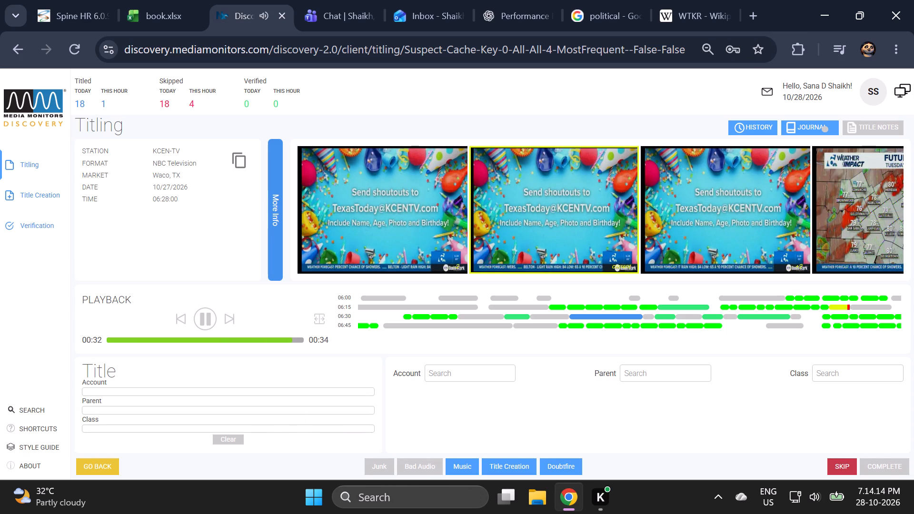
pyautogui.click(377, 472)
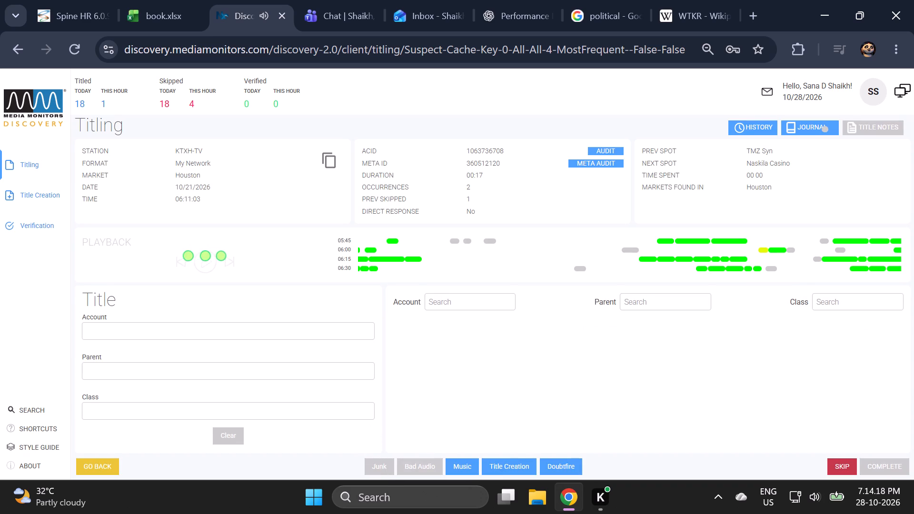
# Preview the KTXH-TV segment from 06:11:03, check its titling history, and skip it.
pyautogui.click(366, 410)
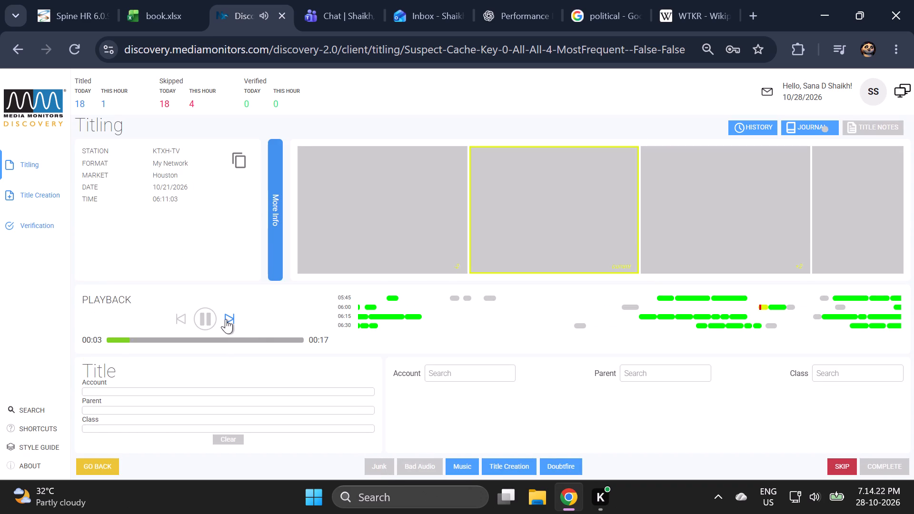
pyautogui.moveTo(226, 319); pyautogui.dragTo(258, 311)
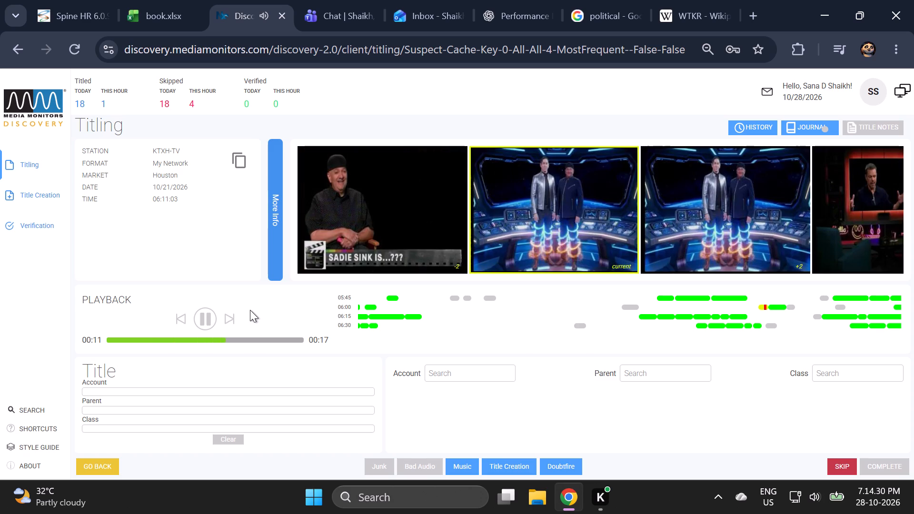
pyautogui.click(747, 123)
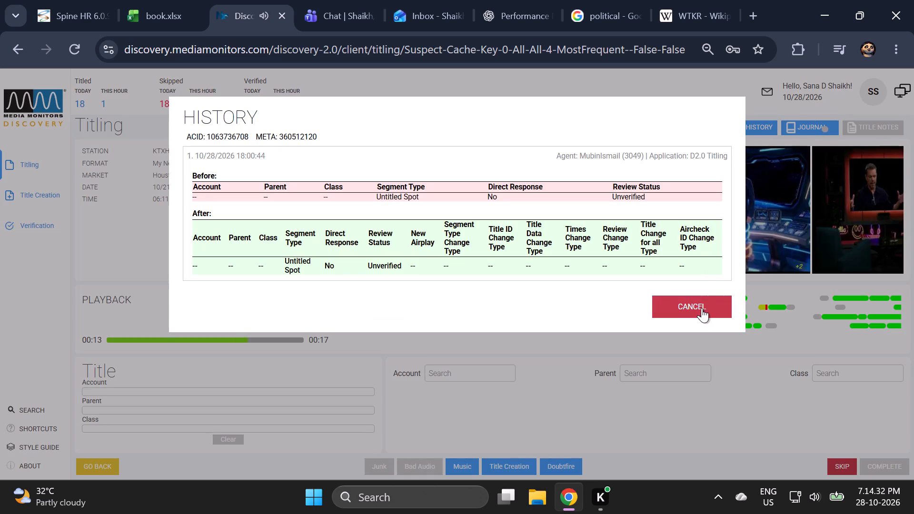
pyautogui.moveTo(700, 310); pyautogui.dragTo(701, 316)
pyautogui.click(845, 461)
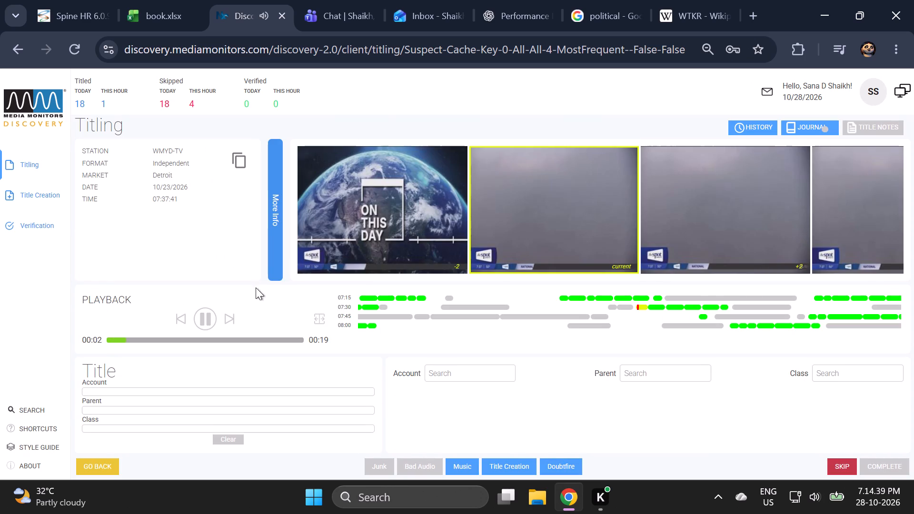
# Preview the WMYD-TV segment from 07:37:41, split its fingerprint at about 00:09, and complete the split.
pyautogui.click(229, 317)
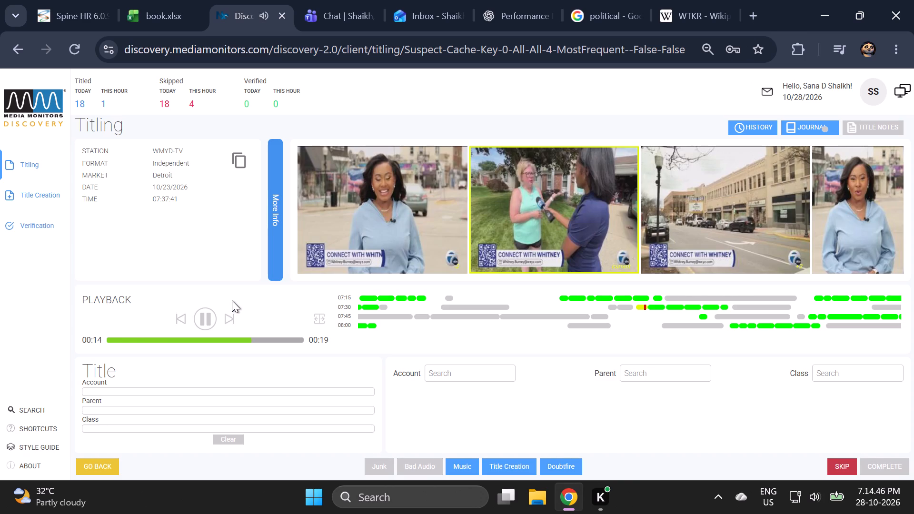
pyautogui.click(200, 338)
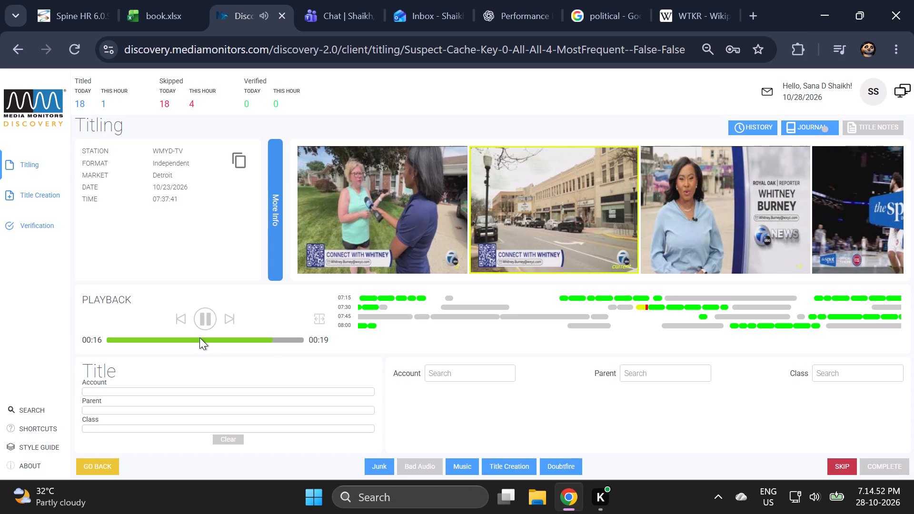
pyautogui.click(322, 322)
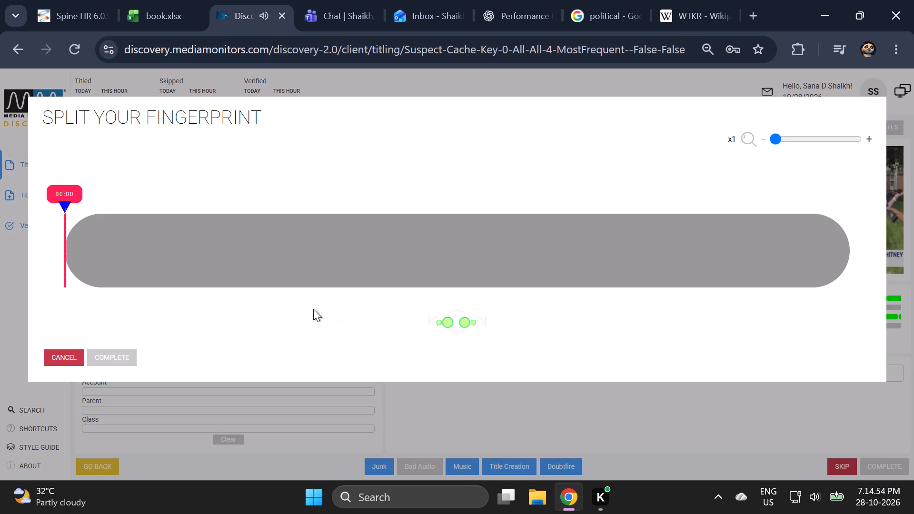
pyautogui.moveTo(67, 206); pyautogui.dragTo(450, 203)
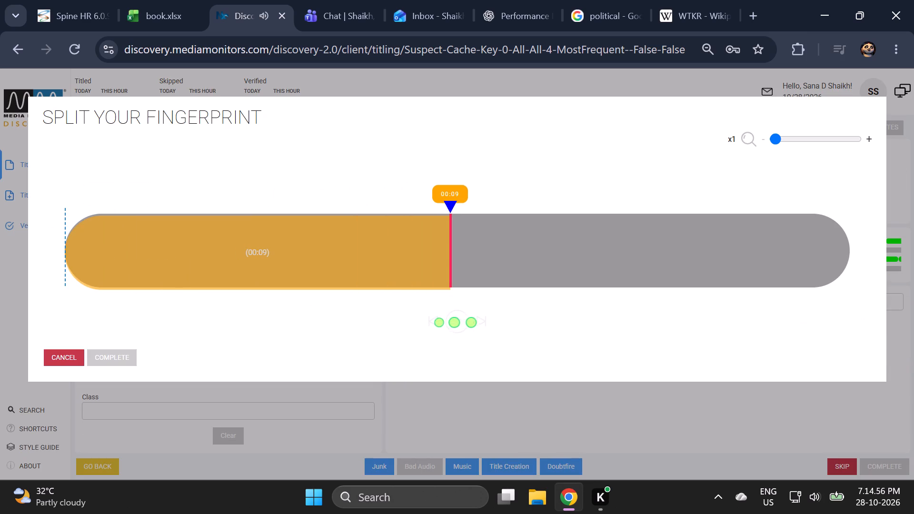
pyautogui.doubleClick(450, 203)
pyautogui.click(122, 359)
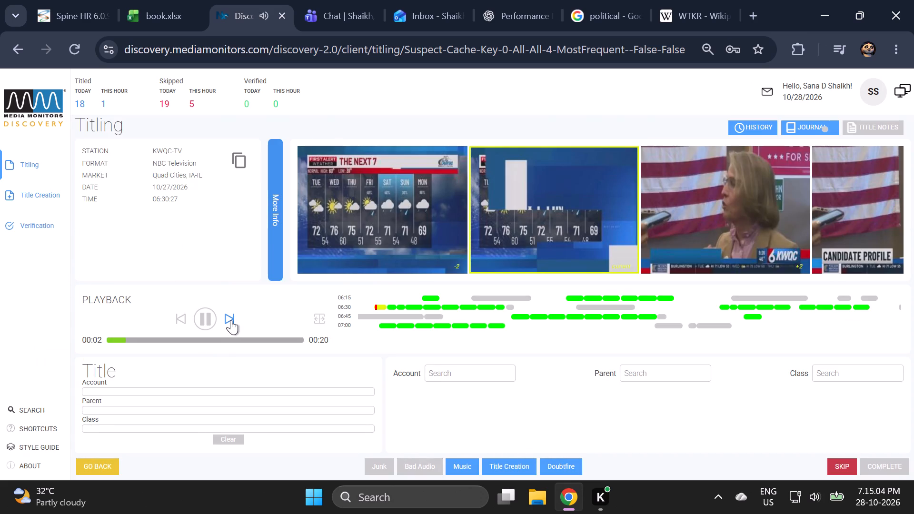
# Preview the KWQC-TV segment from 06:30:27, split its fingerprint at about 00:10, and complete the split.
pyautogui.click(231, 320)
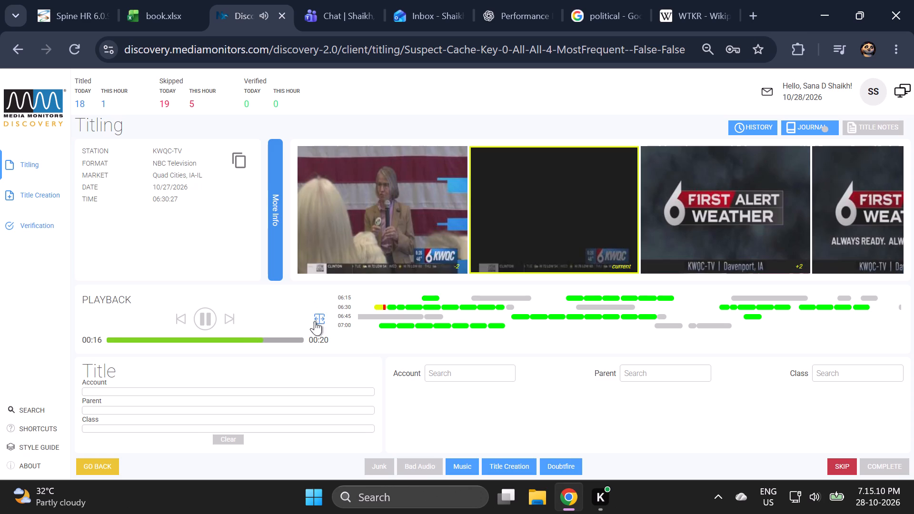
pyautogui.click(315, 321)
pyautogui.moveTo(66, 204); pyautogui.dragTo(443, 216)
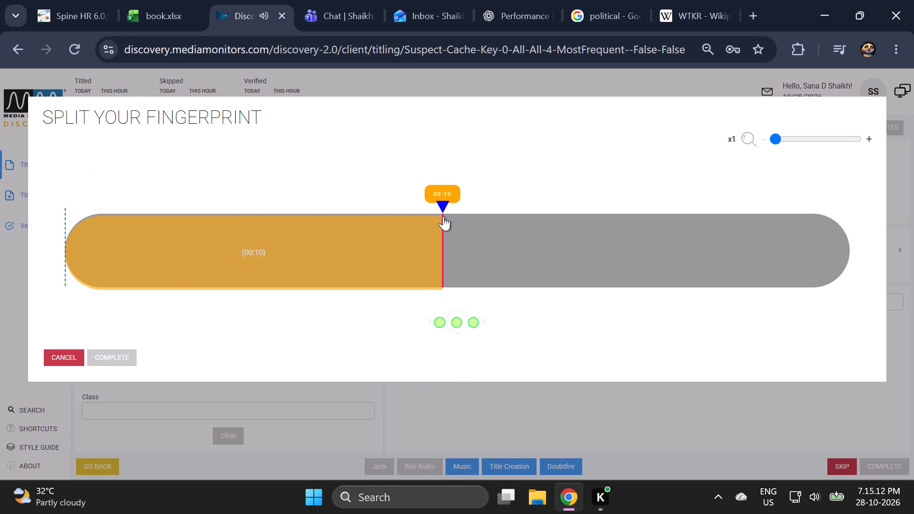
pyautogui.click(443, 206)
pyautogui.click(444, 205)
pyautogui.click(126, 361)
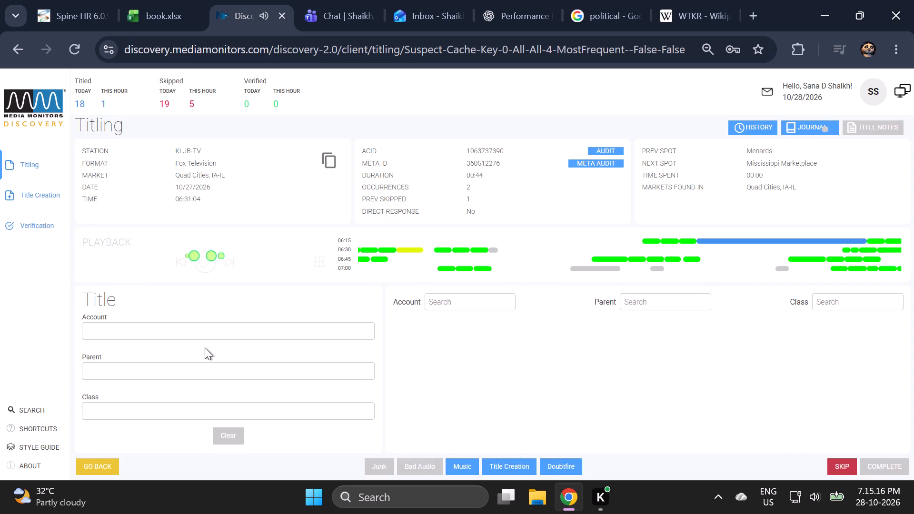
# Split the KLJB-TV segment from 06:31:04 at about 00:05, set the remaining part as a spot, and complete the split.
pyautogui.click(208, 343)
pyautogui.click(209, 337)
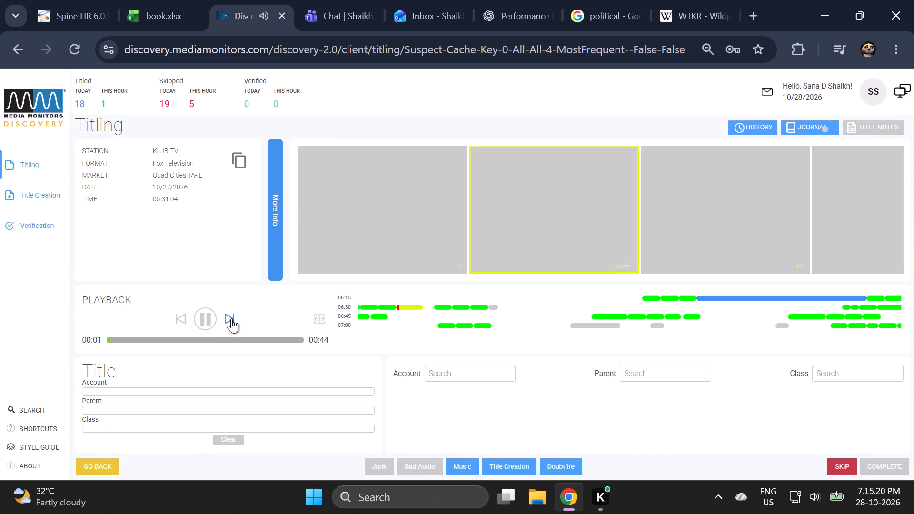
pyautogui.click(231, 318)
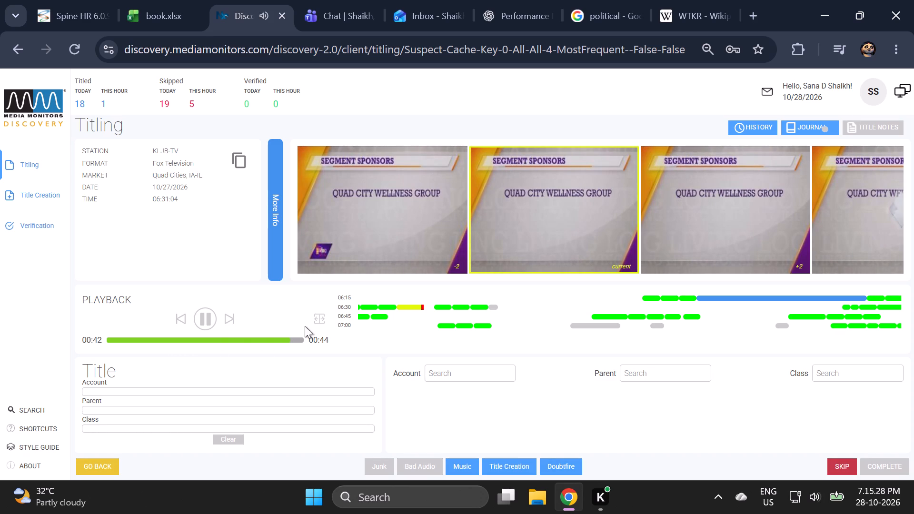
pyautogui.click(316, 319)
pyautogui.moveTo(66, 208); pyautogui.dragTo(161, 204)
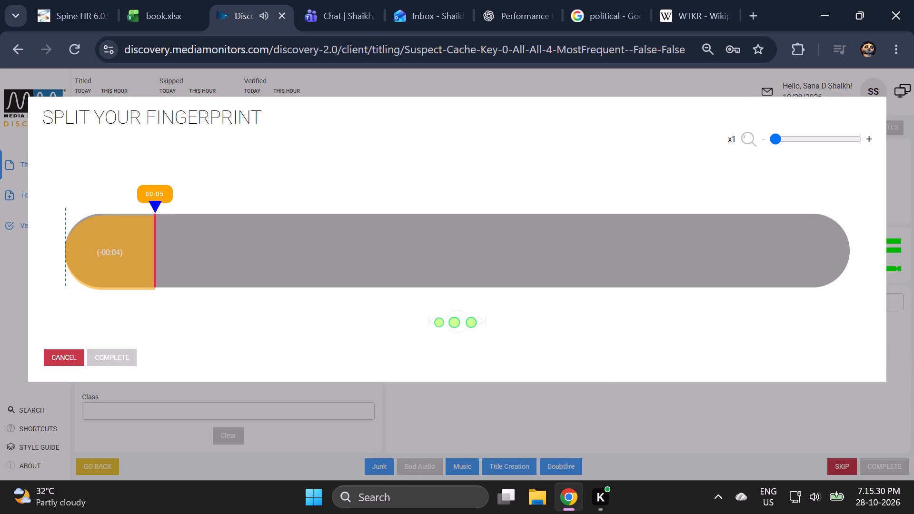
pyautogui.moveTo(161, 204); pyautogui.dragTo(162, 204)
pyautogui.doubleClick(162, 204)
pyautogui.click(504, 242)
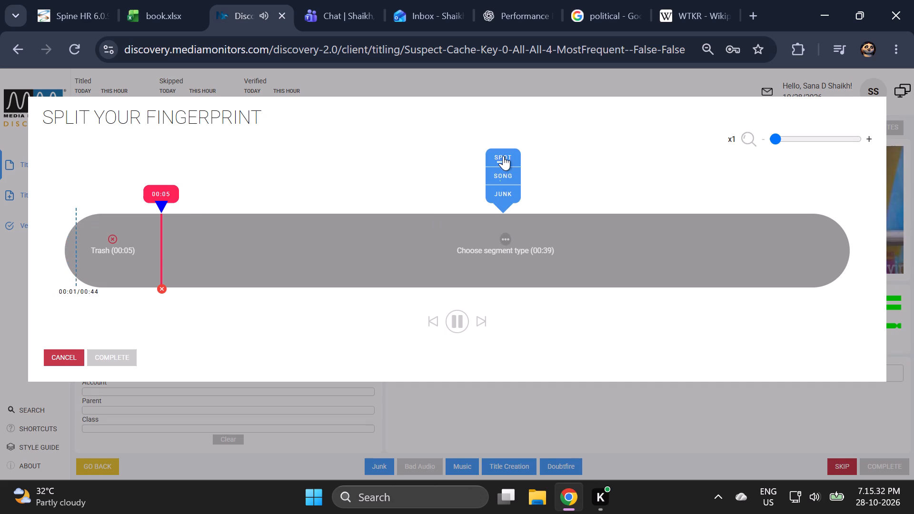
pyautogui.click(503, 155)
pyautogui.click(122, 362)
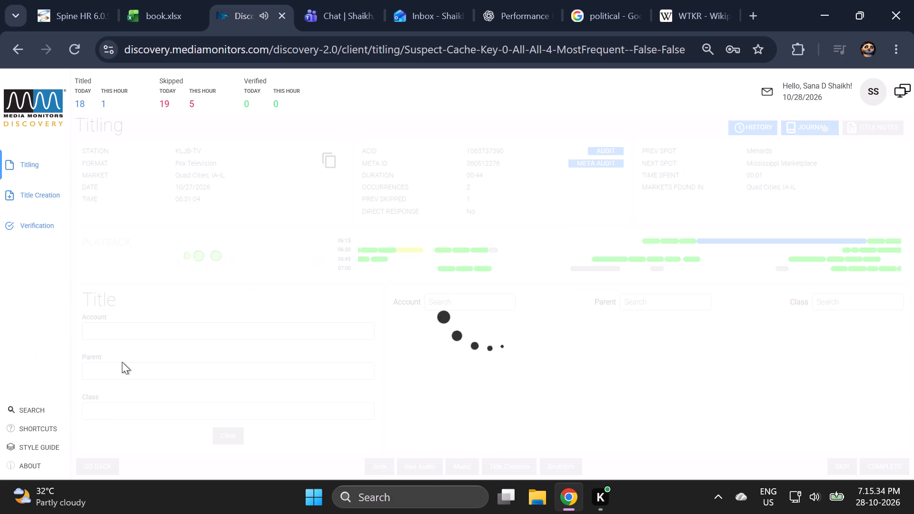
# Preview the WNAC-DT2 segment from 07:01:20 to locate where the cooking show gives way to the Cardi's mattress ad, pausing at about 02:12.
pyautogui.click(228, 332)
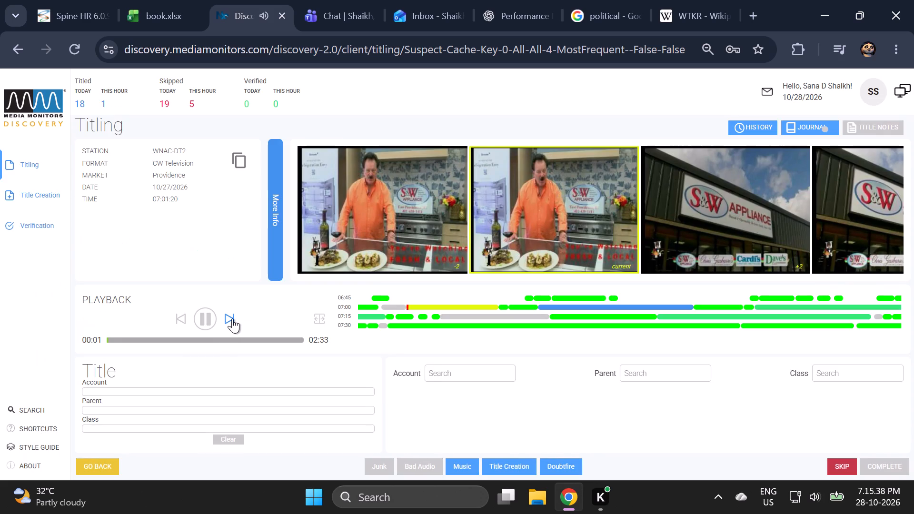
pyautogui.click(232, 318)
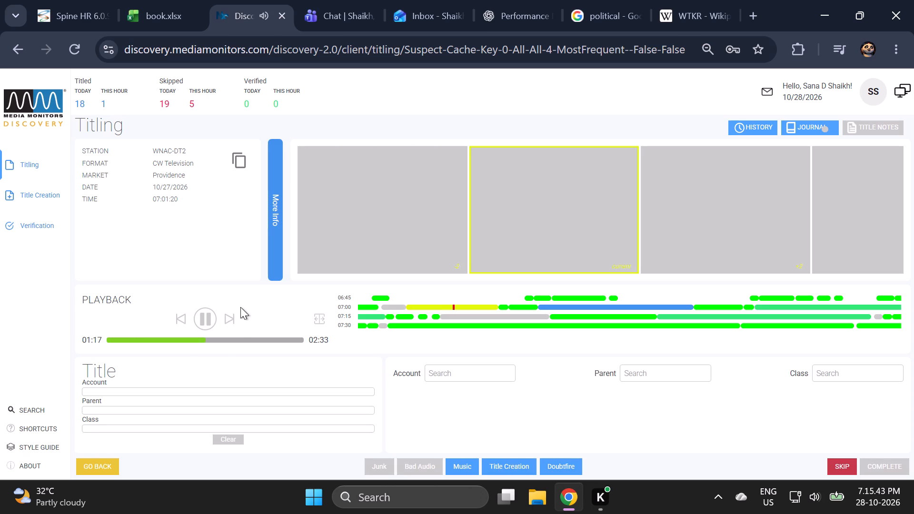
pyautogui.click(278, 270)
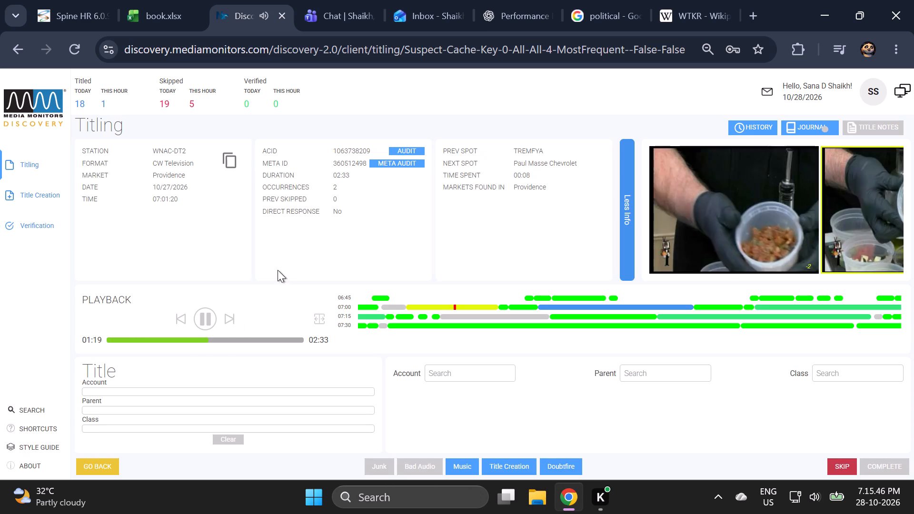
pyautogui.click(627, 193)
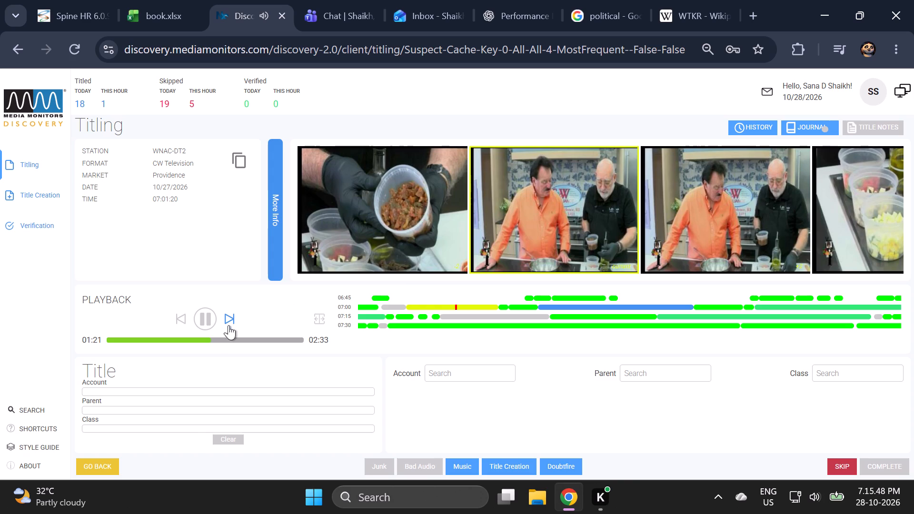
pyautogui.click(232, 315)
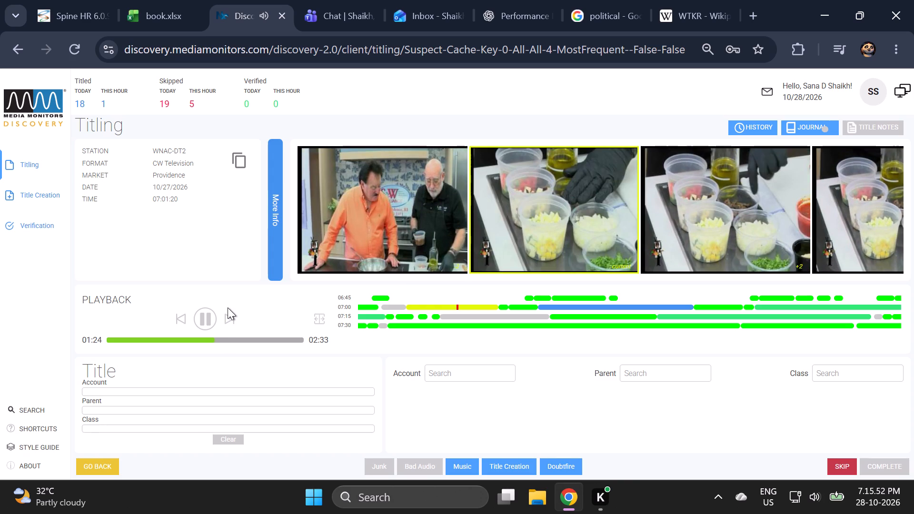
pyautogui.click(279, 339)
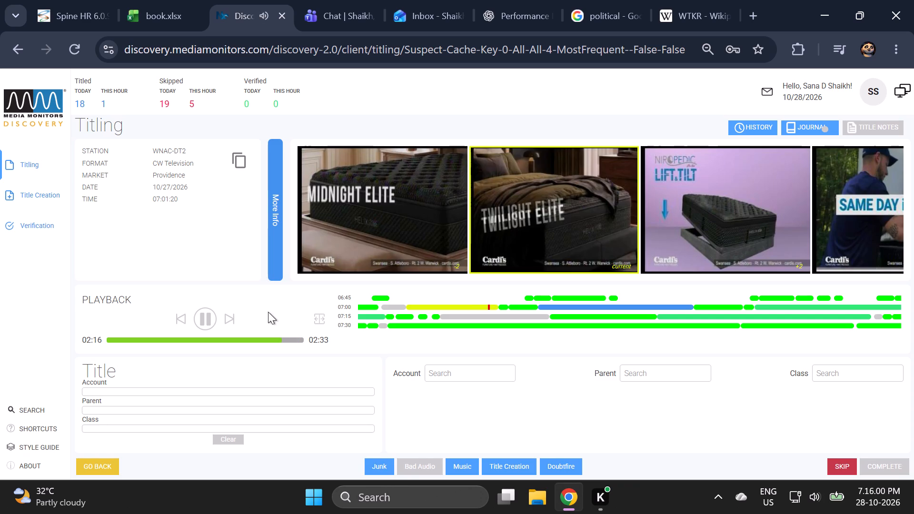
pyautogui.click(243, 339)
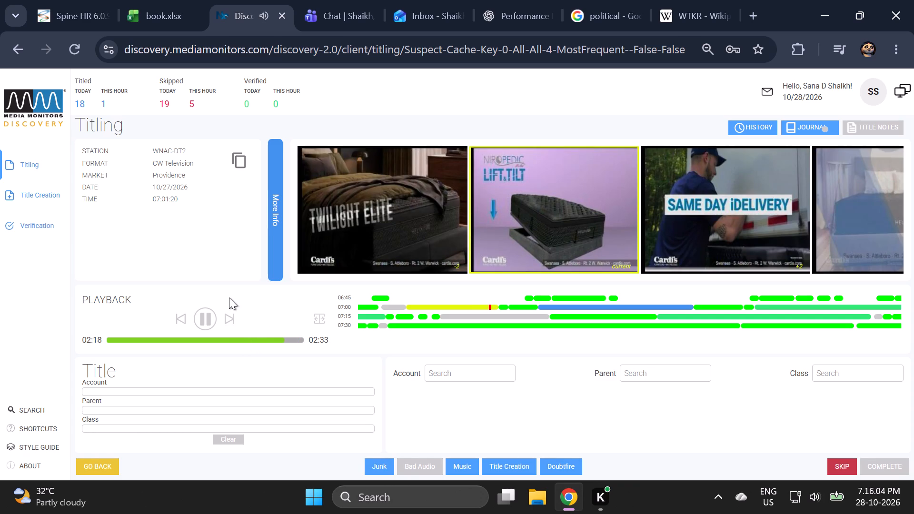
pyautogui.click(259, 299)
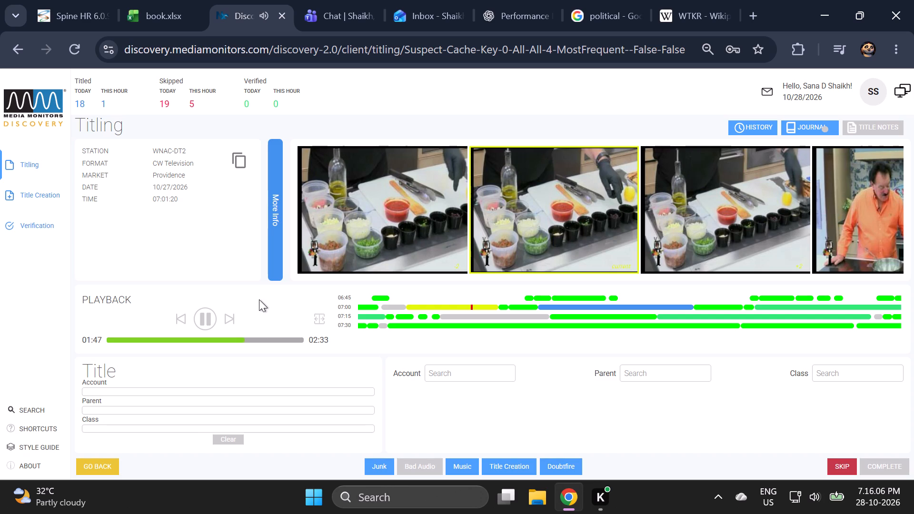
pyautogui.hotkey('alt', '3')
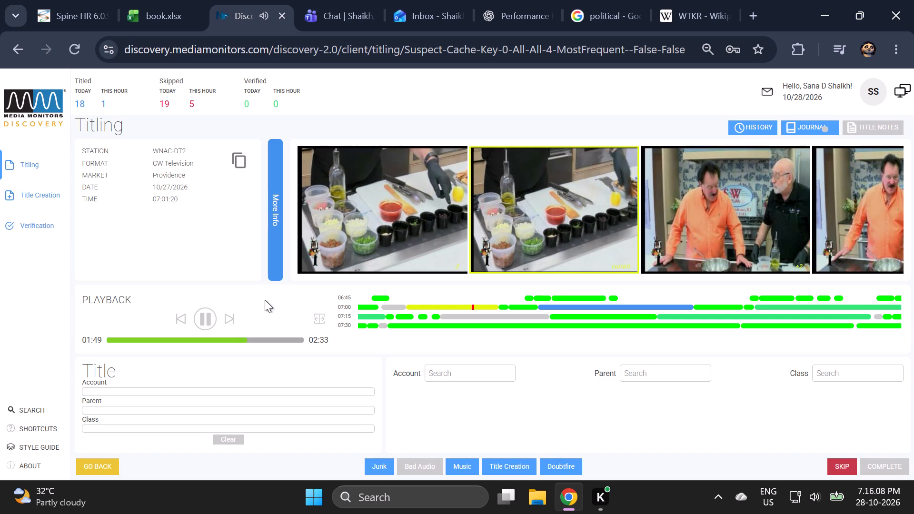
pyautogui.hotkey('alt', '3')
pyautogui.hotkey('alt', '3')
pyautogui.hotkey('alt', '3')
pyautogui.hotkey('alt', '3')
pyautogui.hotkey('alt', '3')
pyautogui.hotkey('alt', '3')
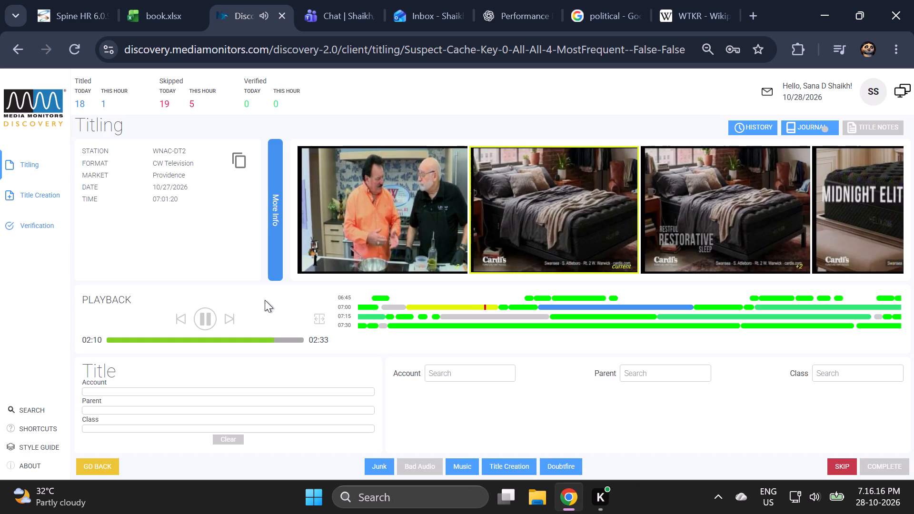
pyautogui.click(210, 310)
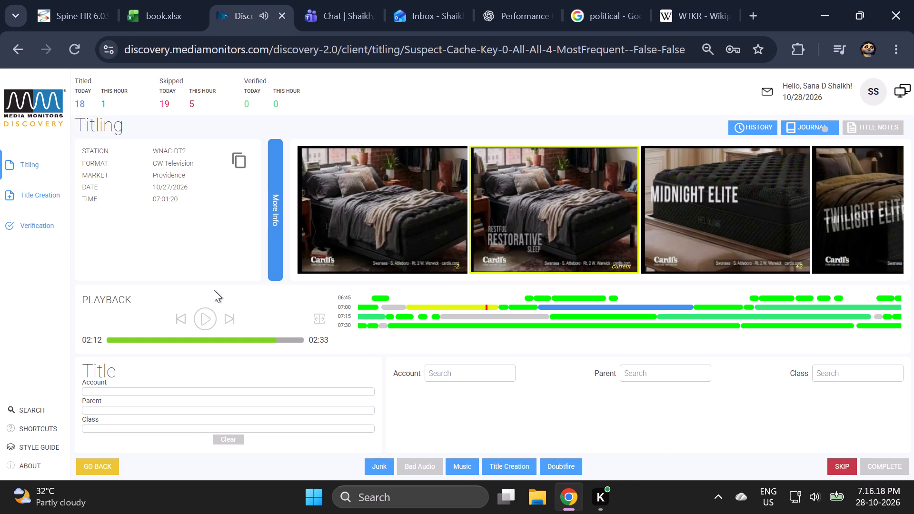
# Split the WNAC-DT2 segment's fingerprint at about 02:10, set both parts as spots, and complete the split.
pyautogui.click(322, 318)
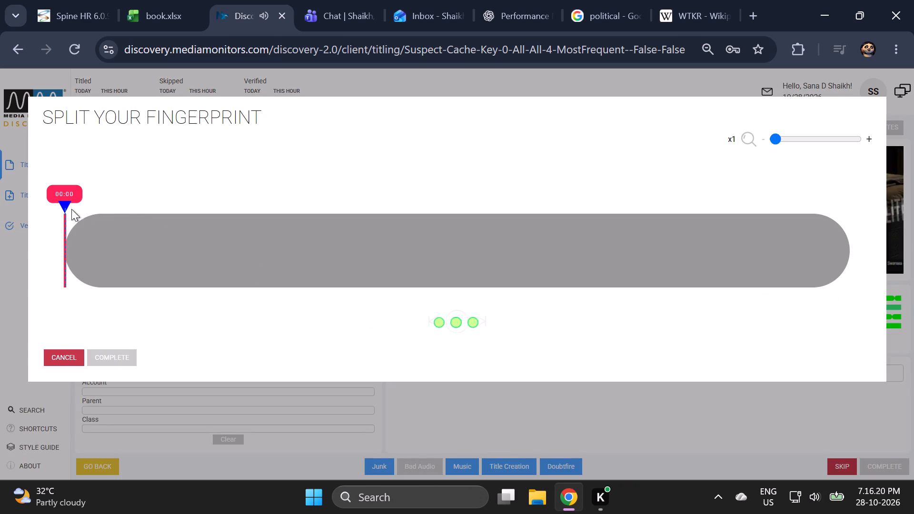
pyautogui.moveTo(66, 208); pyautogui.dragTo(685, 208)
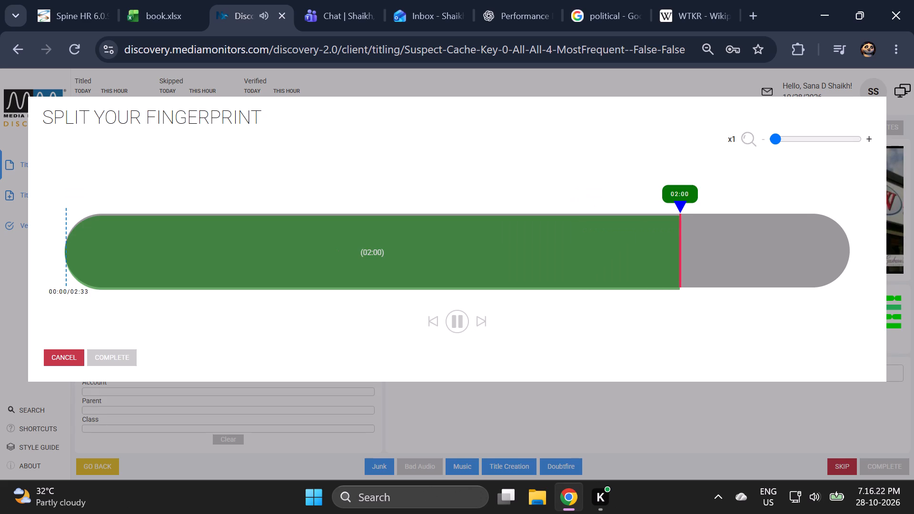
pyautogui.moveTo(685, 208); pyautogui.dragTo(733, 206)
pyautogui.click(728, 222)
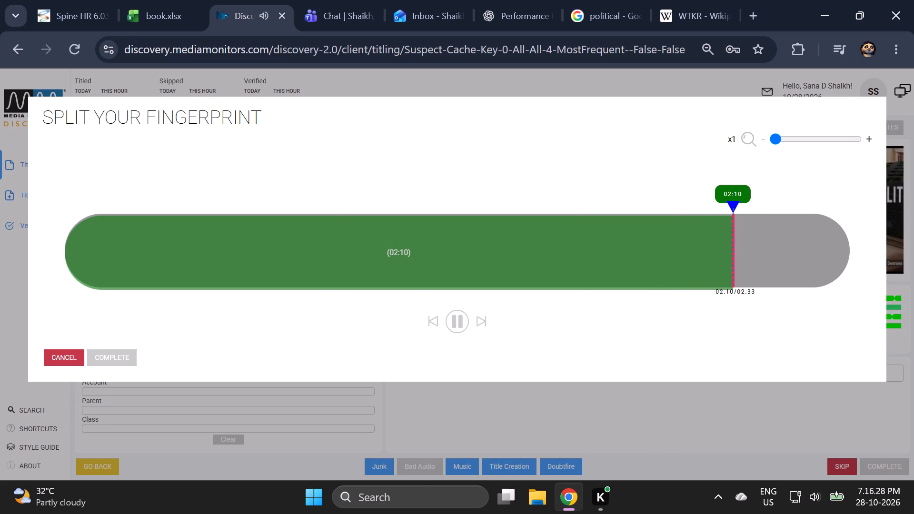
pyautogui.click(734, 206)
pyautogui.doubleClick(734, 206)
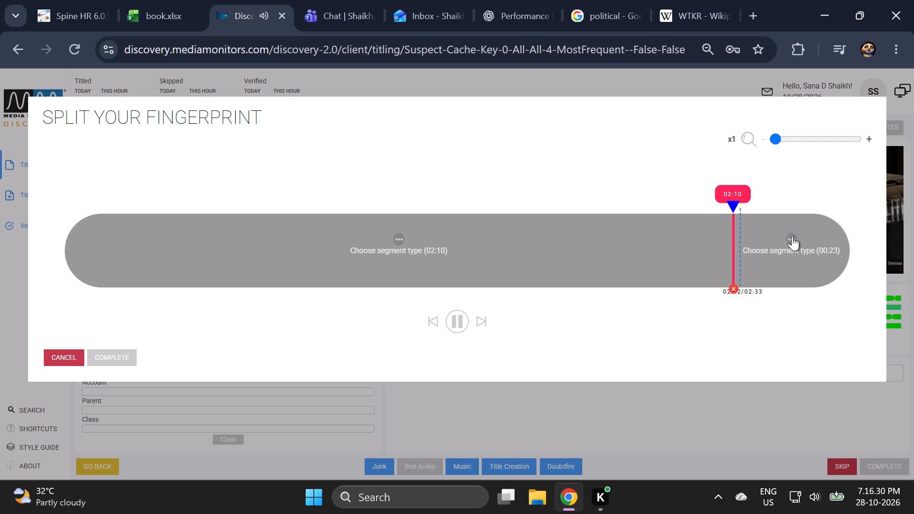
pyautogui.click(792, 236)
pyautogui.click(793, 154)
pyautogui.click(402, 237)
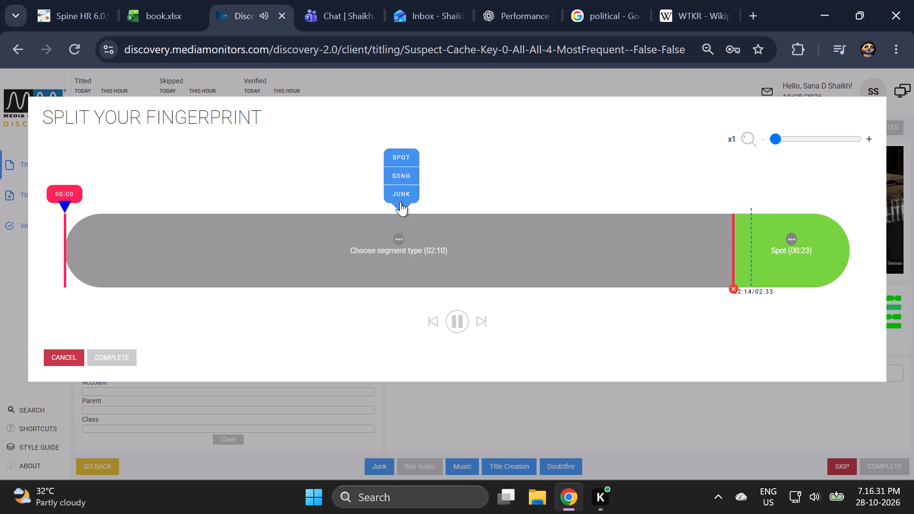
pyautogui.click(399, 158)
pyautogui.click(125, 358)
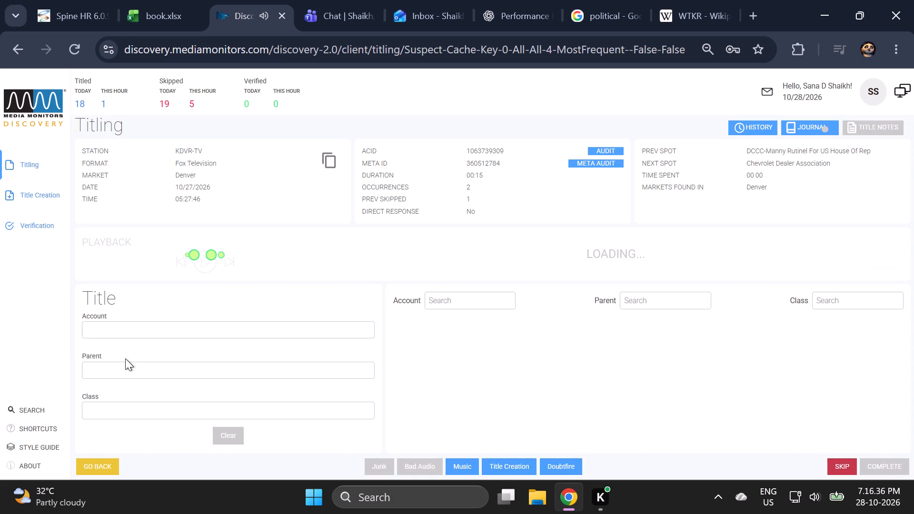
# Preview the KDVR-TV segment from 05:27:46, replay its earlier part, and mark it as junk.
pyautogui.click(126, 334)
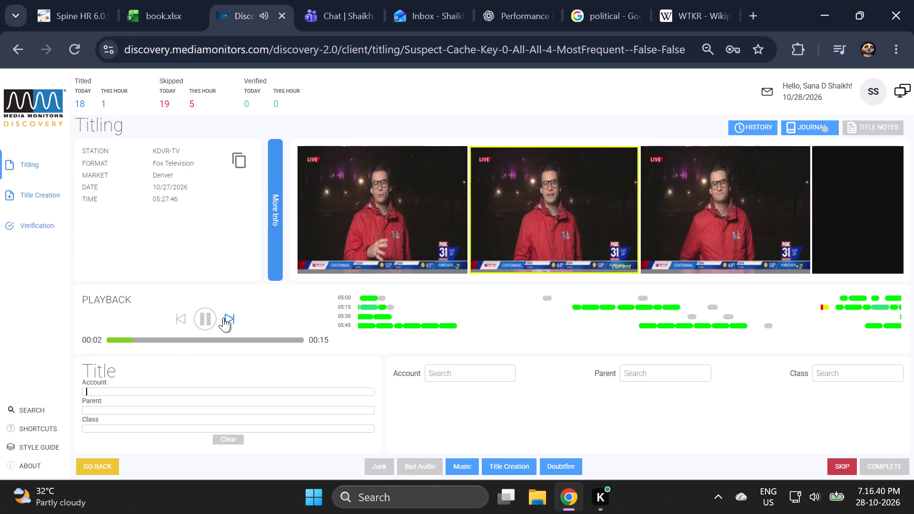
pyautogui.click(227, 320)
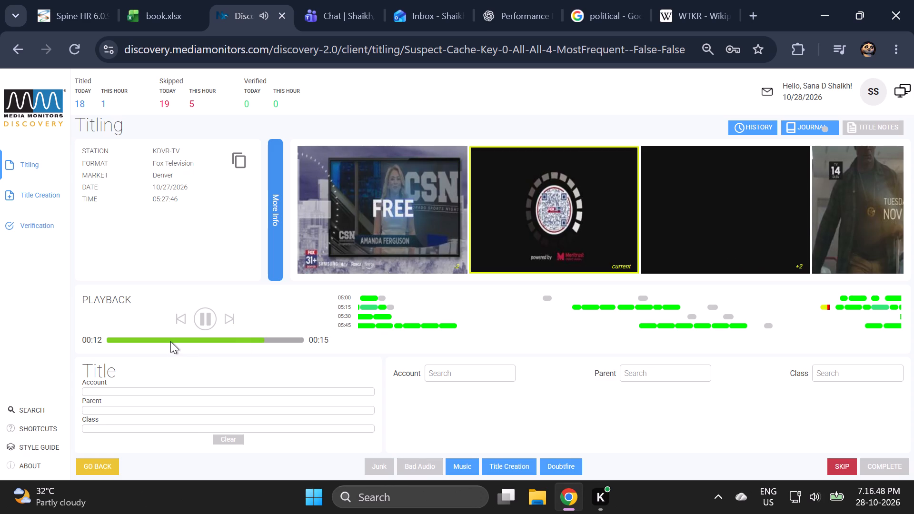
pyautogui.click(170, 341)
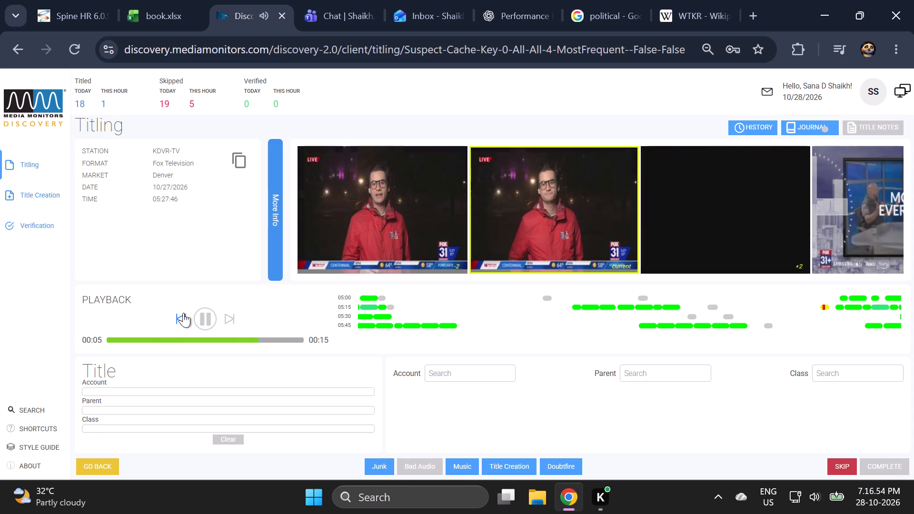
pyautogui.click(372, 463)
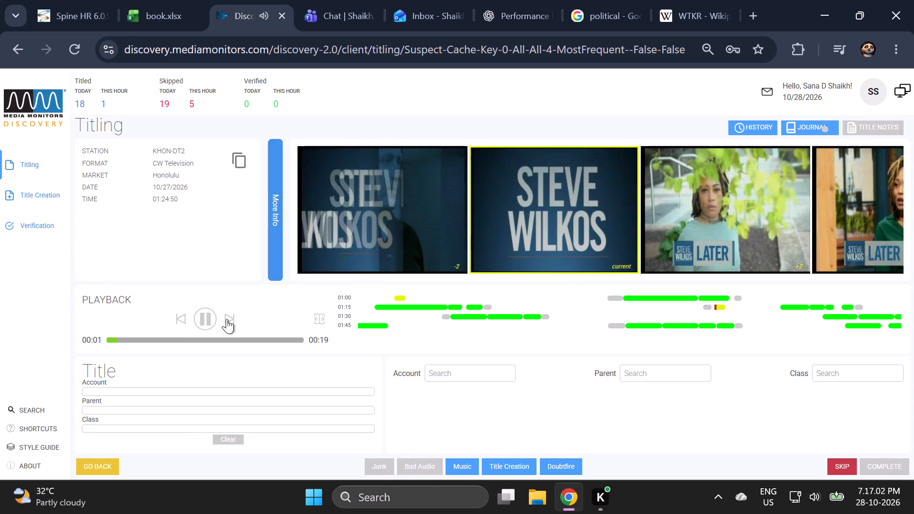
# Preview the KHON-DT2 Steve Wilkos segment from 01:24:50, split its fingerprint at about 00:09, and complete the split.
pyautogui.click(228, 316)
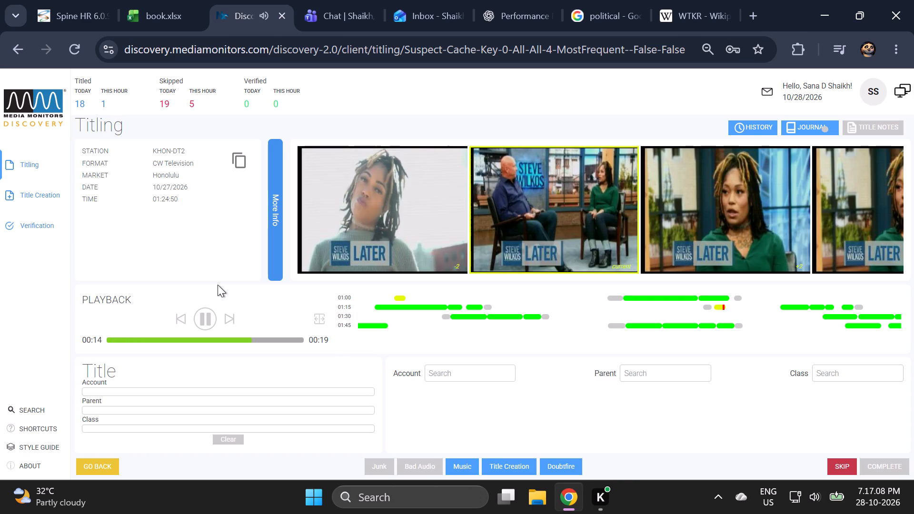
pyautogui.click(298, 306)
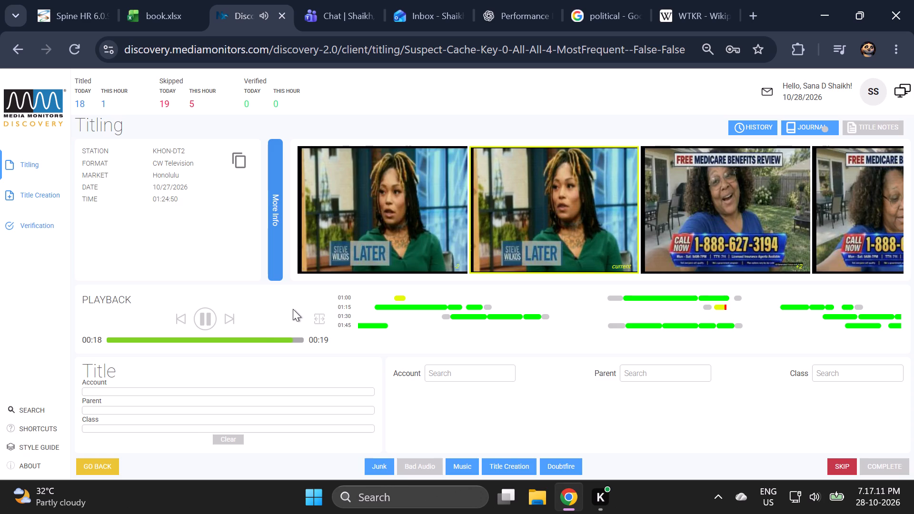
pyautogui.hotkey('alt', '-')
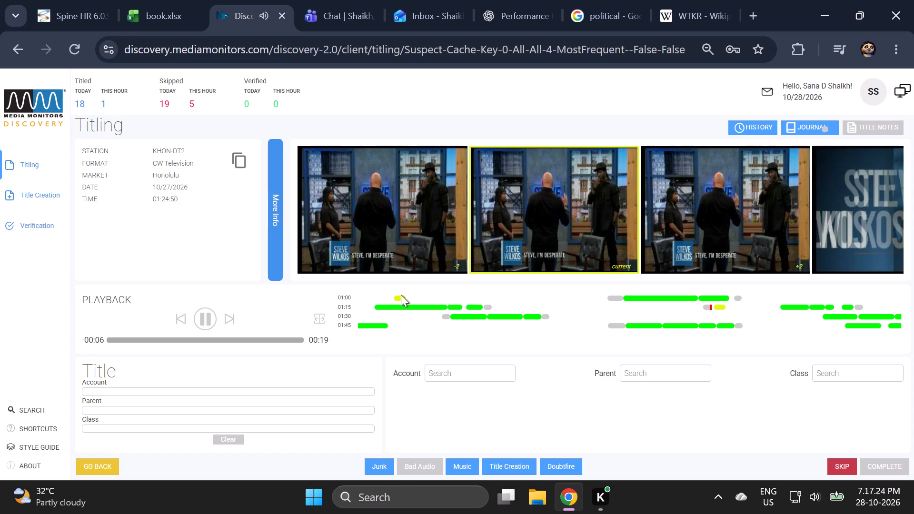
pyautogui.click(312, 318)
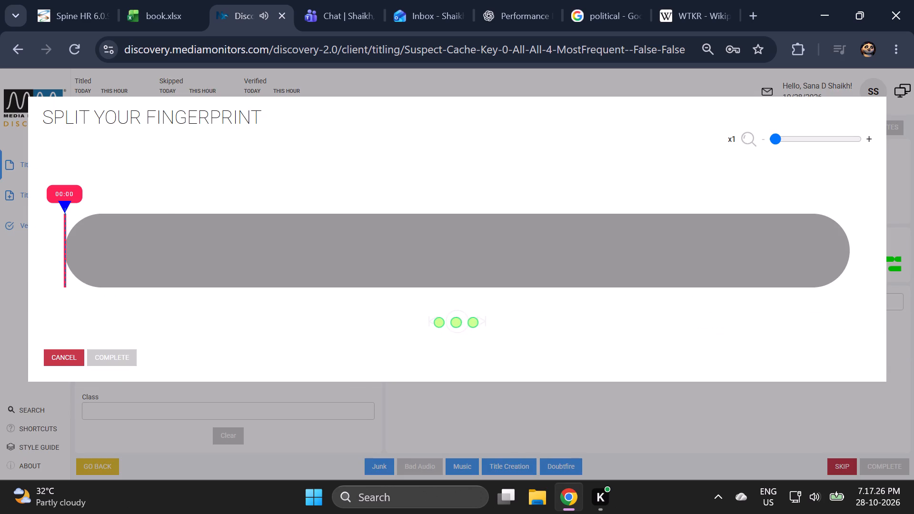
pyautogui.moveTo(69, 208); pyautogui.dragTo(457, 212)
pyautogui.doubleClick(457, 212)
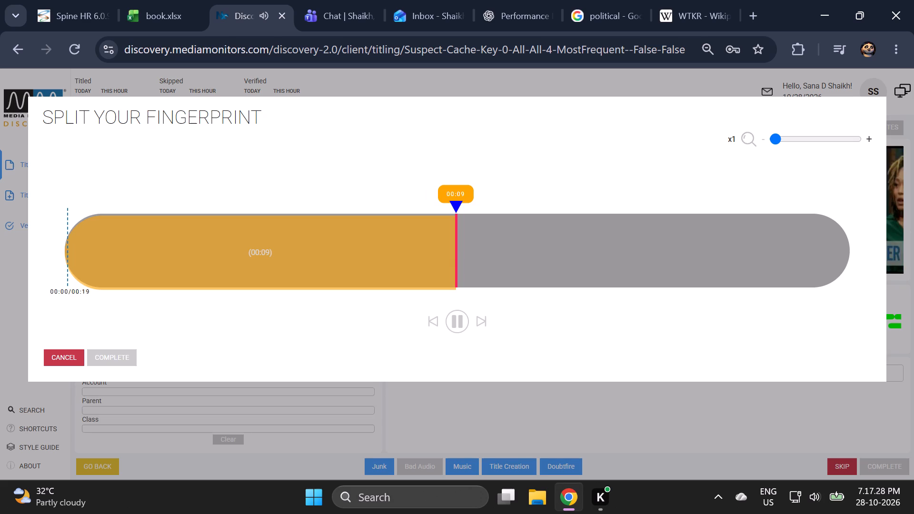
pyautogui.click(125, 360)
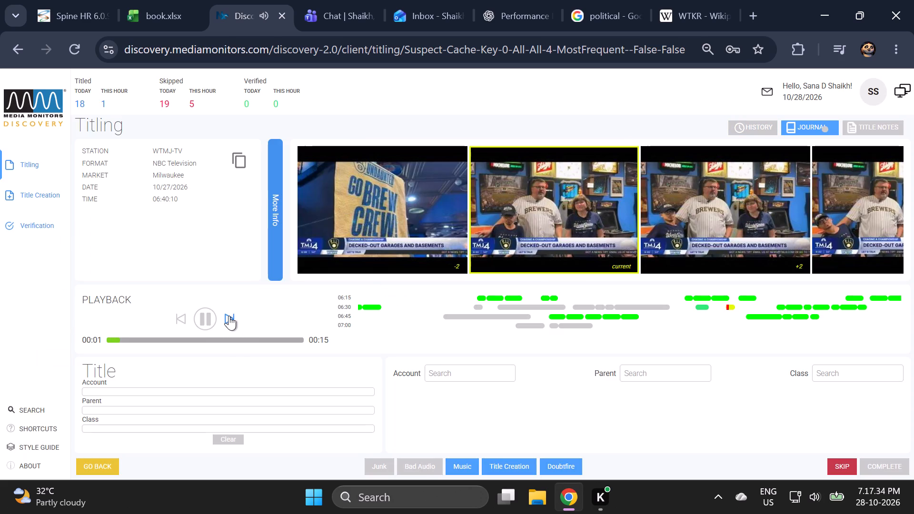
# Preview the WTMJ-TV segment from 06:40:10 through to its end and mark it as junk.
pyautogui.click(229, 316)
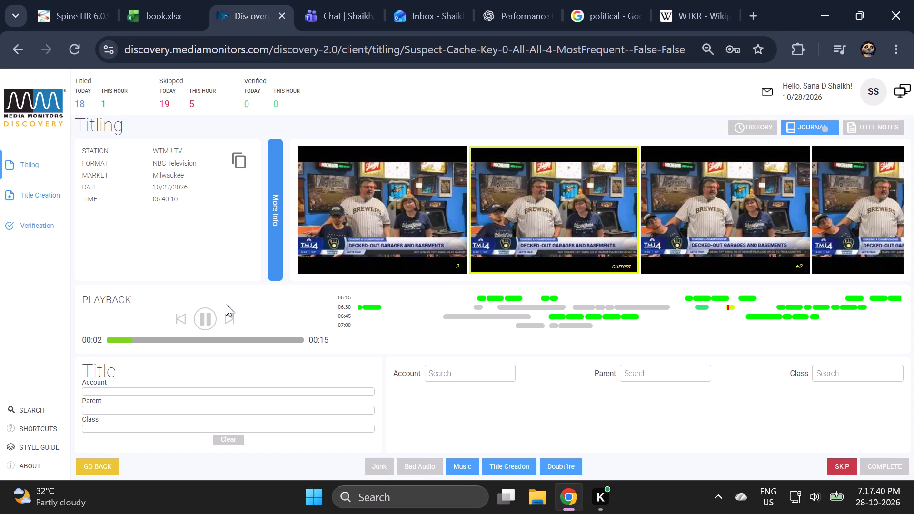
pyautogui.click(379, 465)
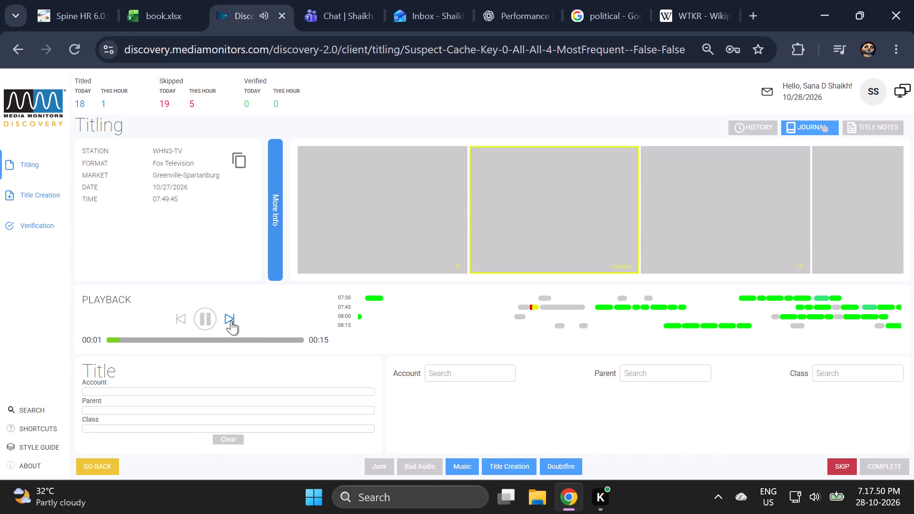
# Preview the WHNS-TV morning news segment from 07:49:45 and mark it as junk.
pyautogui.click(232, 320)
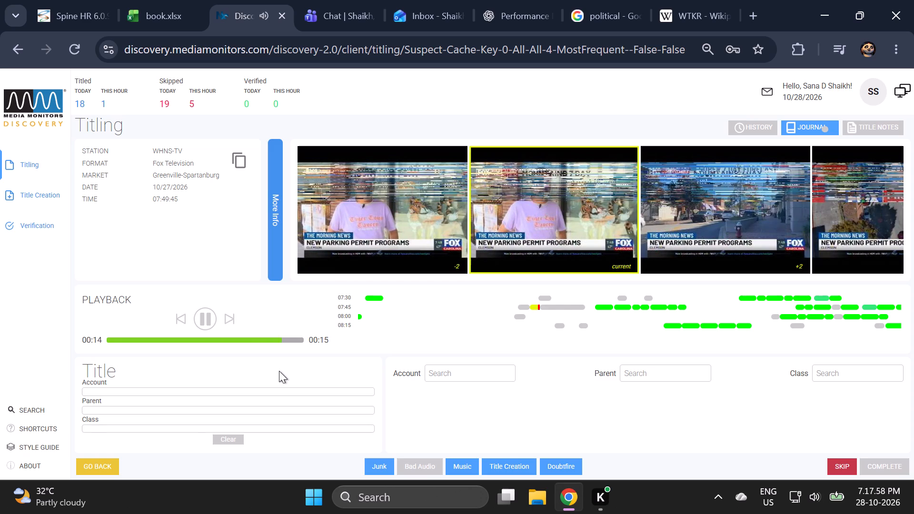
pyautogui.click(377, 466)
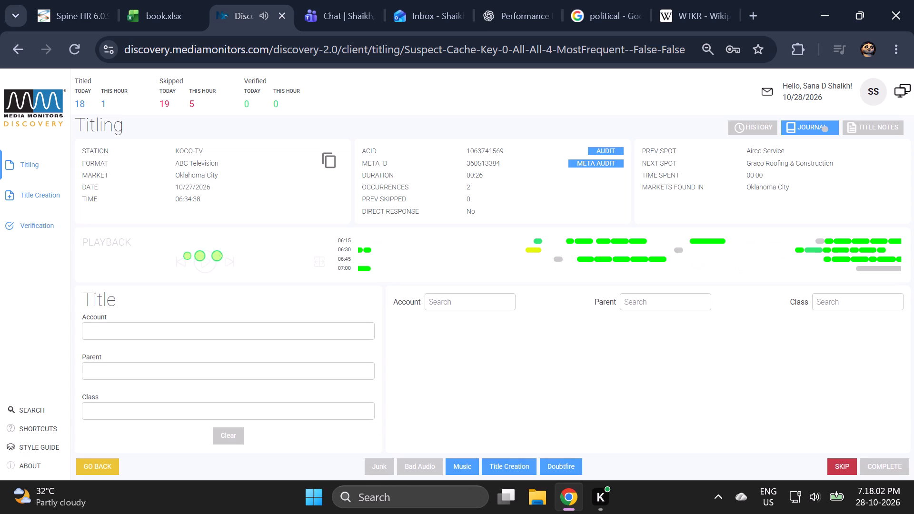
# Preview the KOCO-TV news segment from 06:34:38 and mark it as junk.
pyautogui.click(364, 413)
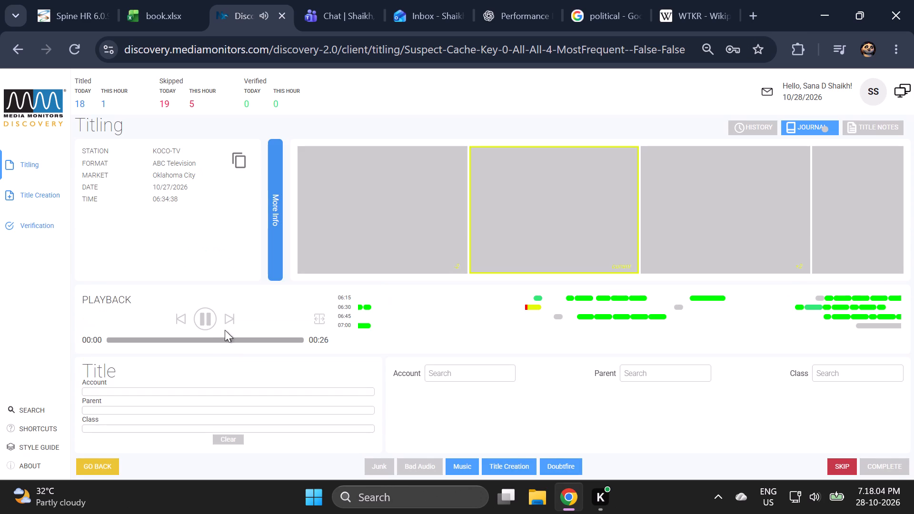
pyautogui.click(229, 318)
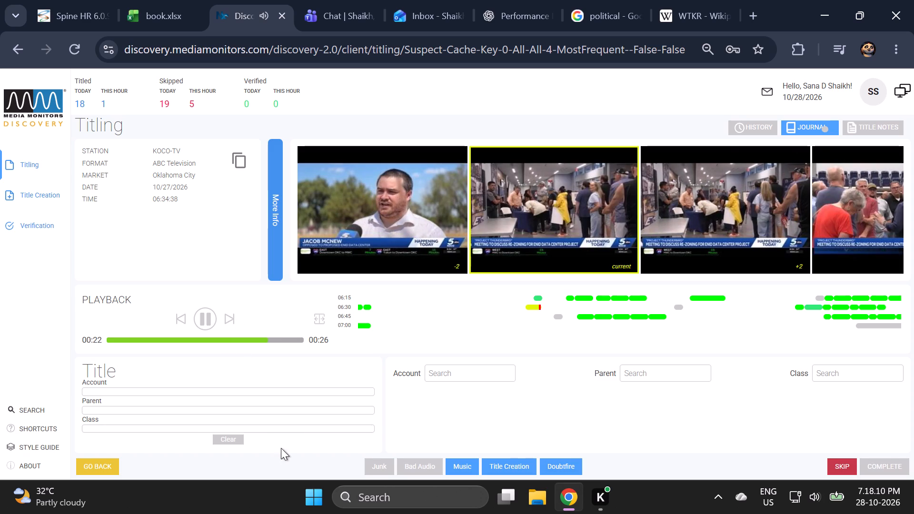
pyautogui.click(379, 464)
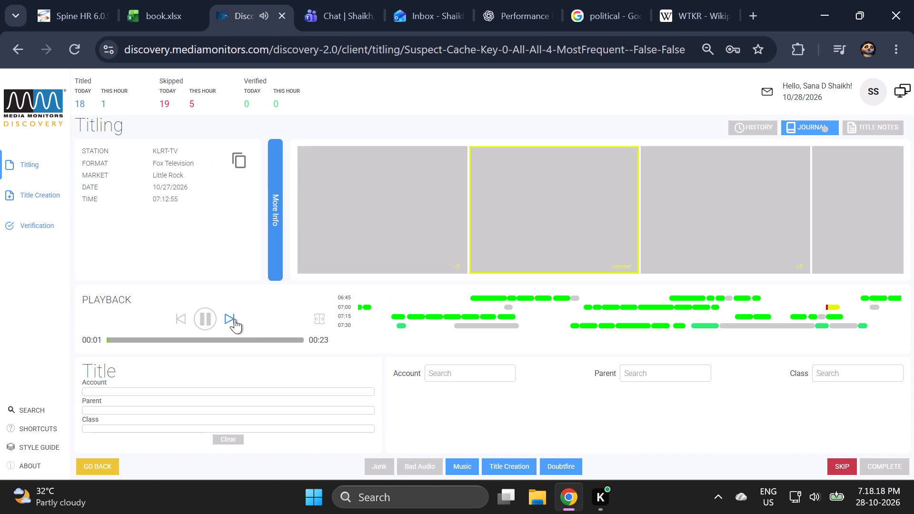
# Preview the KLRT-TV news segment from 07:12:55 and mark it as junk.
pyautogui.click(233, 319)
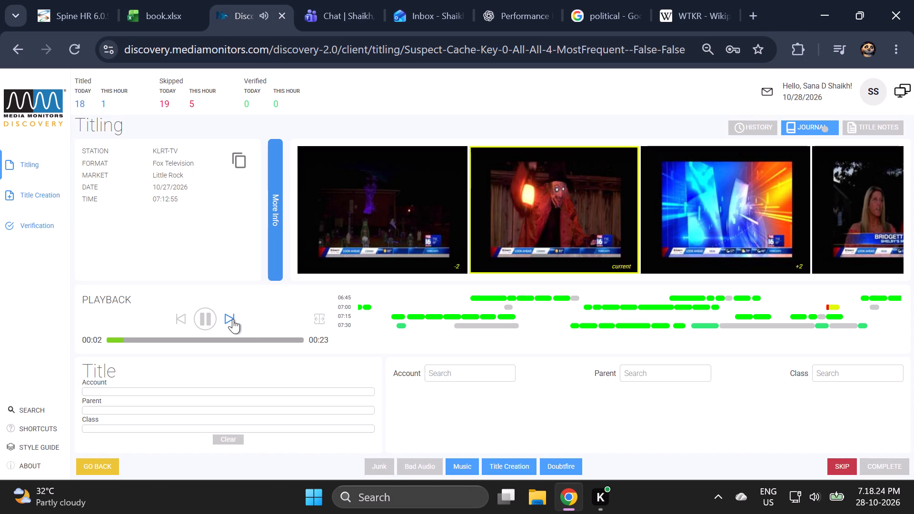
pyautogui.click(380, 466)
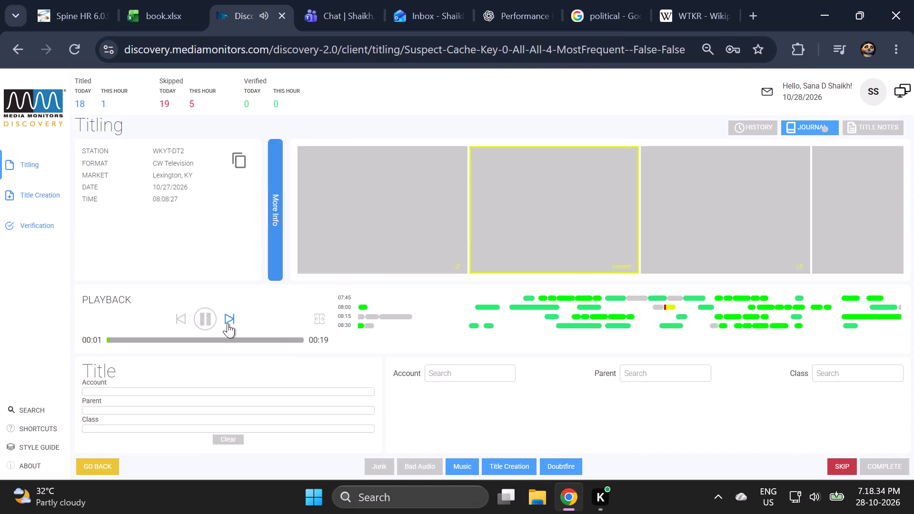
# Preview the WKYT-DT2 news segment from 08:08:27 and mark it as junk.
pyautogui.click(228, 323)
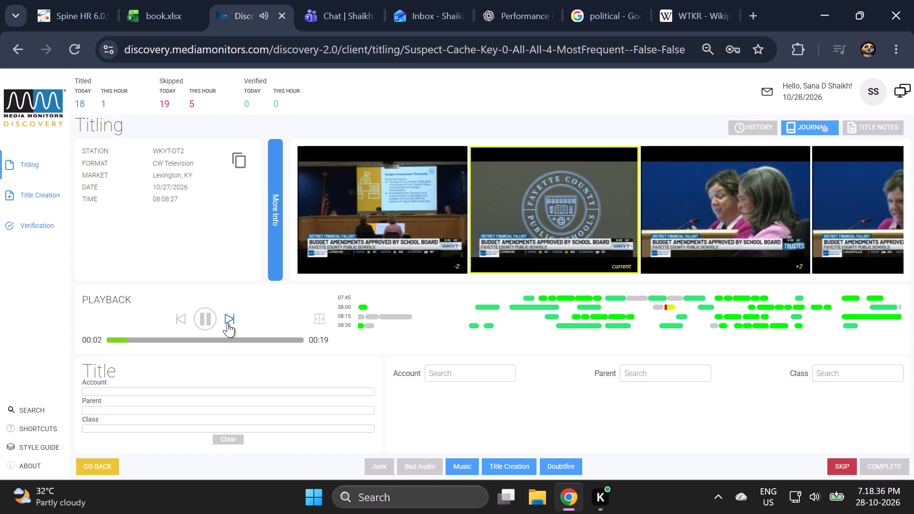
pyautogui.click(383, 463)
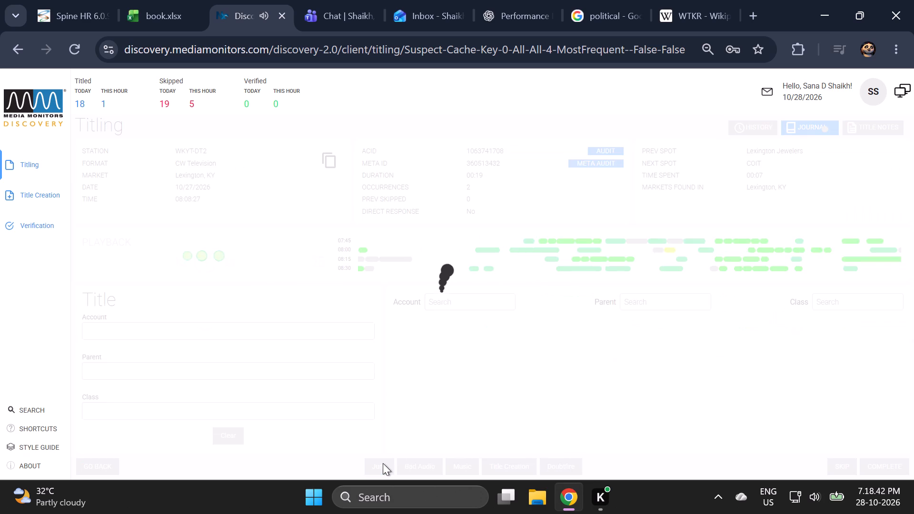
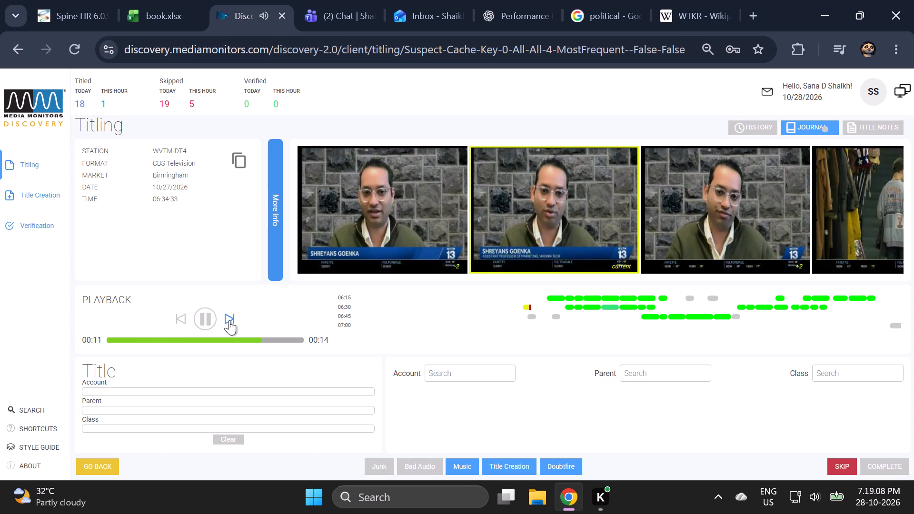
# Mark the WVTM-DT4 interview segment from 06:34:33 as junk.
pyautogui.click(378, 464)
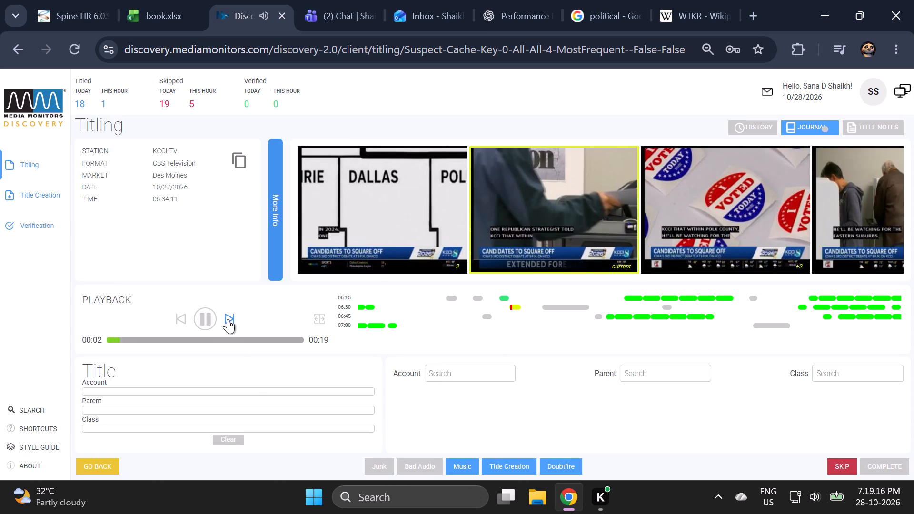
# Preview the KCCI-TV election news segment from 06:34:11 and mark it as junk.
pyautogui.click(228, 319)
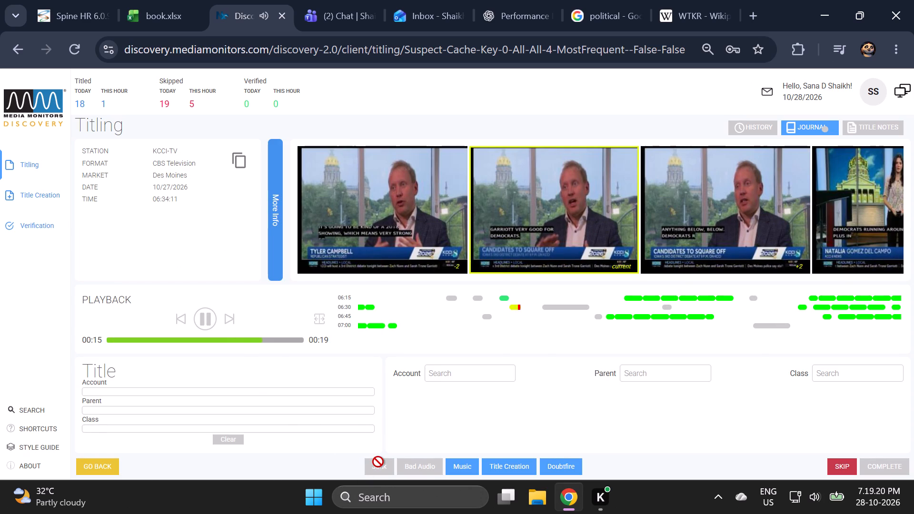
pyautogui.click(379, 466)
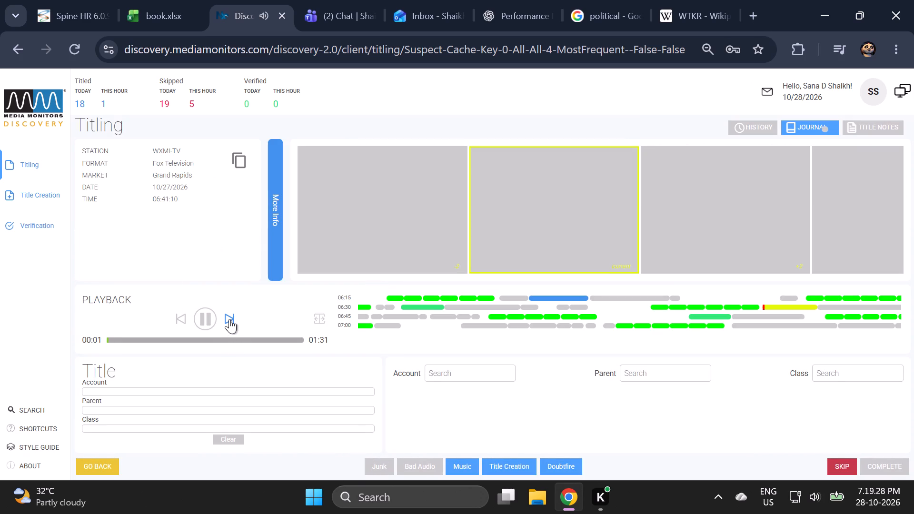
# Preview the WXMI-TV segment from 06:41:10 through its closing weather forecast and mark it as junk.
pyautogui.click(229, 319)
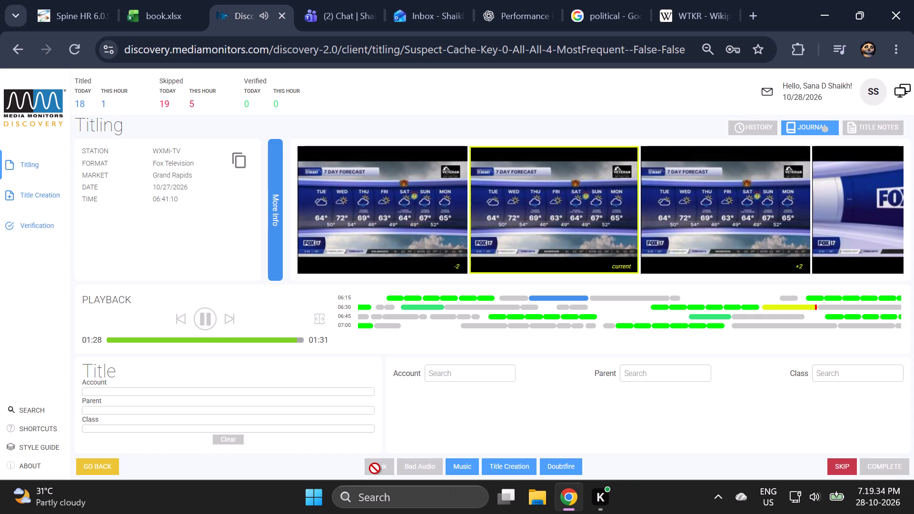
pyautogui.click(375, 468)
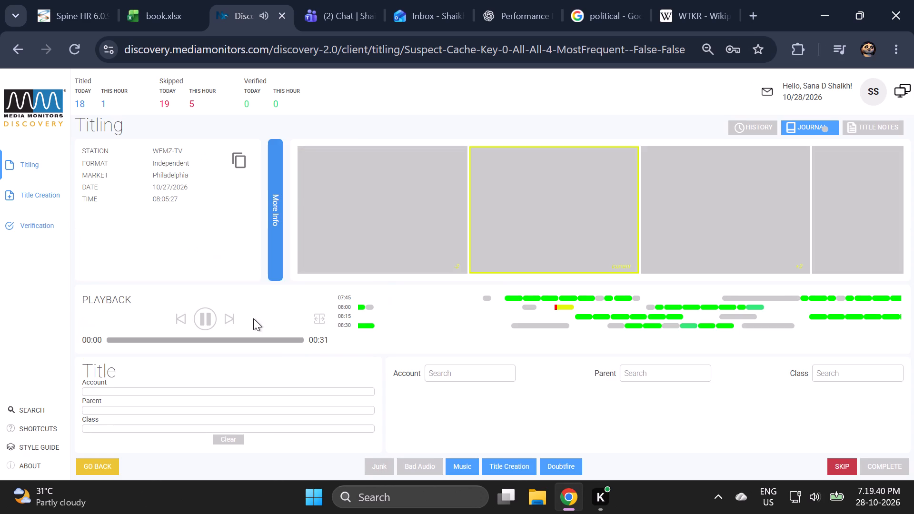
# Preview the WFMZ-TV news segment from 08:05:27 and mark it as junk.
pyautogui.click(231, 316)
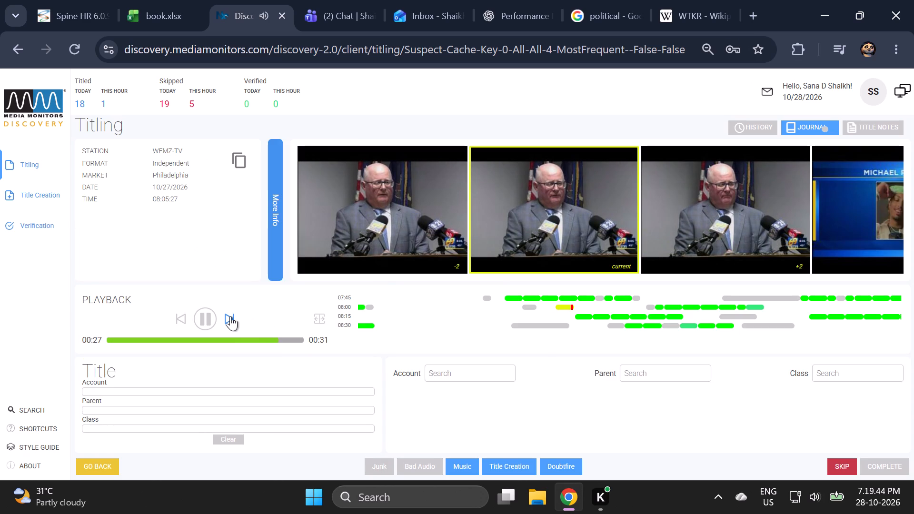
pyautogui.click(379, 465)
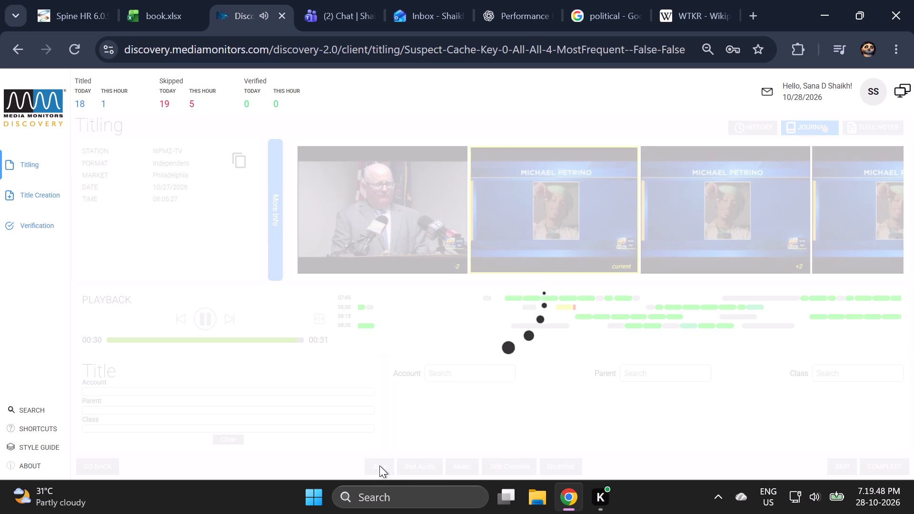
pyautogui.click(379, 465)
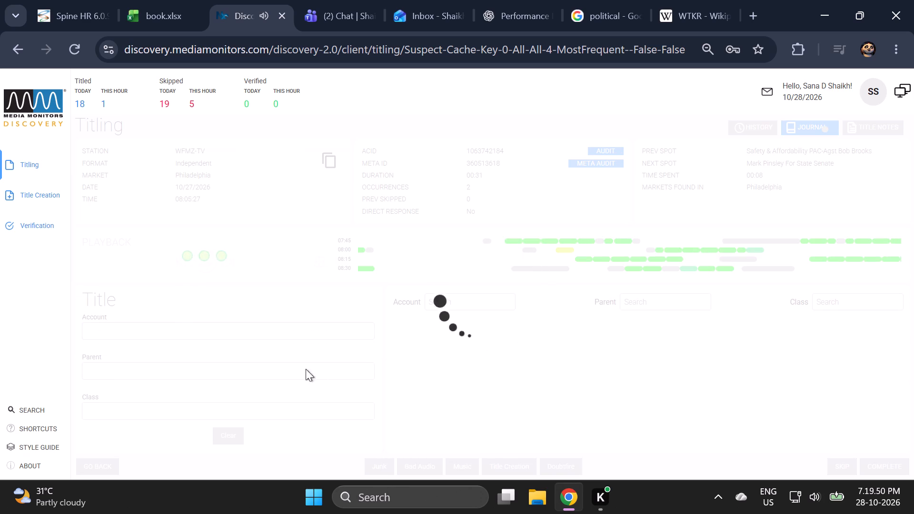
pyautogui.click(268, 333)
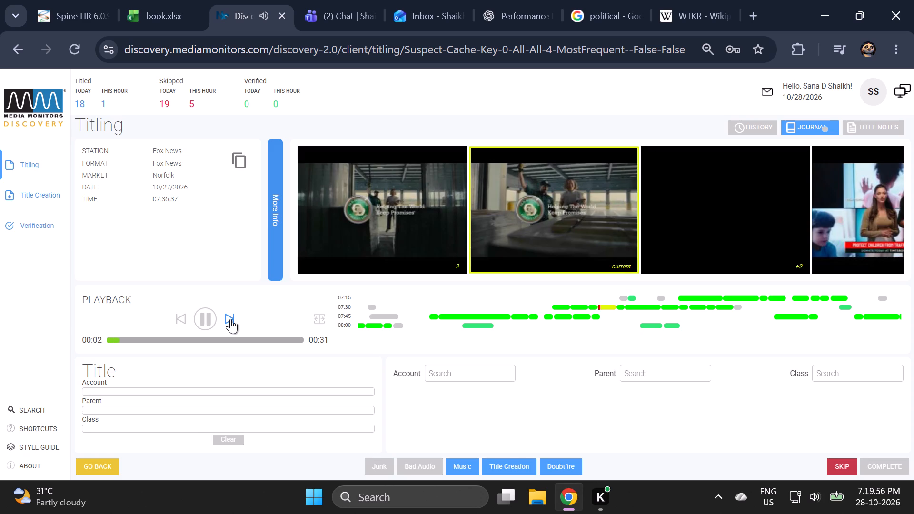
# Preview the Fox News Norfolk segment from 07:36:37 and enlarge its closing frames to read the donation banner.
pyautogui.click(230, 319)
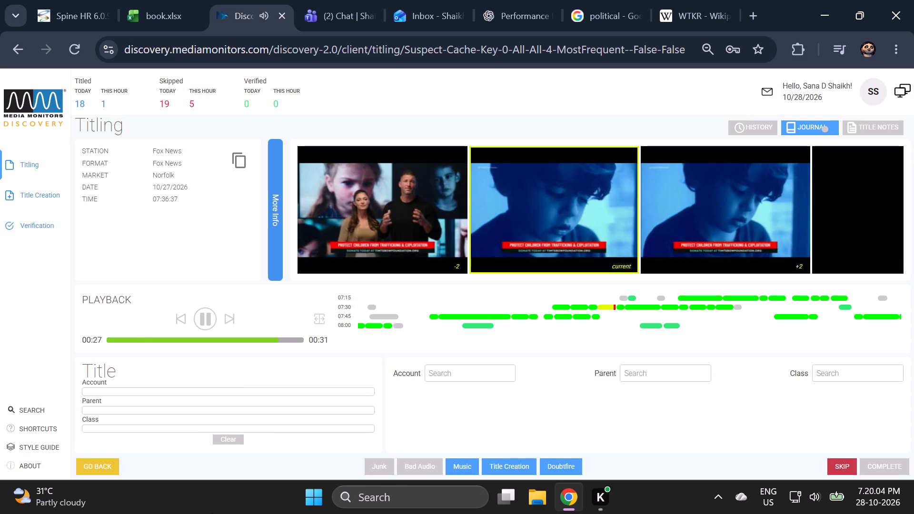
pyautogui.keyDown('ctrl'); pyautogui.scroll(3, 411, 346); pyautogui.keyUp('ctrl')
pyautogui.keyDown('ctrl'); pyautogui.scroll(-1, 411, 347); pyautogui.keyUp('ctrl')
pyautogui.keyDown('ctrl'); pyautogui.scroll(2, 412, 348); pyautogui.keyUp('ctrl')
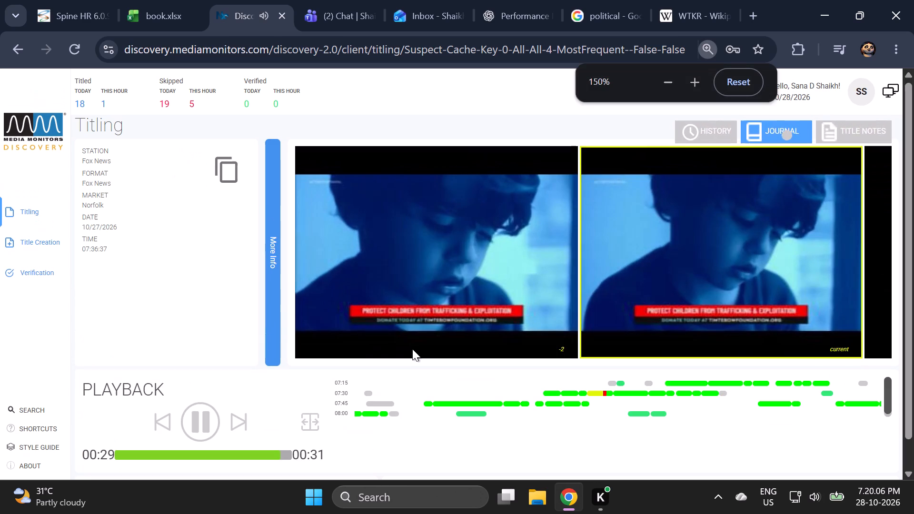
pyautogui.keyDown('ctrl'); pyautogui.scroll(1, 412, 354); pyautogui.keyUp('ctrl')
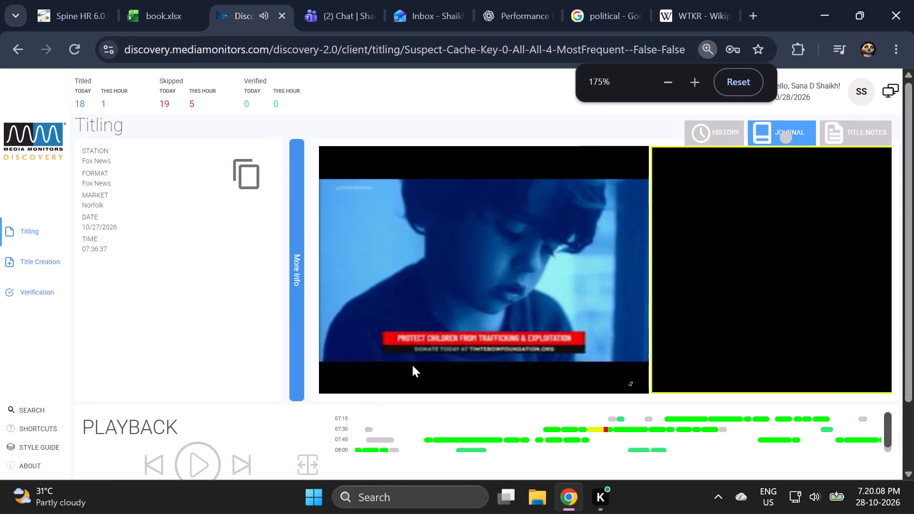
pyautogui.keyDown('ctrl'); pyautogui.scroll(-5, 412, 365); pyautogui.keyUp('ctrl')
# Open the segment's airplay audit and play the Fox News-Norfolk airing of 10/26/2026 10:19 with video shown.
pyautogui.click(273, 243)
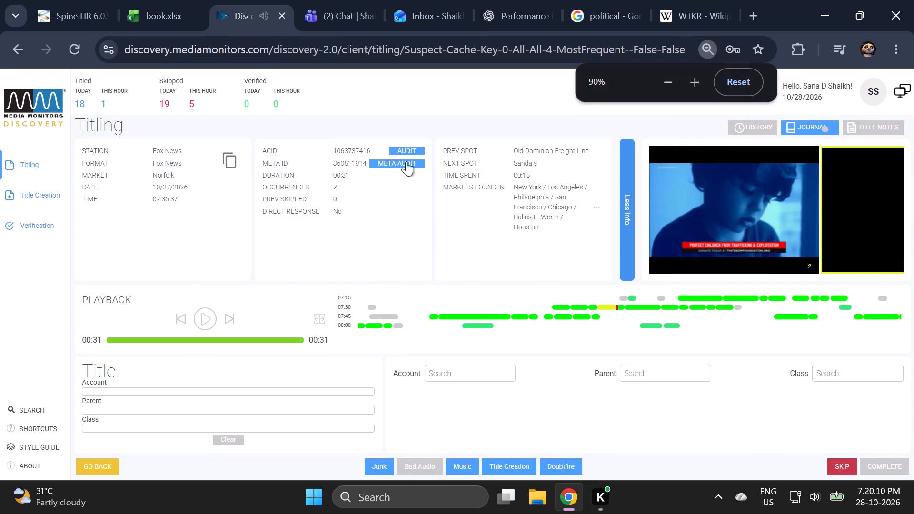
pyautogui.click(409, 150)
pyautogui.click(142, 401)
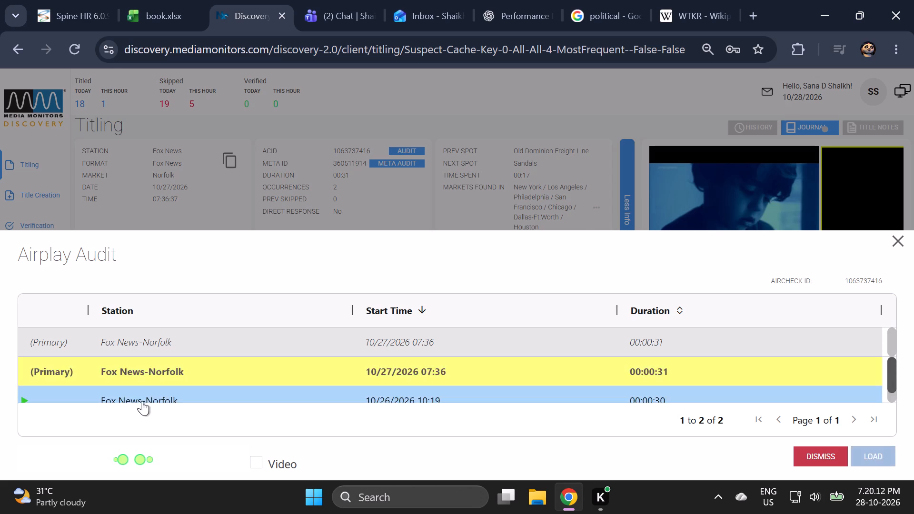
pyautogui.keyDown('ctrl'); pyautogui.scroll(-1, 267, 272); pyautogui.keyUp('ctrl')
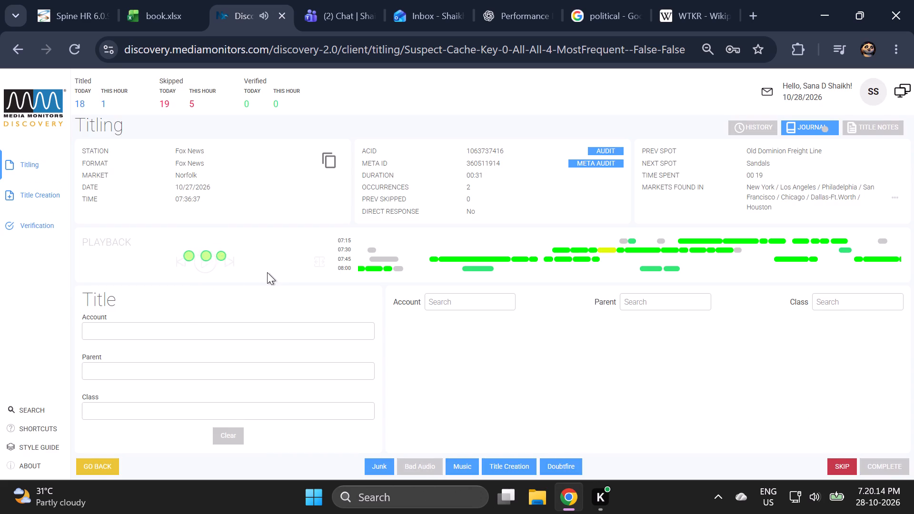
pyautogui.click(247, 468)
pyautogui.click(249, 465)
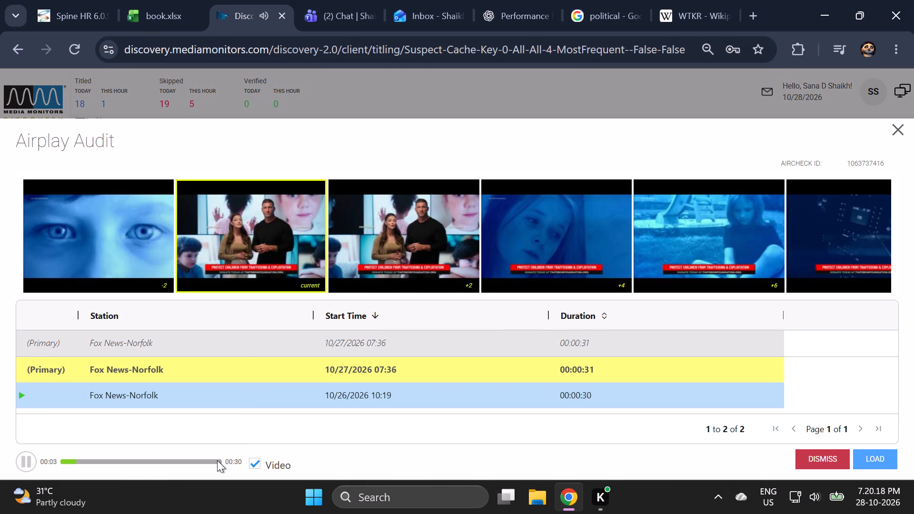
# Skip to the end of the 10/26/2026 10:19 airing and enlarge its final frames to examine the donation banner.
pyautogui.click(217, 460)
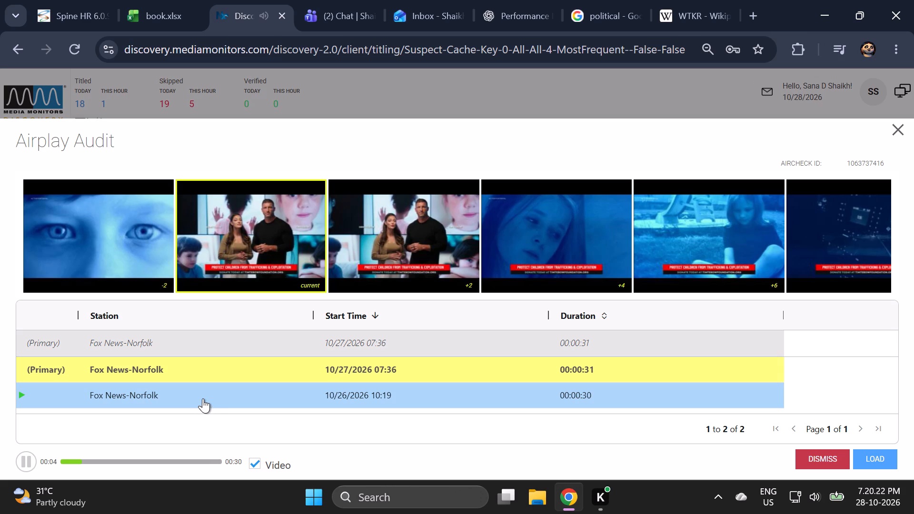
pyautogui.keyDown('ctrl'); pyautogui.scroll(1, 212, 374); pyautogui.keyUp('ctrl')
pyautogui.keyDown('ctrl'); pyautogui.scroll(-1, 212, 374); pyautogui.keyUp('ctrl')
pyautogui.keyDown('ctrl'); pyautogui.scroll(2, 212, 374); pyautogui.keyUp('ctrl')
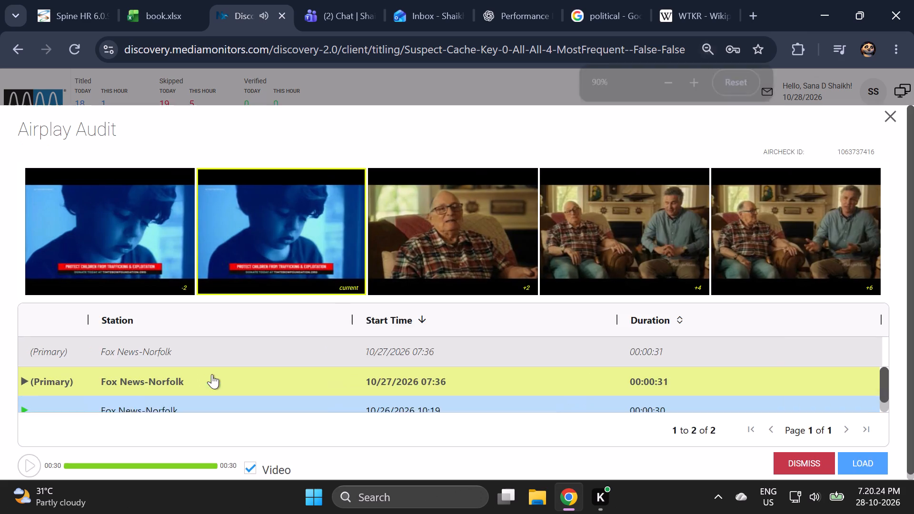
pyautogui.keyDown('ctrl'); pyautogui.scroll(3, 212, 374); pyautogui.keyUp('ctrl')
pyautogui.keyDown('ctrl'); pyautogui.scroll(3, 336, 354); pyautogui.keyUp('ctrl')
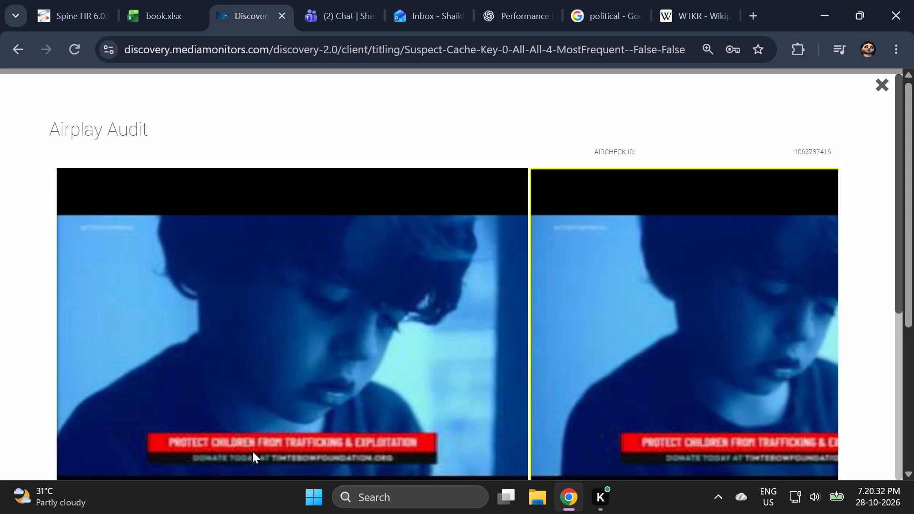
pyautogui.keyDown('ctrl'); pyautogui.scroll(-1, 252, 447); pyautogui.keyUp('ctrl')
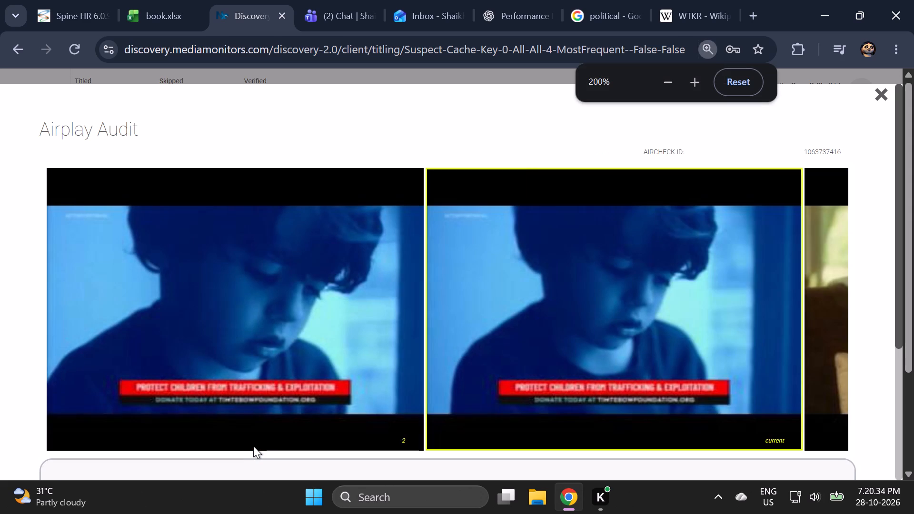
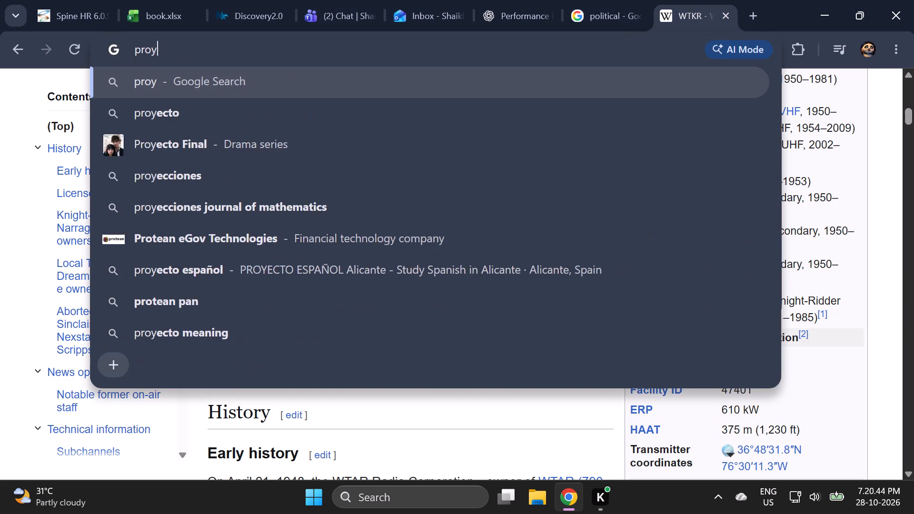
# Search Google for "protect children from trafficking and exploitation commercial", checking the wording against the ad's banner in the airplay audit.
pyautogui.press('BackSpace')
pyautogui.press('BackSpace')
pyautogui.write('otect')
pyautogui.press('space')
pyautogui.write('childe')
pyautogui.press('BackSpace')
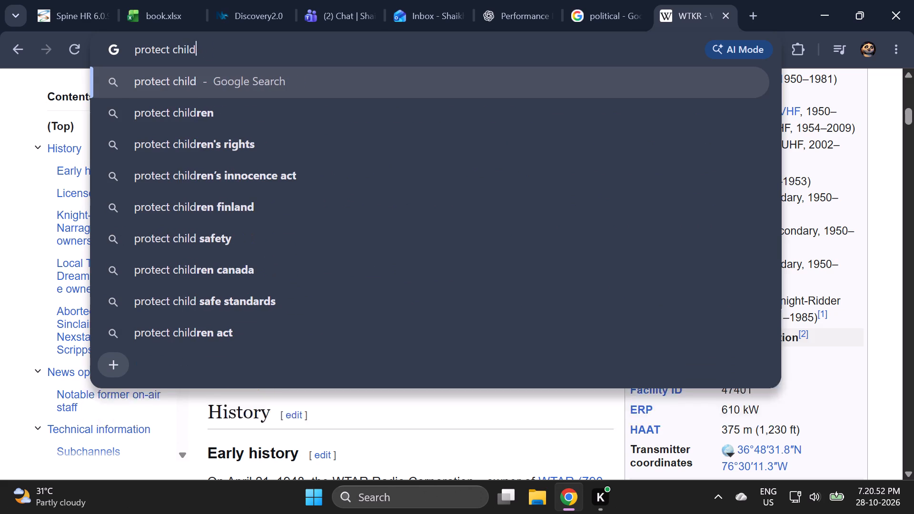
pyautogui.write('re')
pyautogui.write('n from')
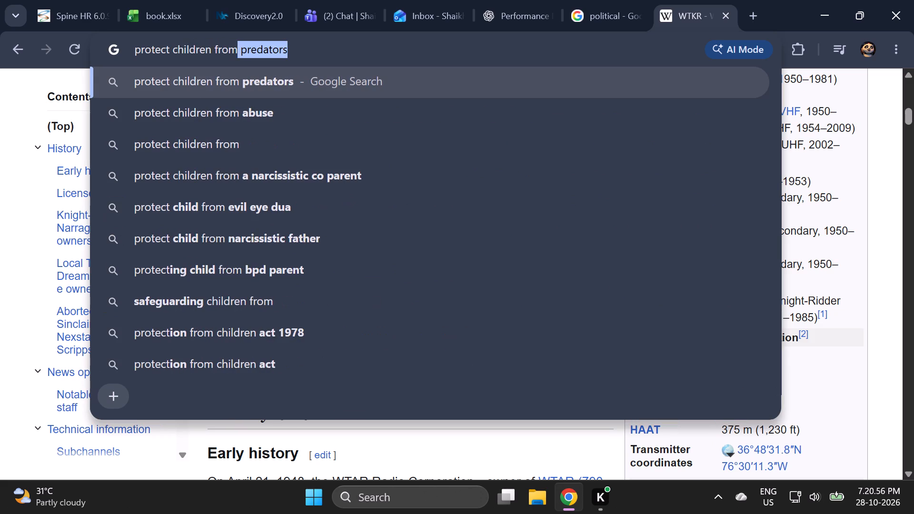
pyautogui.press('space')
pyautogui.write('tr')
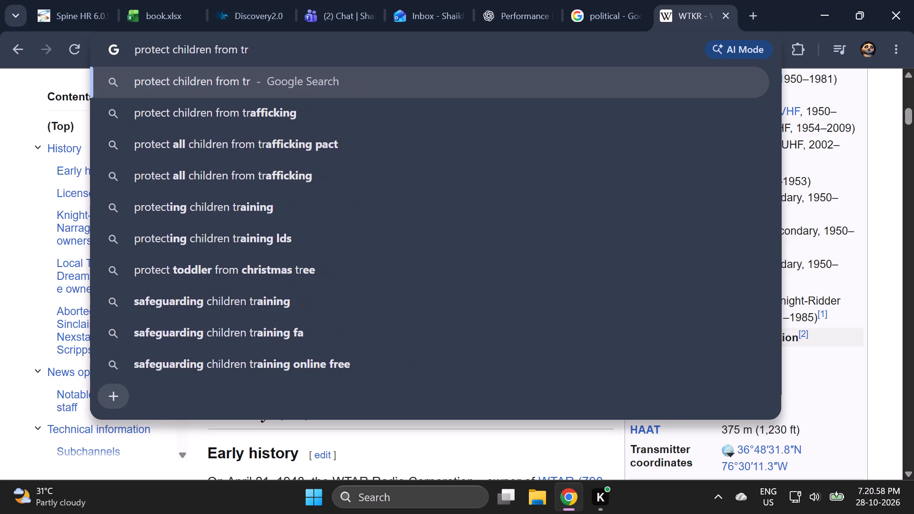
pyautogui.press('a')
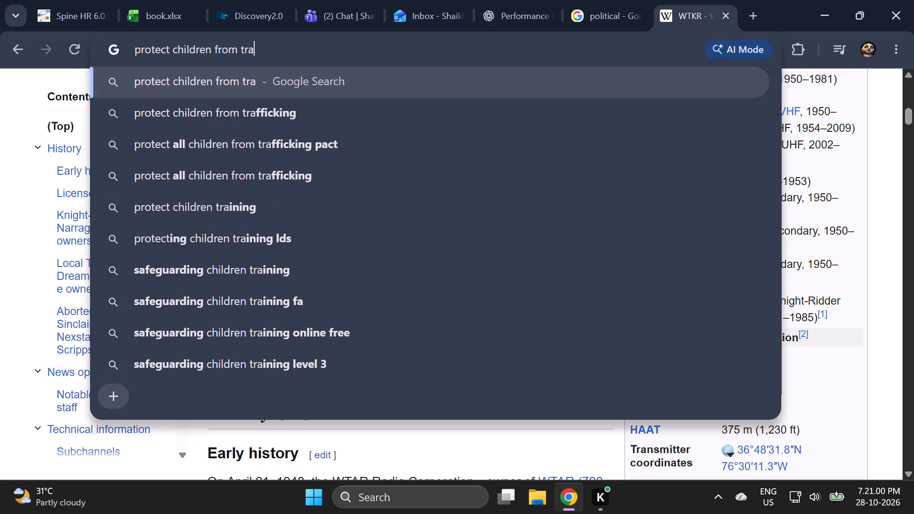
pyautogui.write('ffi')
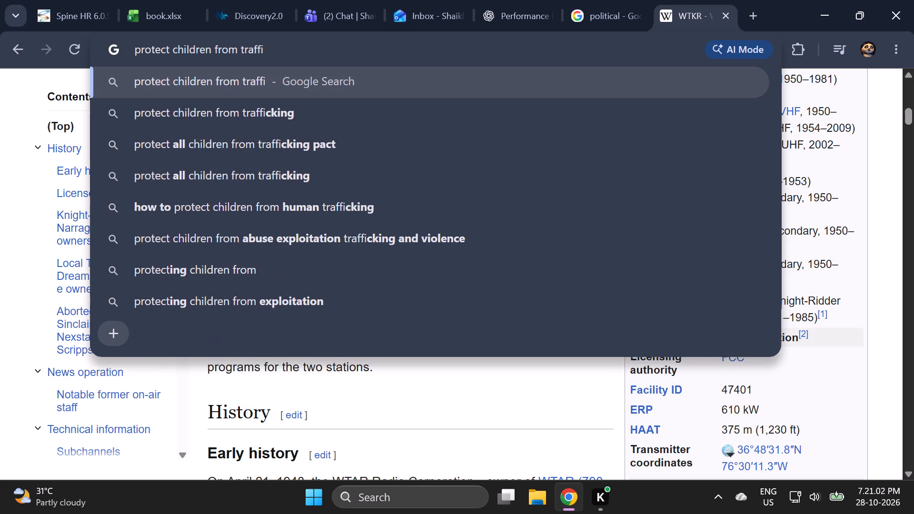
pyautogui.write('ckinf and')
pyautogui.press('space')
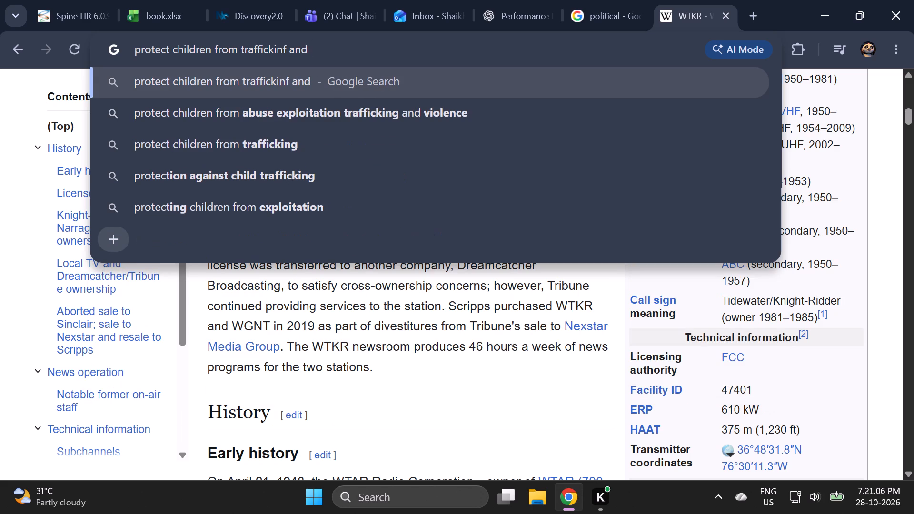
pyautogui.write('de')
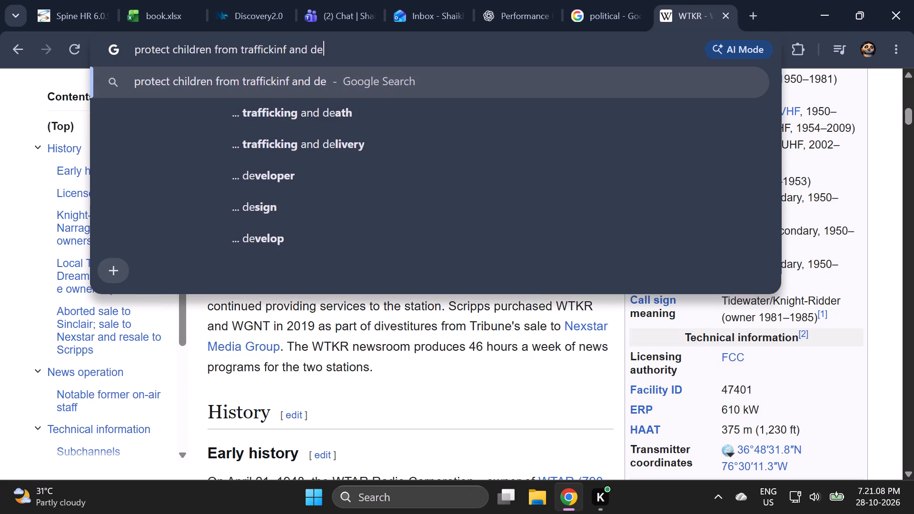
pyautogui.click(286, 0)
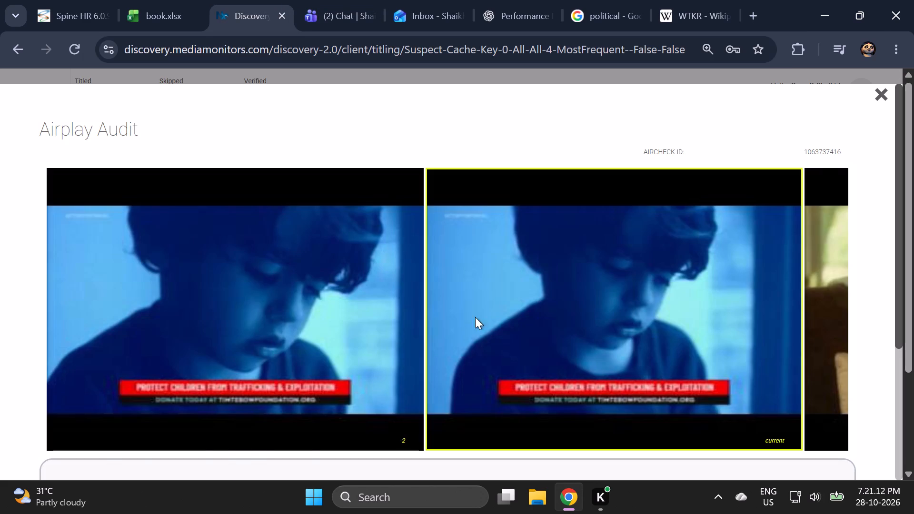
pyautogui.click(654, 0)
pyautogui.moveTo(328, 58); pyautogui.dragTo(303, 50)
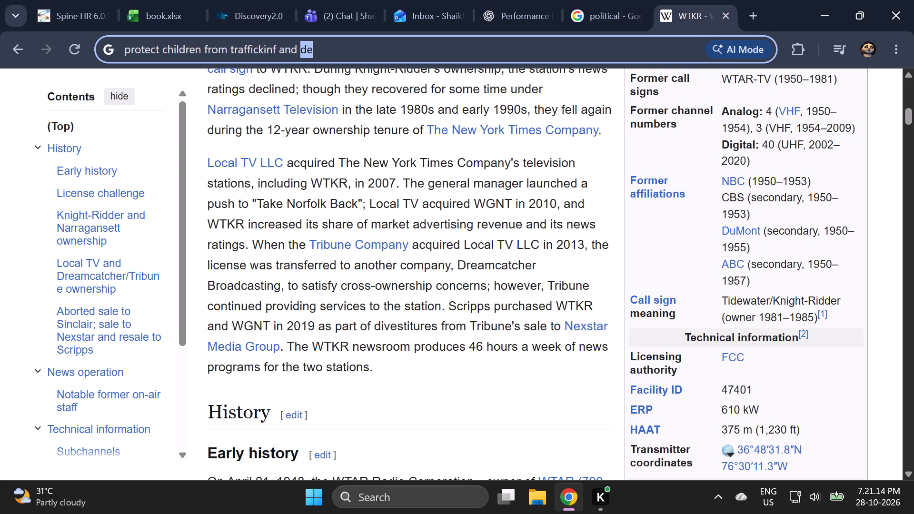
pyautogui.moveTo(303, 50); pyautogui.dragTo(301, 50)
pyautogui.press('e')
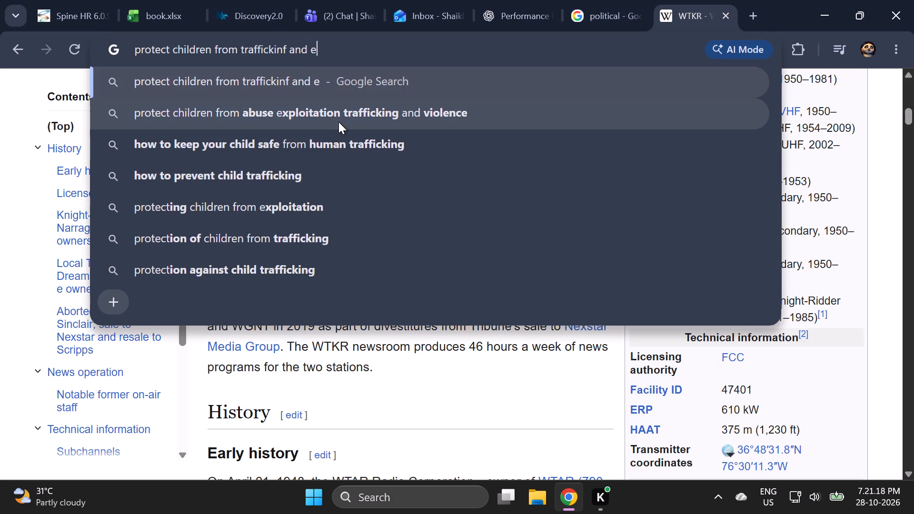
pyautogui.press('x')
pyautogui.write('plo')
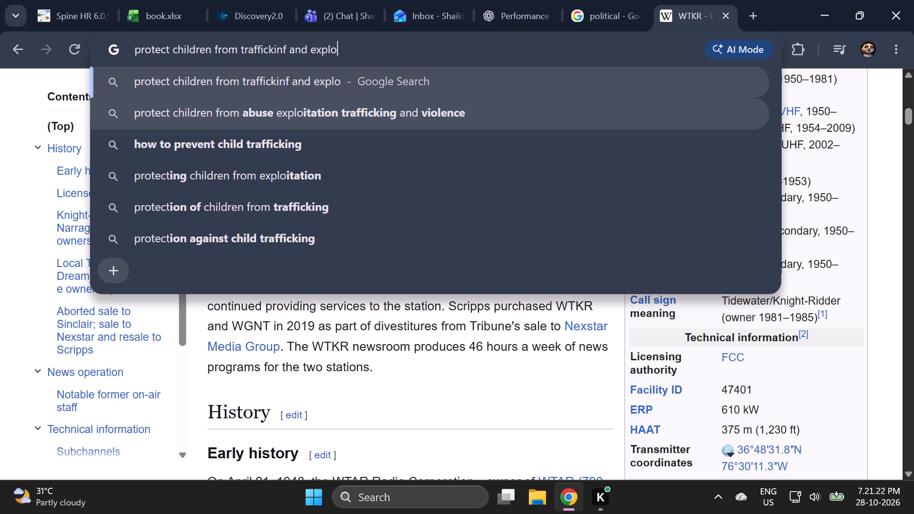
pyautogui.press('i')
pyautogui.write('tation')
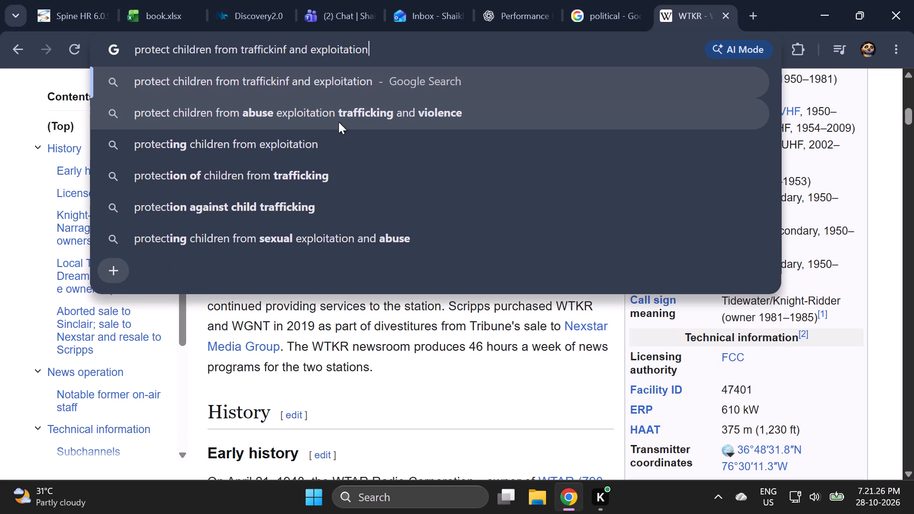
pyautogui.press('space')
pyautogui.write('comme')
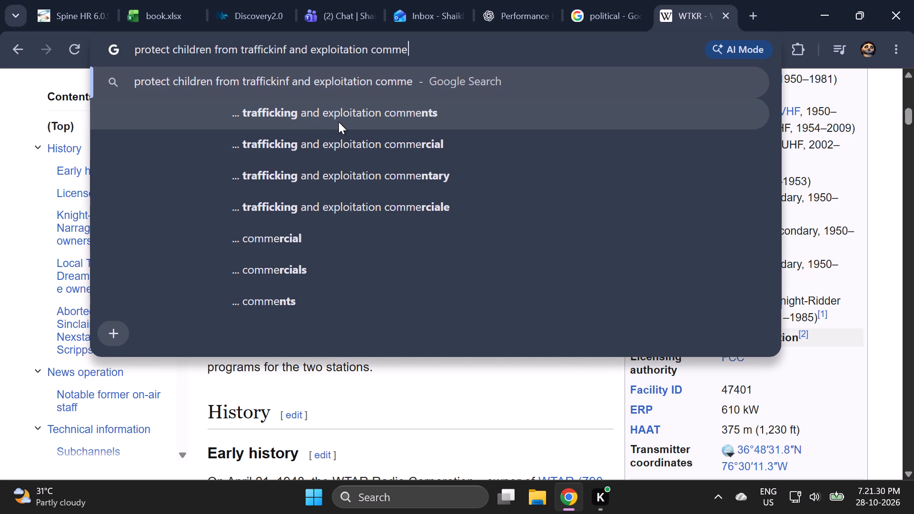
pyautogui.press('BackSpace')
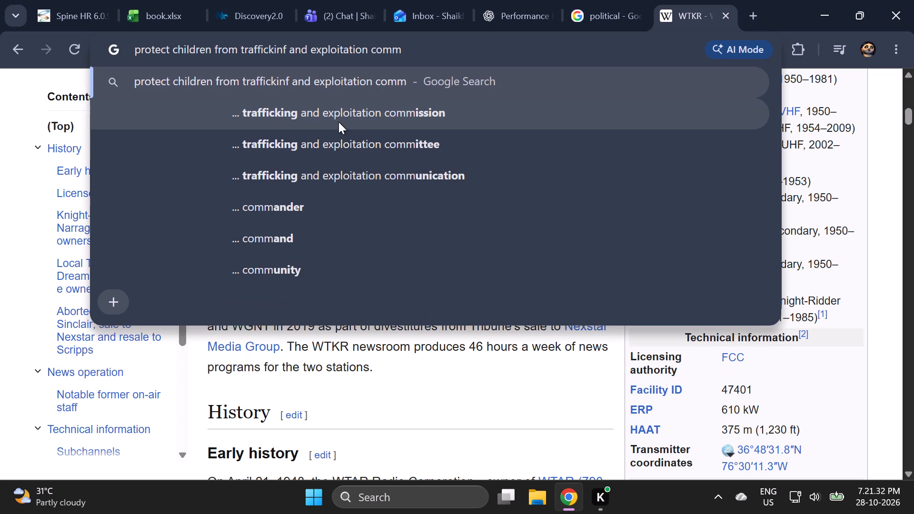
pyautogui.write('erc')
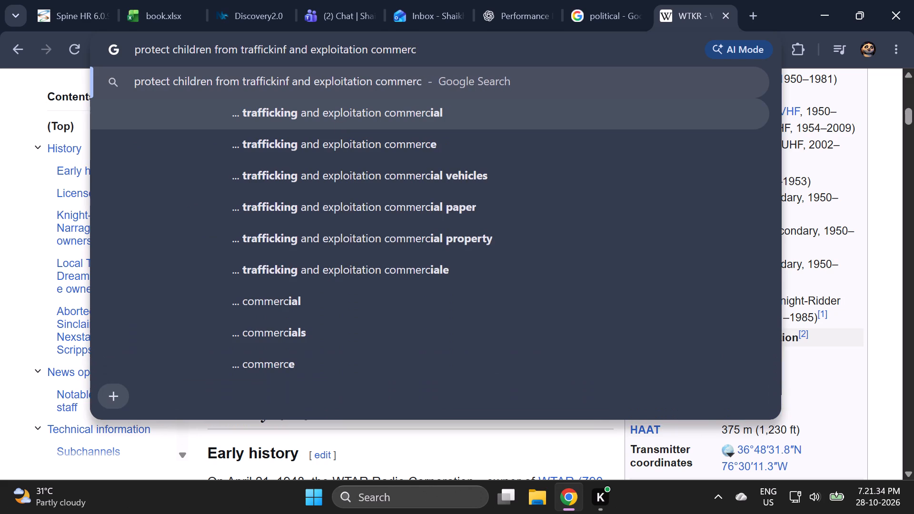
pyautogui.click(389, 116)
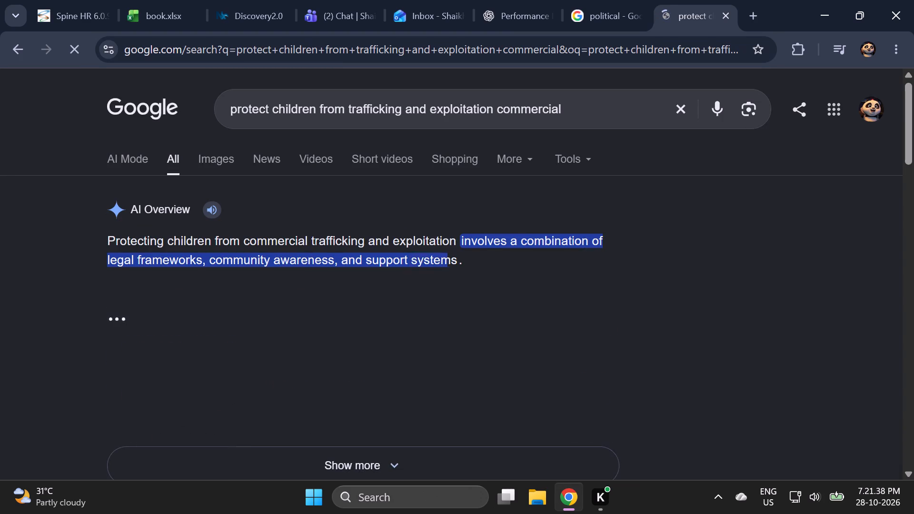
# Look through the web results and the image results for a match to the child-trafficking donation ad.
pyautogui.scroll(-4, 272, 375)
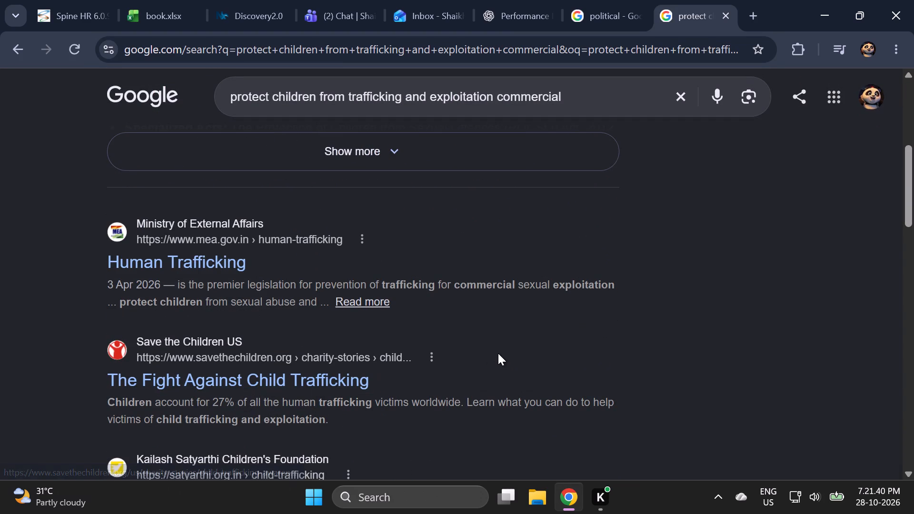
pyautogui.scroll(5, 498, 353)
pyautogui.scroll(-1, 493, 345)
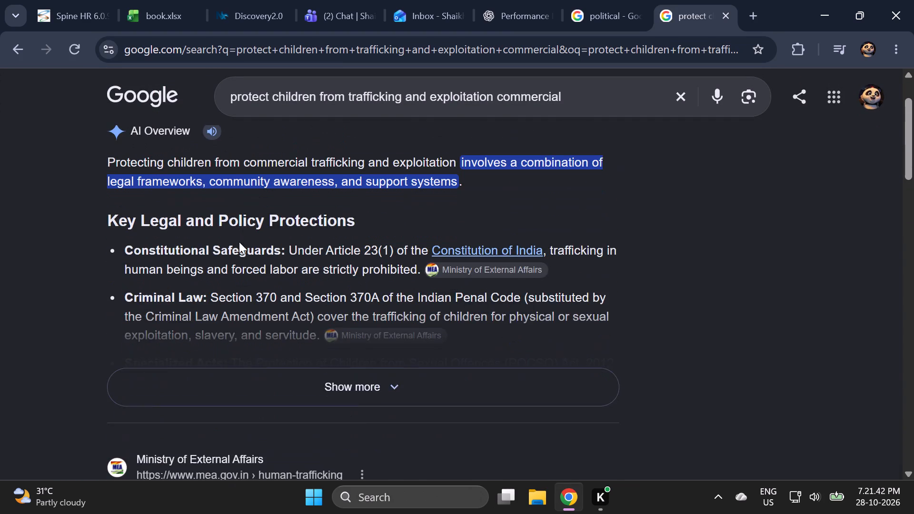
pyautogui.scroll(1, 242, 251)
pyautogui.scroll(-1, 242, 252)
pyautogui.scroll(2, 243, 219)
pyautogui.click(233, 160)
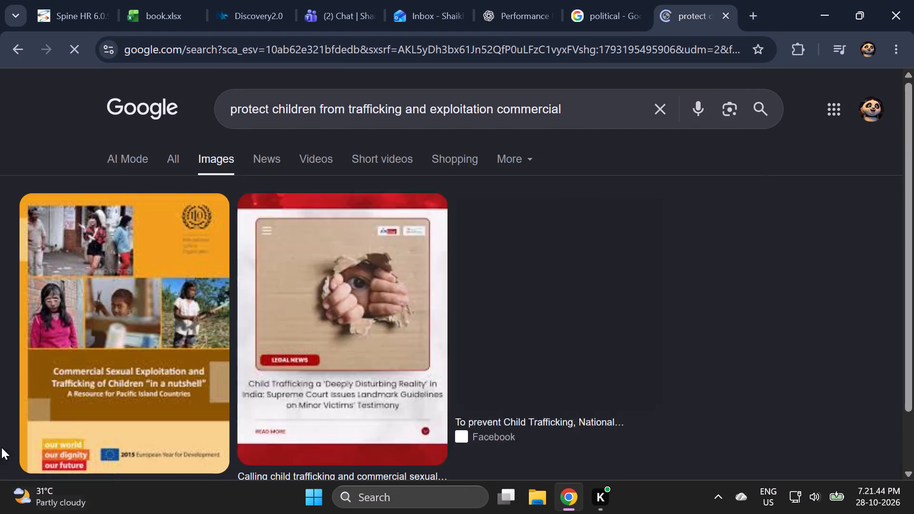
pyautogui.scroll(-2, 407, 355)
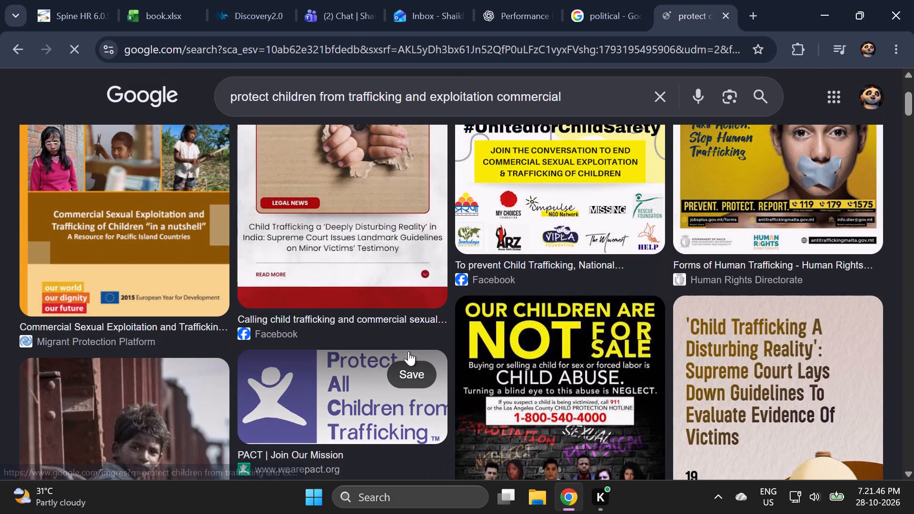
# Return to the Airplay Audit in Discovery and capture a snip of the current frame showing the boy and donation banner.
pyautogui.click(233, 0)
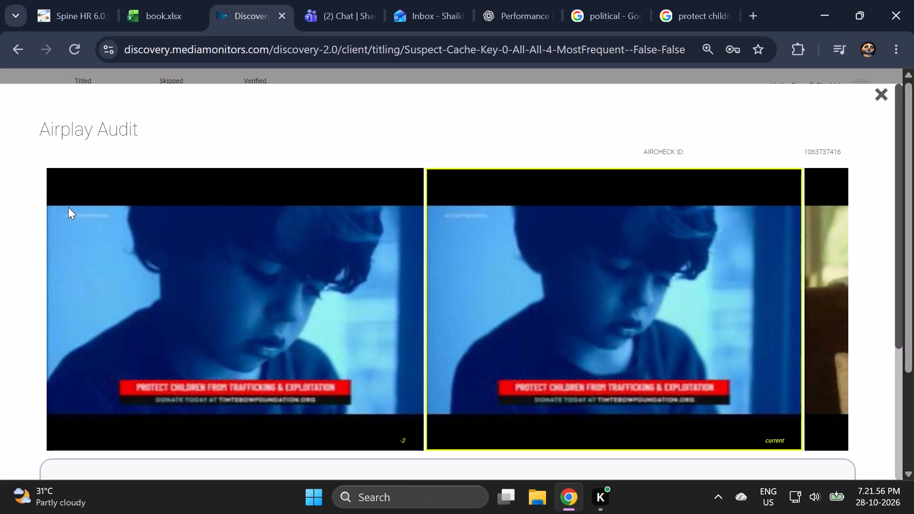
pyautogui.keyDown('ctrl'); pyautogui.scroll(-3, 233, 273); pyautogui.keyUp('ctrl')
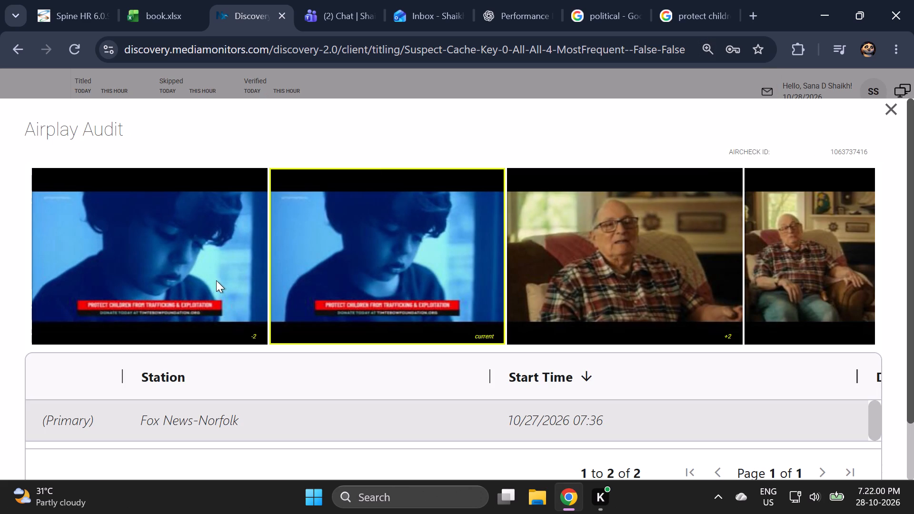
pyautogui.click(310, 139)
pyautogui.press('shift+super+s')
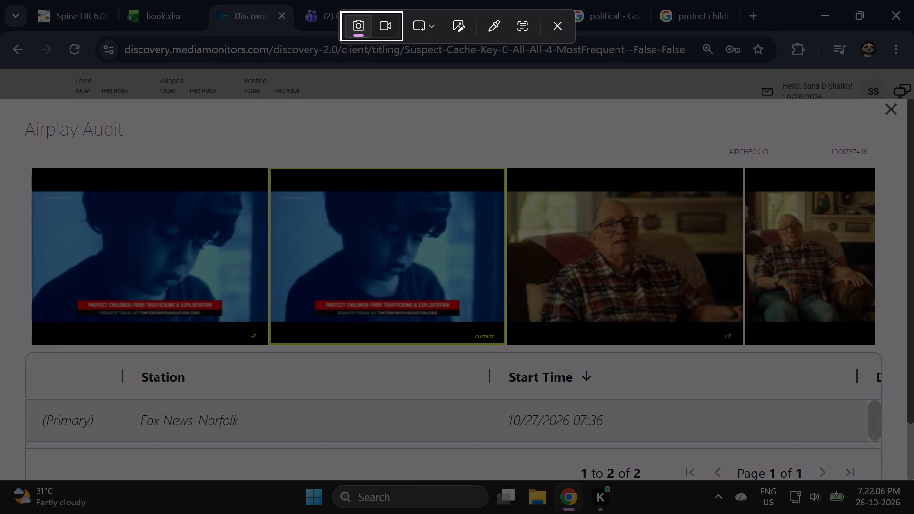
pyautogui.moveTo(273, 186); pyautogui.dragTo(501, 327)
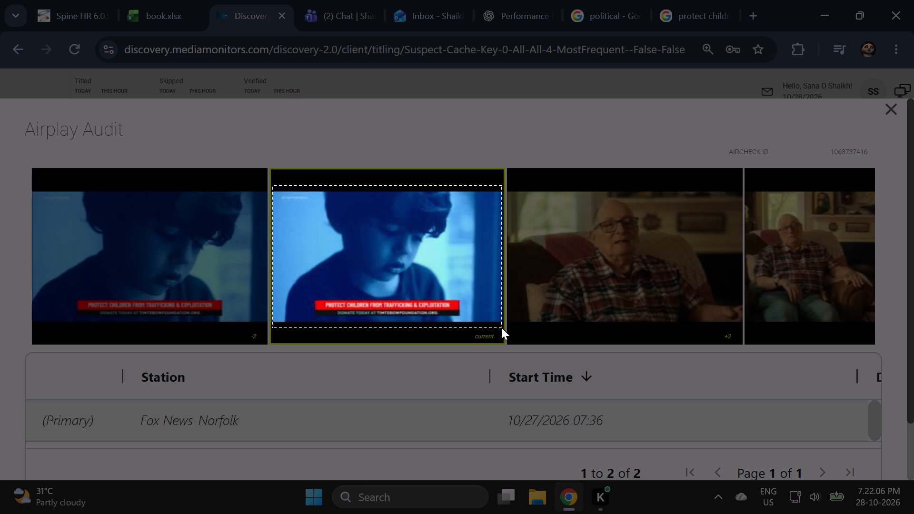
pyautogui.moveTo(501, 327); pyautogui.dragTo(501, 324)
# Open a new browser tab, save the captured frame as a PNG in the Downloads folder, and close the snip editor.
pyautogui.click(760, 9)
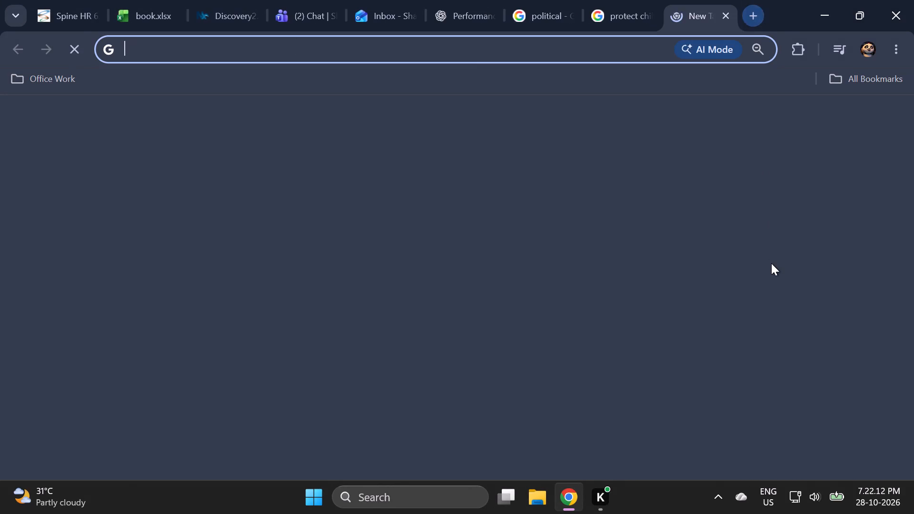
pyautogui.moveTo(759, 263); pyautogui.dragTo(759, 269)
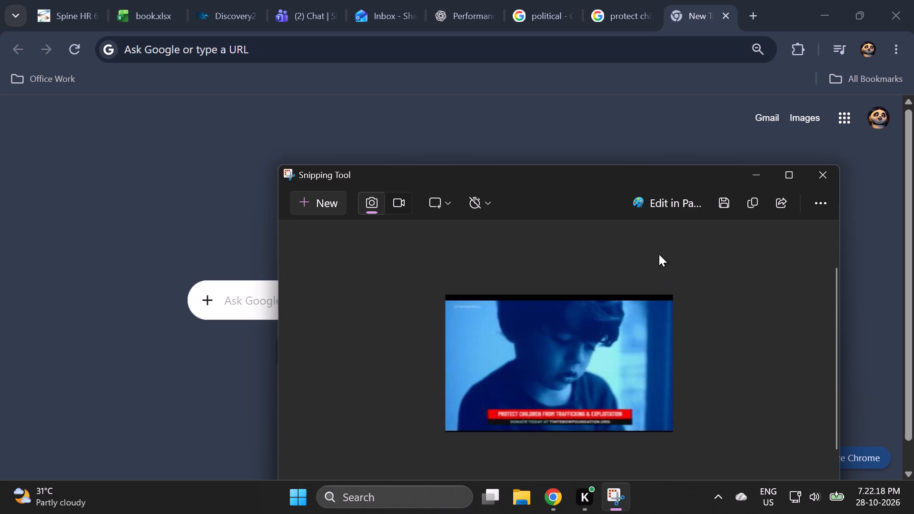
pyautogui.click(724, 201)
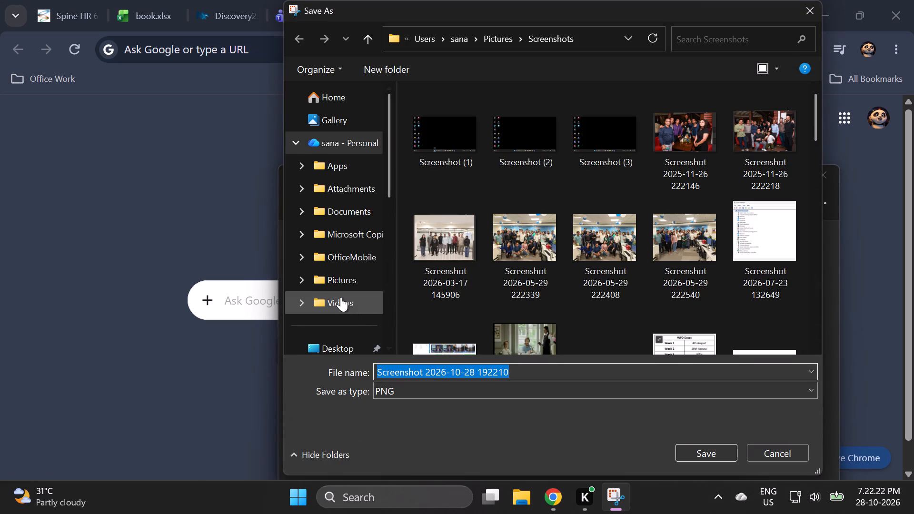
pyautogui.scroll(2, 341, 297)
pyautogui.scroll(-1, 341, 297)
pyautogui.click(340, 294)
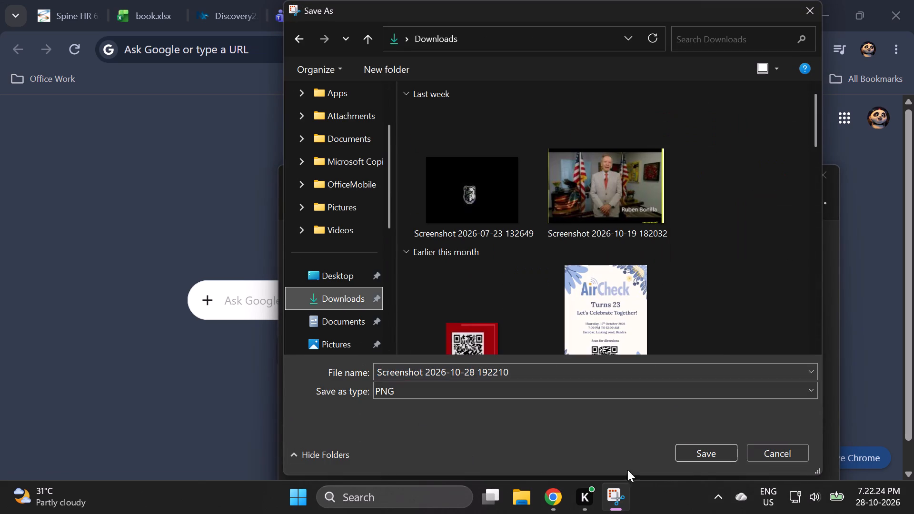
pyautogui.click(698, 455)
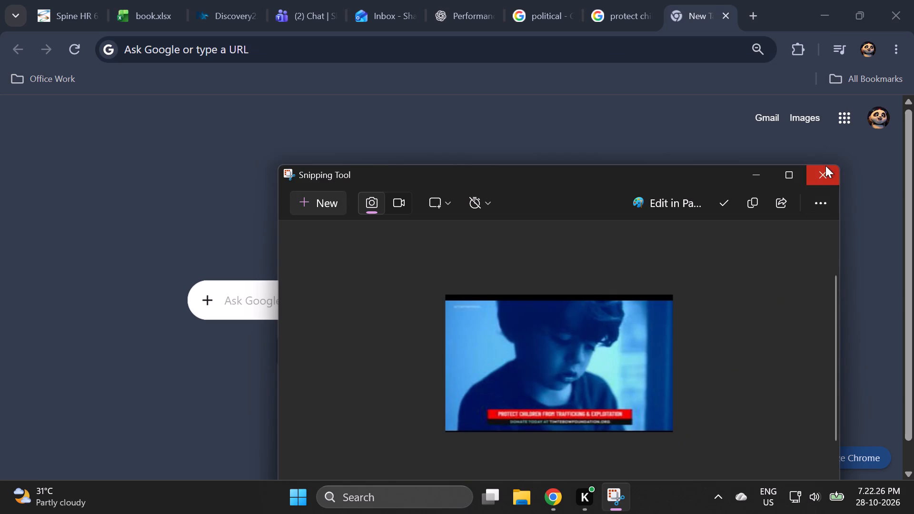
pyautogui.click(825, 166)
# Run a Google Lens image search with the saved donation-banner screenshot from Downloads.
pyautogui.click(624, 302)
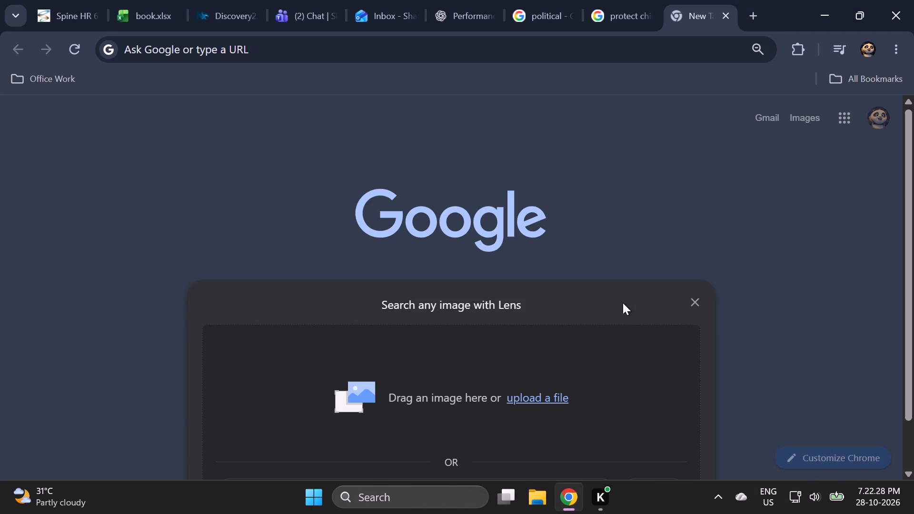
pyautogui.click(548, 396)
pyautogui.click(227, 196)
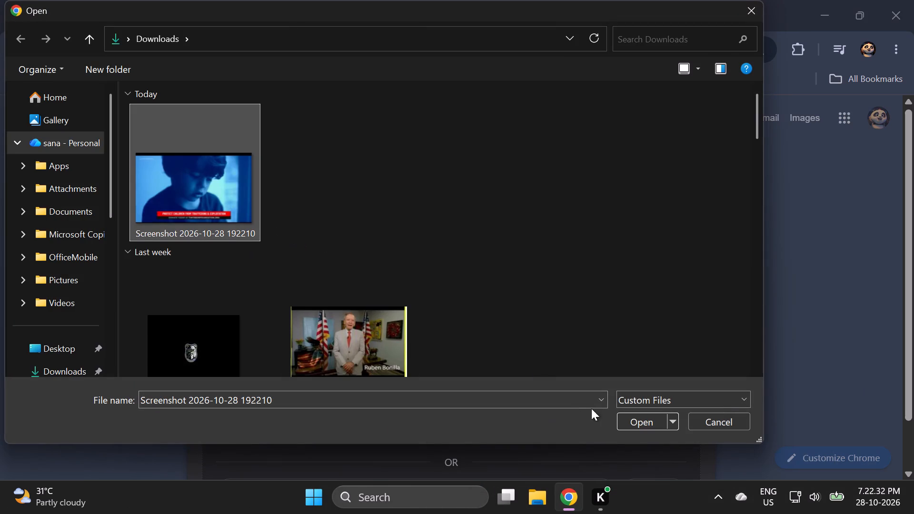
pyautogui.click(625, 417)
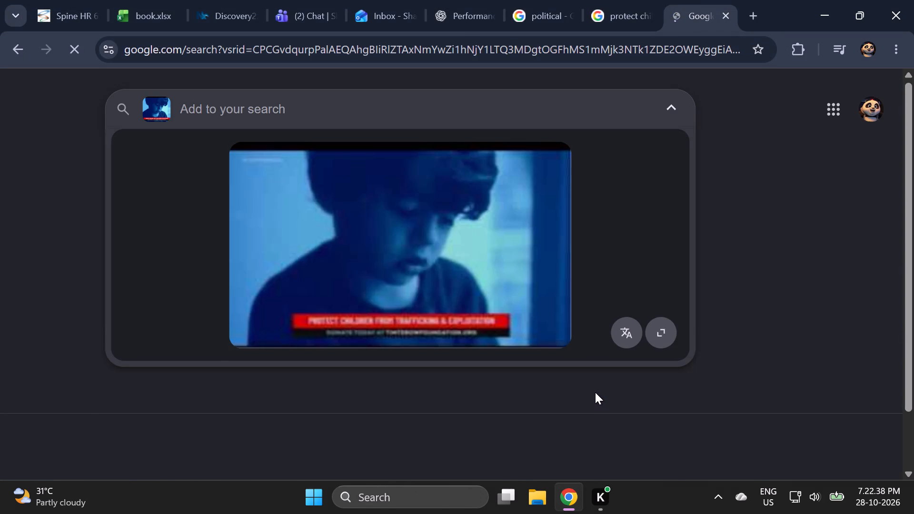
pyautogui.scroll(-2, 589, 371)
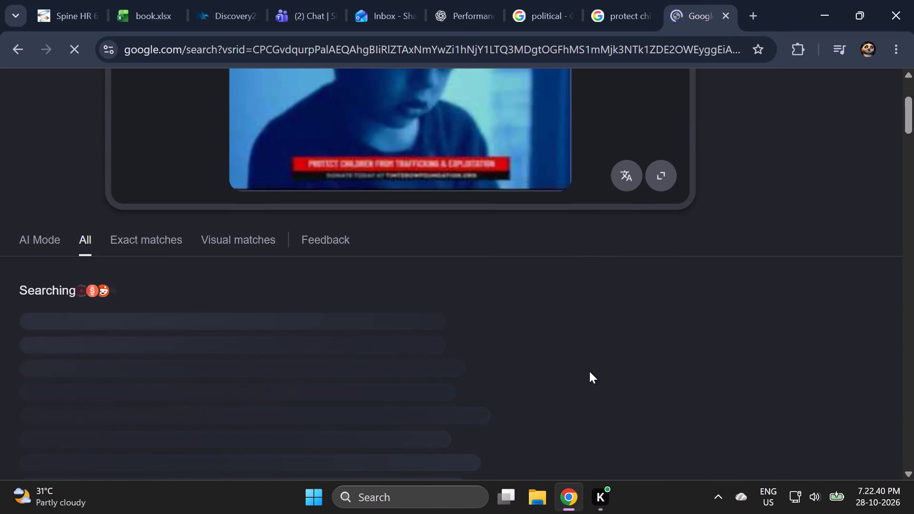
# Open the YouTube video cited in the Lens AI Overview in a new tab and skim it to the end for matching footage.
pyautogui.scroll(-2, 588, 371)
pyautogui.scroll(1, 588, 371)
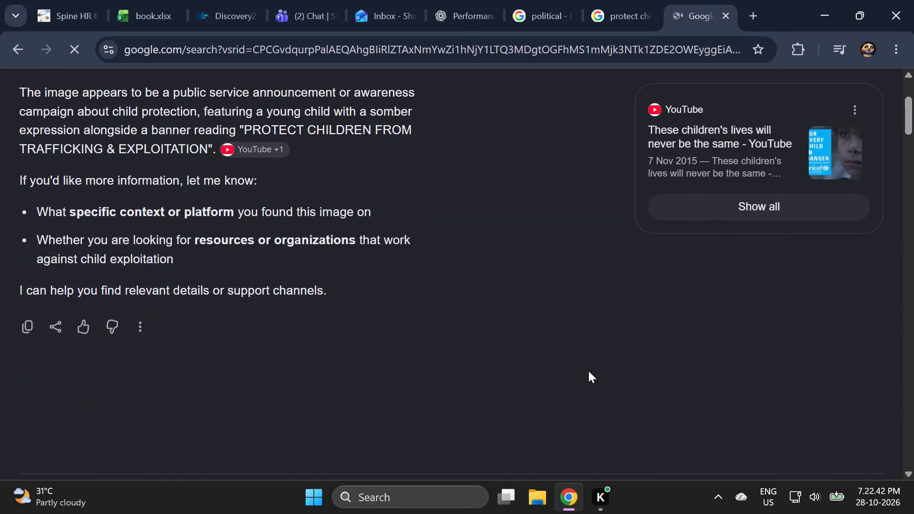
pyautogui.rightClick(249, 221)
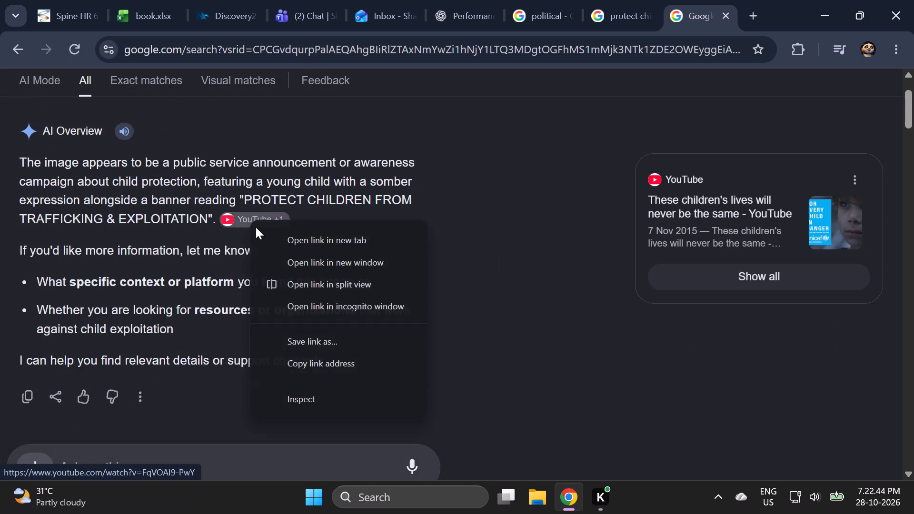
pyautogui.click(262, 233)
pyautogui.click(707, 0)
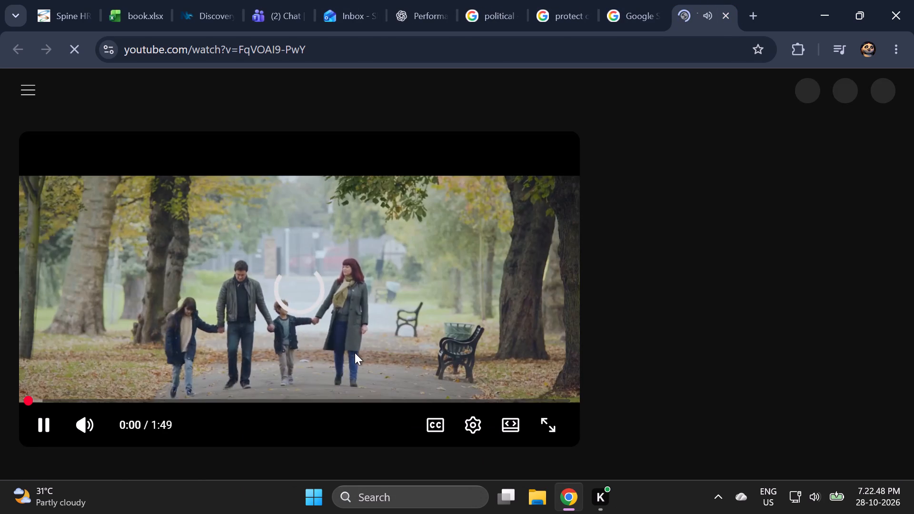
pyautogui.scroll(-2, 200, 366)
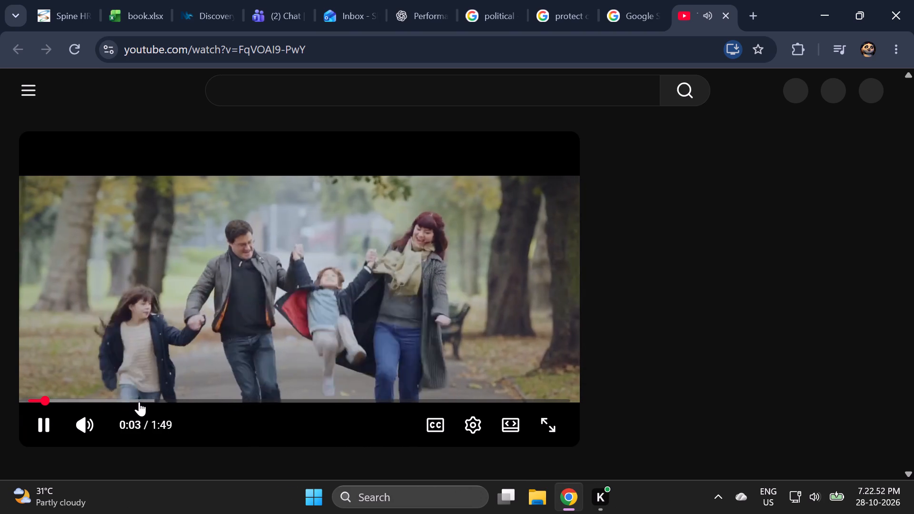
pyautogui.click(101, 401)
pyautogui.click(99, 395)
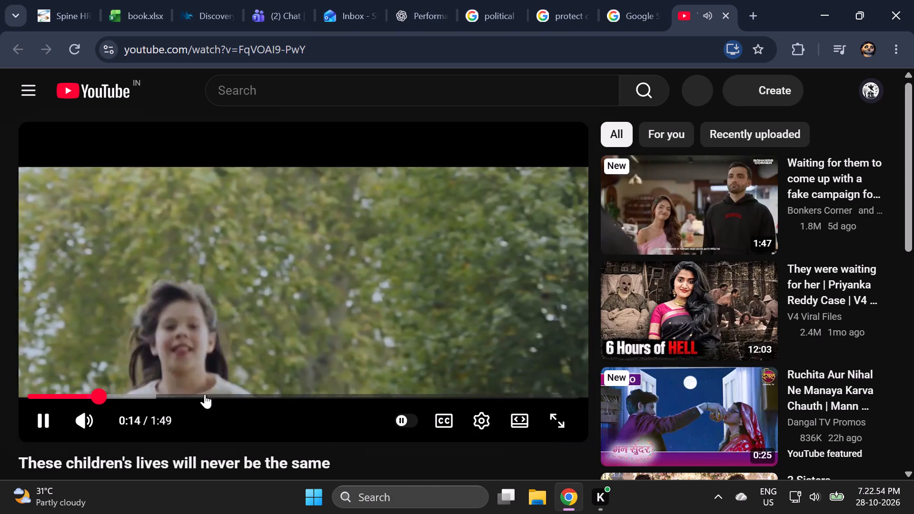
pyautogui.click(362, 392)
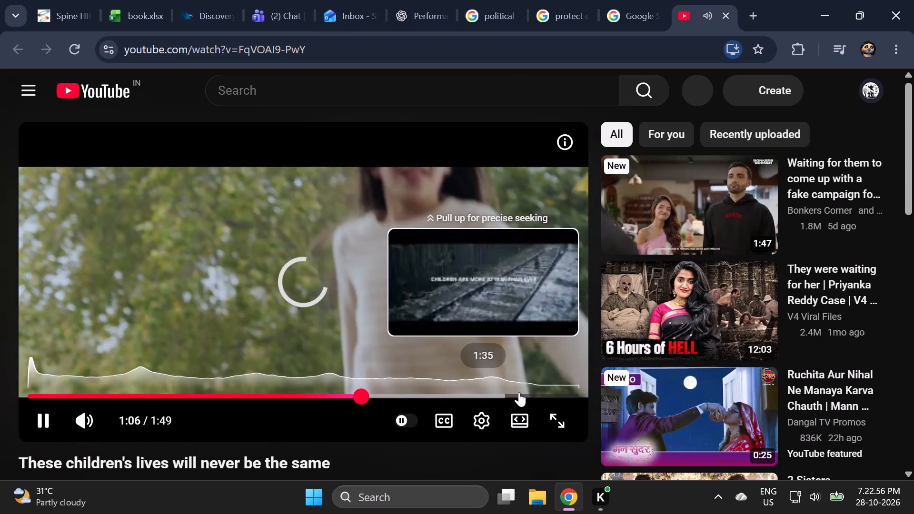
pyautogui.click(519, 392)
pyautogui.click(551, 394)
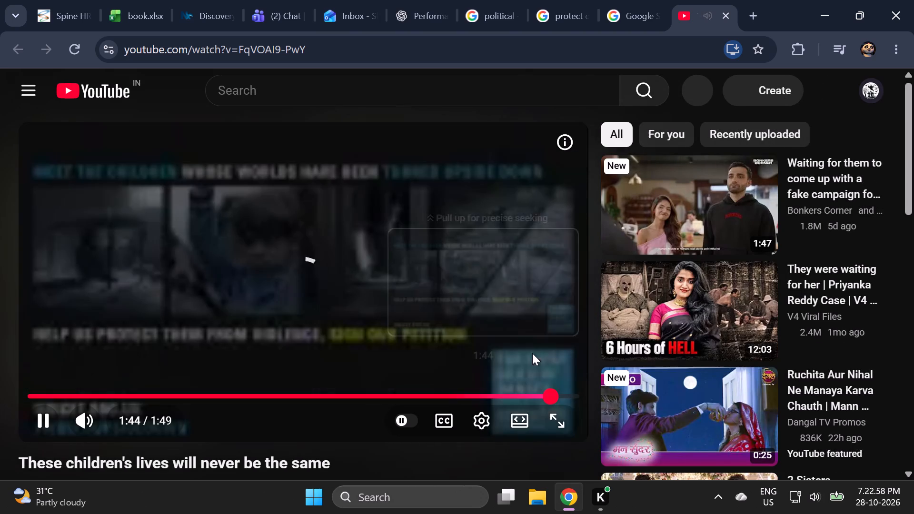
pyautogui.click(407, 333)
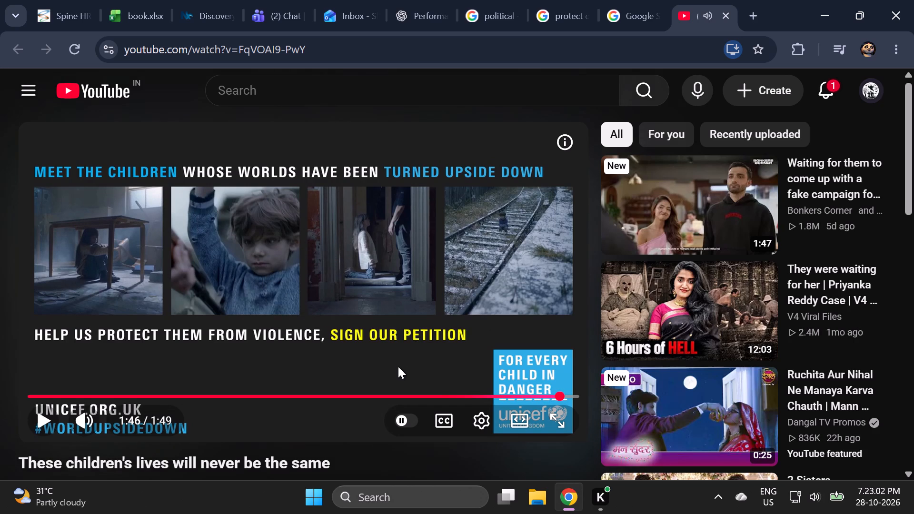
pyautogui.scroll(-2, 398, 366)
pyautogui.moveTo(101, 332); pyautogui.dragTo(135, 336)
# Return to the Lens results, open the Shutterstock visual match of a child sitting by a window, and close the YouTube tab.
pyautogui.click(618, 0)
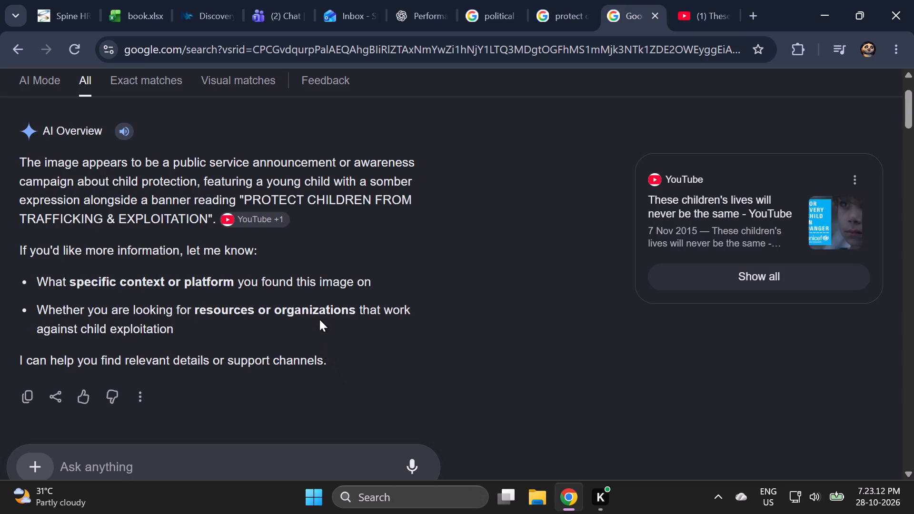
pyautogui.scroll(-2, 319, 319)
pyautogui.scroll(-2, 393, 350)
pyautogui.scroll(-2, 649, 380)
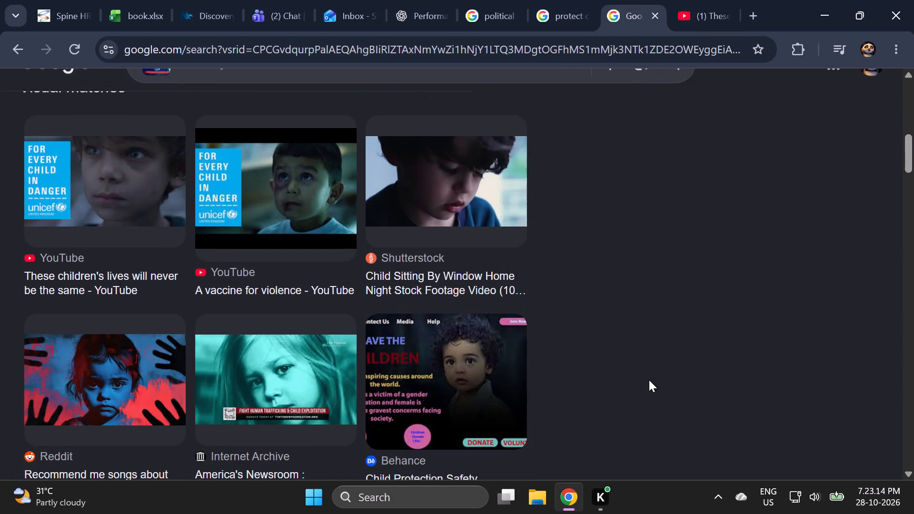
pyautogui.click(451, 285)
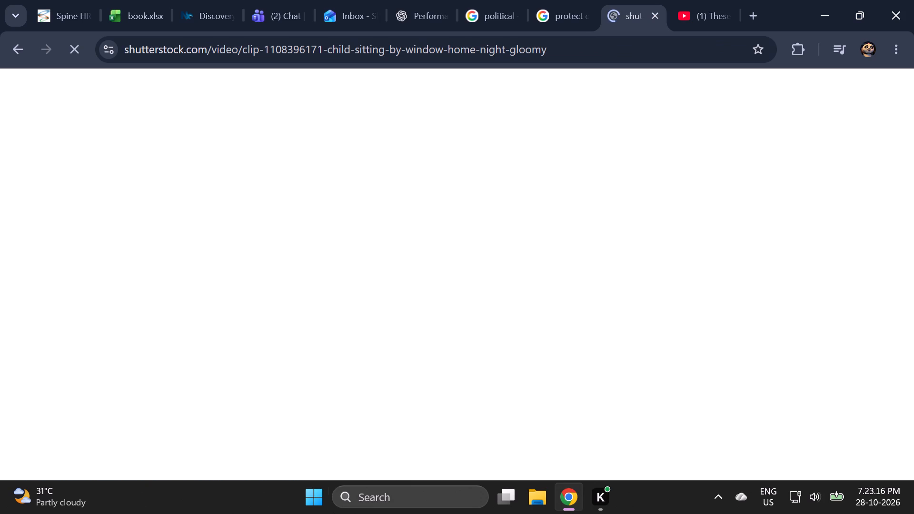
pyautogui.click(730, 17)
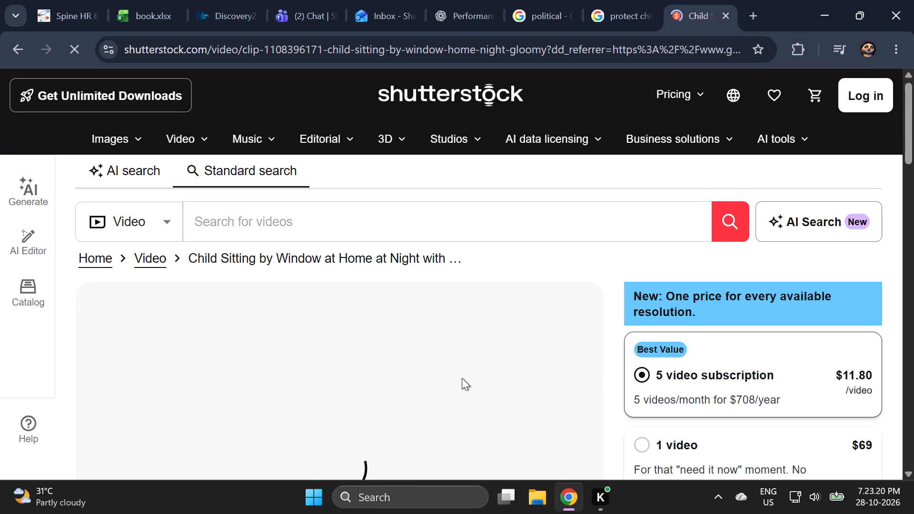
# Watch the Shutterstock clip to compare it with the ad, close its tab, and skim further trafficking image results.
pyautogui.scroll(-4, 470, 302)
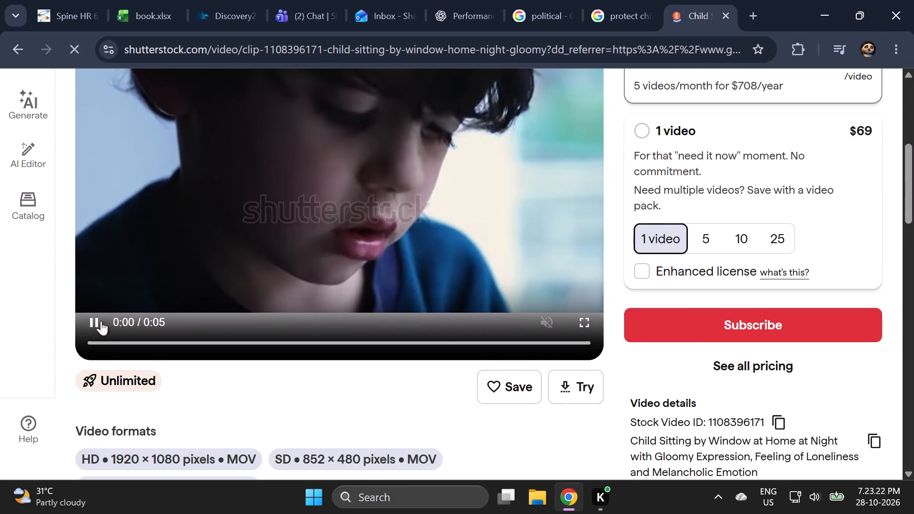
pyautogui.click(97, 319)
pyautogui.click(97, 319)
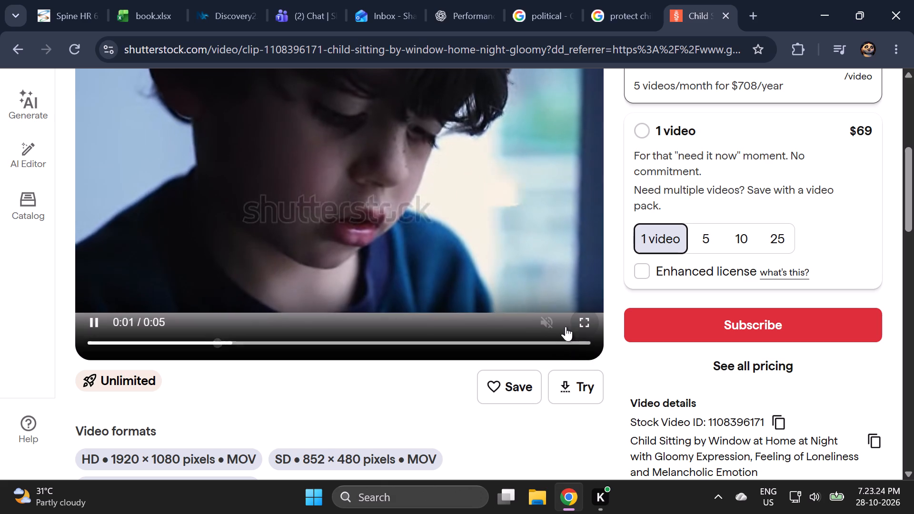
pyautogui.click(555, 319)
pyautogui.click(551, 319)
pyautogui.click(549, 324)
pyautogui.scroll(2, 501, 409)
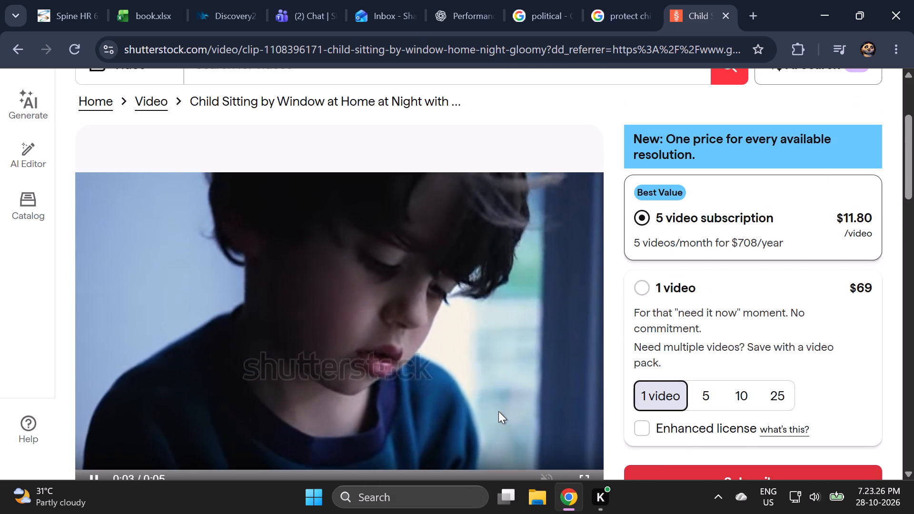
pyautogui.scroll(-1, 489, 371)
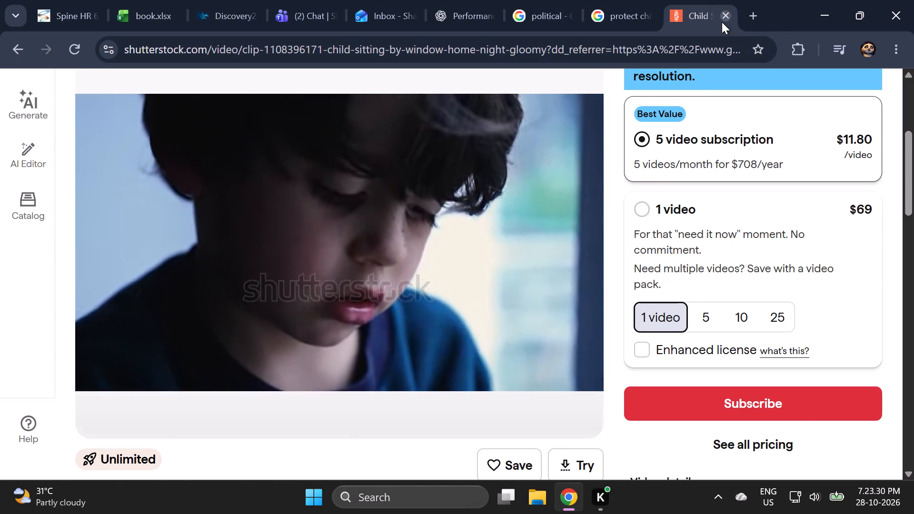
pyautogui.click(723, 20)
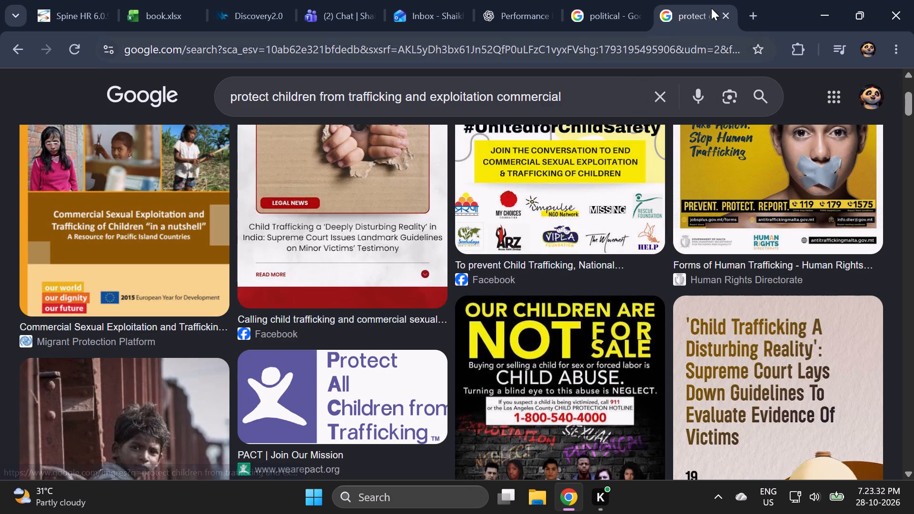
pyautogui.scroll(-6, 614, 323)
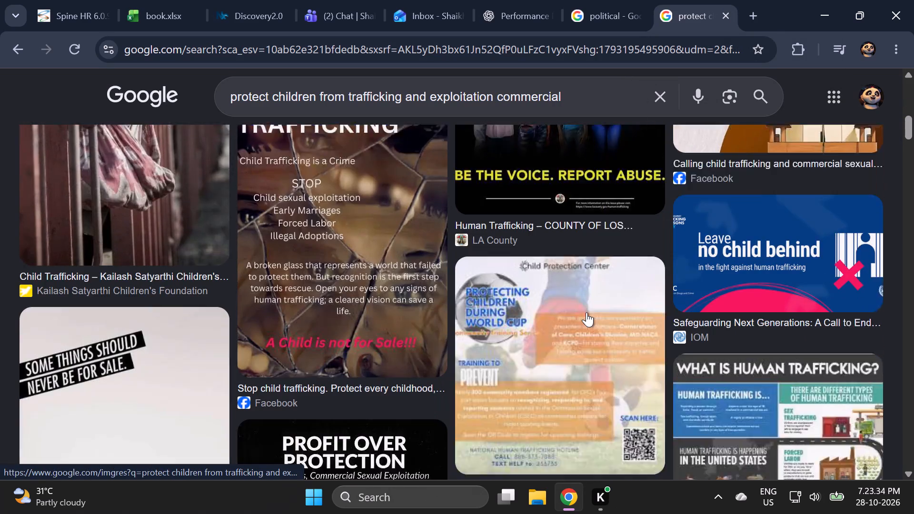
pyautogui.scroll(-2, 586, 312)
# Return to Discovery, resume the paused tool, and close the Airplay Audit.
pyautogui.click(224, 0)
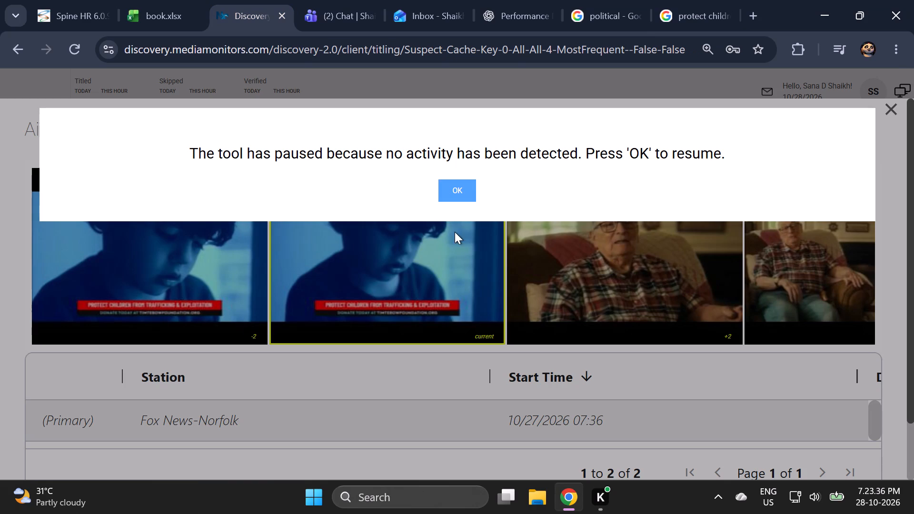
pyautogui.click(466, 190)
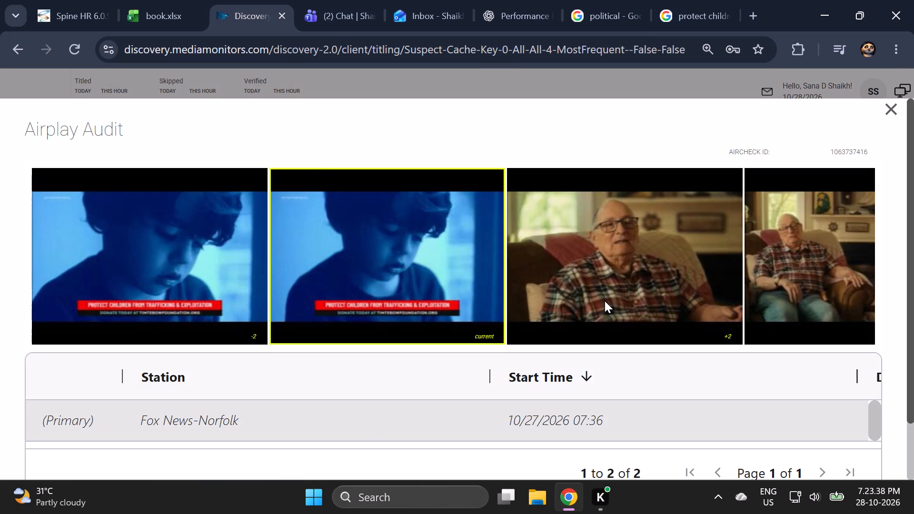
pyautogui.keyDown('ctrl'); pyautogui.scroll(2, 606, 302); pyautogui.keyUp('ctrl')
pyautogui.keyDown('ctrl'); pyautogui.scroll(-3, 606, 302); pyautogui.keyUp('ctrl')
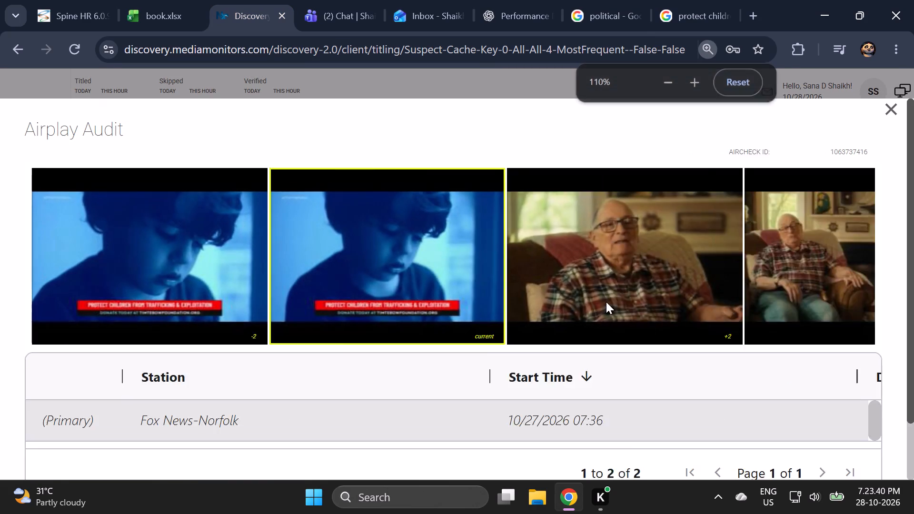
pyautogui.keyDown('ctrl'); pyautogui.scroll(-2, 606, 302); pyautogui.keyUp('ctrl')
pyautogui.click(884, 124)
pyautogui.click(889, 117)
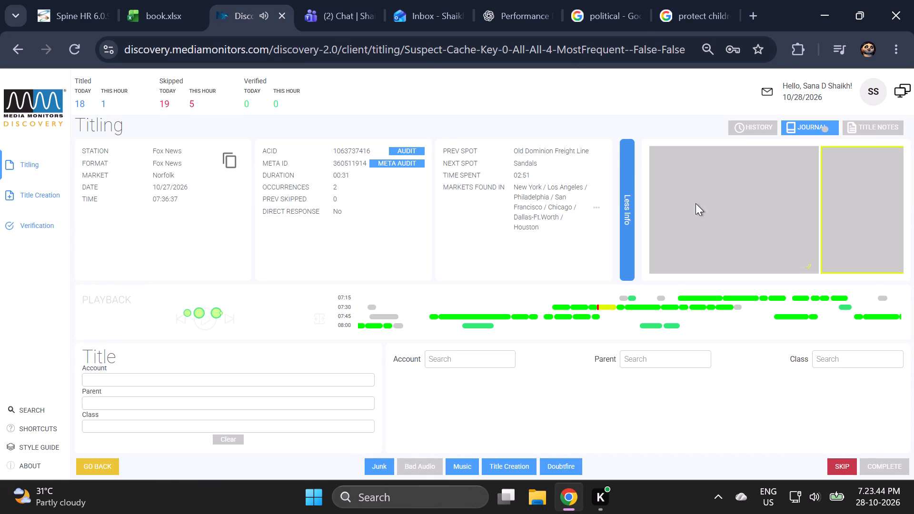
# Collapse the extra spot info, turn on Live Caption, and reposition the caption box to read the ad's audio through to its end.
pyautogui.click(626, 197)
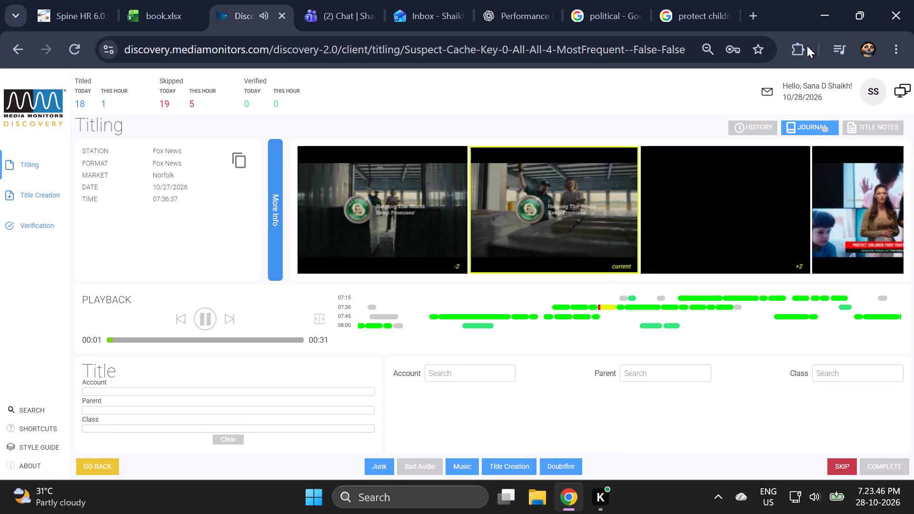
pyautogui.click(840, 50)
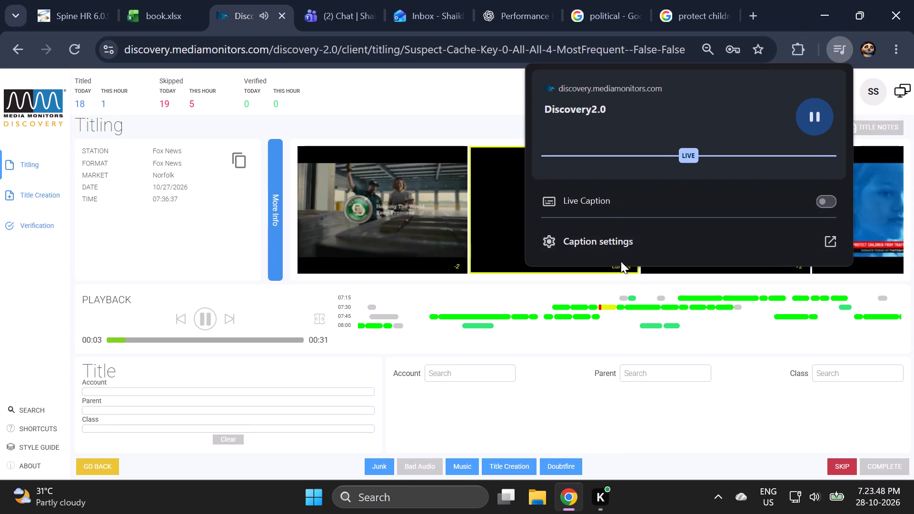
pyautogui.click(822, 204)
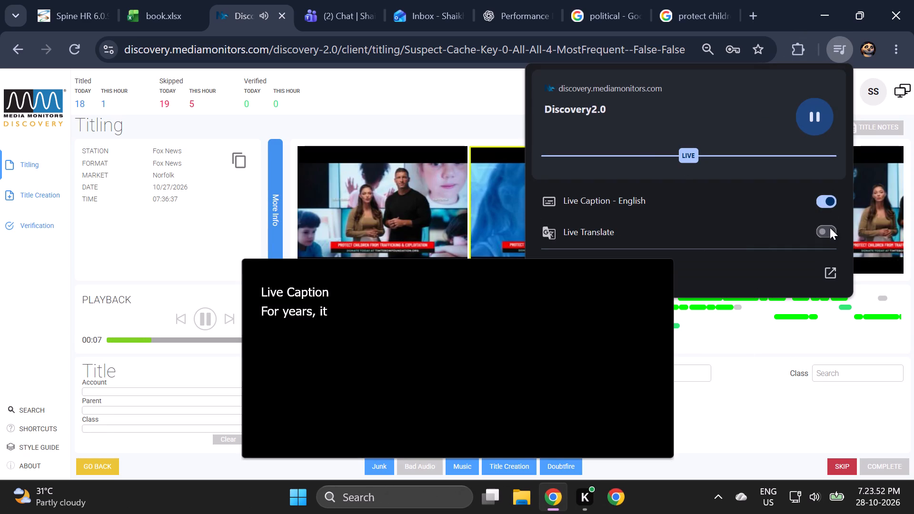
pyautogui.click(779, 350)
pyautogui.moveTo(395, 264); pyautogui.dragTo(507, 254)
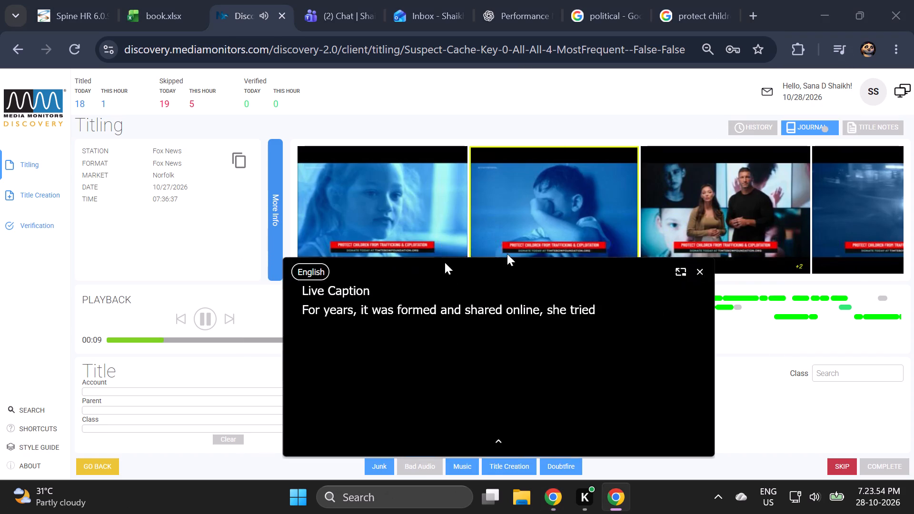
pyautogui.moveTo(507, 254); pyautogui.dragTo(613, 237)
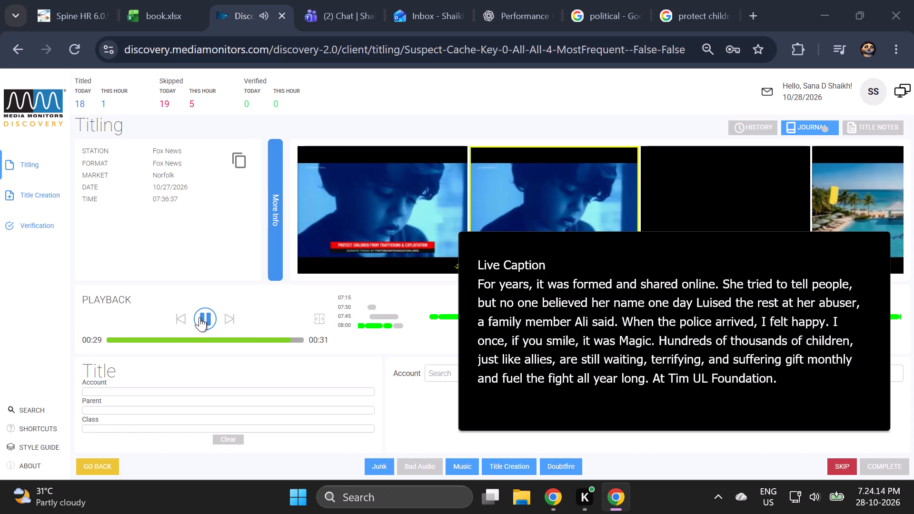
pyautogui.moveTo(199, 317); pyautogui.dragTo(228, 304)
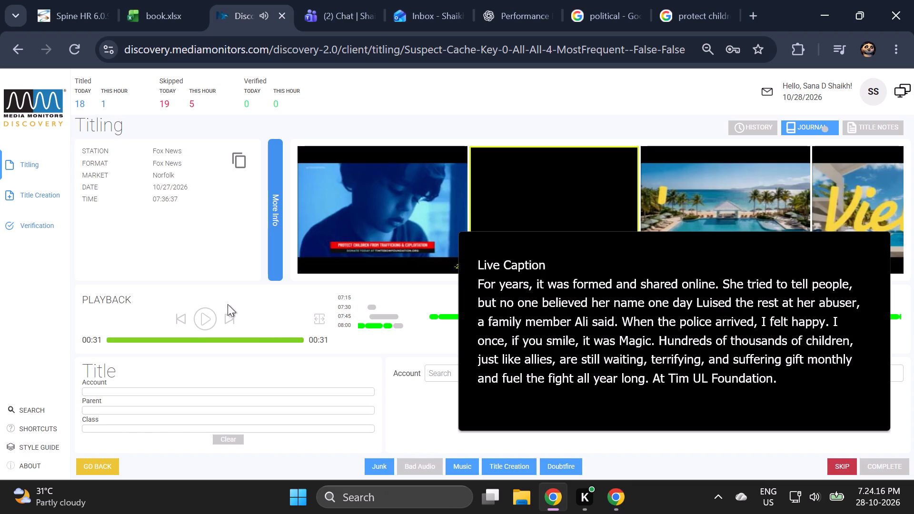
pyautogui.moveTo(228, 304); pyautogui.dragTo(227, 305)
# Replace the trafficking image query with a search for "timul foundation .org" and show all web results.
pyautogui.click(690, 10)
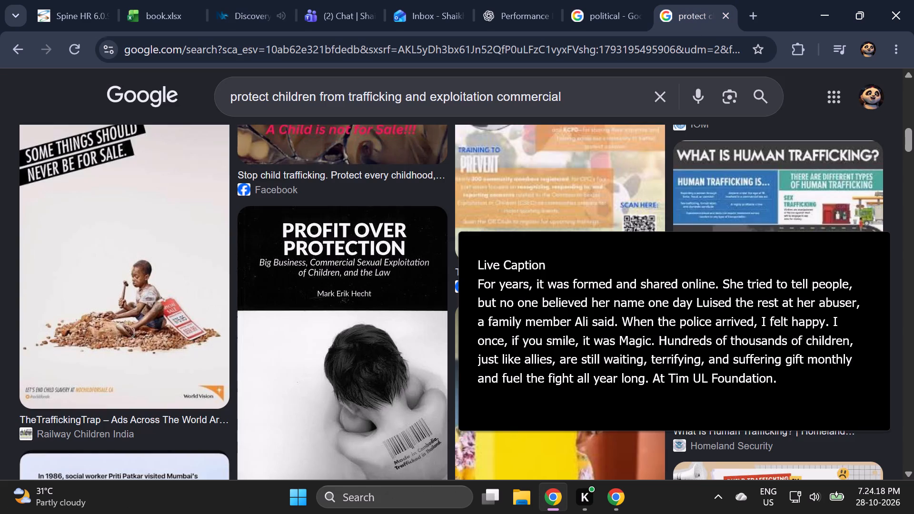
pyautogui.click(451, 94)
pyautogui.moveTo(607, 90); pyautogui.dragTo(219, 140)
pyautogui.write('tim')
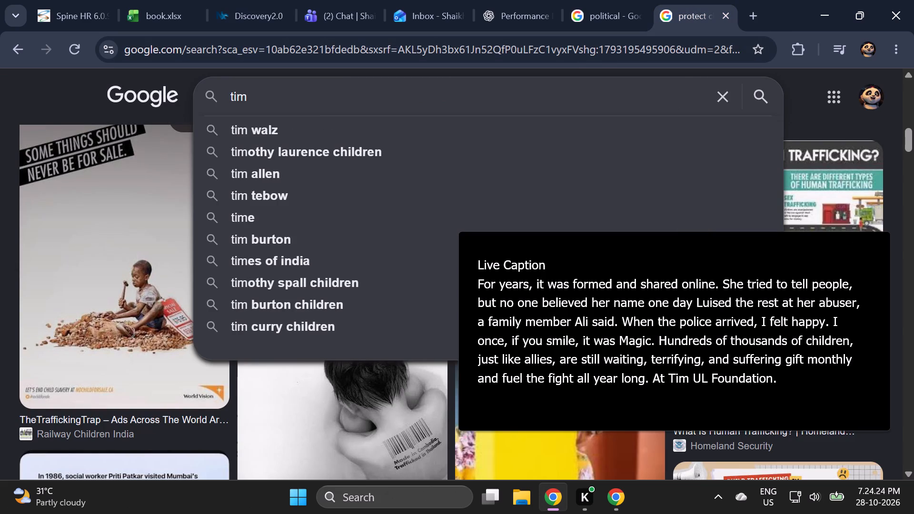
pyautogui.write('ul')
pyautogui.press('space')
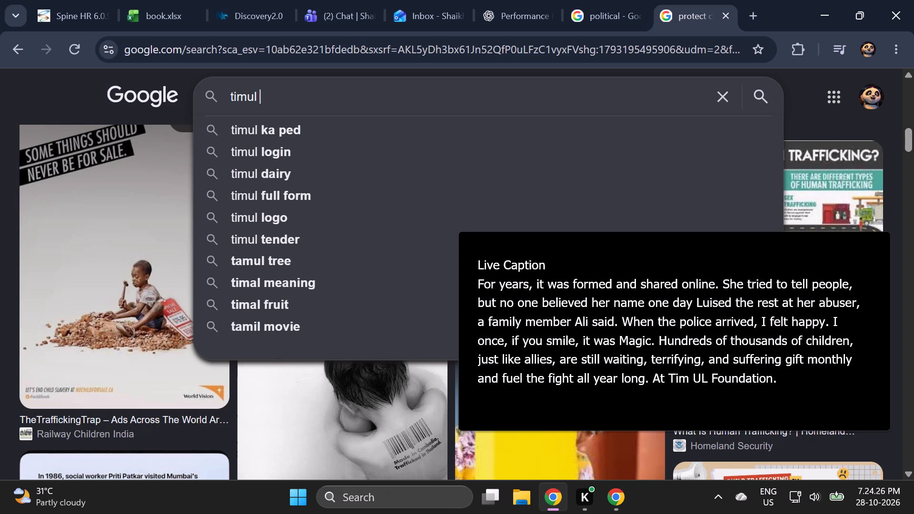
pyautogui.write('foundation')
pyautogui.press('space')
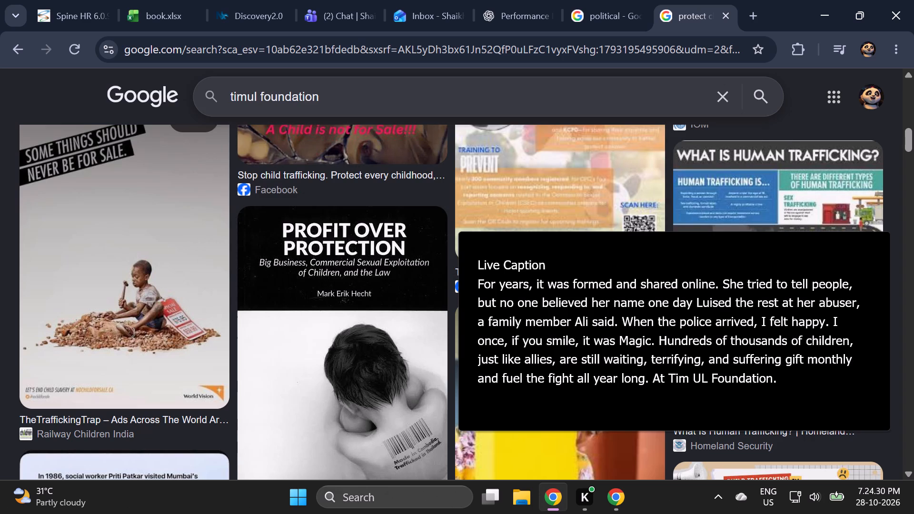
pyautogui.press('BackSpace')
pyautogui.write('oorg')
pyautogui.press('BackSpace')
pyautogui.press('BackSpace')
pyautogui.press('BackSpace')
pyautogui.press('BackSpace')
pyautogui.press('space')
pyautogui.write('.org')
pyautogui.press('Return')
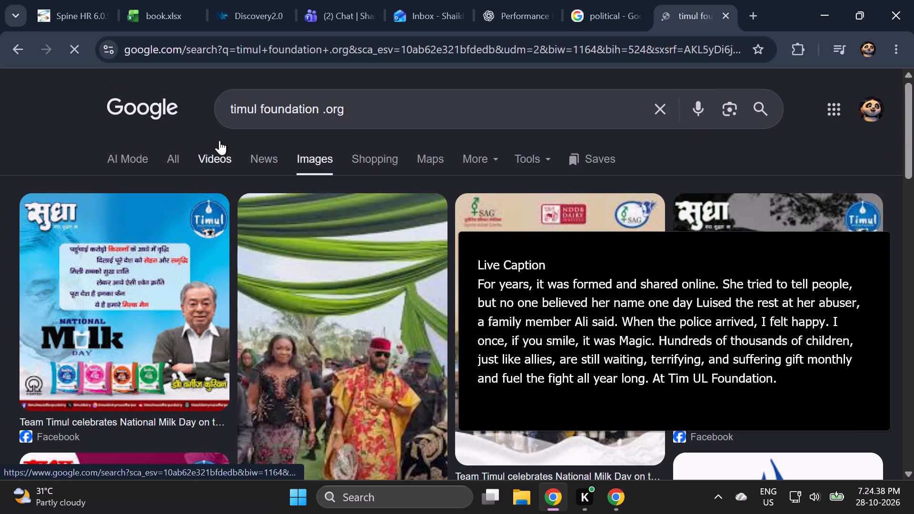
pyautogui.click(179, 159)
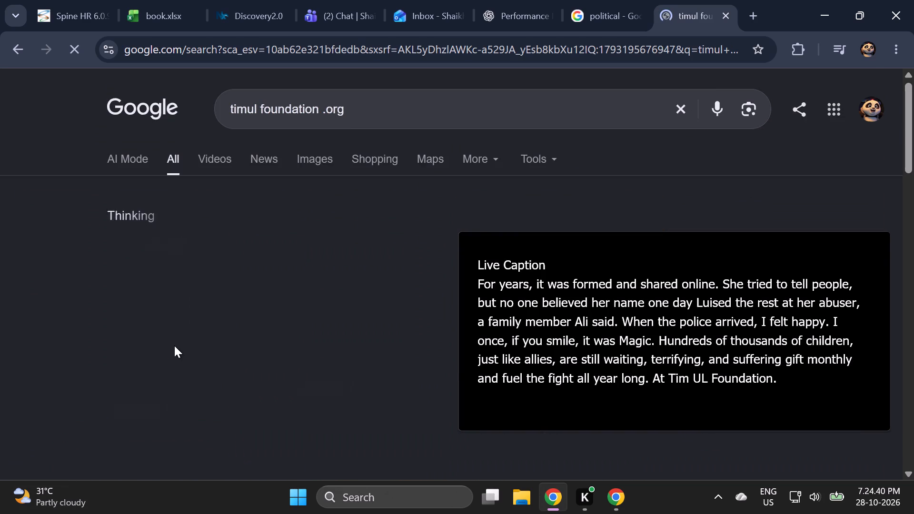
# Refine the search to "tim ul foundation .org" and look through the results for the ad's foundation.
pyautogui.scroll(-3, 174, 346)
pyautogui.scroll(4, 179, 405)
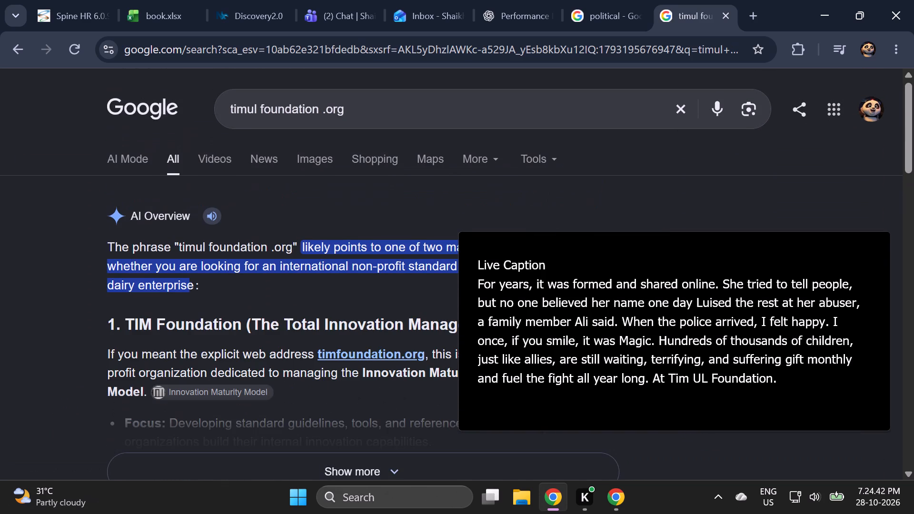
pyautogui.click(248, 112)
pyautogui.press('space')
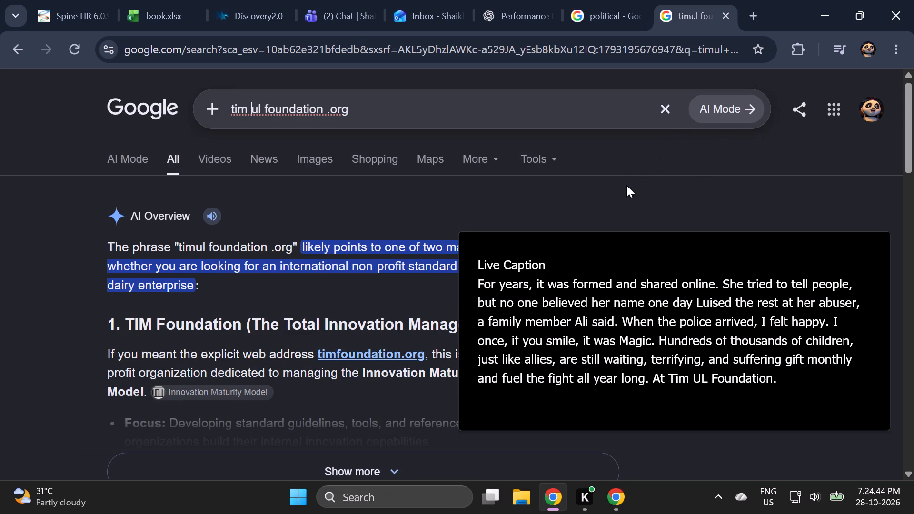
pyautogui.press('Return')
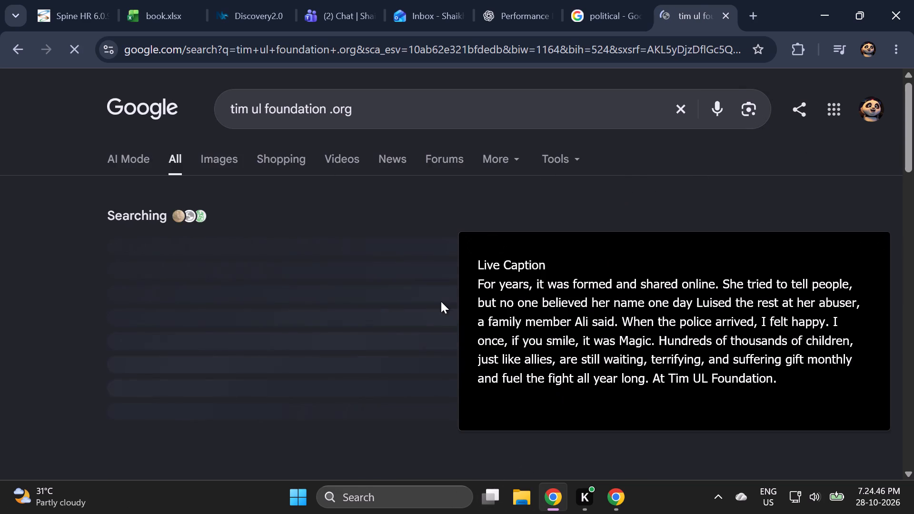
pyautogui.scroll(-2, 334, 398)
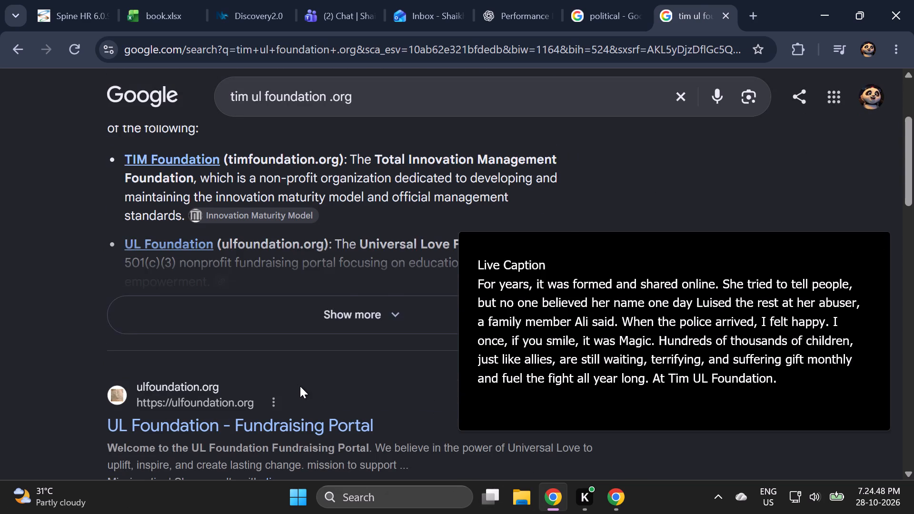
pyautogui.scroll(-1, 300, 386)
pyautogui.scroll(1, 300, 386)
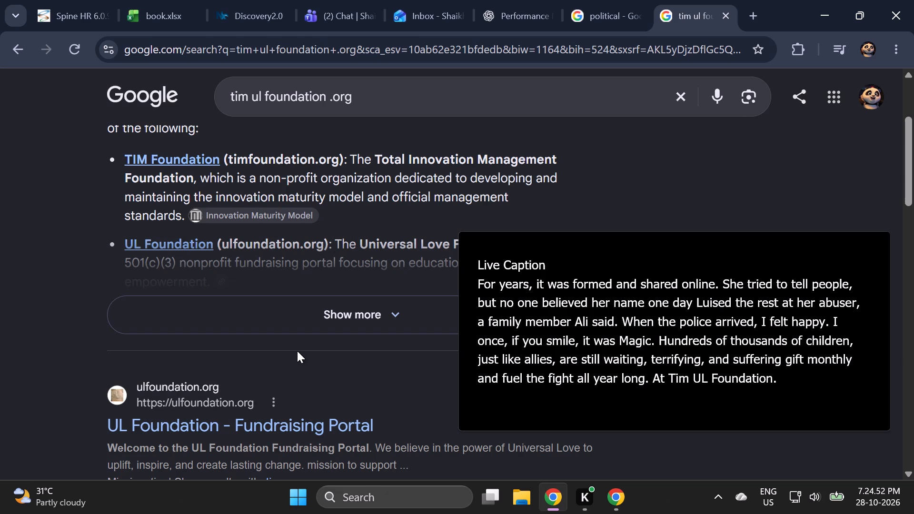
pyautogui.scroll(-1, 294, 347)
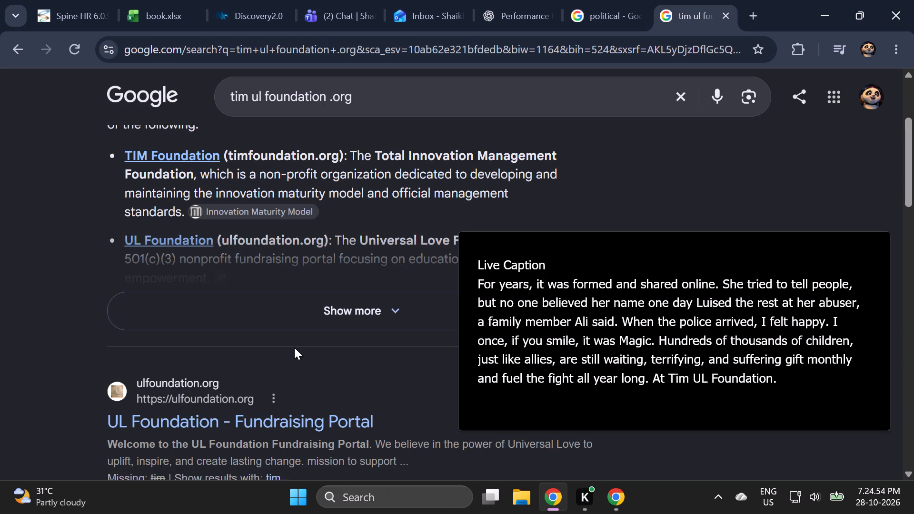
# Open a new tab, close the caption box, and turn off Live Caption.
pyautogui.click(750, 3)
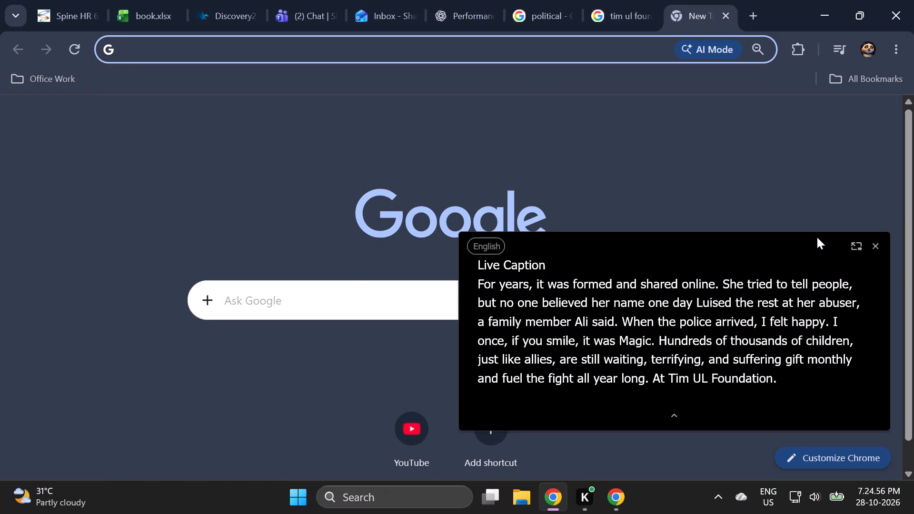
pyautogui.click(874, 247)
pyautogui.click(849, 54)
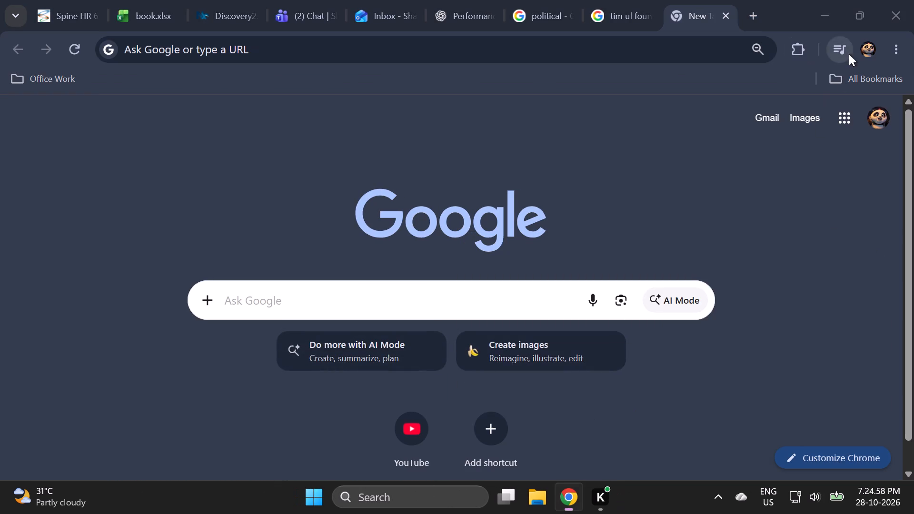
pyautogui.click(821, 198)
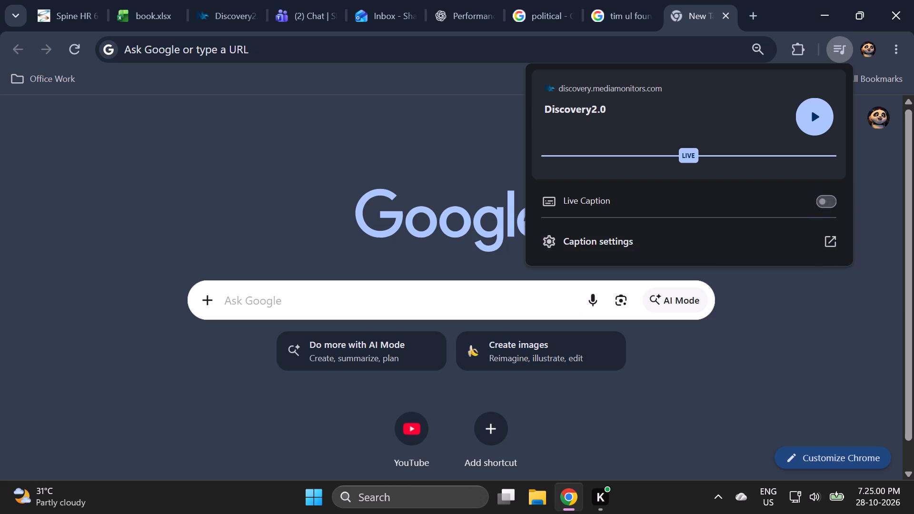
# Search for the child trafficking commercial, and add its phrase "protect children from trafficking and exploitation" to the "tim ul foundation .org" search.
pyautogui.click(488, 303)
pyautogui.click(315, 395)
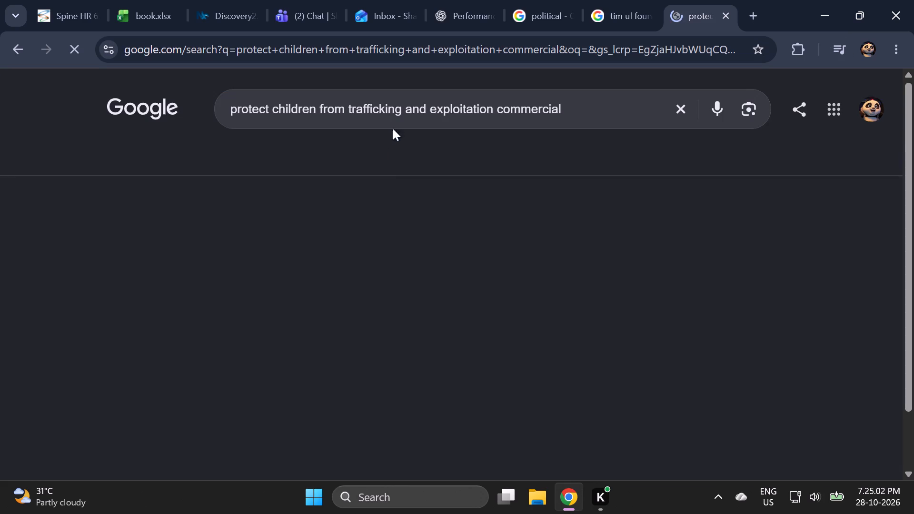
pyautogui.moveTo(494, 111); pyautogui.dragTo(222, 116)
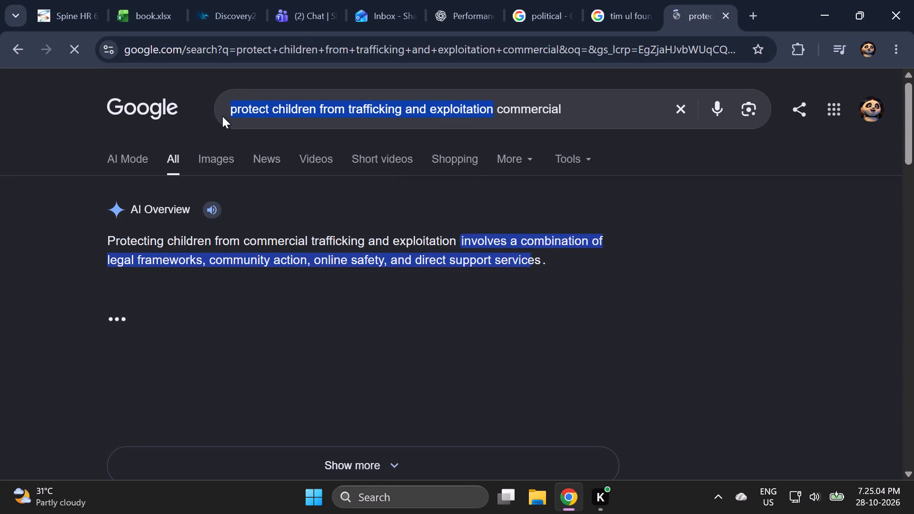
pyautogui.moveTo(222, 116); pyautogui.dragTo(221, 115)
pyautogui.hotkey('ctrl', 'c')
pyautogui.click(601, 0)
pyautogui.click(397, 94)
pyautogui.press('space')
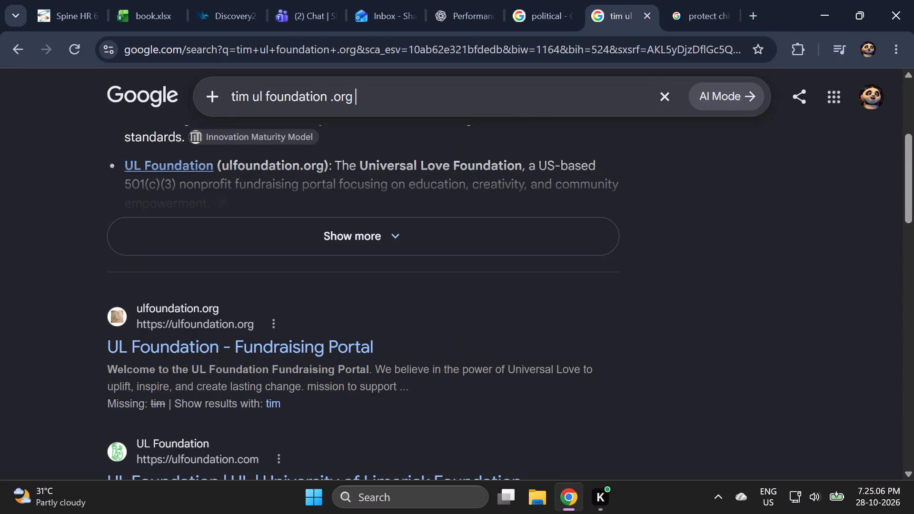
pyautogui.hotkey('ctrl', 'v')
pyautogui.press('Return')
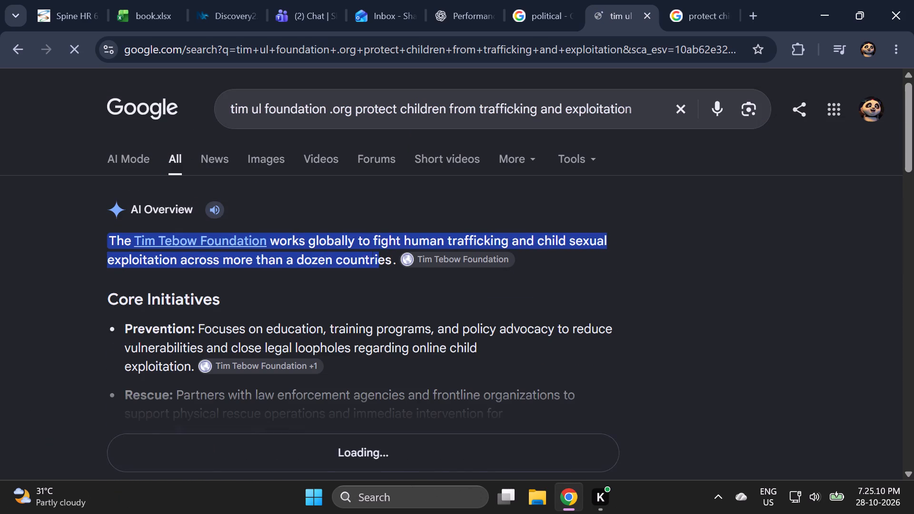
# Open the Tim Tebow Foundation link from the AI Overview in a new tab, skim the anti-trafficking page, and dismiss its pop-up.
pyautogui.rightClick(216, 235)
pyautogui.click(269, 251)
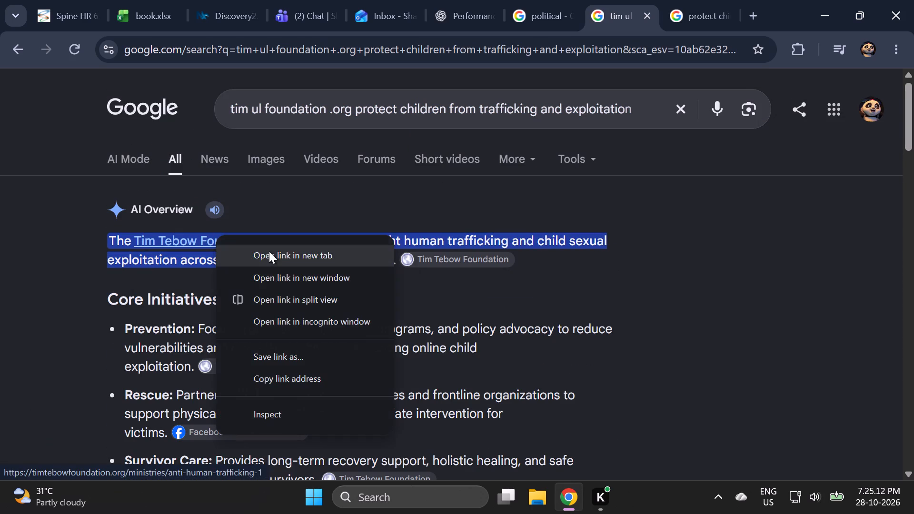
pyautogui.moveTo(639, 0); pyautogui.dragTo(693, 0)
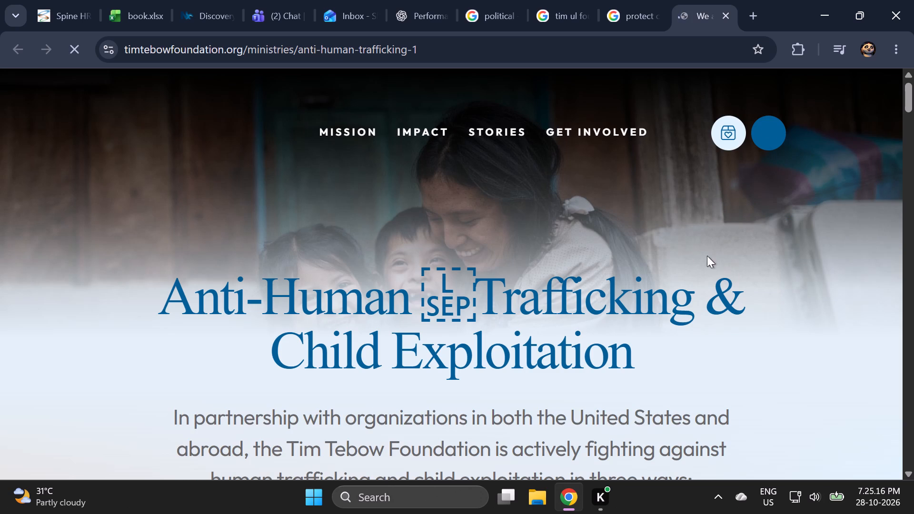
pyautogui.moveTo(908, 96); pyautogui.dragTo(908, 102)
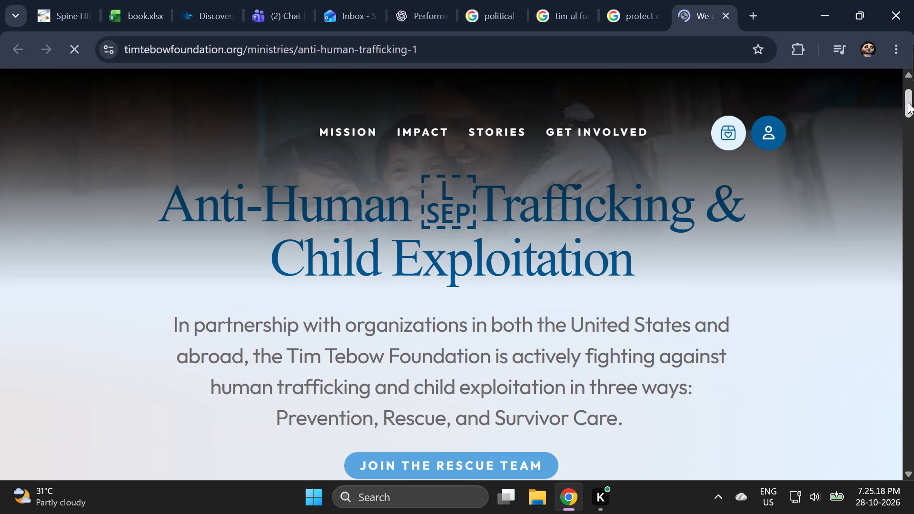
pyautogui.moveTo(908, 102); pyautogui.dragTo(909, 108)
pyautogui.moveTo(909, 108); pyautogui.dragTo(903, 148)
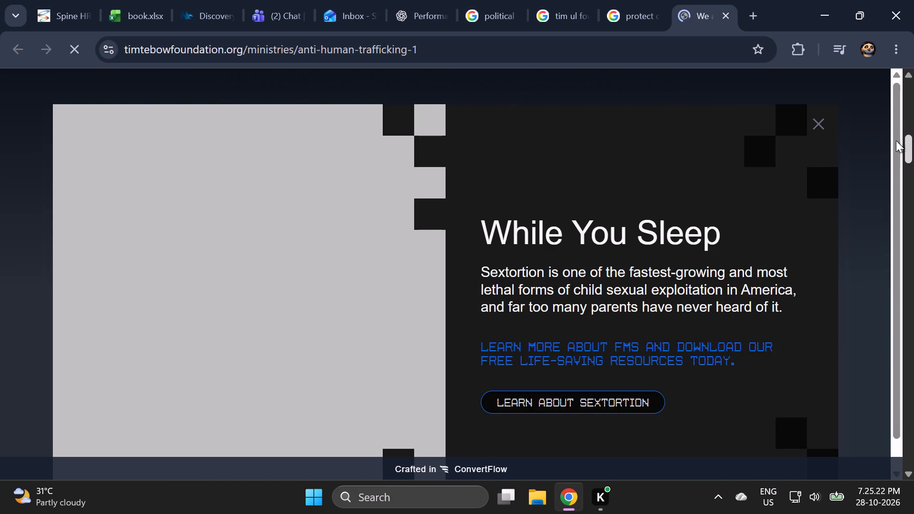
pyautogui.click(821, 128)
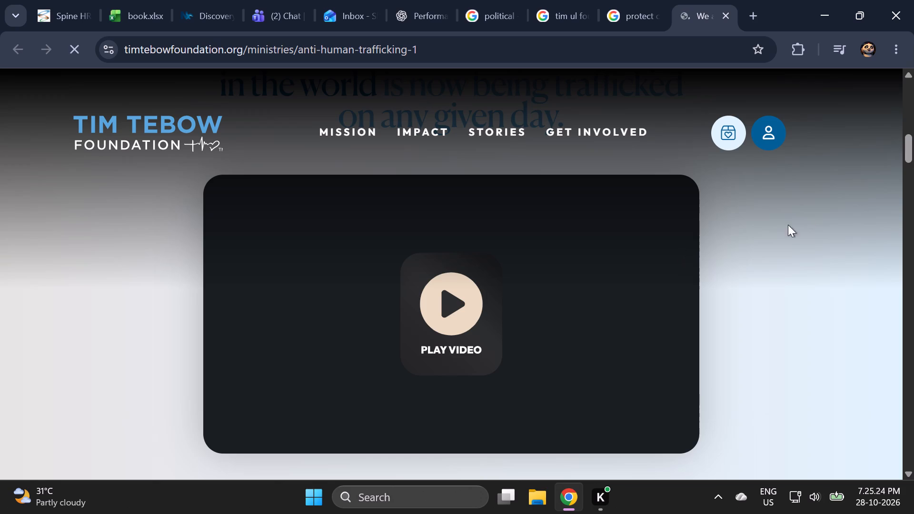
# Open the foundation's YouTube channel in a new tab from the link in the page footer.
pyautogui.moveTo(910, 145); pyautogui.dragTo(904, 507)
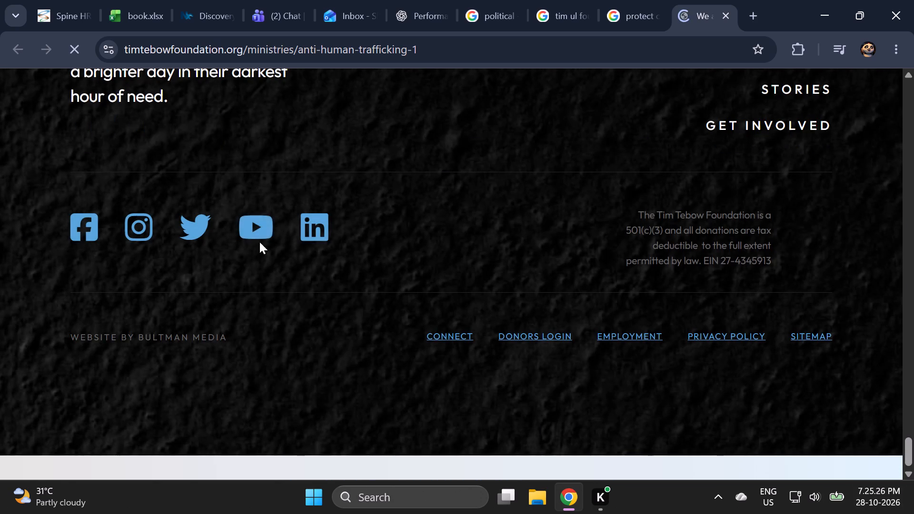
pyautogui.rightClick(254, 232)
pyautogui.click(338, 252)
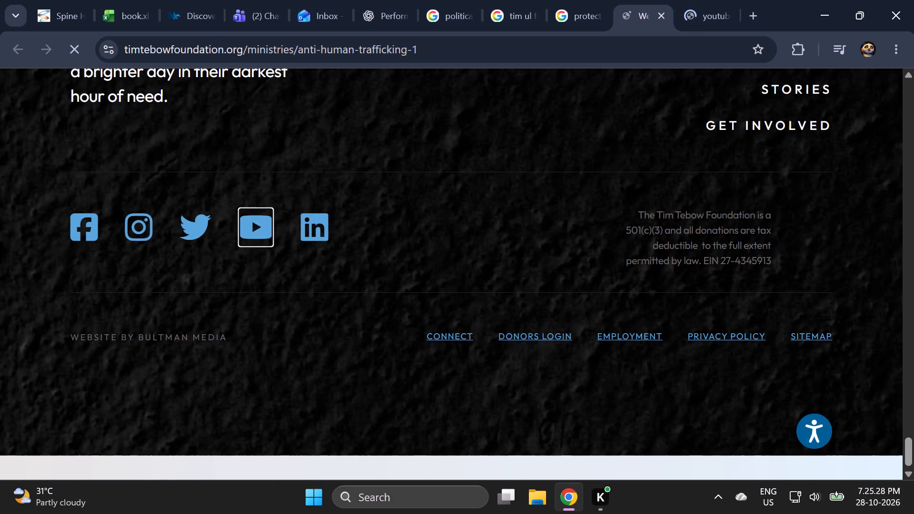
# Copy the foundation's name from the page footer, search accounts in Discovery for "Tim Tebow Foundation", and assign the matching account to the spot.
pyautogui.moveTo(757, 214); pyautogui.dragTo(626, 212)
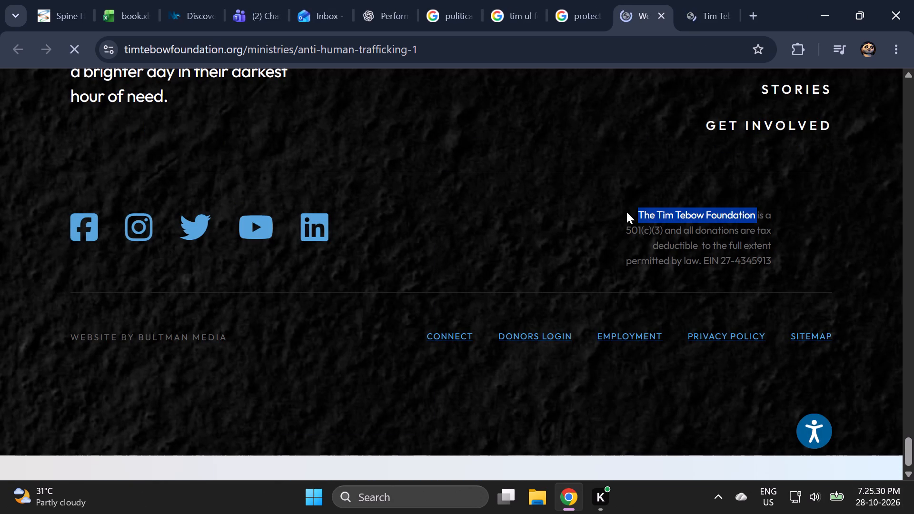
pyautogui.hotkey('ctrl', 'c')
pyautogui.click(211, 0)
pyautogui.click(457, 175)
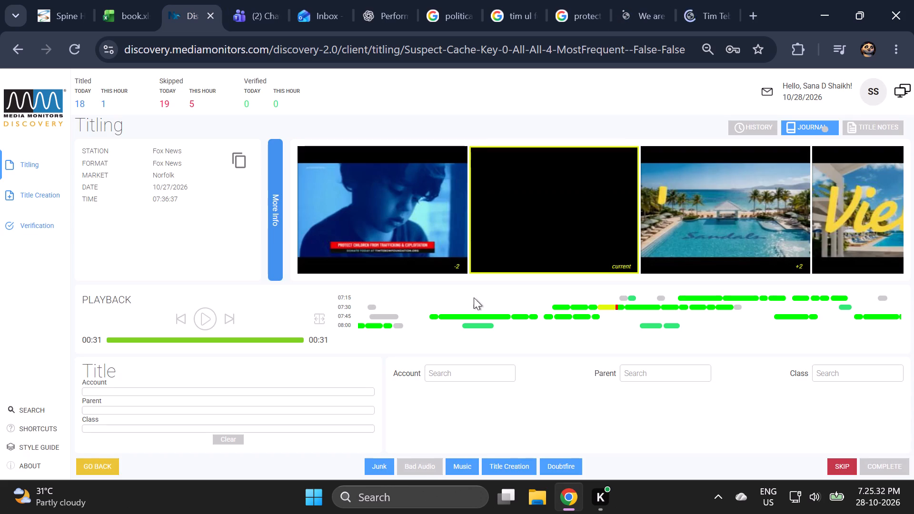
pyautogui.keyDown('ctrl'); pyautogui.click(481, 372); pyautogui.keyUp('ctrl')
pyautogui.hotkey('ctrl', 'v')
pyautogui.keyDown('ctrl'); pyautogui.scroll(-1, 578, 293); pyautogui.keyUp('ctrl')
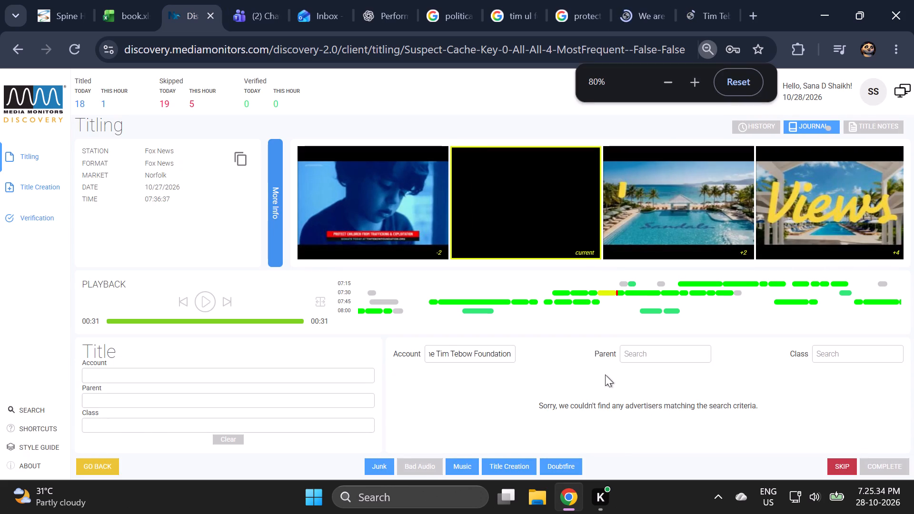
pyautogui.moveTo(442, 348); pyautogui.dragTo(399, 351)
pyautogui.click(482, 349)
pyautogui.click(448, 350)
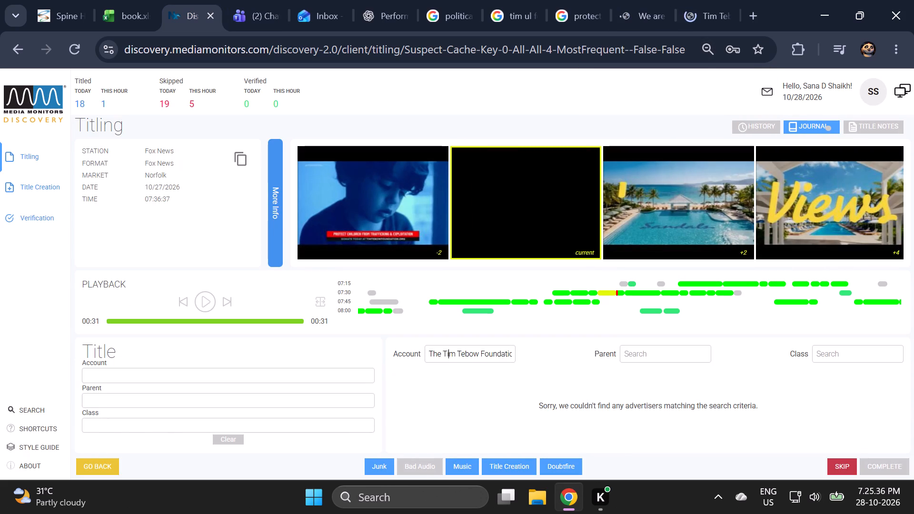
pyautogui.moveTo(445, 350); pyautogui.dragTo(361, 363)
pyautogui.press('BackSpace')
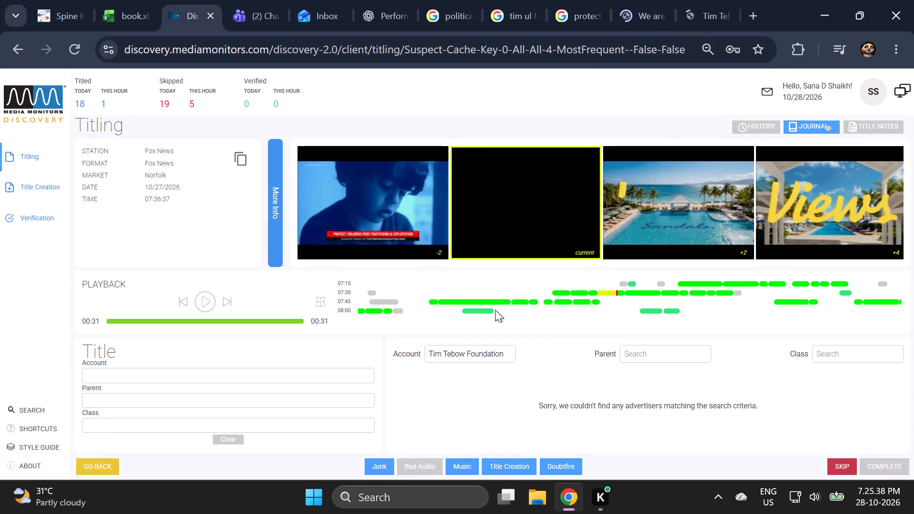
pyautogui.click(651, 397)
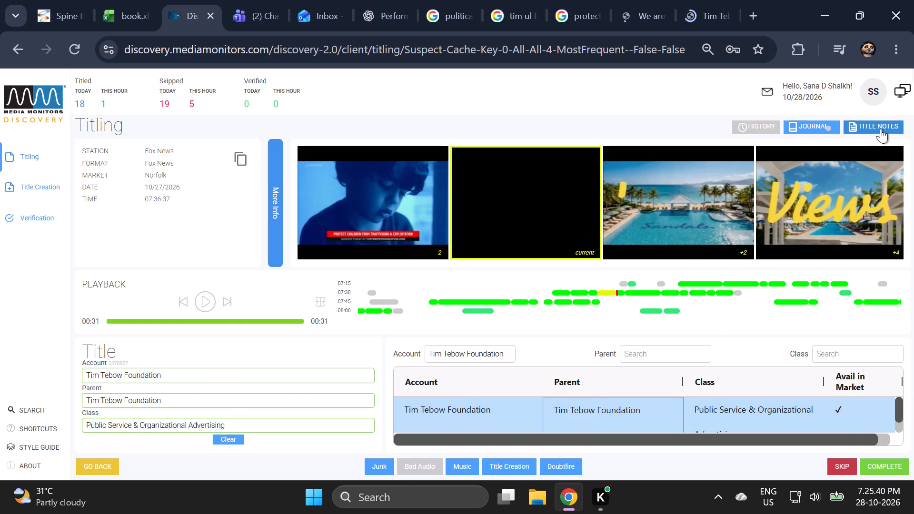
# Open the title notes for the Tim Tebow Foundation account.
pyautogui.click(881, 128)
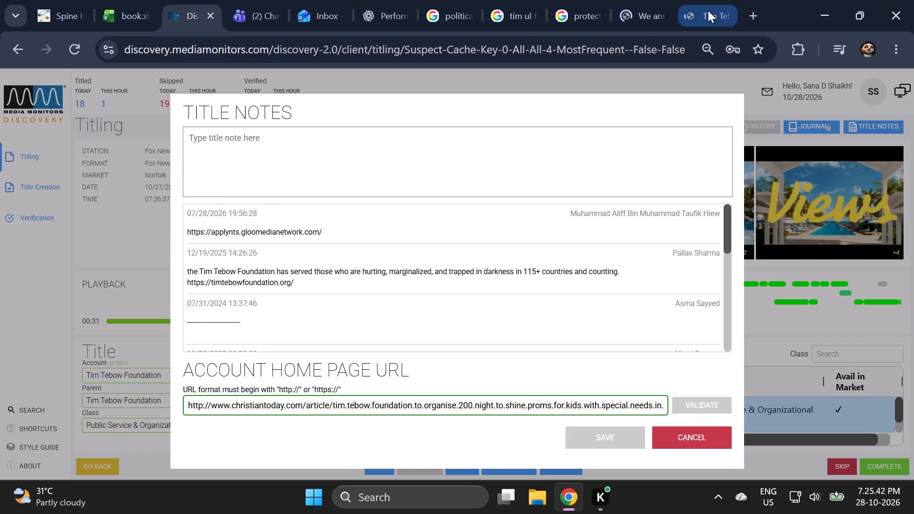
# Browse the Videos section of the Tim Tebow Foundation YouTube channel for a video matching the anti-trafficking spot.
pyautogui.click(708, 10)
pyautogui.scroll(-3, 520, 344)
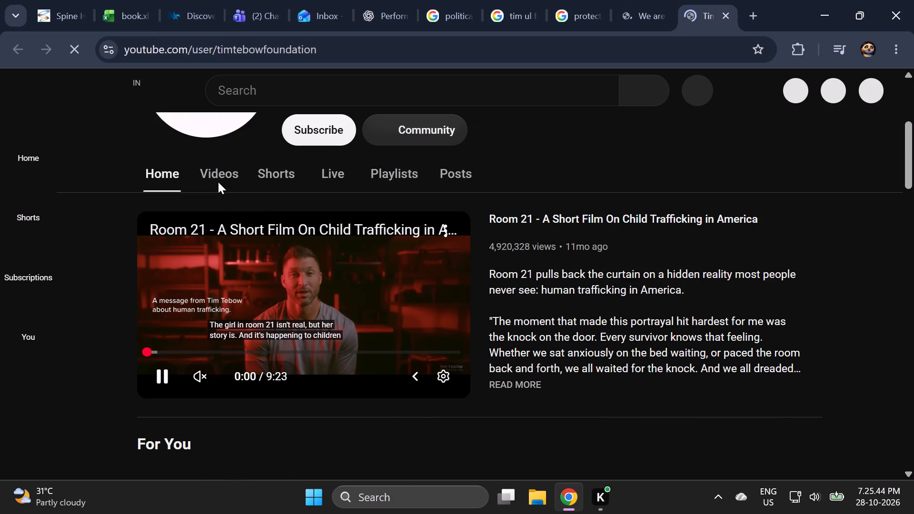
pyautogui.click(218, 182)
pyautogui.scroll(-3, 648, 188)
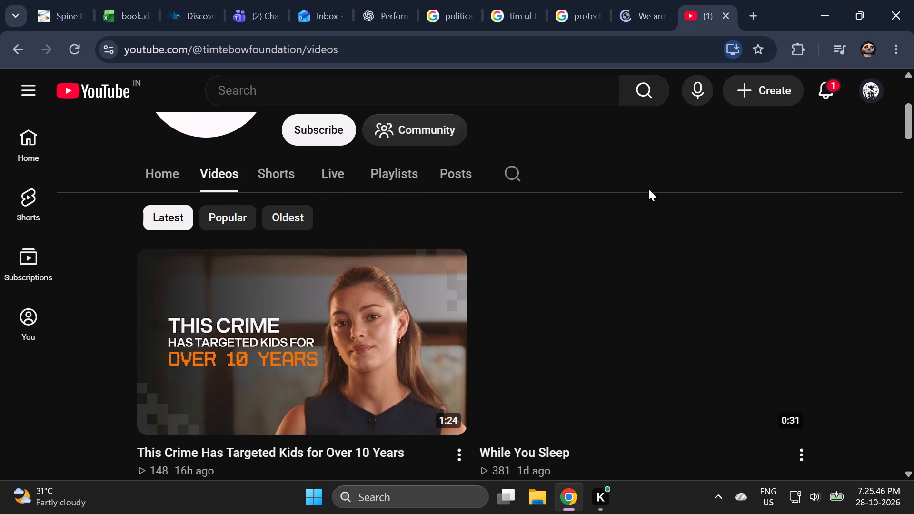
pyautogui.scroll(-2, 862, 166)
pyautogui.keyDown('ctrl'); pyautogui.scroll(-3, 868, 168); pyautogui.keyUp('ctrl')
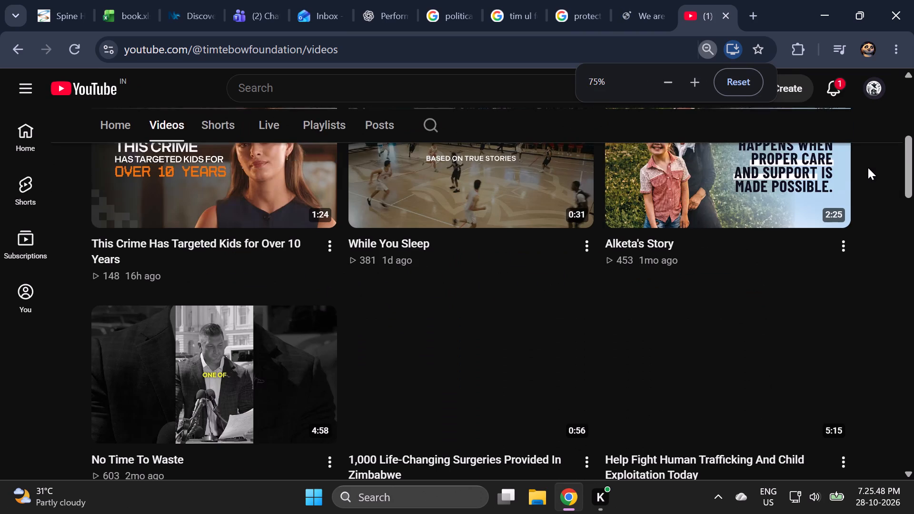
pyautogui.scroll(-3, 878, 199)
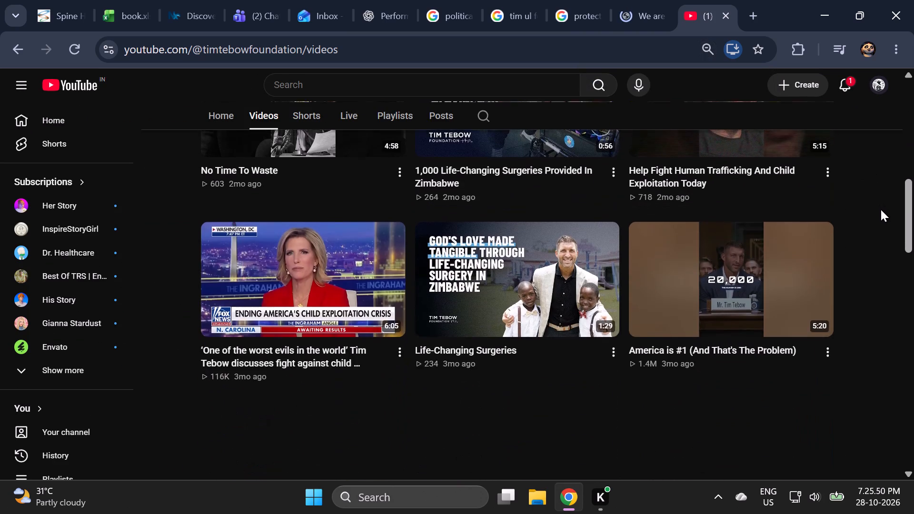
pyautogui.moveTo(906, 231); pyautogui.dragTo(907, 312)
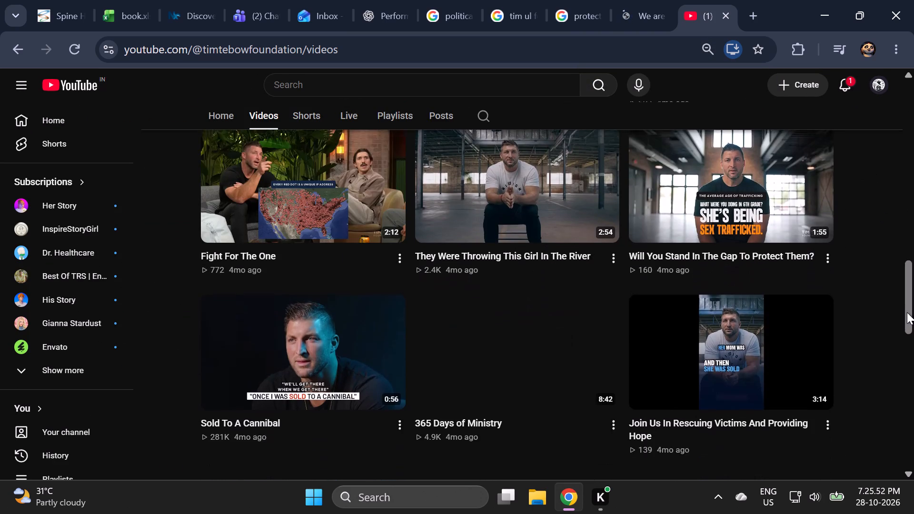
pyautogui.moveTo(907, 312); pyautogui.dragTo(874, 411)
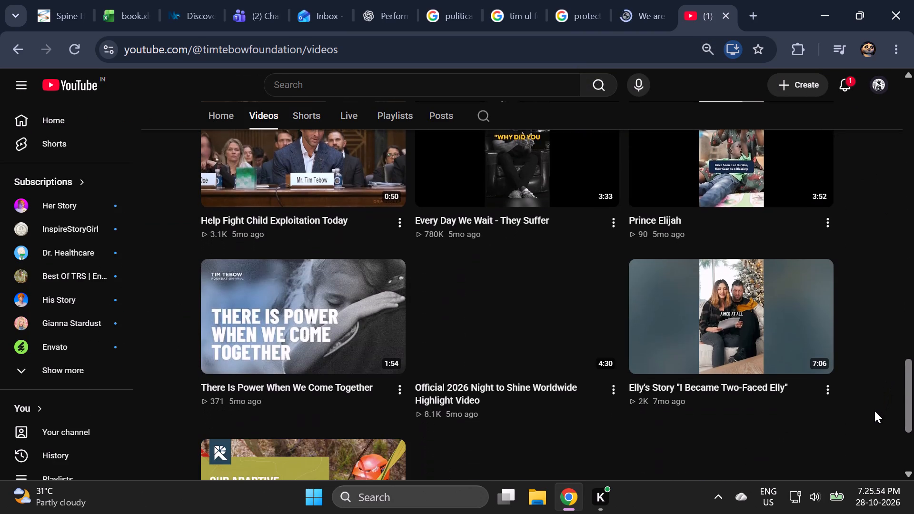
pyautogui.moveTo(874, 411); pyautogui.dragTo(874, 413)
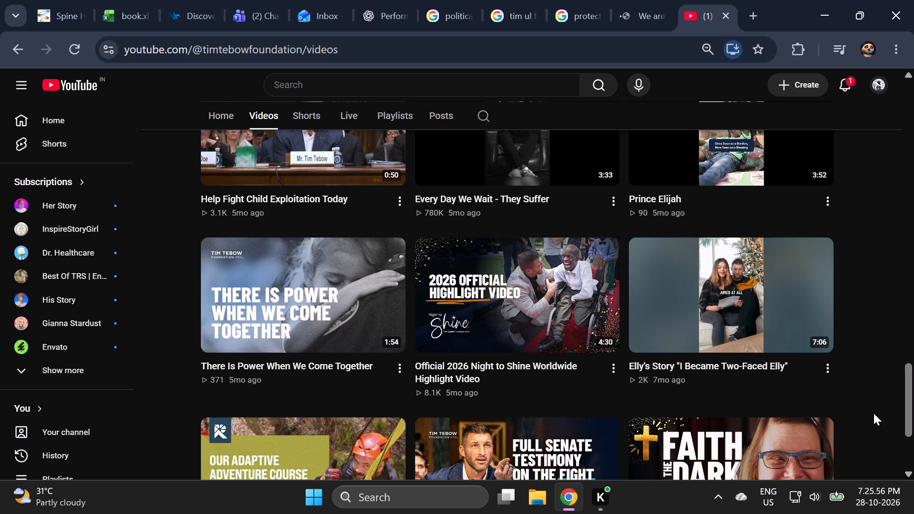
pyautogui.moveTo(874, 413); pyautogui.dragTo(872, 410)
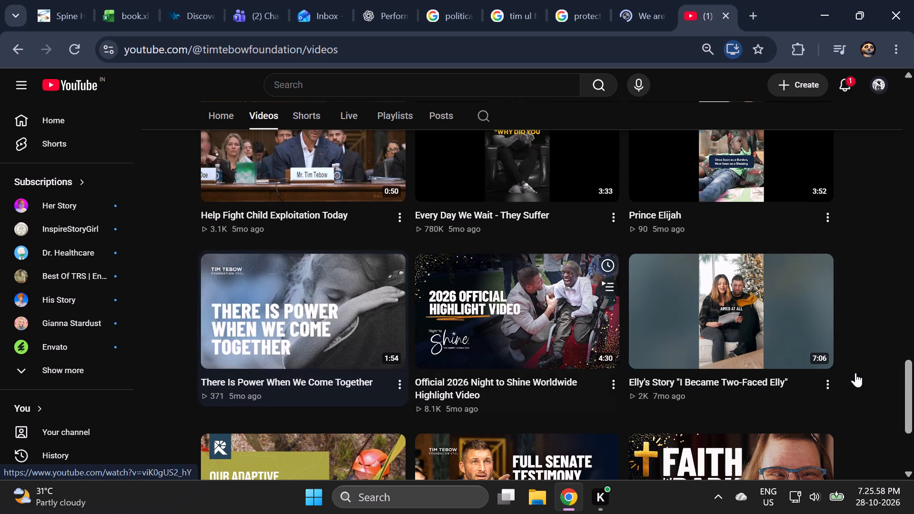
pyautogui.moveTo(913, 415); pyautogui.dragTo(912, 316)
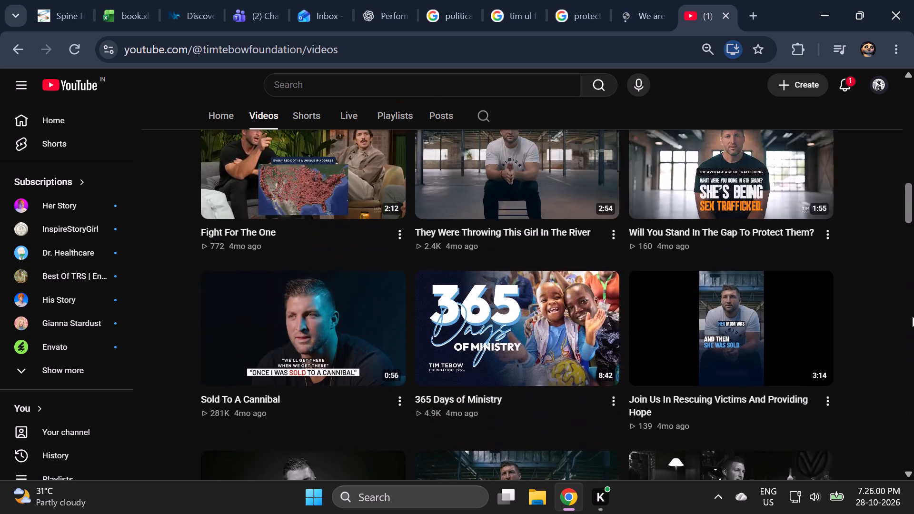
pyautogui.moveTo(912, 316); pyautogui.dragTo(913, 206)
# Return to Discovery, close the title notes without saving, and replay the opening seconds of the spot from its start.
pyautogui.click(191, 0)
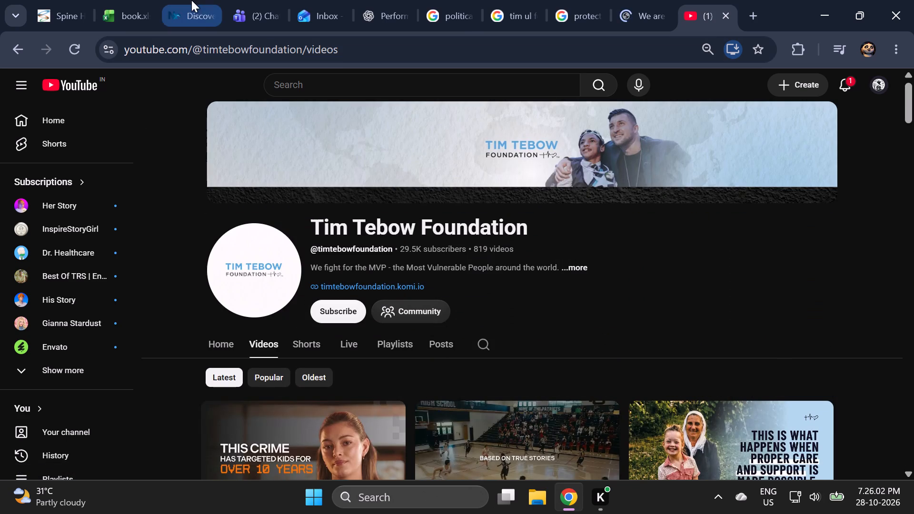
pyautogui.click(692, 435)
pyautogui.click(184, 303)
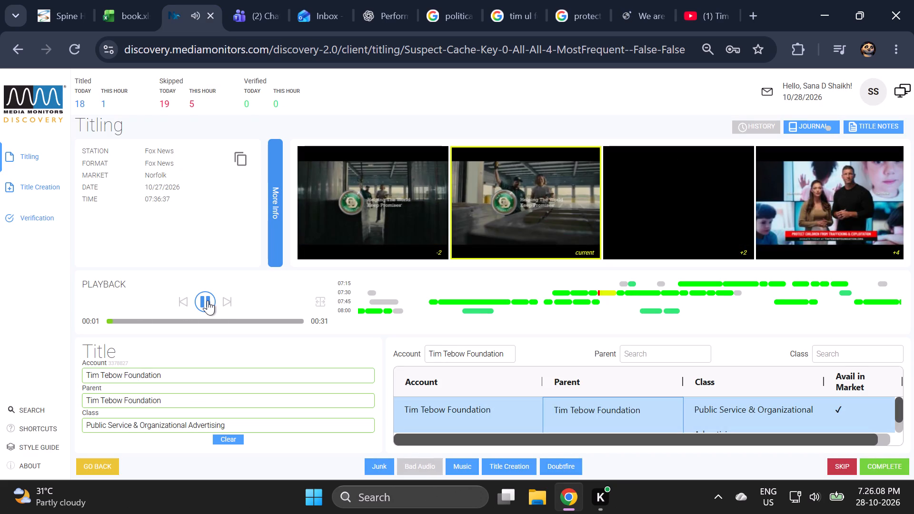
pyautogui.click(208, 300)
# Scan the foundation's YouTube videos again, further back into older uploads, comparing their thumbnails with the spot's frames in Discovery.
pyautogui.click(700, 0)
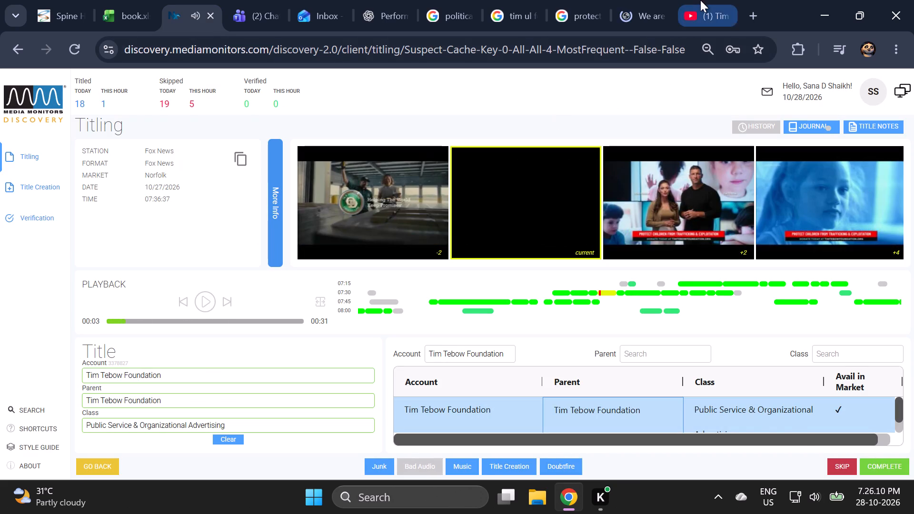
pyautogui.moveTo(905, 117); pyautogui.dragTo(904, 146)
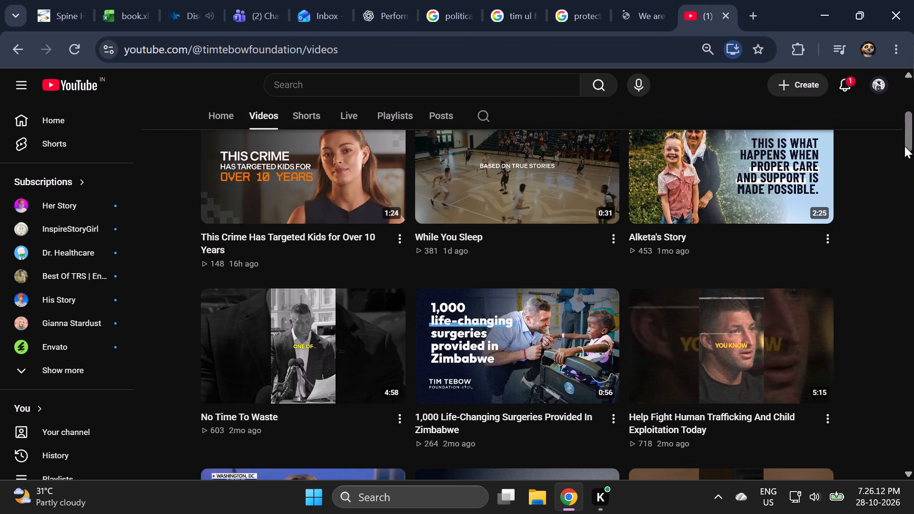
pyautogui.moveTo(904, 146); pyautogui.dragTo(903, 202)
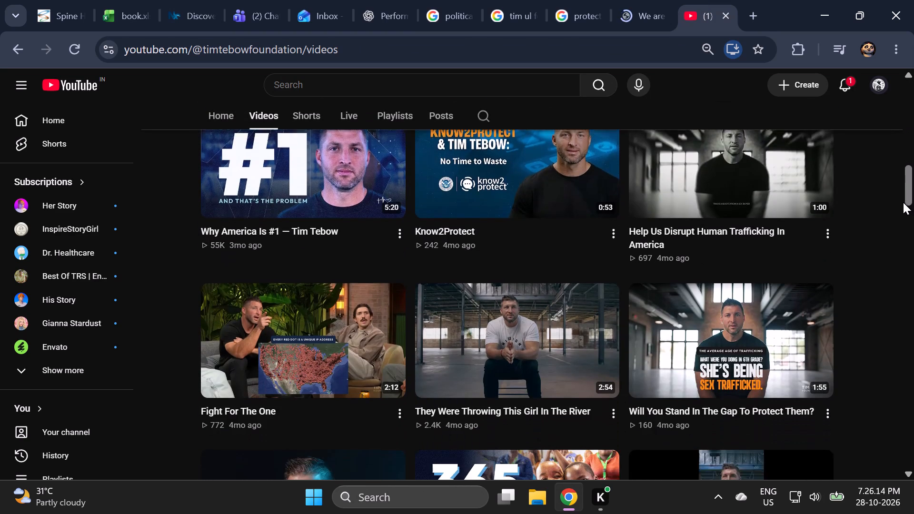
pyautogui.moveTo(903, 202); pyautogui.dragTo(903, 256)
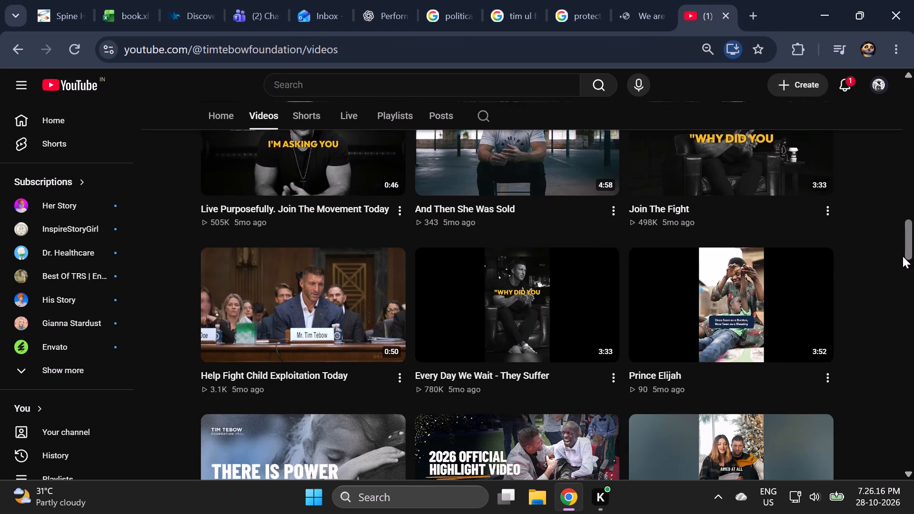
pyautogui.moveTo(903, 256); pyautogui.dragTo(900, 309)
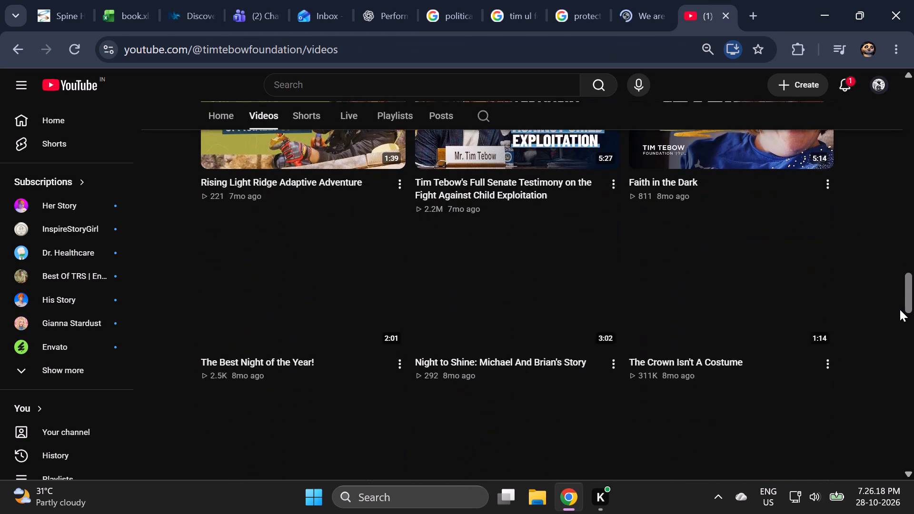
pyautogui.moveTo(900, 309); pyautogui.dragTo(904, 345)
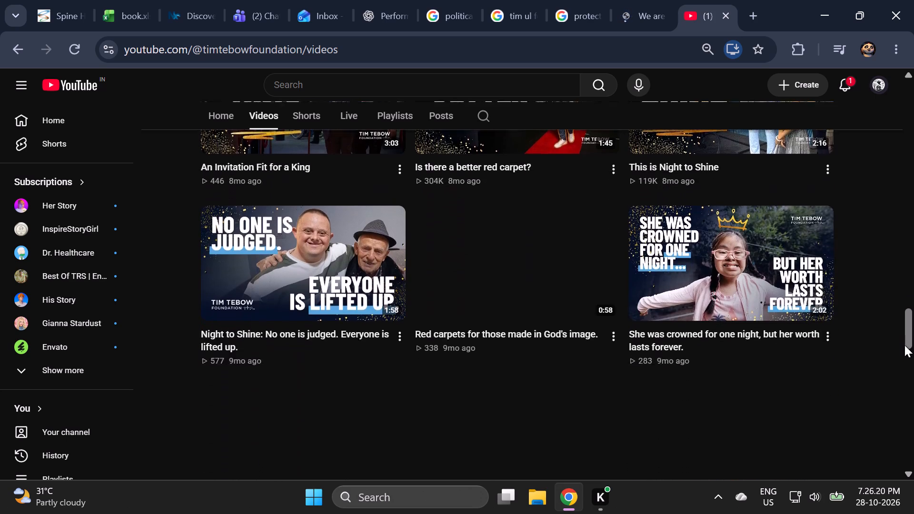
pyautogui.moveTo(904, 345); pyautogui.dragTo(904, 382)
pyautogui.moveTo(911, 360); pyautogui.dragTo(908, 394)
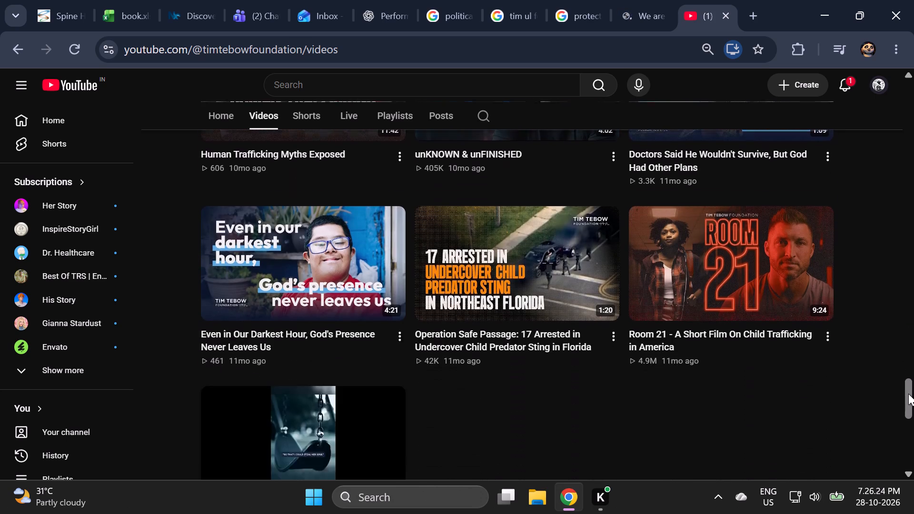
pyautogui.moveTo(908, 394); pyautogui.dragTo(902, 413)
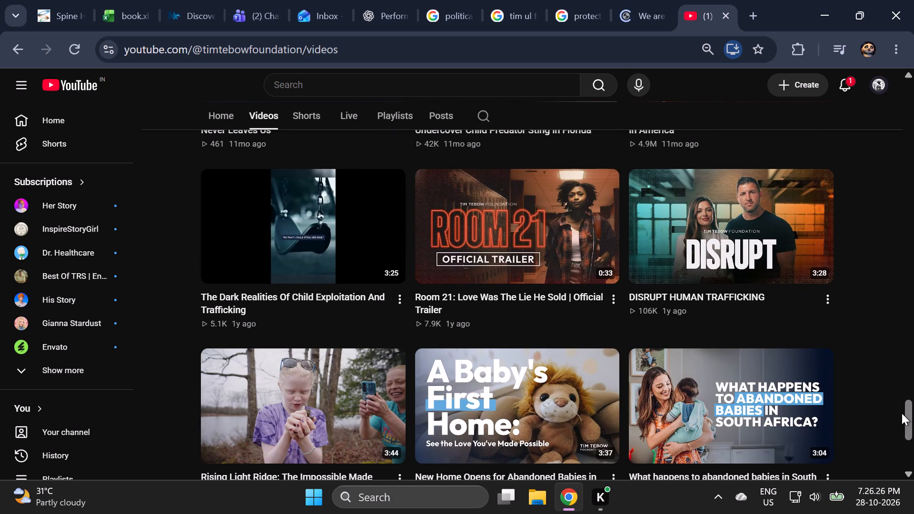
pyautogui.moveTo(902, 413); pyautogui.dragTo(901, 420)
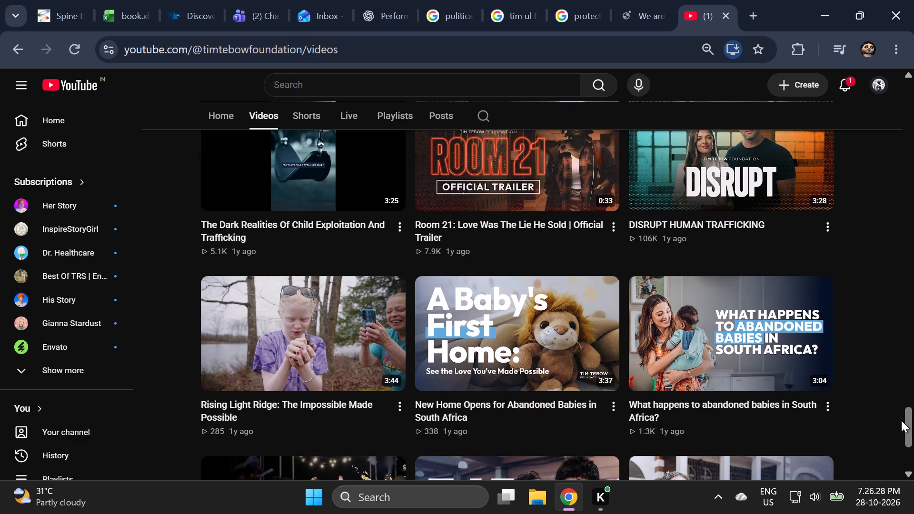
pyautogui.moveTo(901, 420); pyautogui.dragTo(897, 415)
pyautogui.click(192, 0)
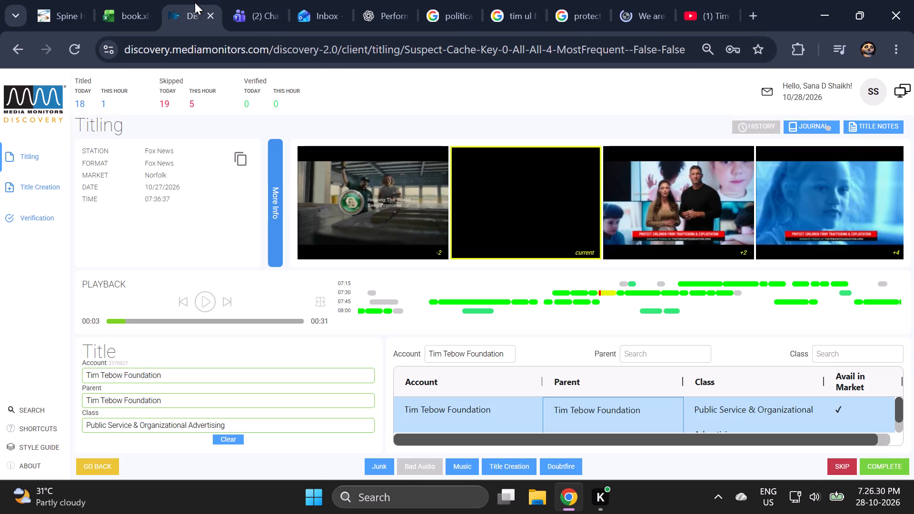
pyautogui.click(706, 0)
pyautogui.moveTo(913, 431); pyautogui.dragTo(913, 439)
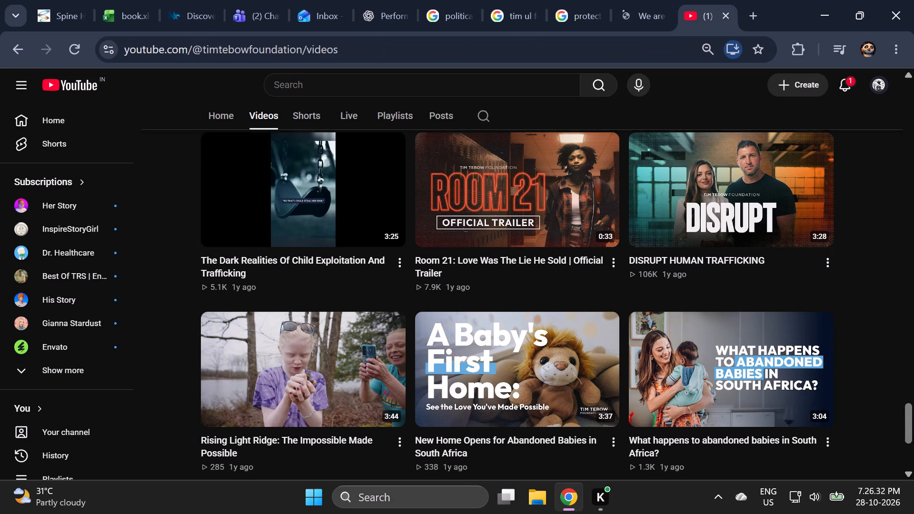
# Open the channel's "Anti-Human Trafficking & Child Exploitation" playlist and pause its first video.
pyautogui.moveTo(913, 439); pyautogui.dragTo(913, 238)
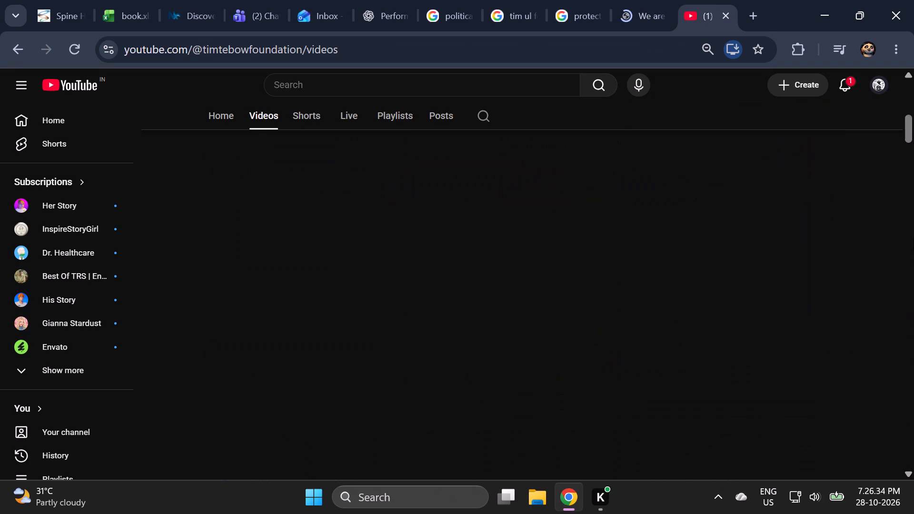
pyautogui.moveTo(913, 238); pyautogui.dragTo(913, 173)
pyautogui.click(401, 348)
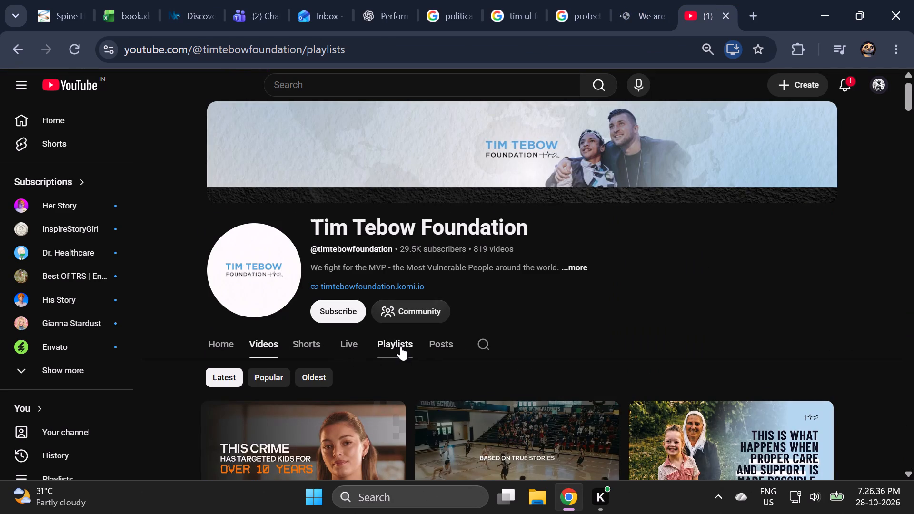
pyautogui.scroll(-2, 773, 279)
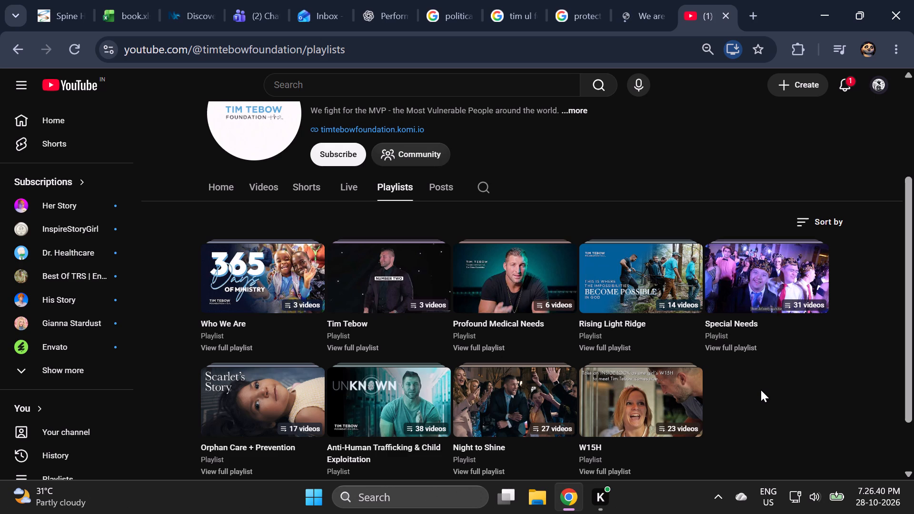
pyautogui.click(394, 407)
pyautogui.click(327, 301)
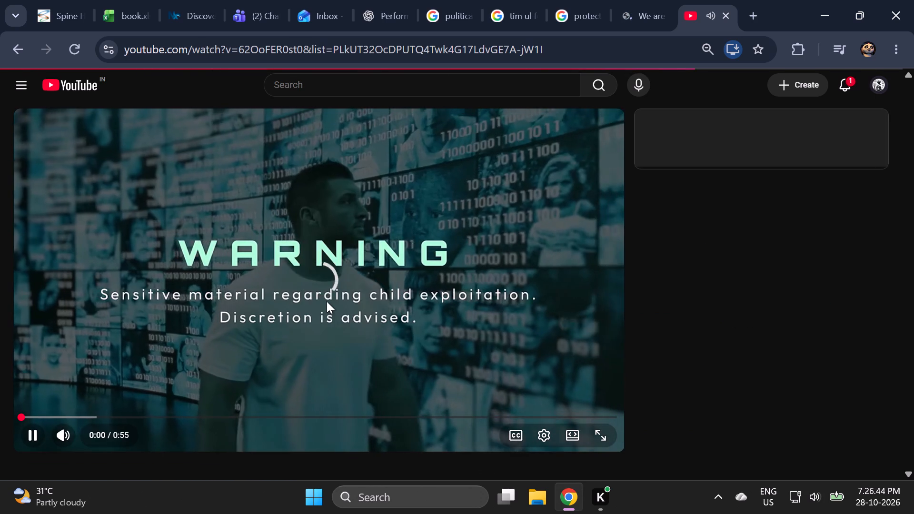
pyautogui.click(290, 262)
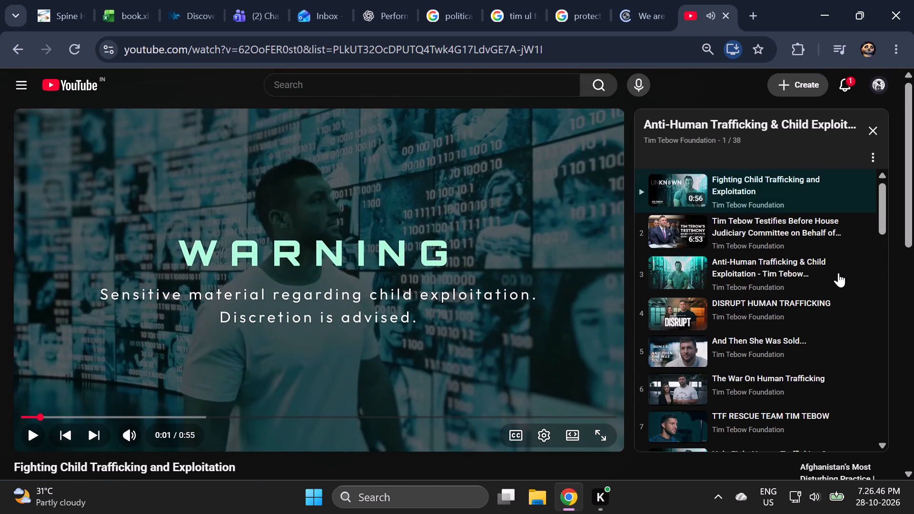
# Look through the whole playlist, down to its last entry, for a video matching the spot.
pyautogui.moveTo(882, 190); pyautogui.dragTo(884, 202)
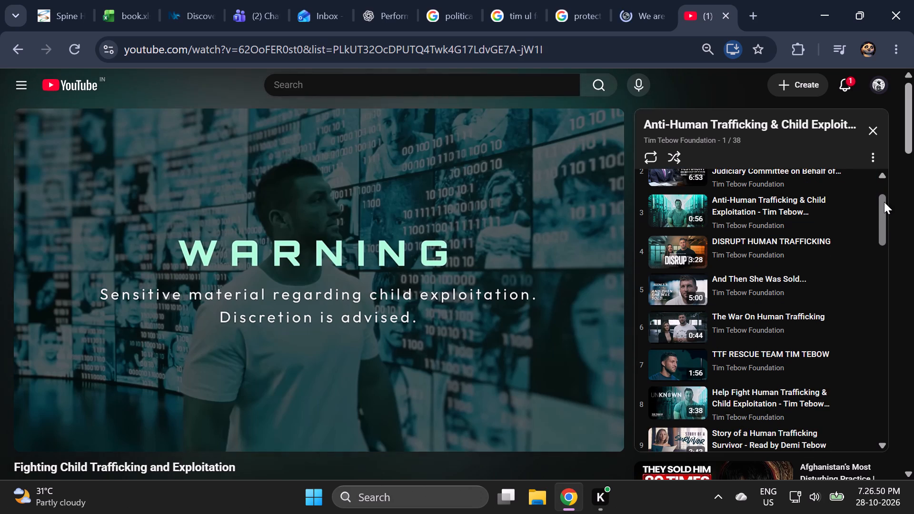
pyautogui.moveTo(884, 202); pyautogui.dragTo(885, 229)
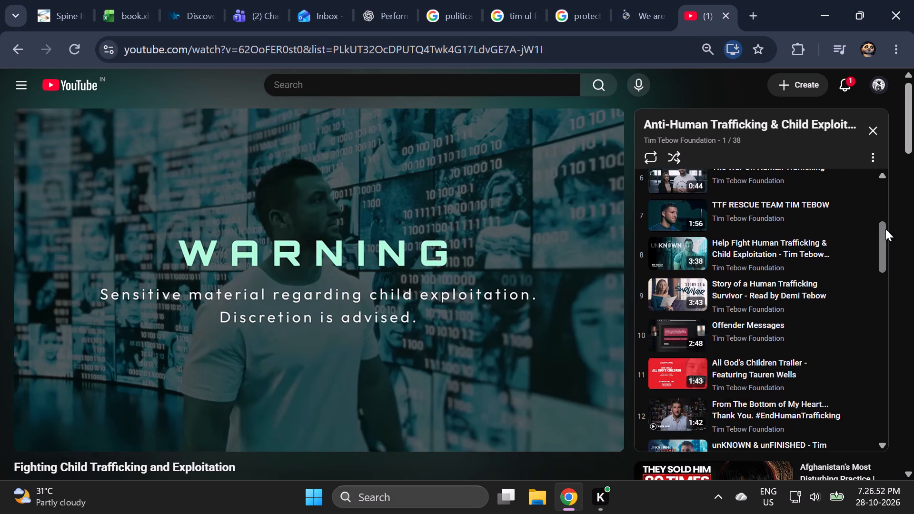
pyautogui.moveTo(885, 229); pyautogui.dragTo(885, 271)
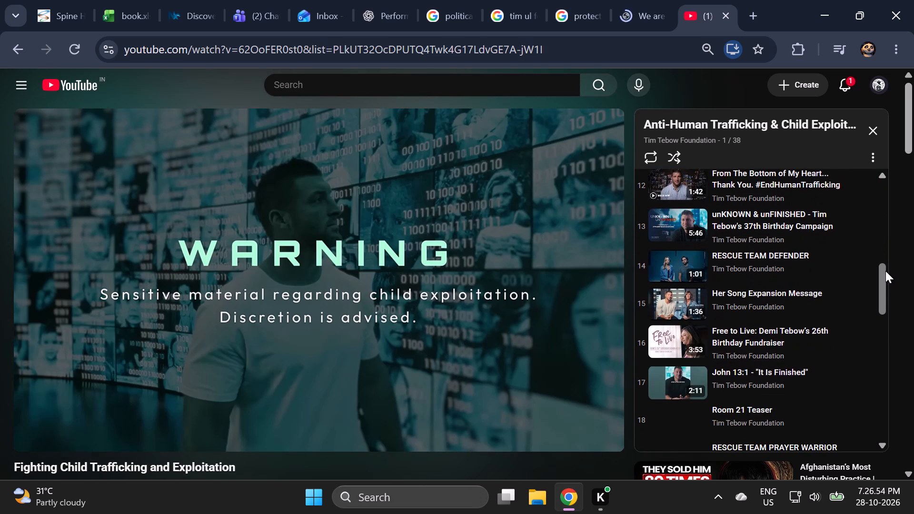
pyautogui.moveTo(885, 271); pyautogui.dragTo(885, 317)
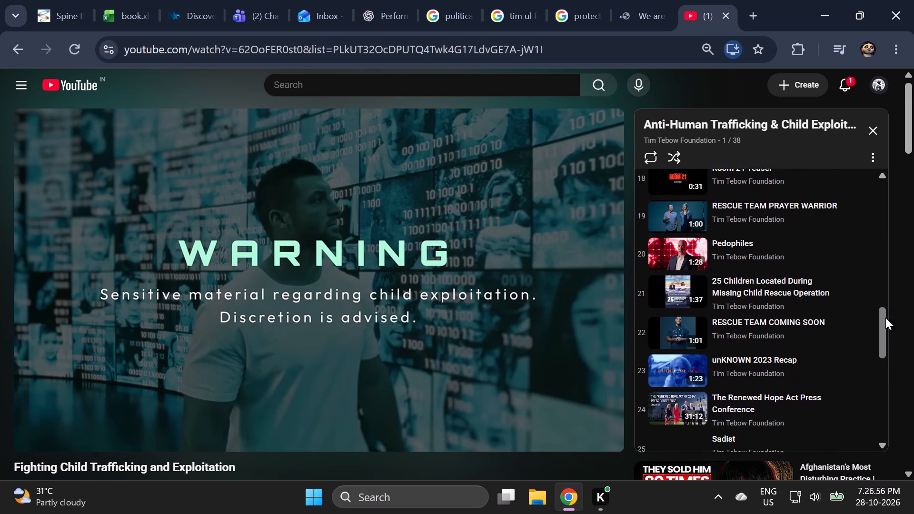
pyautogui.moveTo(885, 317); pyautogui.dragTo(891, 365)
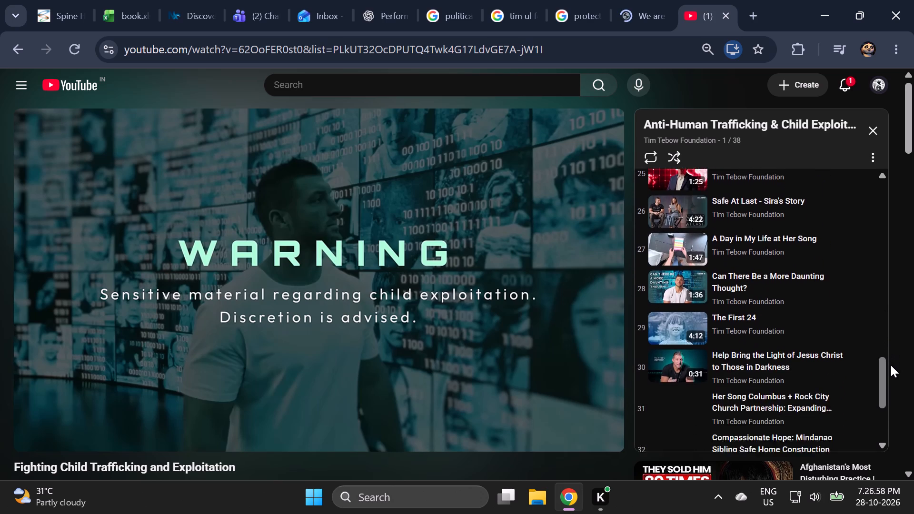
pyautogui.moveTo(891, 365); pyautogui.dragTo(889, 406)
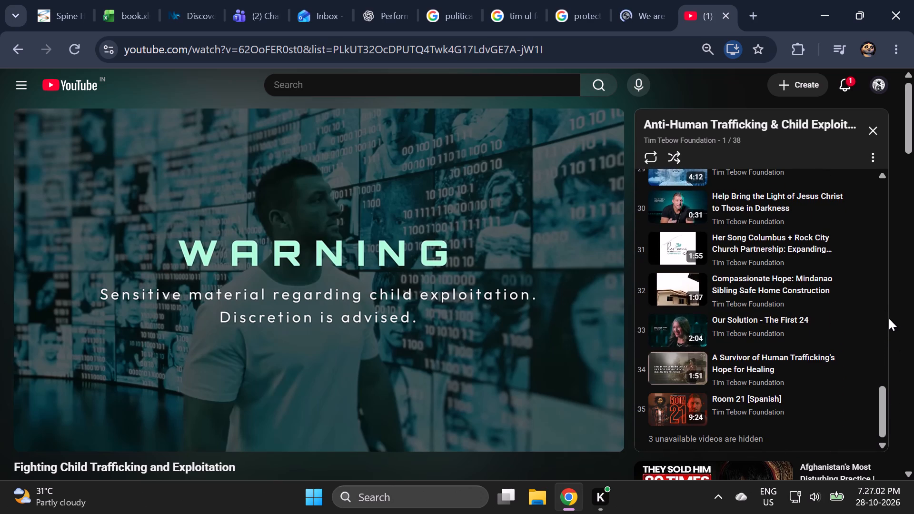
# Go back to the Google results for "tim ul foundation .org protect children from trafficking and exploitation".
pyautogui.click(557, 0)
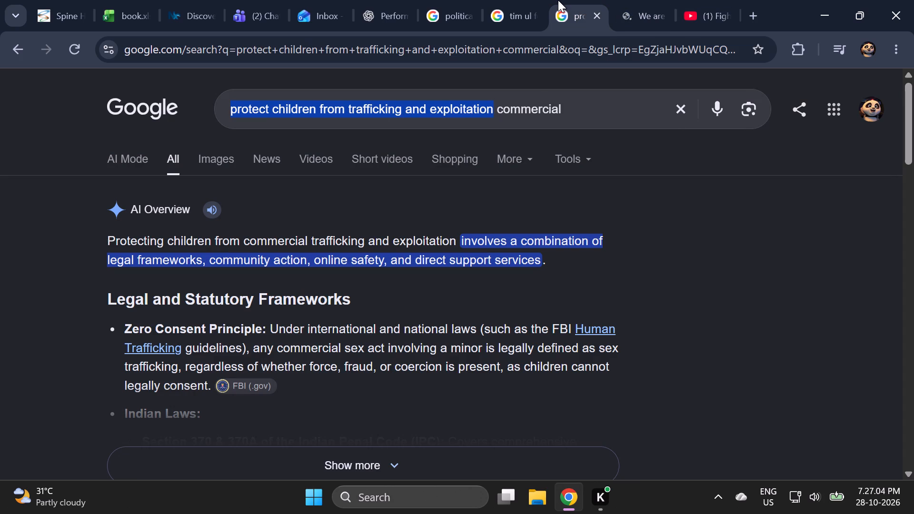
pyautogui.moveTo(537, 0); pyautogui.dragTo(525, 0)
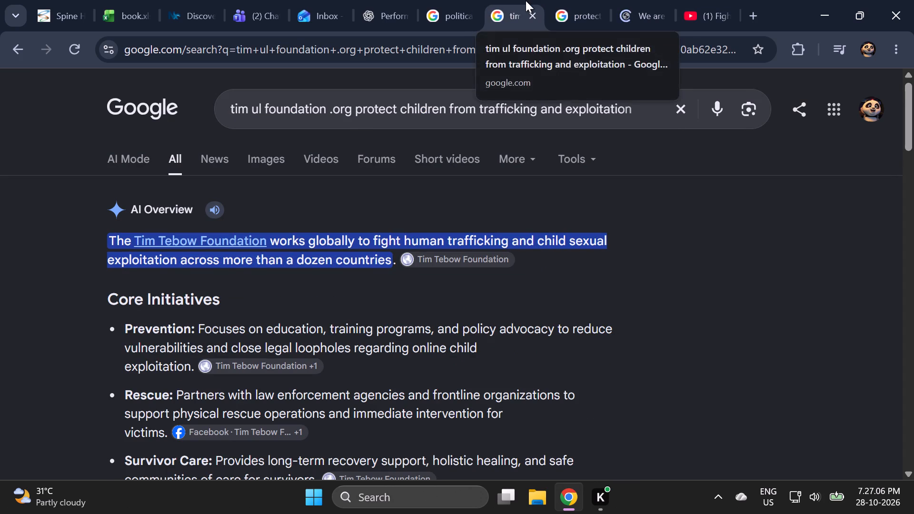
pyautogui.moveTo(524, 4); pyautogui.dragTo(451, 109, button='right')
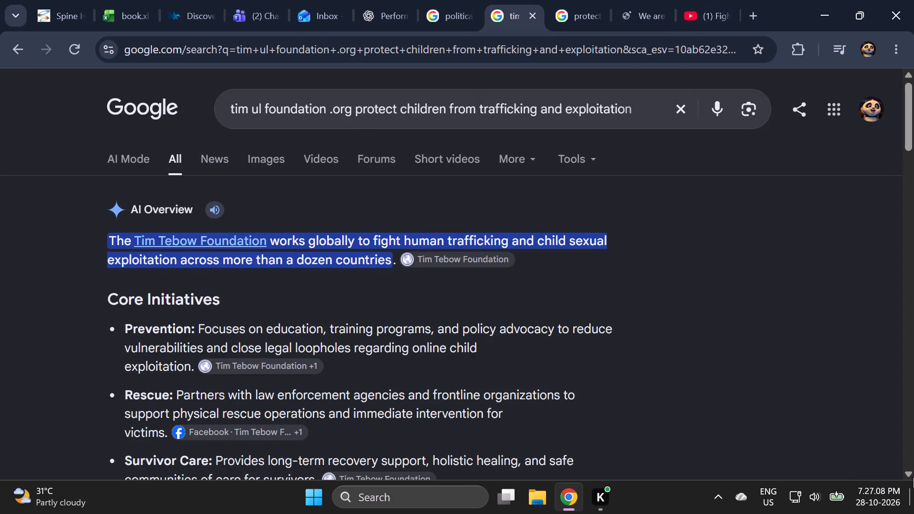
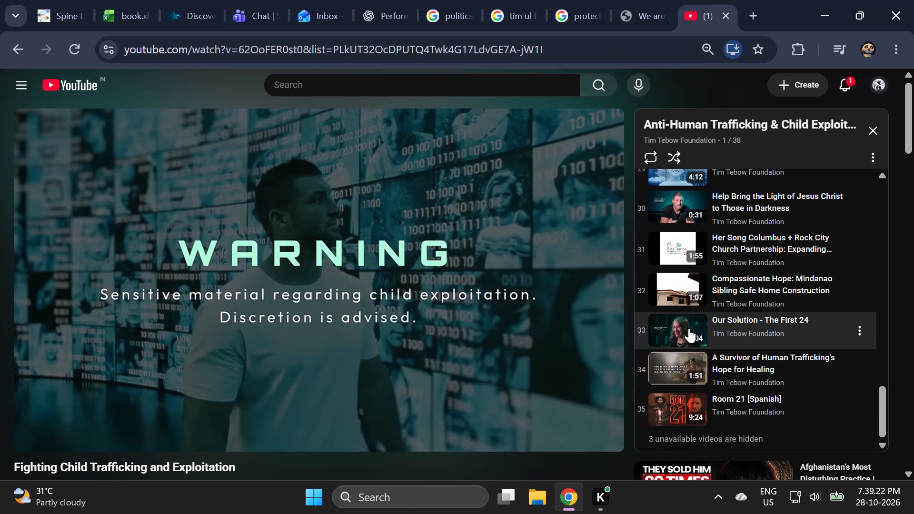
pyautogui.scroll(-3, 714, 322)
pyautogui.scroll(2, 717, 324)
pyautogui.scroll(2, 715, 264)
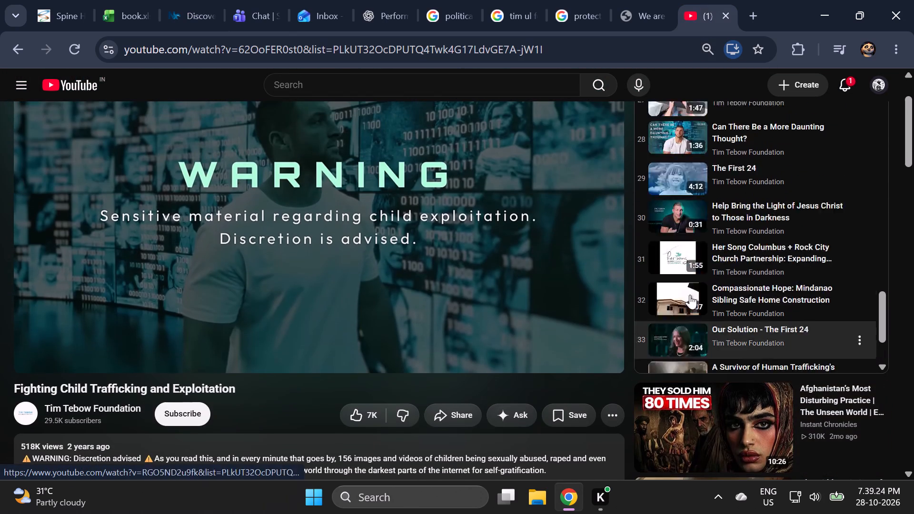
# Copy the account name Tim Tebow Foundation from the Discovery spot into cell B2251 of the book workbook's Discovery sheet.
pyautogui.click(181, 0)
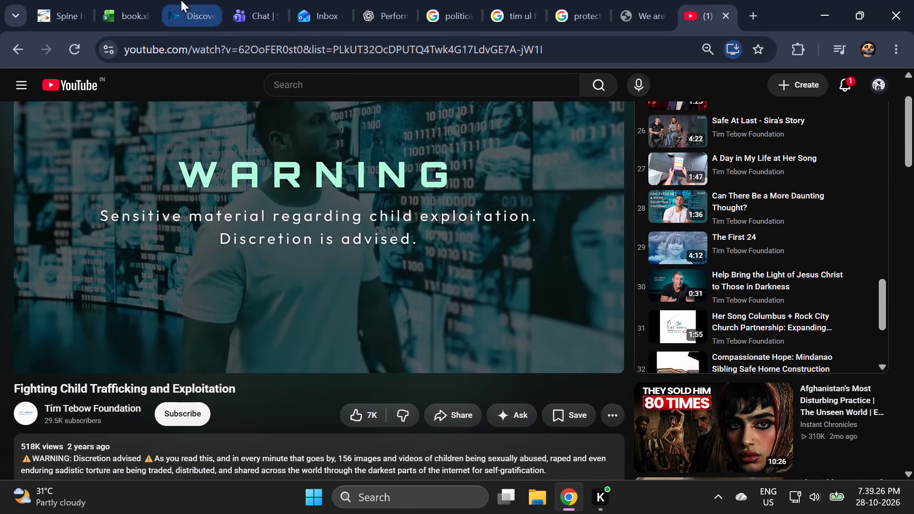
pyautogui.click(203, 277)
pyautogui.click(191, 359)
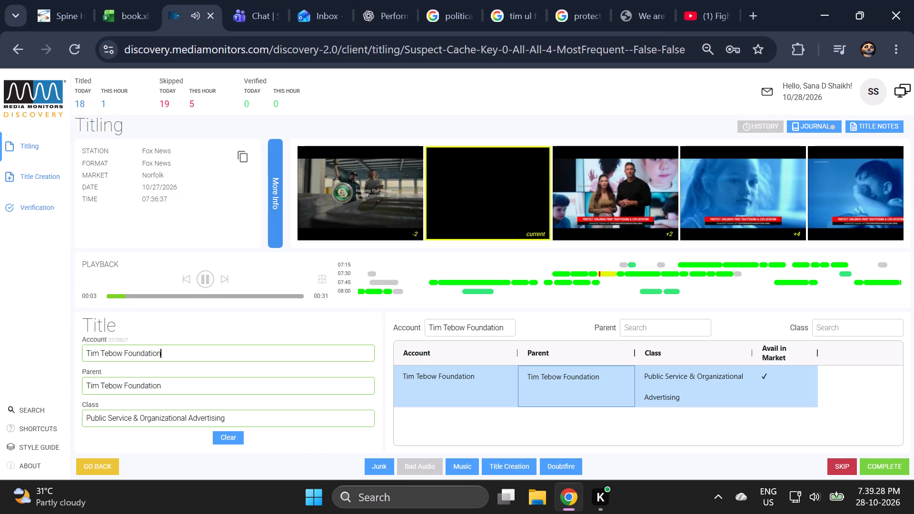
pyautogui.hotkey('ctrl', 'c')
pyautogui.click(131, 0)
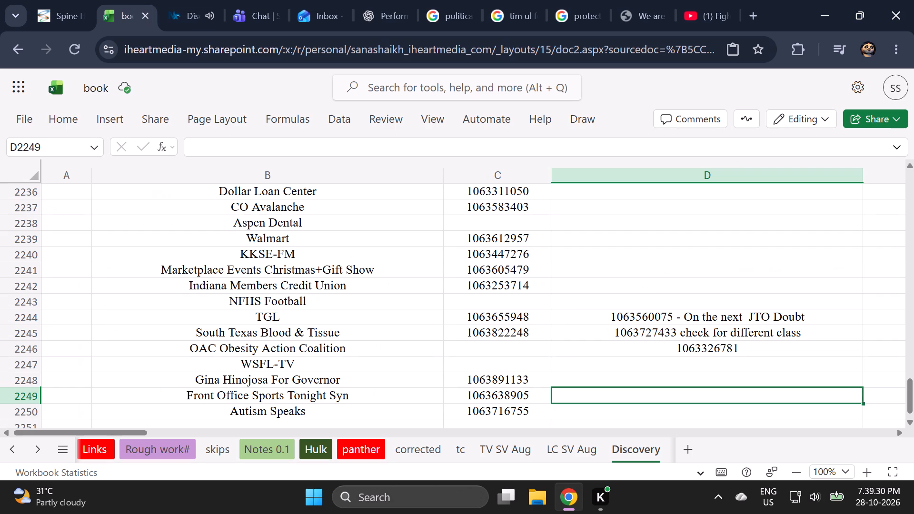
pyautogui.scroll(-2, 295, 382)
pyautogui.click(309, 275)
pyautogui.doubleClick(307, 268)
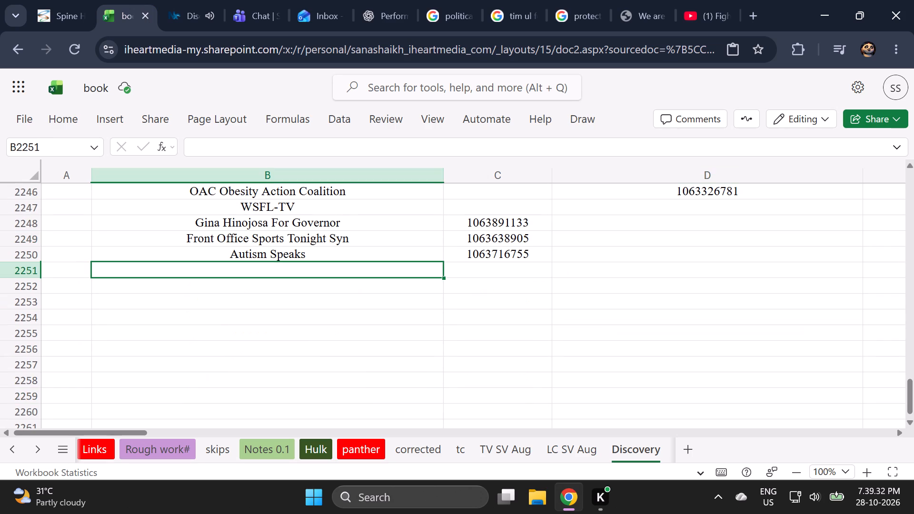
pyautogui.hotkey('ctrl', 'v')
pyautogui.click(194, 4)
pyautogui.click(281, 154)
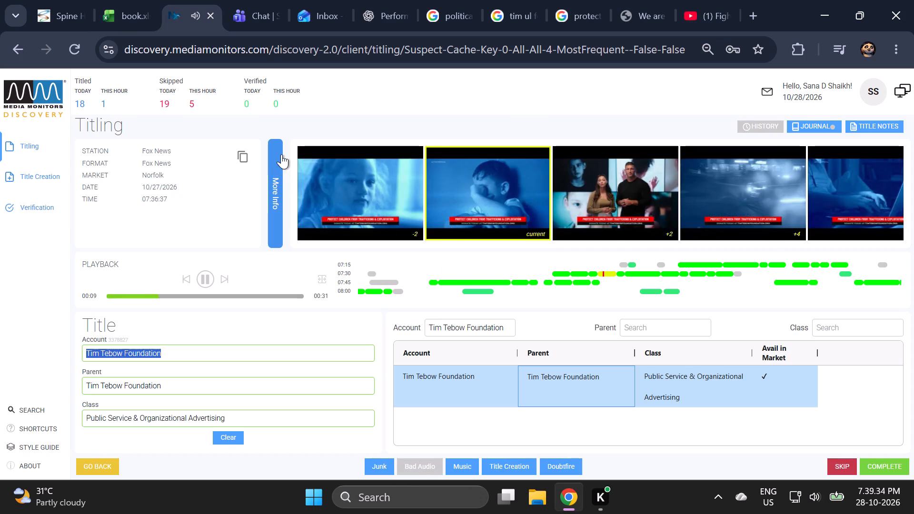
pyautogui.moveTo(378, 146); pyautogui.dragTo(313, 152)
pyautogui.hotkey('ctrl', 'c')
pyautogui.click(144, 0)
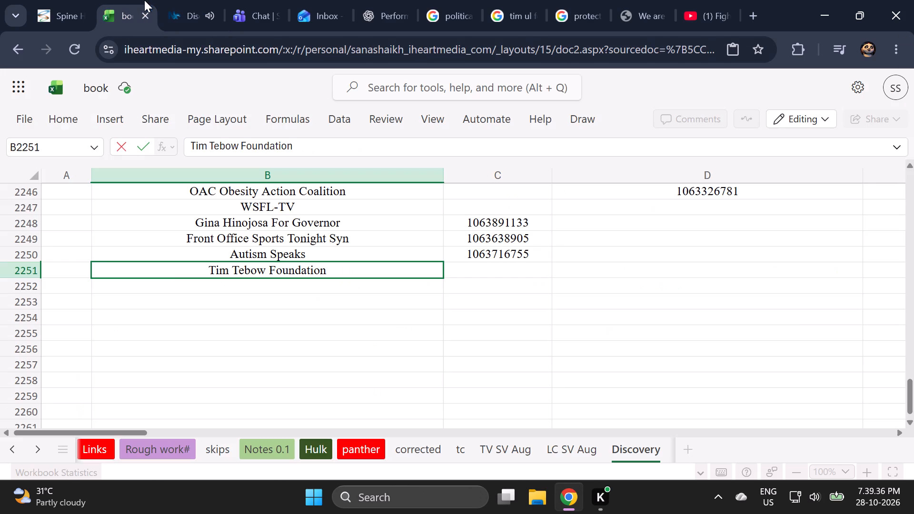
pyautogui.click(463, 261)
pyautogui.click(458, 267)
pyautogui.click(457, 274)
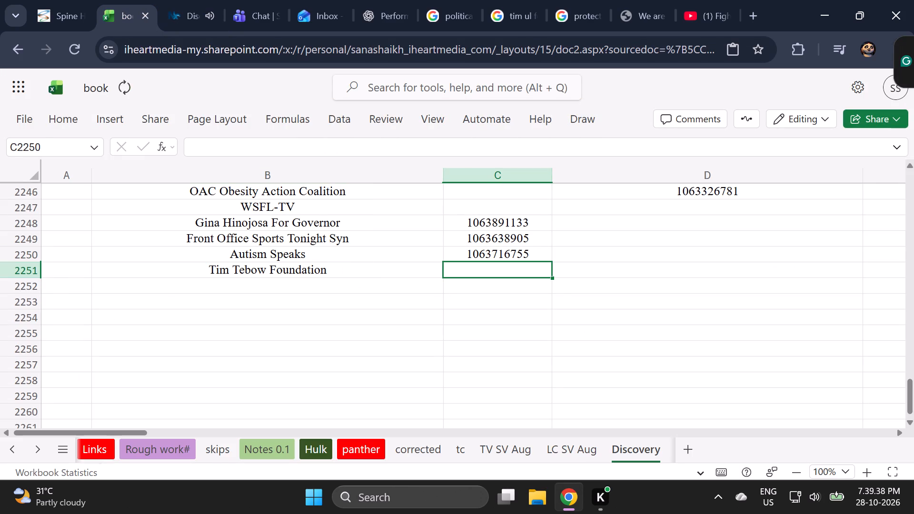
pyautogui.doubleClick(461, 271)
pyautogui.hotkey('ctrl', 'v')
pyautogui.click(386, 318)
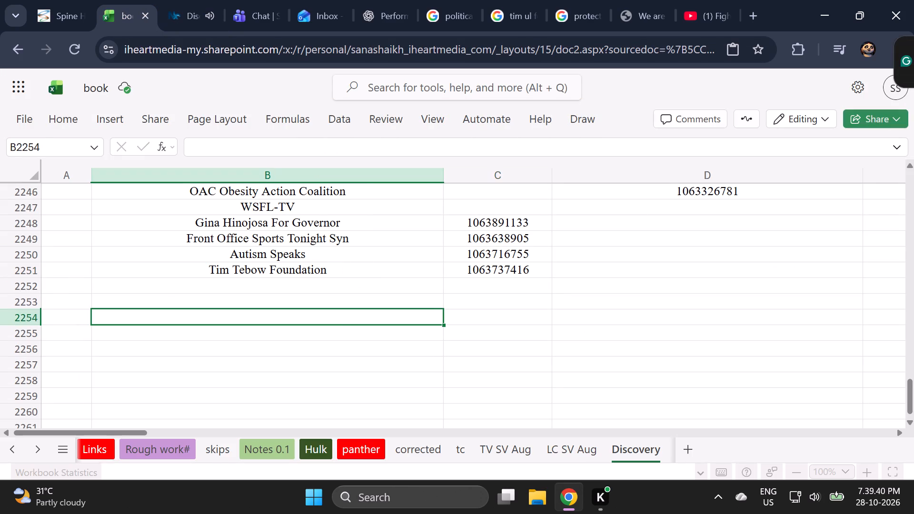
# Collapse the spot's extra info and review the Tim Tebow Foundation title notes down to the oldest entry, closing them without saving.
pyautogui.click(199, 0)
pyautogui.click(629, 225)
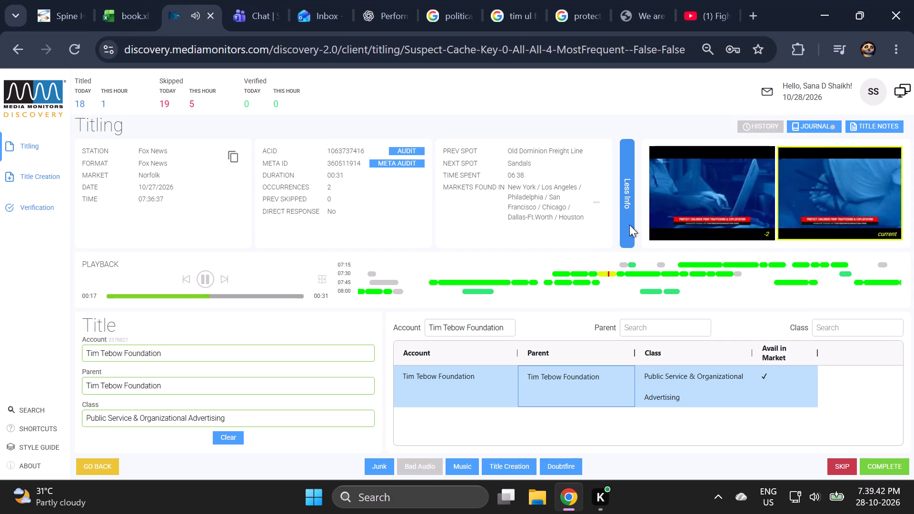
pyautogui.click(764, 374)
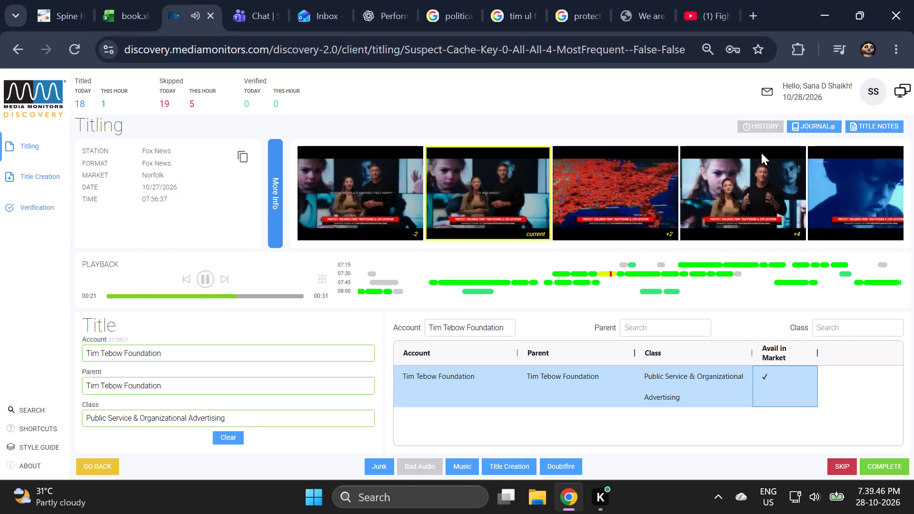
pyautogui.click(866, 126)
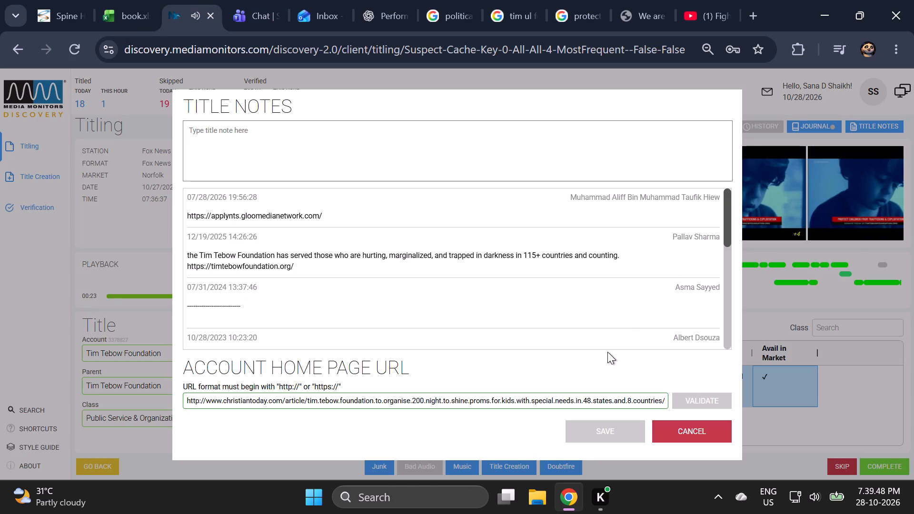
pyautogui.scroll(-1, 682, 322)
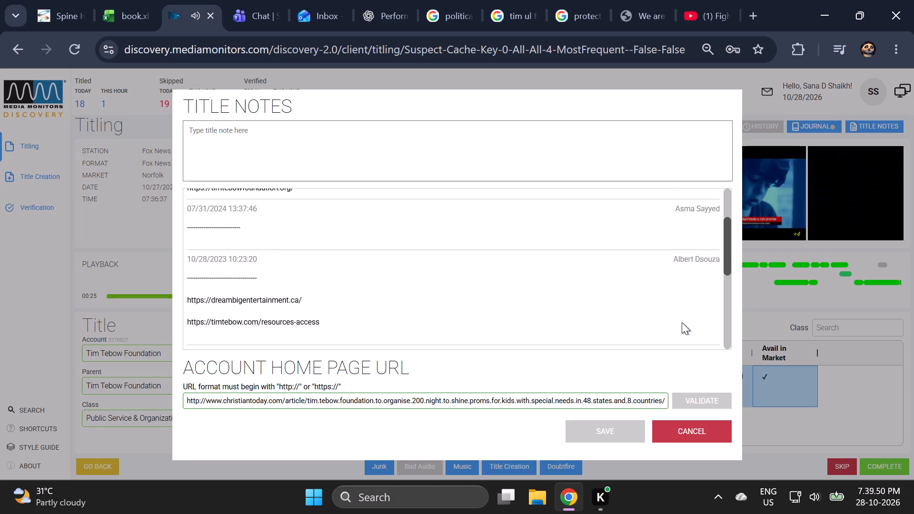
pyautogui.scroll(1, 682, 322)
pyautogui.scroll(-4, 682, 322)
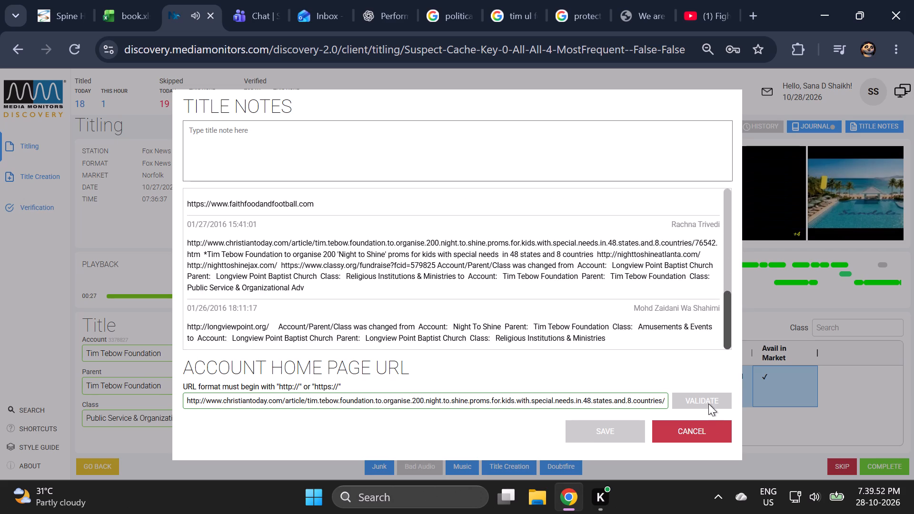
pyautogui.click(712, 429)
pyautogui.click(776, 377)
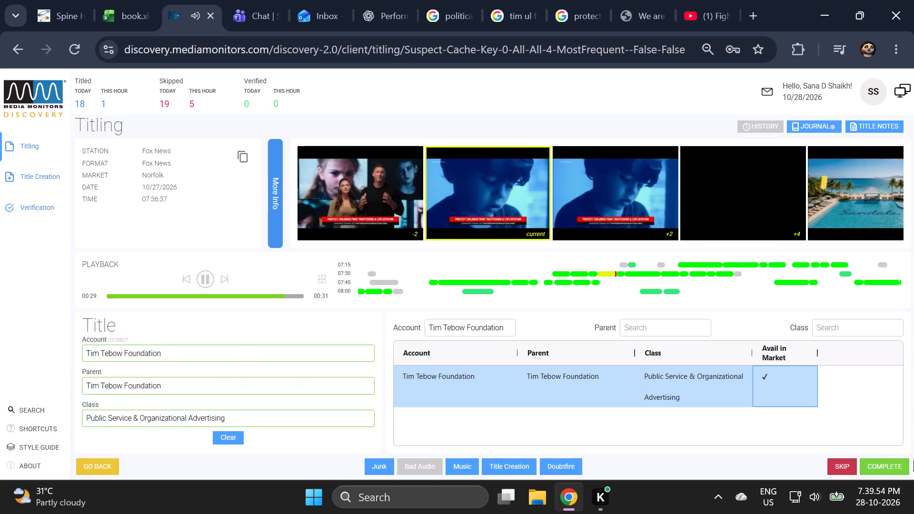
# Submit the Tim Tebow Foundation titling as complete and postpone the browser's Media Controls tip.
pyautogui.click(905, 465)
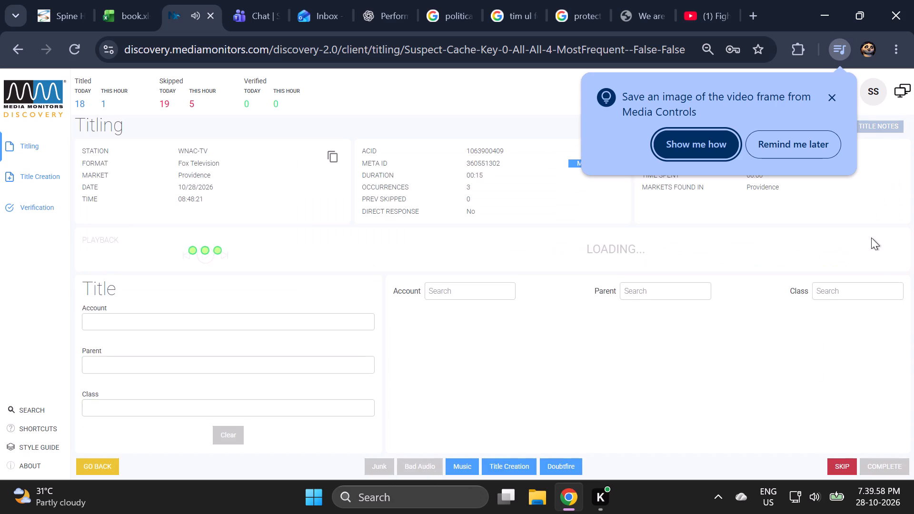
pyautogui.click(817, 148)
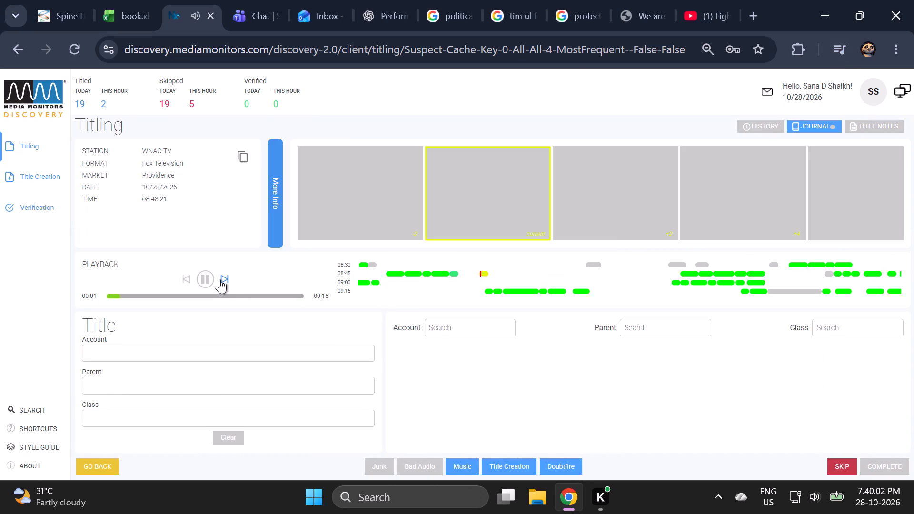
# Check the WNAC-TV clip from Providence and mark it as Junk.
pyautogui.click(220, 278)
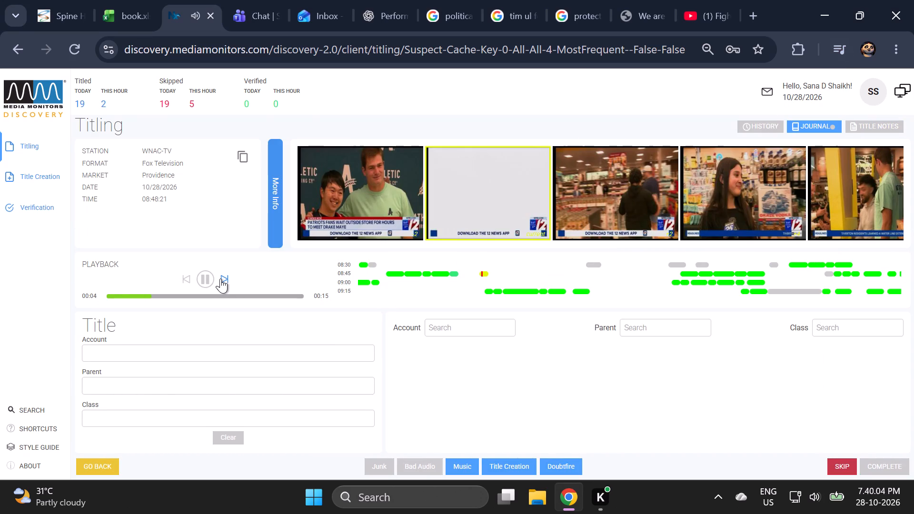
pyautogui.click(128, 0)
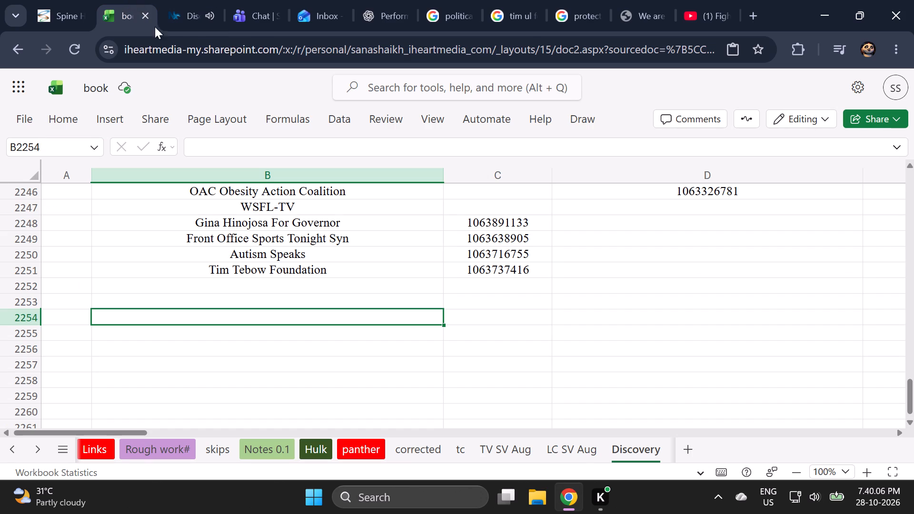
pyautogui.click(212, 0)
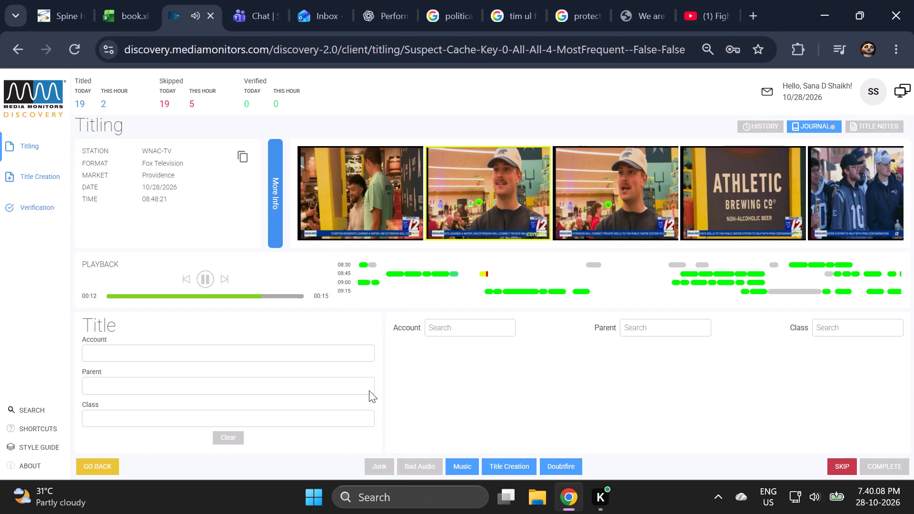
pyautogui.click(378, 466)
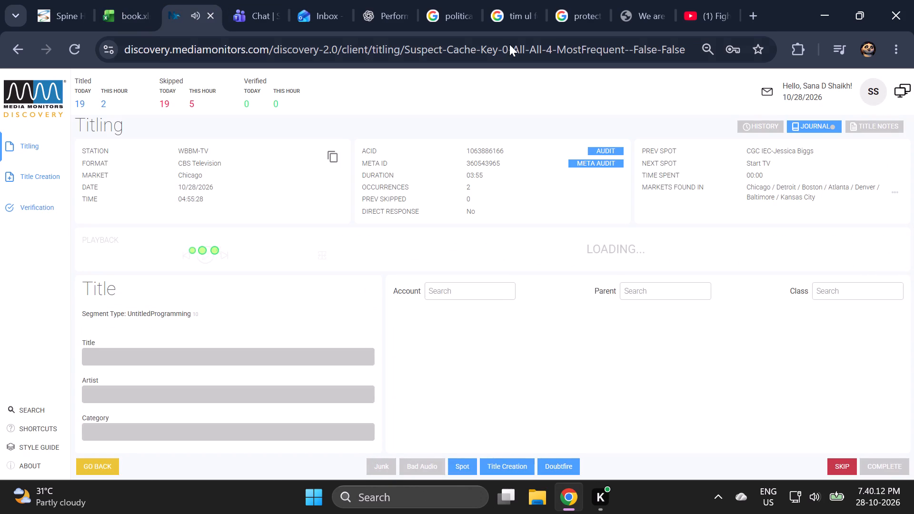
# Close the Google search and foundation website tabs left over from researching the Tim Tebow Foundation spot.
pyautogui.click(562, 0)
pyautogui.click(594, 17)
pyautogui.click(594, 17)
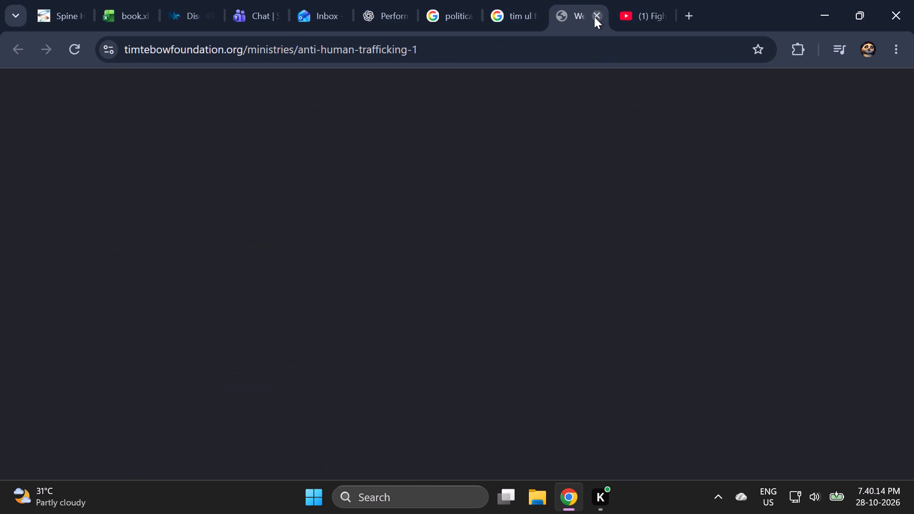
# Close the remaining anti-human-trafficking foundation page, YouTube and foundation search tabs, and return to the Discovery titling page.
pyautogui.click(594, 17)
pyautogui.click(594, 17)
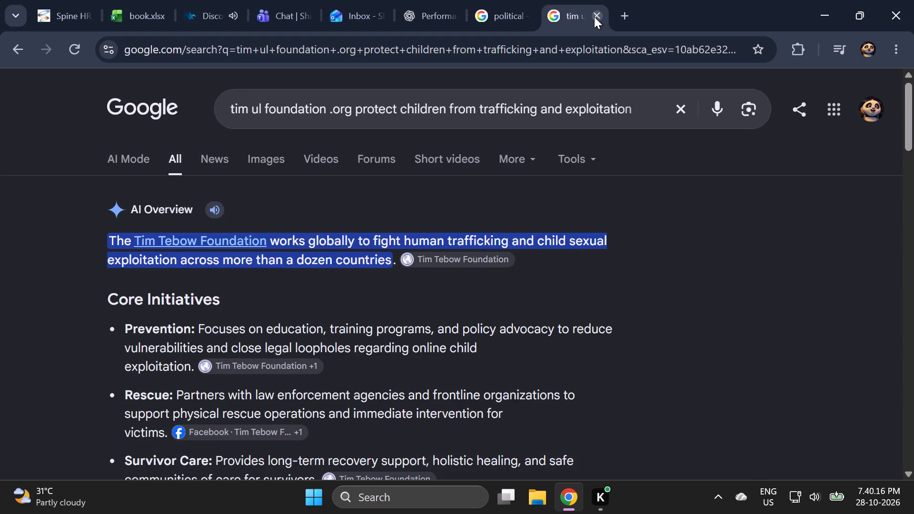
pyautogui.click(594, 17)
pyautogui.click(243, 0)
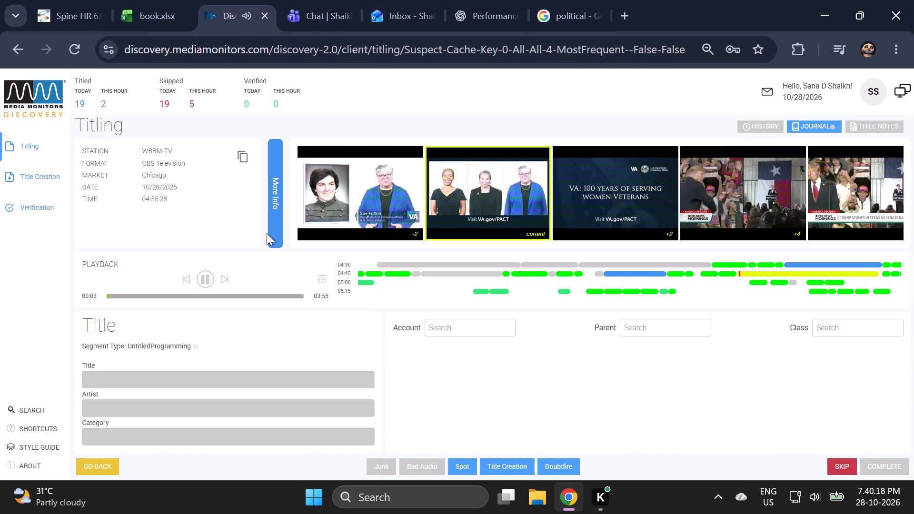
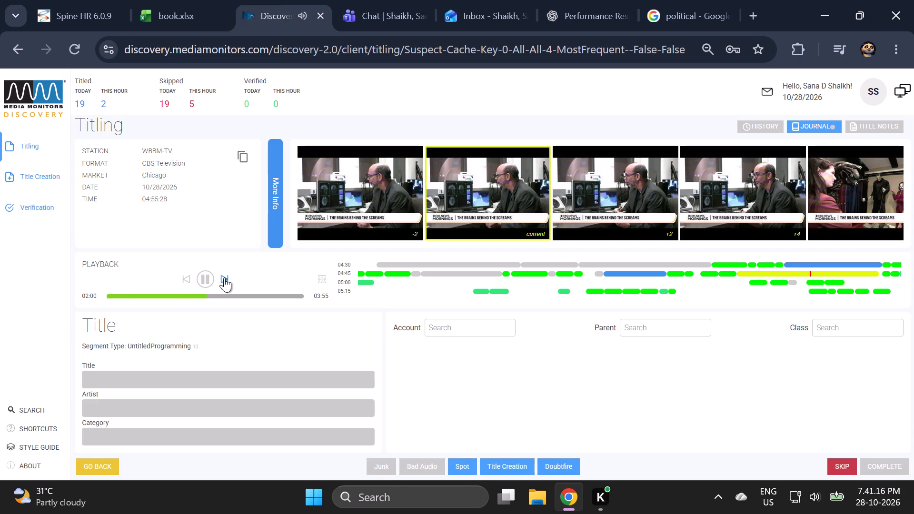
# Find where the Ghosts promo begins in the WBBM-TV clip and split its fingerprint there at 03:33.
pyautogui.click(224, 277)
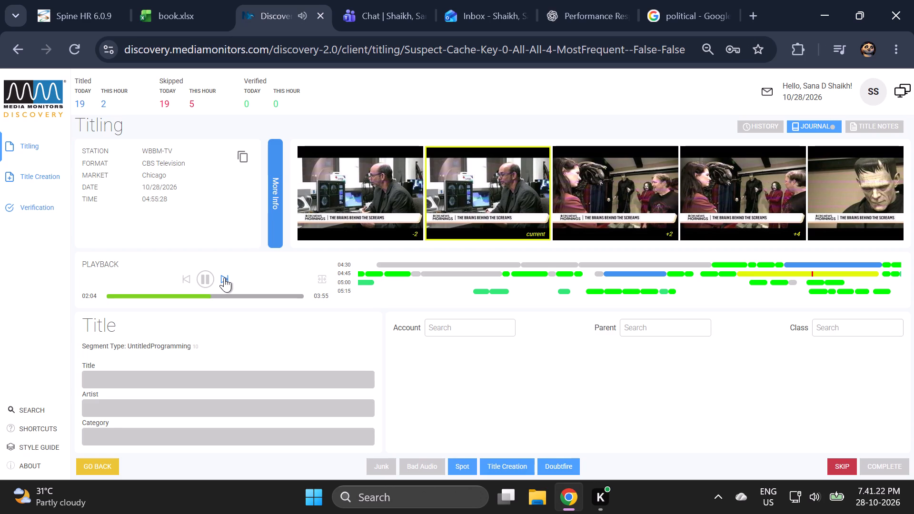
pyautogui.click(289, 297)
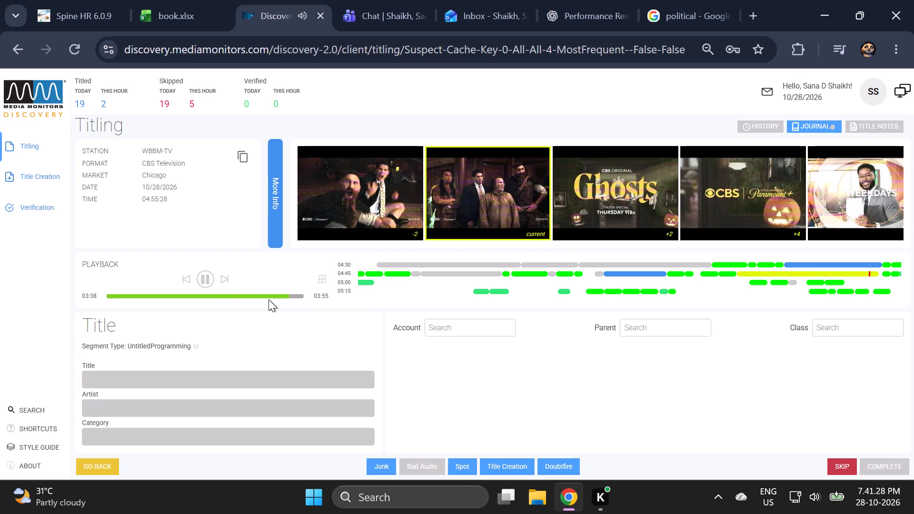
pyautogui.click(275, 296)
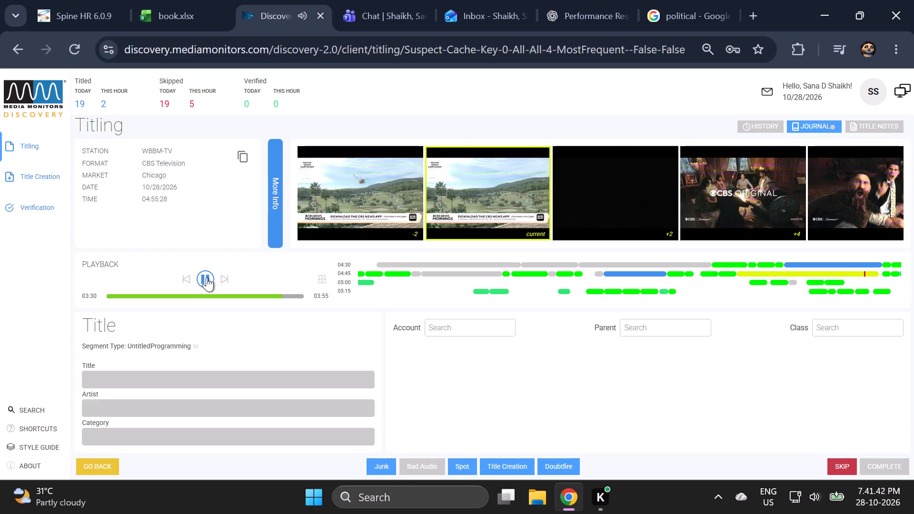
pyautogui.click(207, 277)
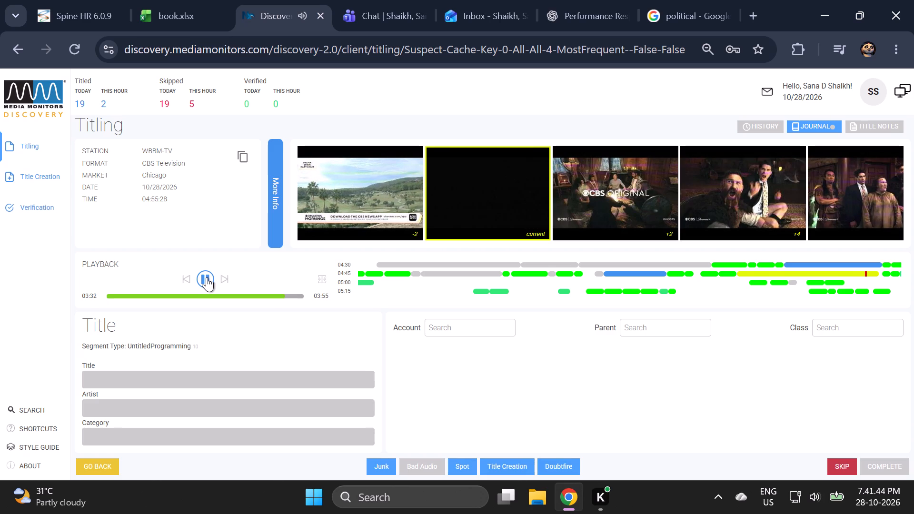
pyautogui.click(322, 283)
pyautogui.moveTo(59, 198); pyautogui.dragTo(202, 197)
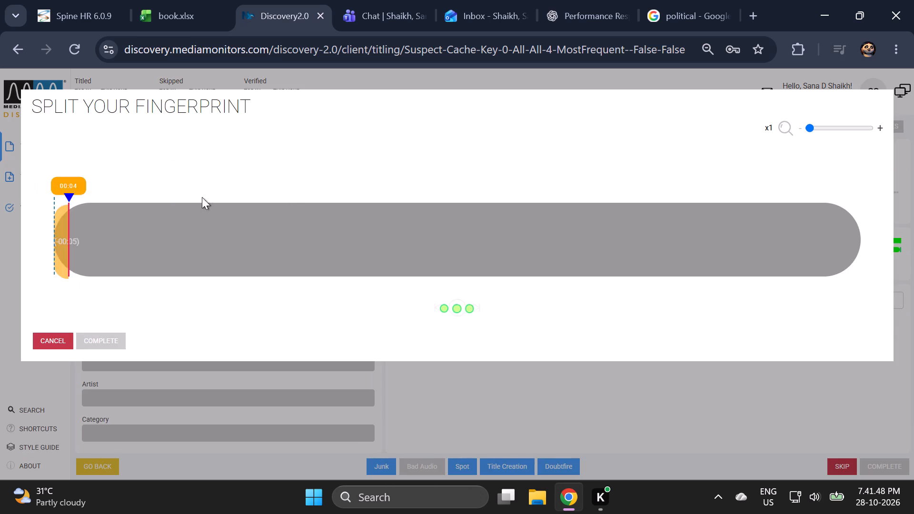
pyautogui.moveTo(202, 197); pyautogui.dragTo(775, 198)
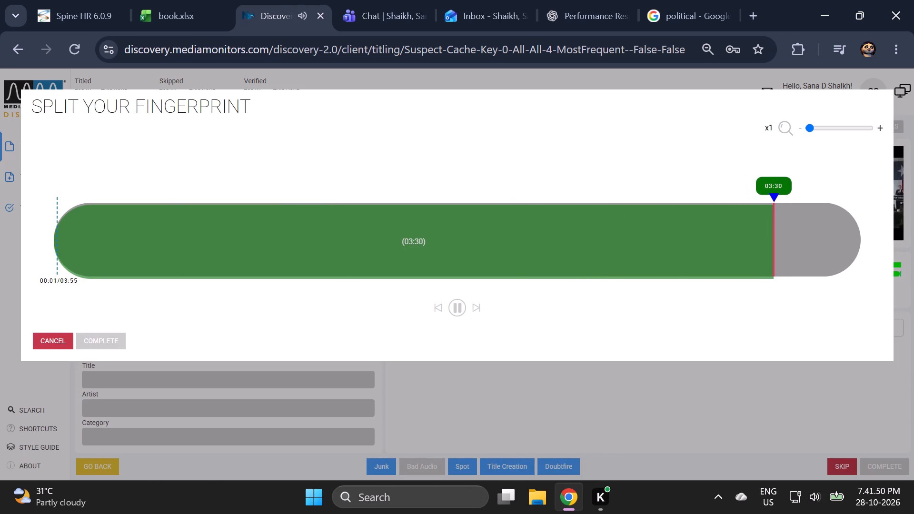
pyautogui.moveTo(775, 198); pyautogui.dragTo(785, 199)
pyautogui.doubleClick(785, 199)
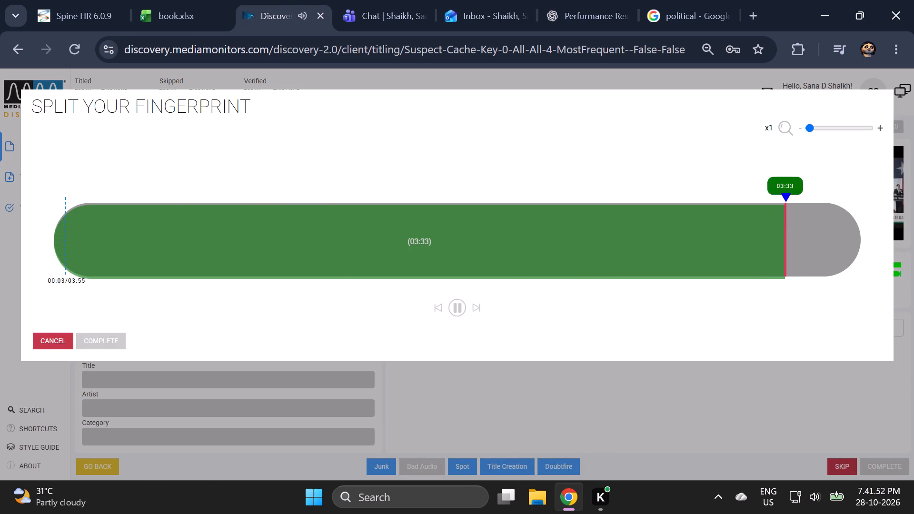
# Set both the 03:33 and 00:22 segments to Spot, check the split point up close and complete the fingerprint split.
pyautogui.click(463, 312)
pyautogui.click(417, 228)
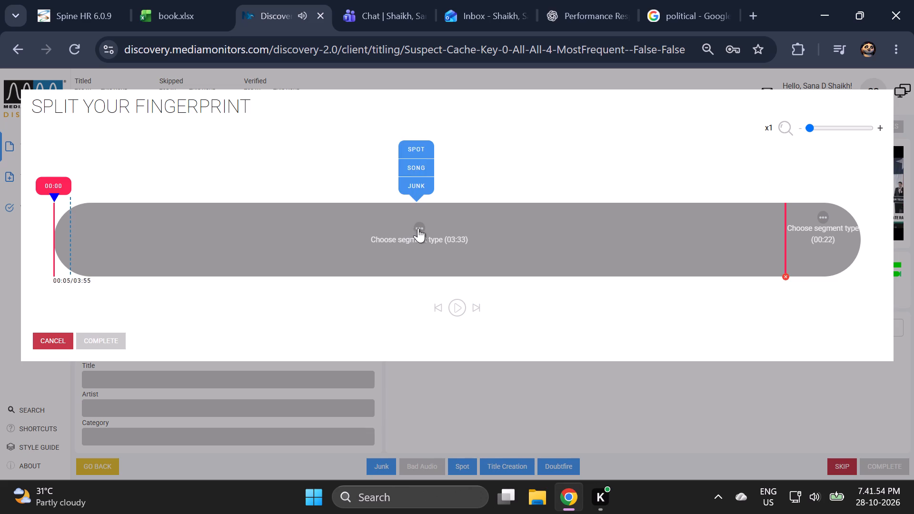
pyautogui.click(422, 155)
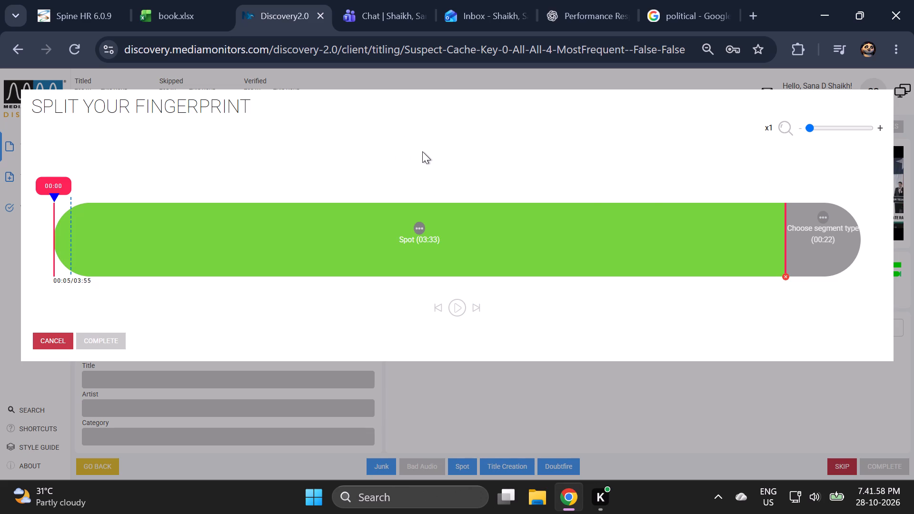
pyautogui.click(825, 219)
pyautogui.click(822, 148)
pyautogui.moveTo(832, 121); pyautogui.dragTo(850, 121)
pyautogui.moveTo(840, 132); pyautogui.dragTo(887, 133)
pyautogui.moveTo(464, 290); pyautogui.dragTo(472, 290)
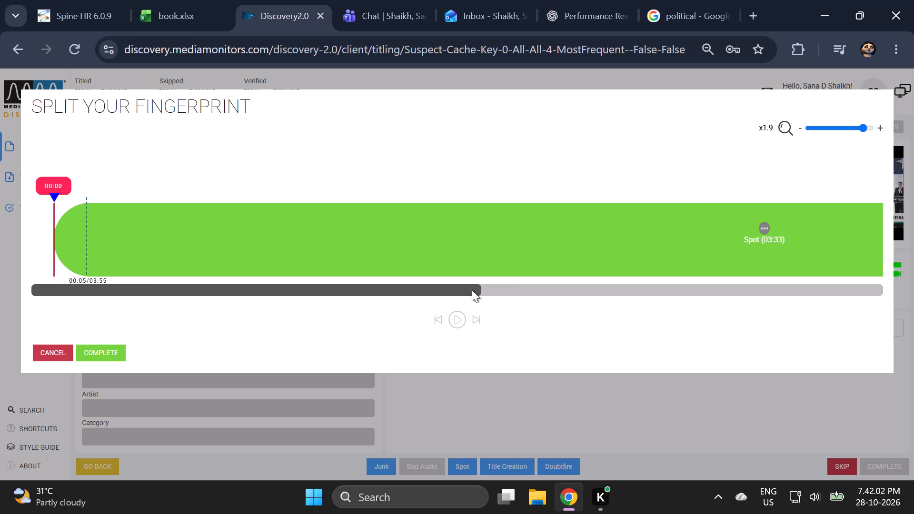
pyautogui.moveTo(472, 290); pyautogui.dragTo(913, 282)
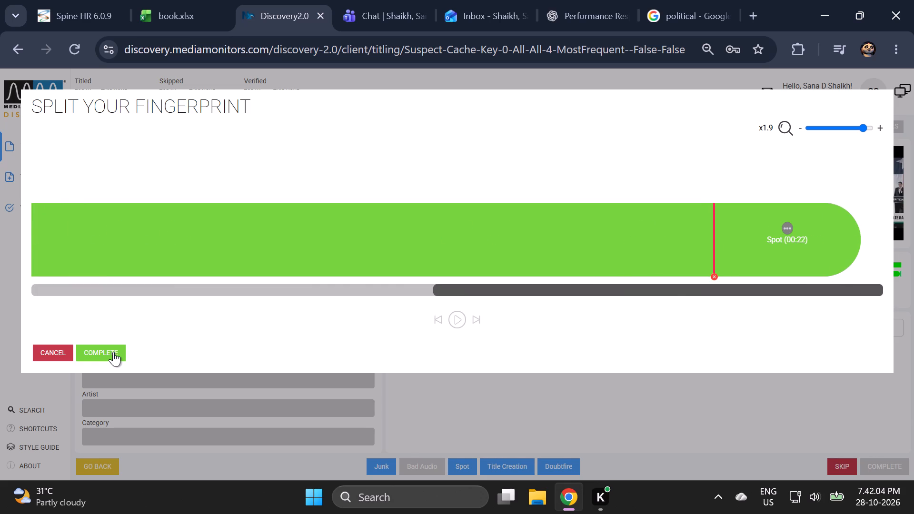
pyautogui.click(113, 352)
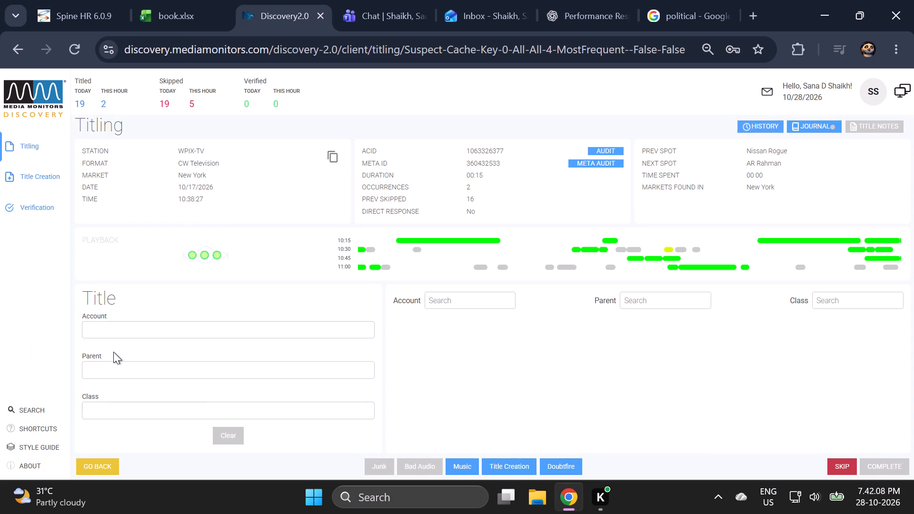
# Review the history of the WPIX-TV spot from New York, replay the spot from its start and skip it.
pyautogui.click(174, 356)
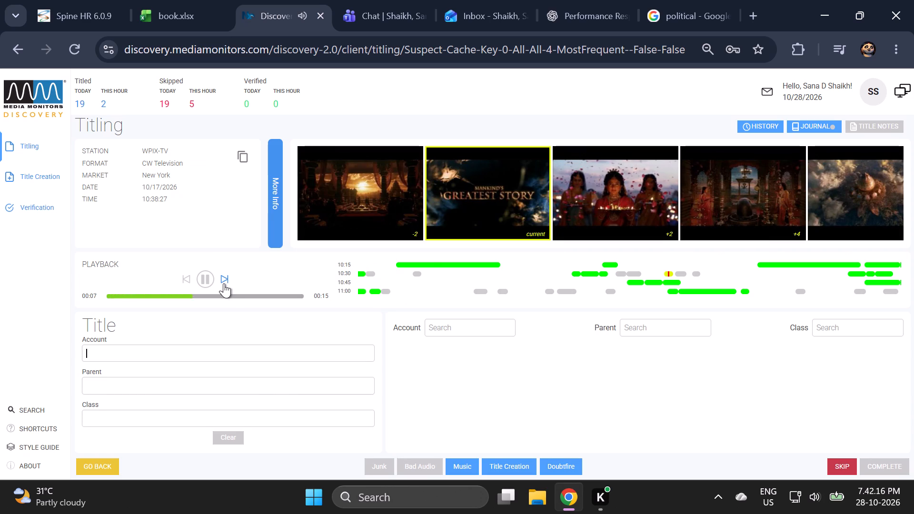
pyautogui.click(753, 127)
pyautogui.scroll(-1, 680, 317)
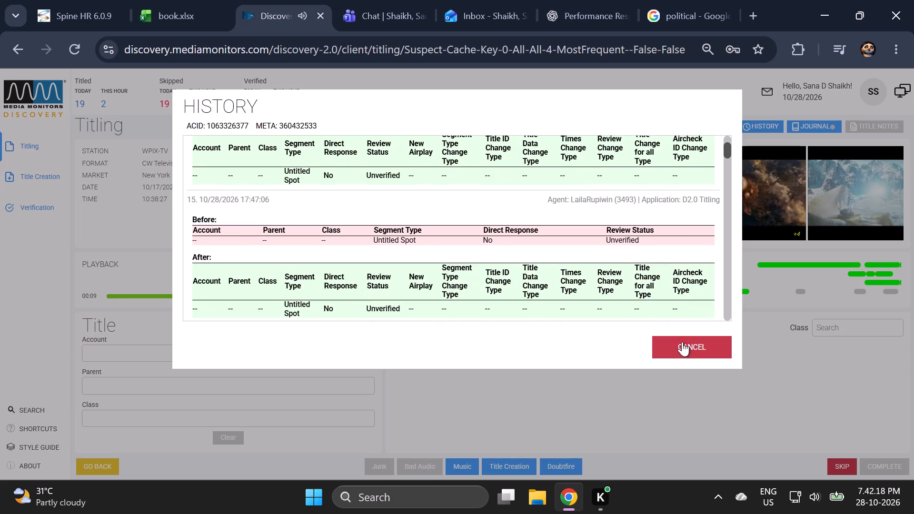
pyautogui.click(686, 350)
pyautogui.click(686, 327)
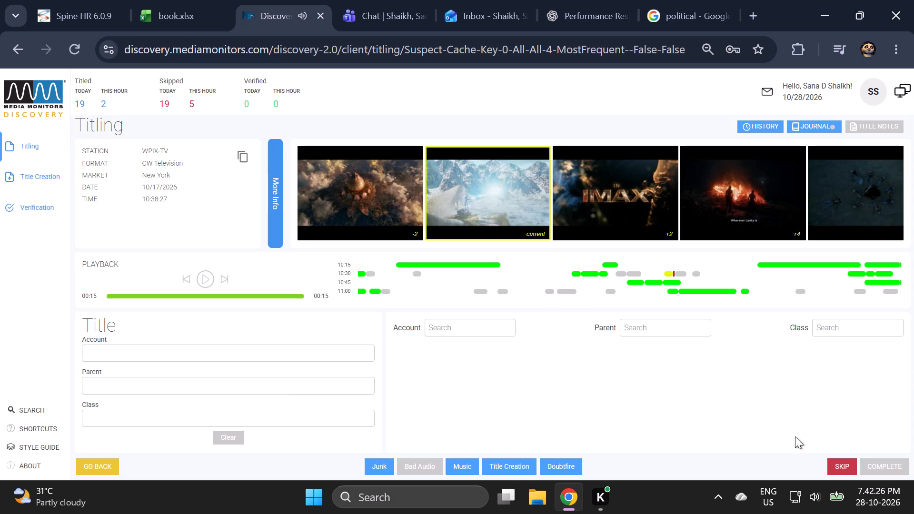
pyautogui.click(185, 277)
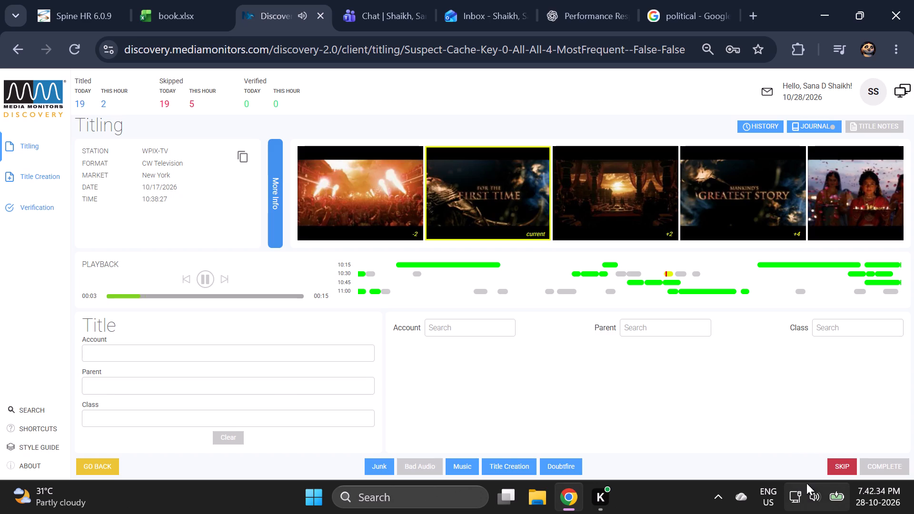
pyautogui.click(836, 466)
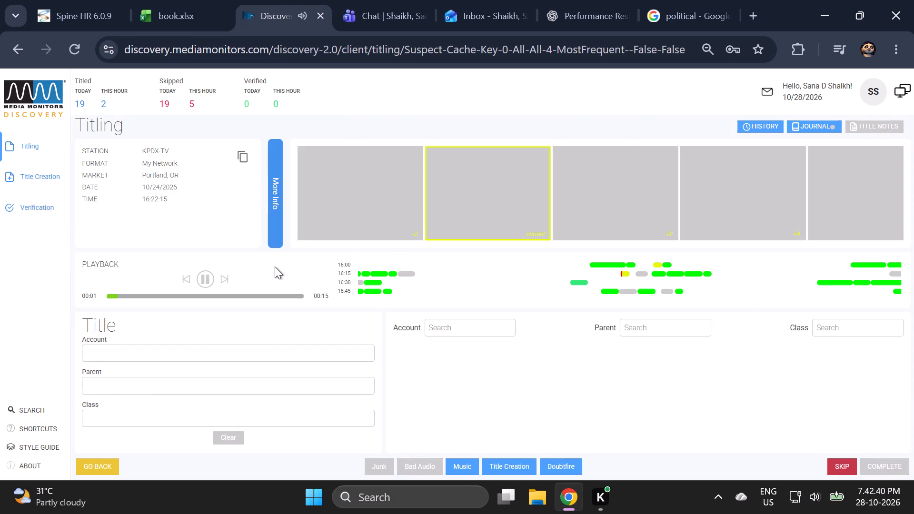
# Preview the KPDX-TV spot from Portland, check its history and skip it.
pyautogui.click(221, 280)
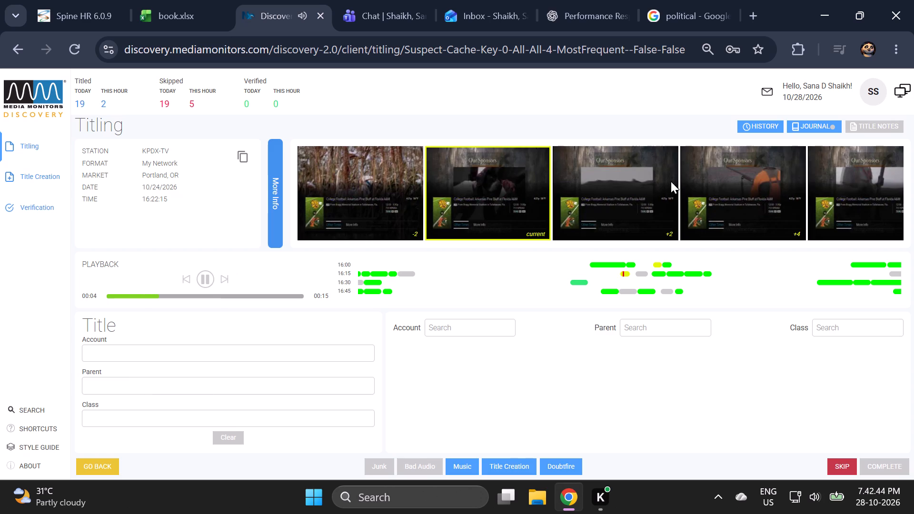
pyautogui.click(762, 123)
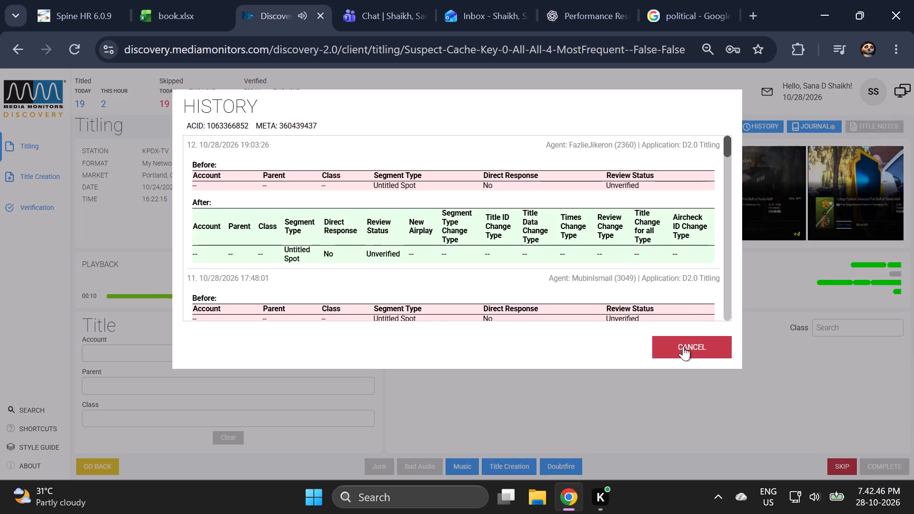
pyautogui.click(683, 350)
pyautogui.click(685, 331)
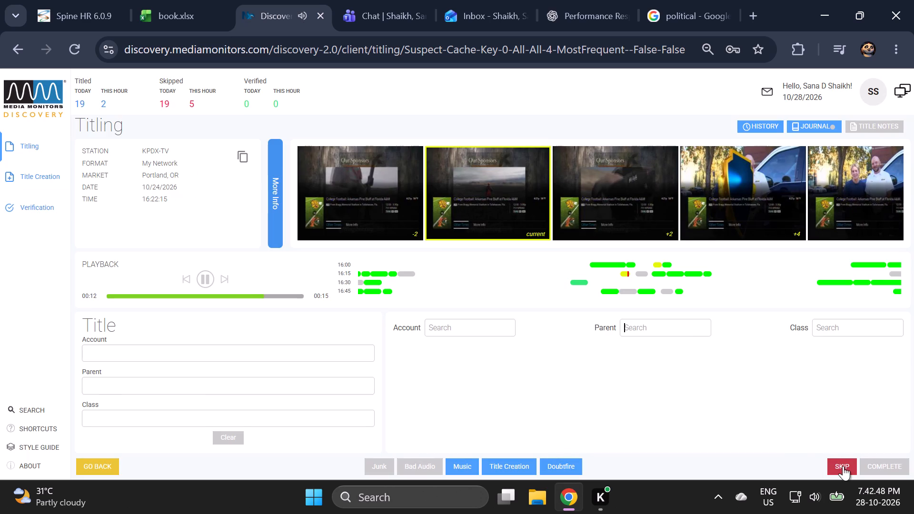
pyautogui.click(843, 466)
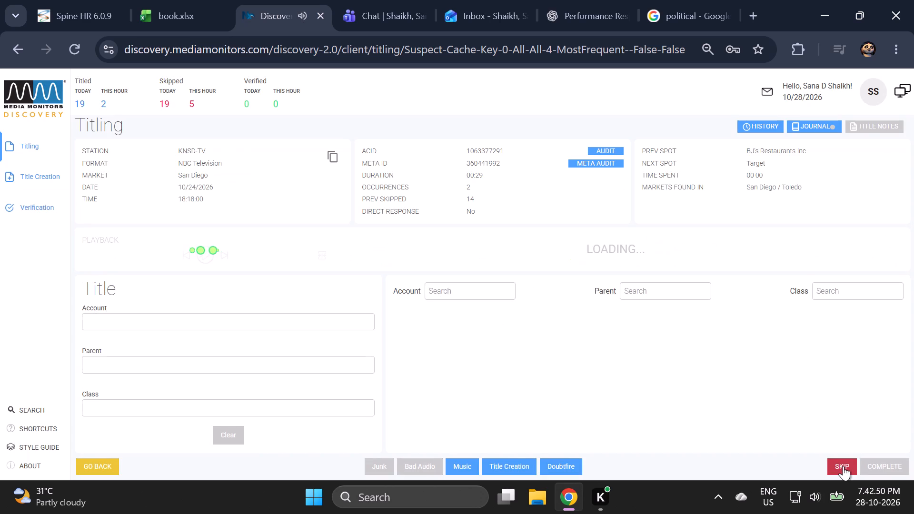
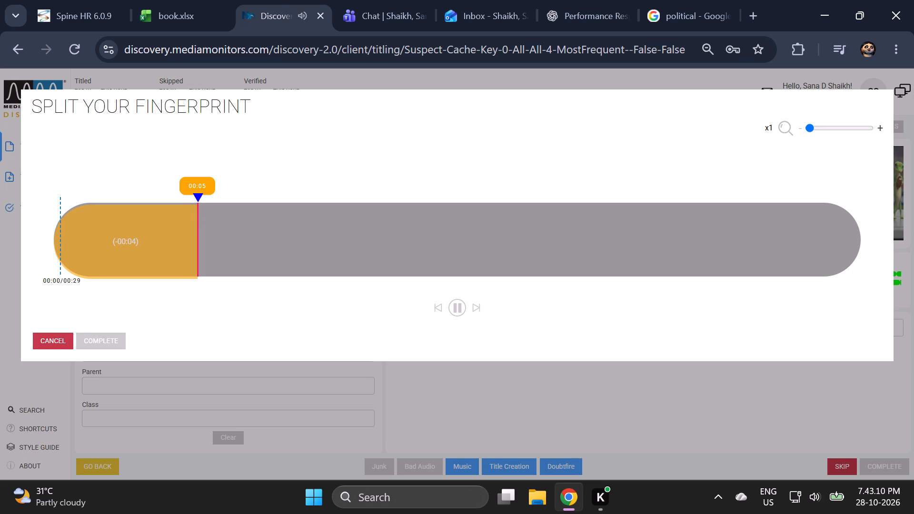
# Split the fingerprint at 00:05, set the 00:24 segment to Spot with the opening left as trash, and complete the split.
pyautogui.doubleClick(198, 198)
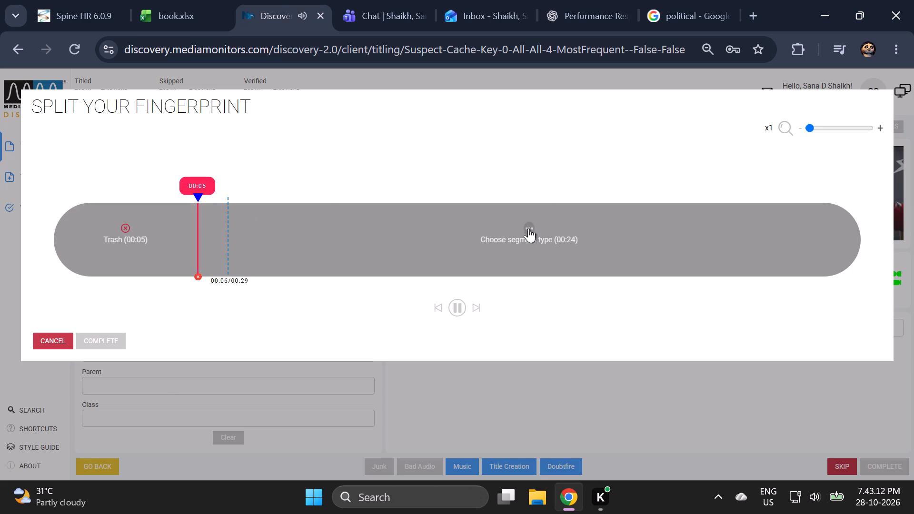
pyautogui.click(528, 228)
pyautogui.click(527, 145)
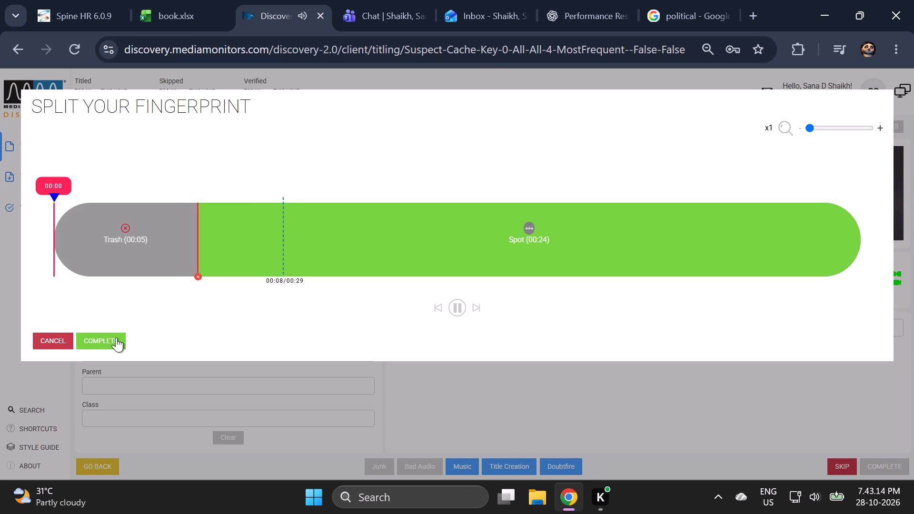
pyautogui.click(116, 340)
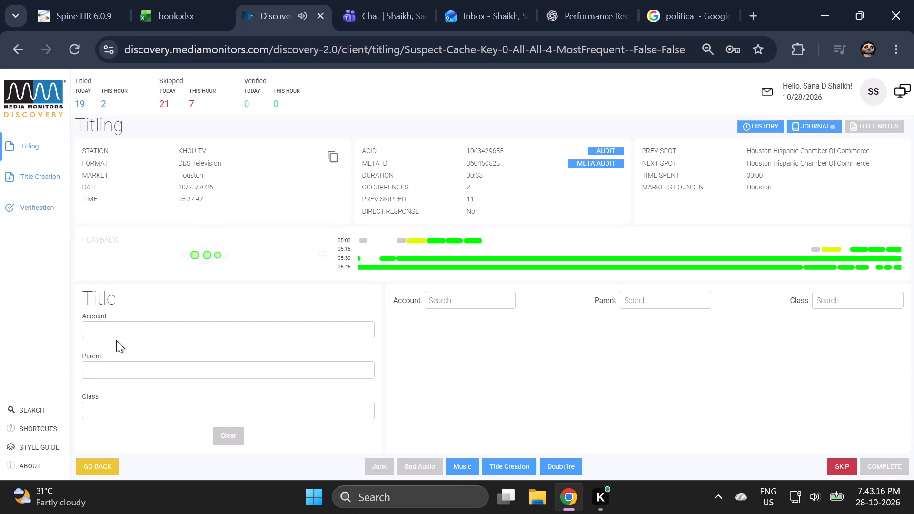
# Preview the KHOU-TV spot from Houston, jumping ahead to its closing seconds and pausing there.
pyautogui.click(116, 337)
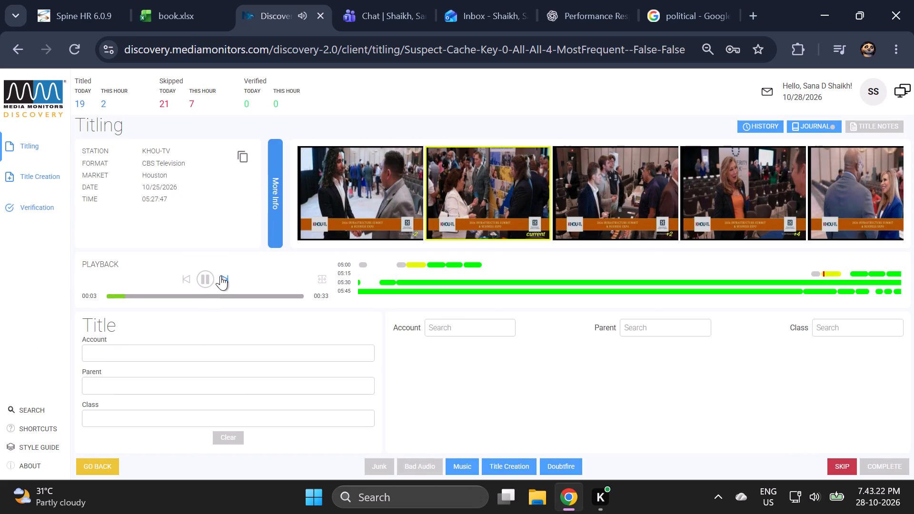
pyautogui.click(220, 276)
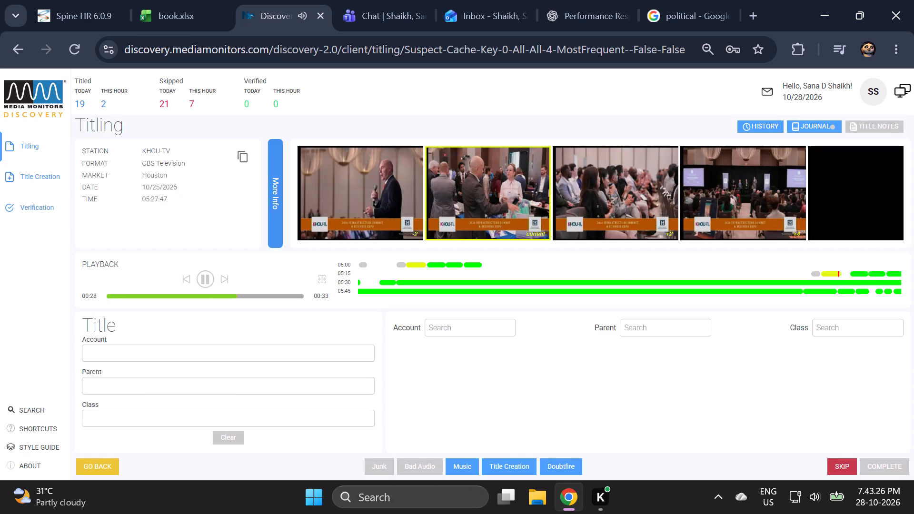
pyautogui.click(204, 279)
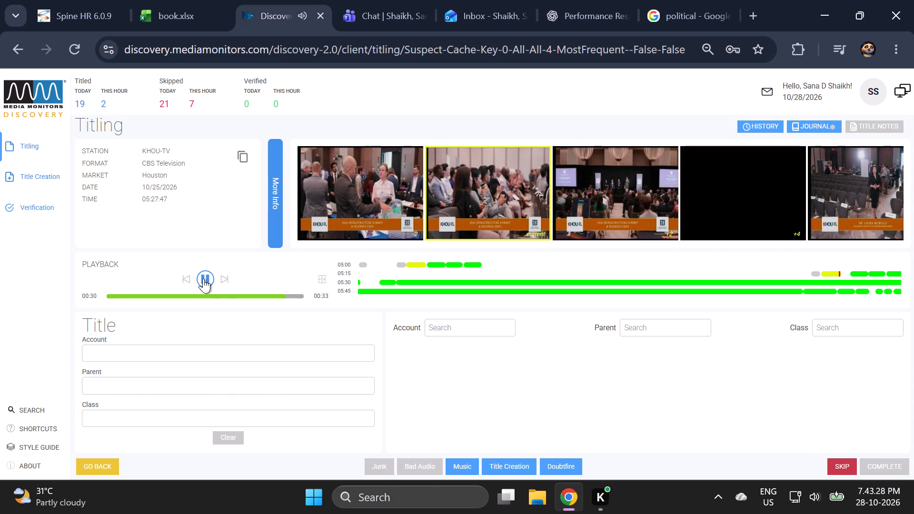
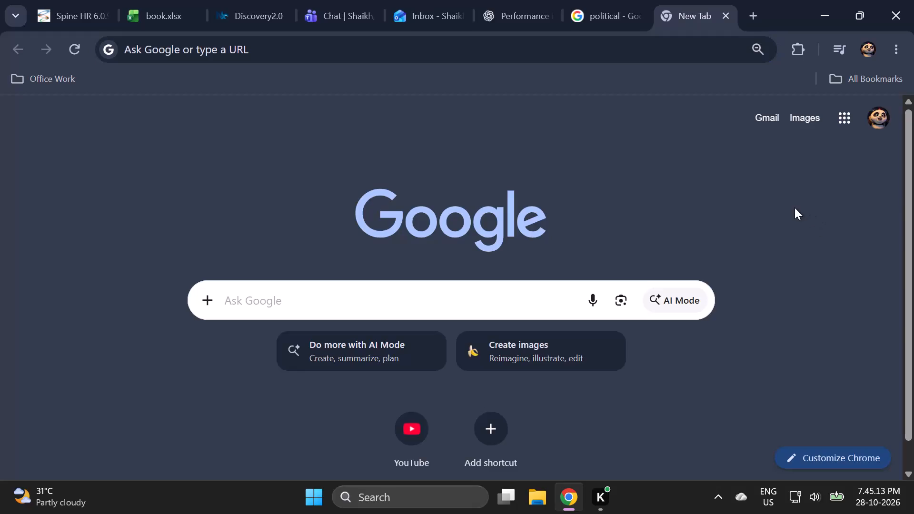
# Return to the Discovery titling queue, resume the inactive tool and skip the KHOU-TV spot from Houston.
pyautogui.click(265, 0)
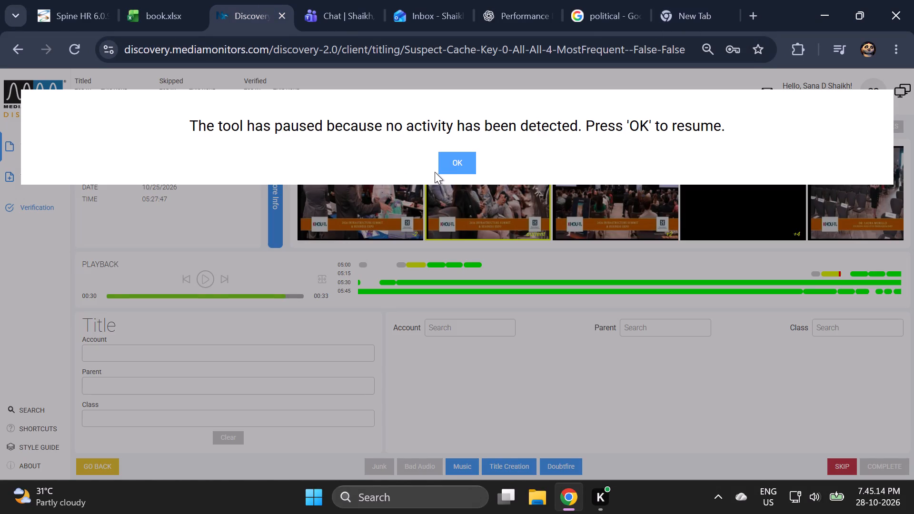
pyautogui.click(462, 167)
pyautogui.click(840, 457)
pyautogui.click(840, 465)
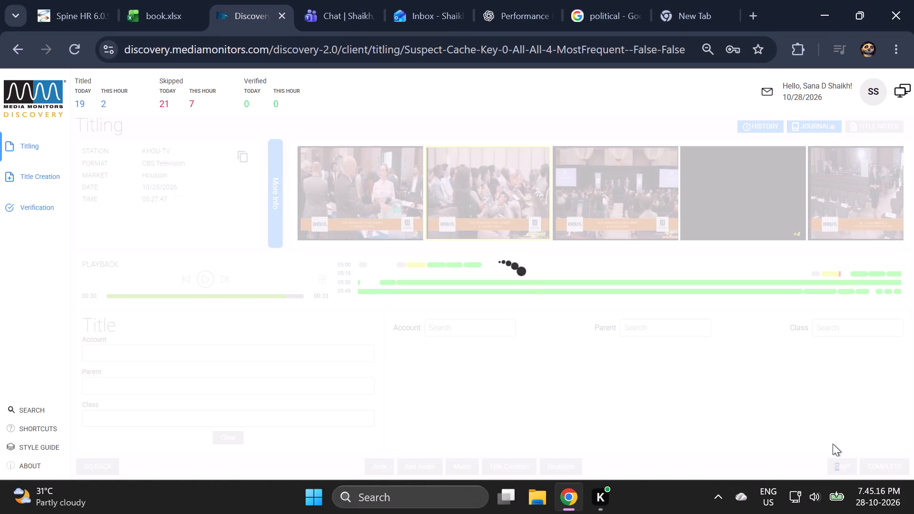
pyautogui.click(831, 440)
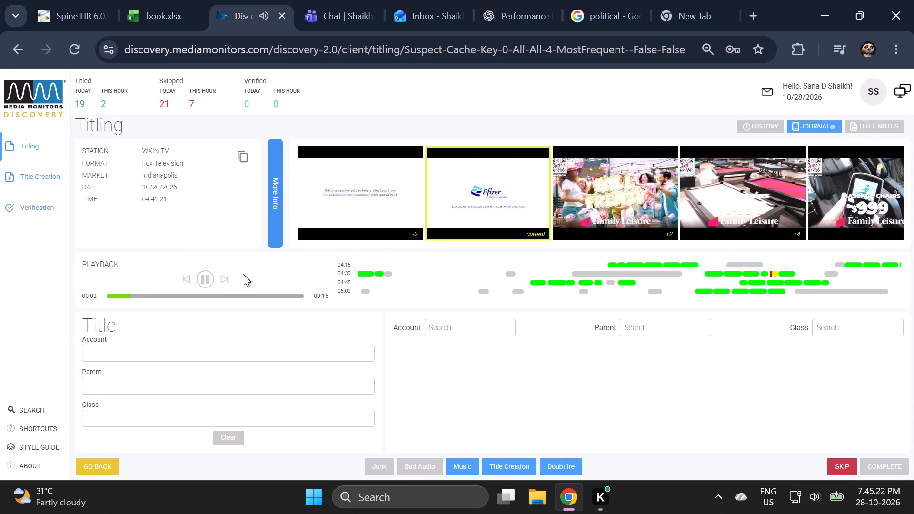
# Preview the WXIN-TV clip from Indianapolis through its end, rewind it slightly, and mark it as junk.
pyautogui.click(228, 277)
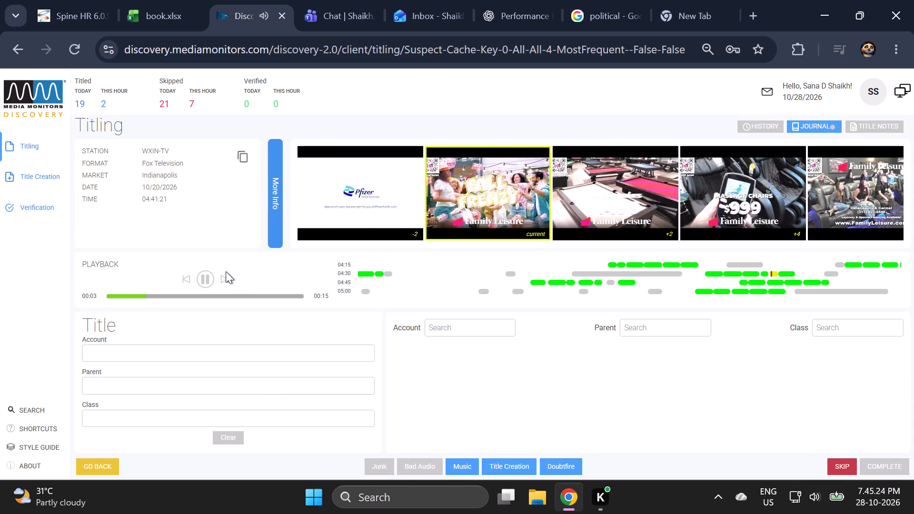
pyautogui.click(205, 280)
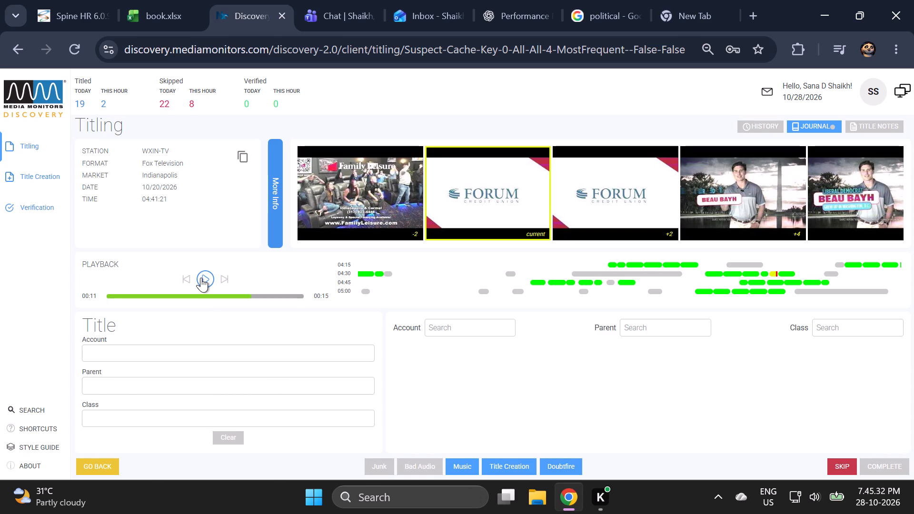
pyautogui.click(208, 280)
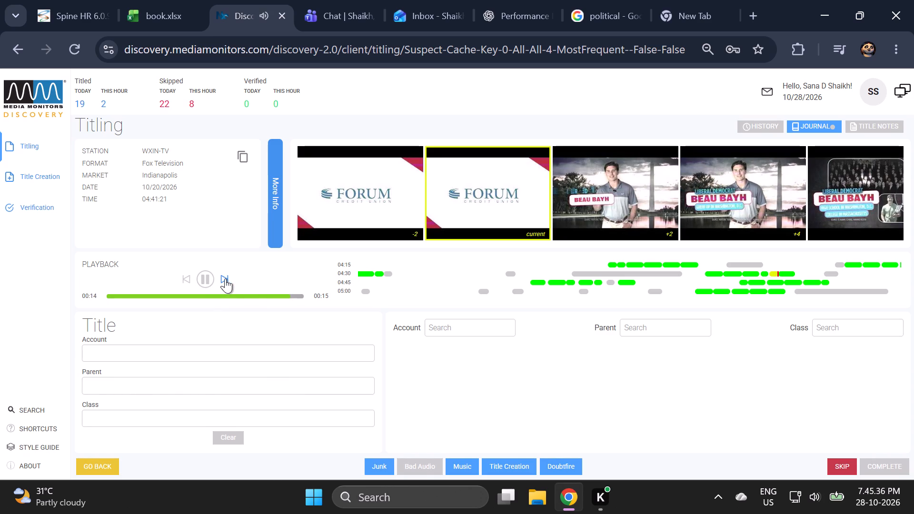
pyautogui.click(225, 278)
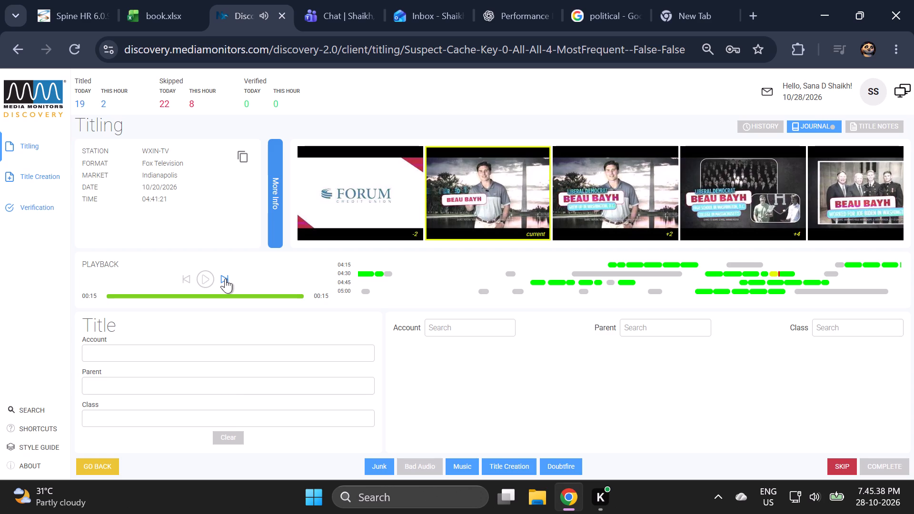
pyautogui.click(206, 282)
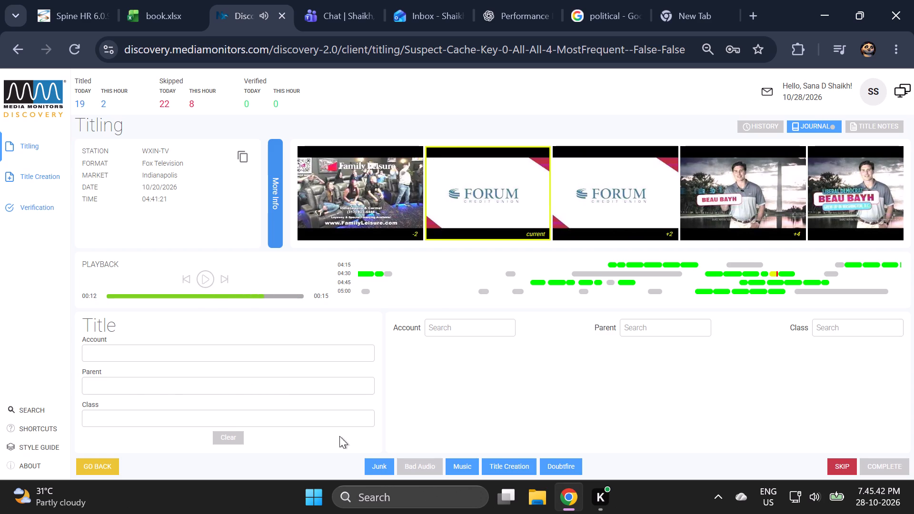
pyautogui.click(369, 465)
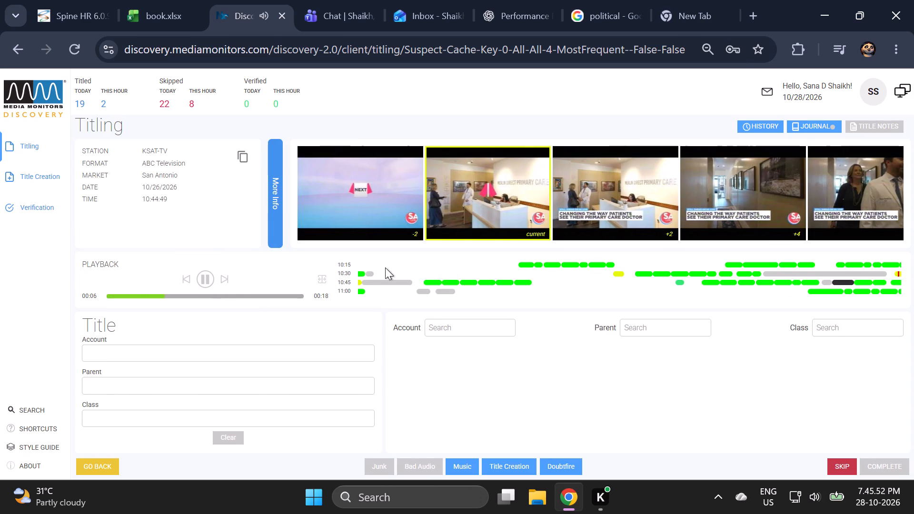
# Open the All Shift WFH workbook from the Office Work bookmarks in the empty browser tab.
pyautogui.keyDown('ctrl'); pyautogui.scroll(1, 386, 270); pyautogui.keyUp('ctrl')
pyautogui.keyDown('ctrl'); pyautogui.scroll(-1, 387, 272); pyautogui.keyUp('ctrl')
pyautogui.keyDown('ctrl'); pyautogui.scroll(2, 387, 272); pyautogui.keyUp('ctrl')
pyautogui.click(688, 2)
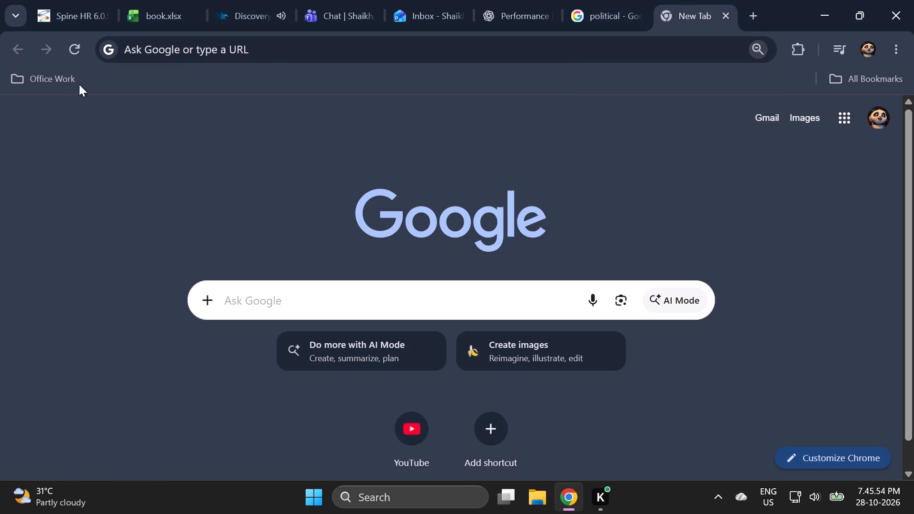
pyautogui.click(68, 80)
pyautogui.click(114, 224)
# Return to Discovery and preview the KSAT-TV clip from San Antonio, pausing it at 00:15.
pyautogui.click(227, 9)
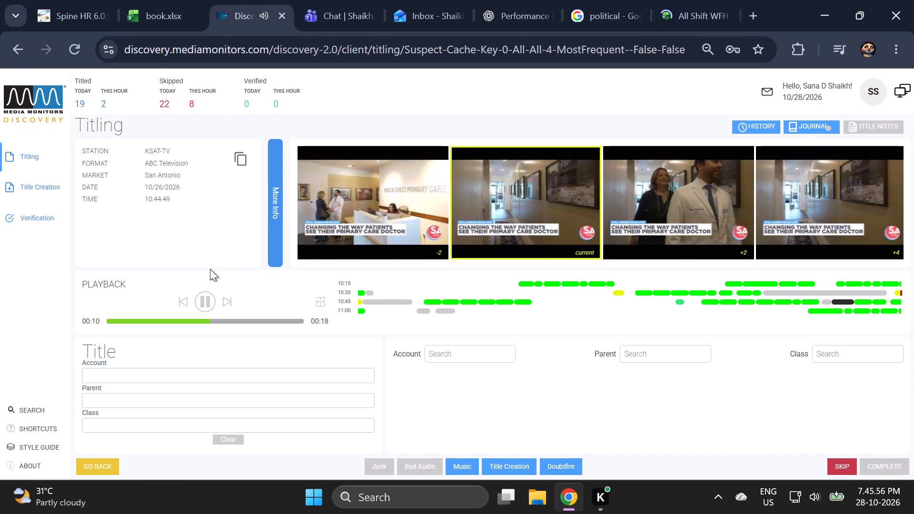
pyautogui.keyDown('ctrl'); pyautogui.scroll(6, 277, 377); pyautogui.keyUp('ctrl')
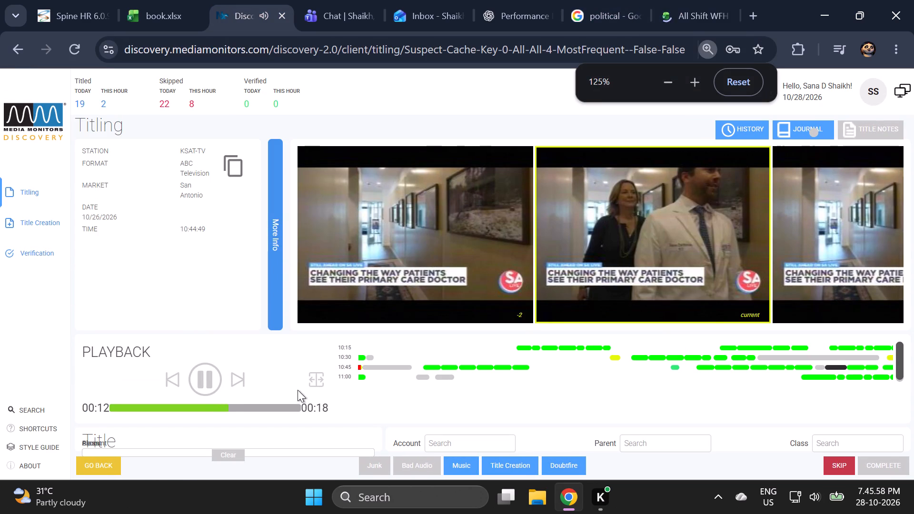
pyautogui.keyDown('ctrl'); pyautogui.scroll(-3, 298, 388); pyautogui.keyUp('ctrl')
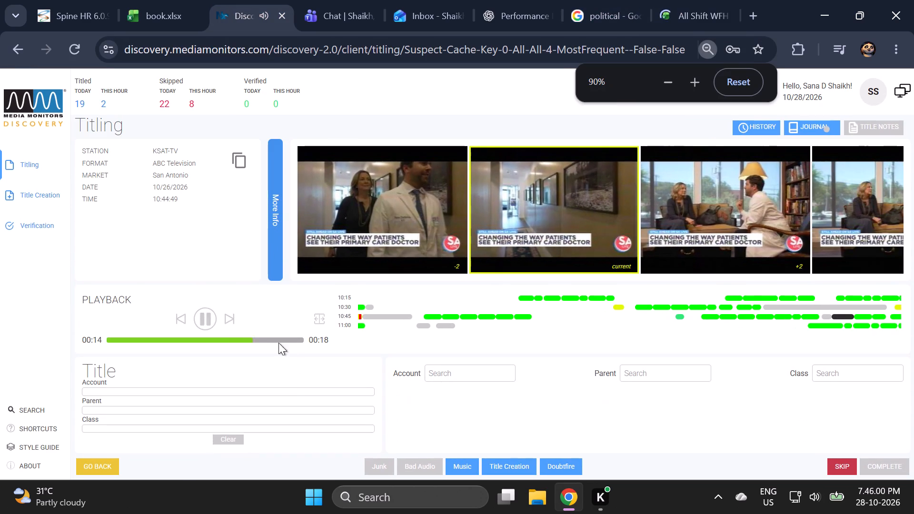
pyautogui.click(204, 314)
pyautogui.keyDown('ctrl'); pyautogui.scroll(-2, 358, 275); pyautogui.keyUp('ctrl')
# In the All Shift WFH workbook's Evening sheet, find the signed-in agent's row and examine the productivity figures across its columns.
pyautogui.click(685, 0)
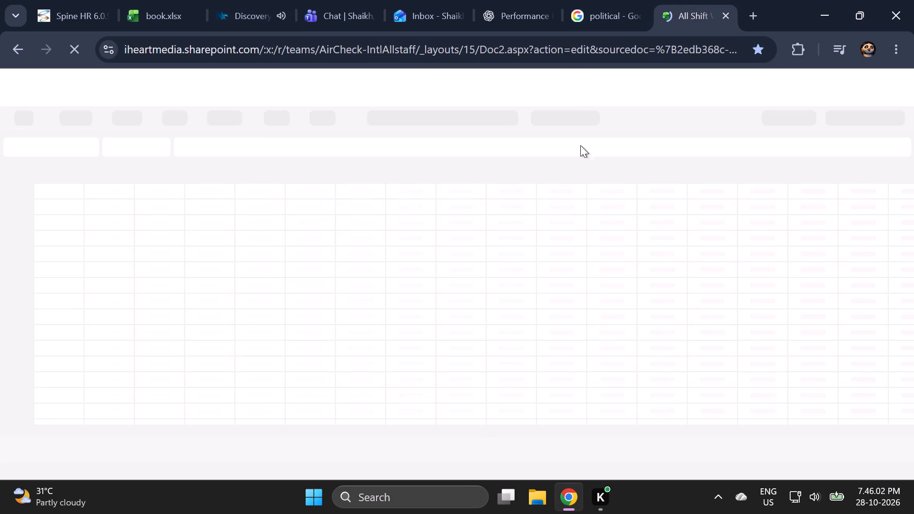
pyautogui.moveTo(257, 431); pyautogui.dragTo(256, 429)
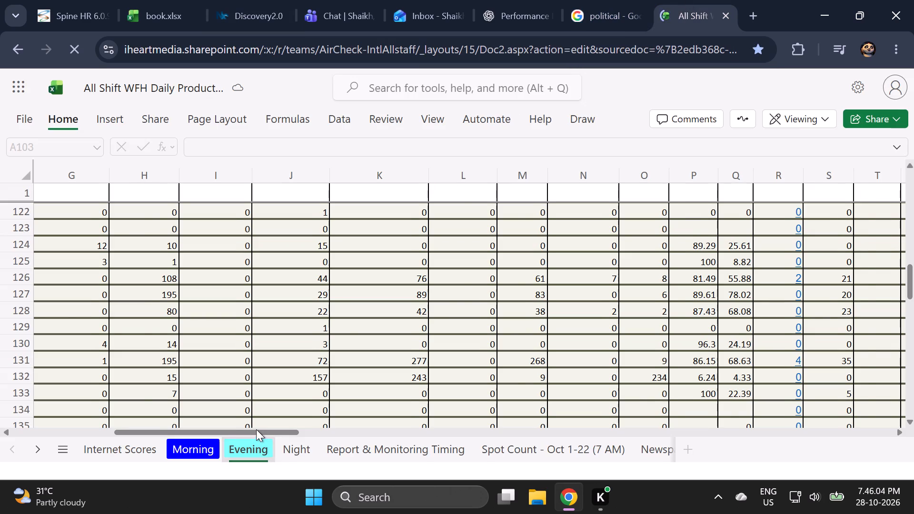
pyautogui.moveTo(256, 429); pyautogui.dragTo(62, 429)
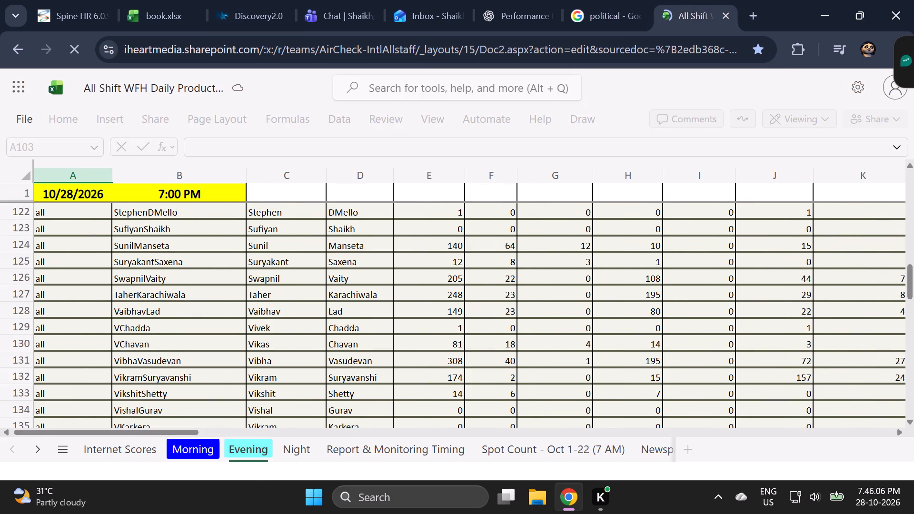
pyautogui.scroll(2, 82, 375)
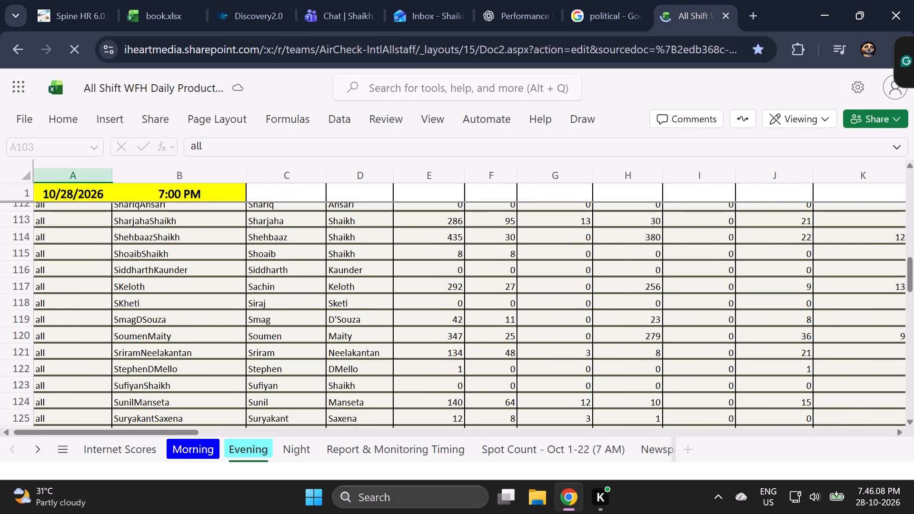
pyautogui.scroll(2, 84, 376)
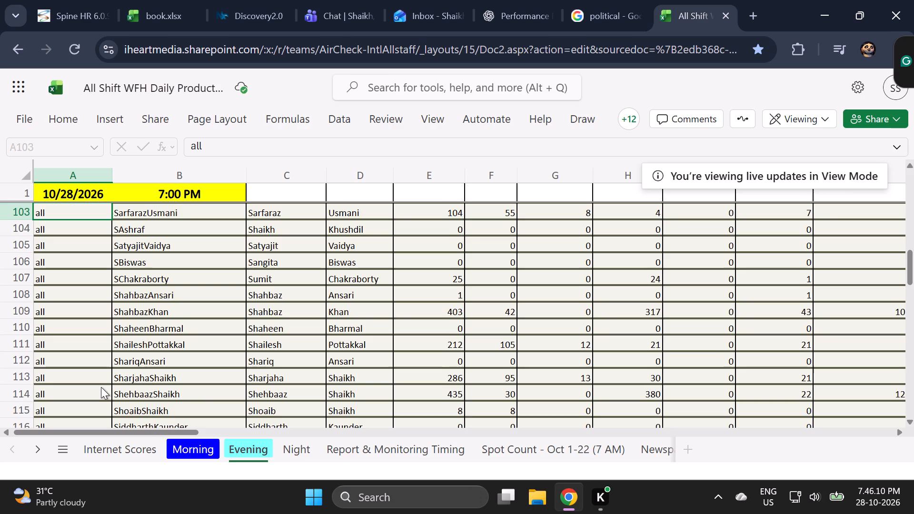
pyautogui.scroll(1, 101, 387)
pyautogui.scroll(-1, 101, 387)
pyautogui.scroll(2, 101, 387)
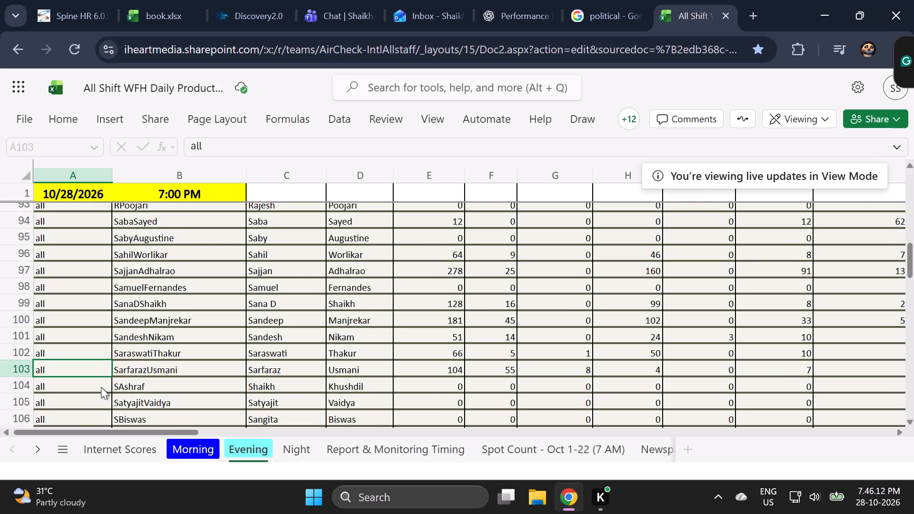
pyautogui.click(28, 303)
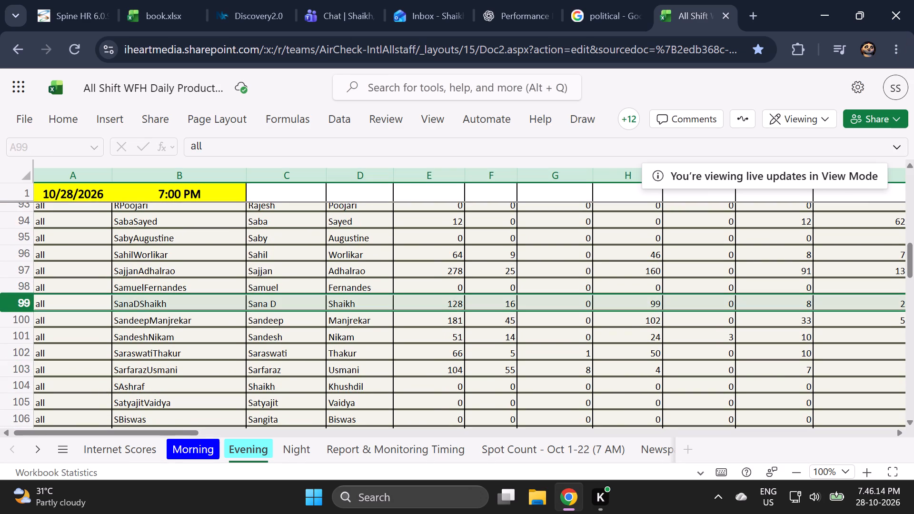
pyautogui.moveTo(188, 429); pyautogui.dragTo(318, 422)
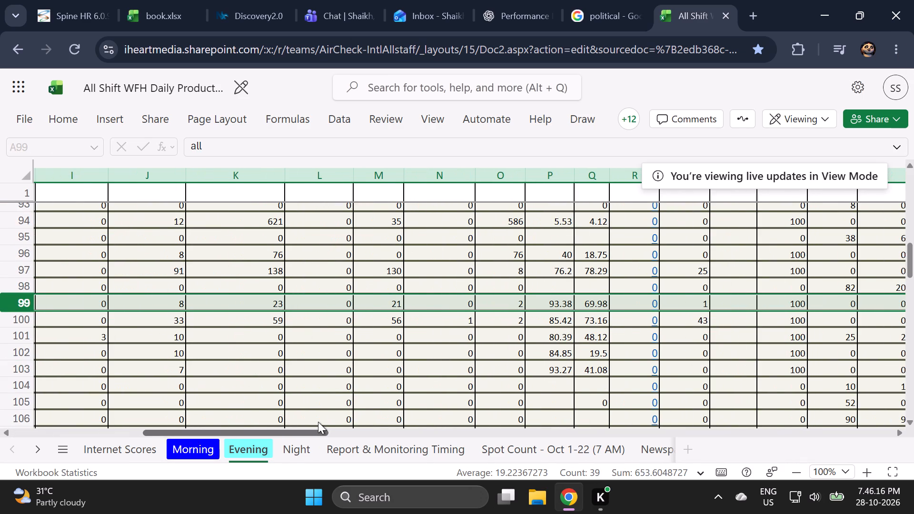
pyautogui.moveTo(318, 422); pyautogui.dragTo(331, 421)
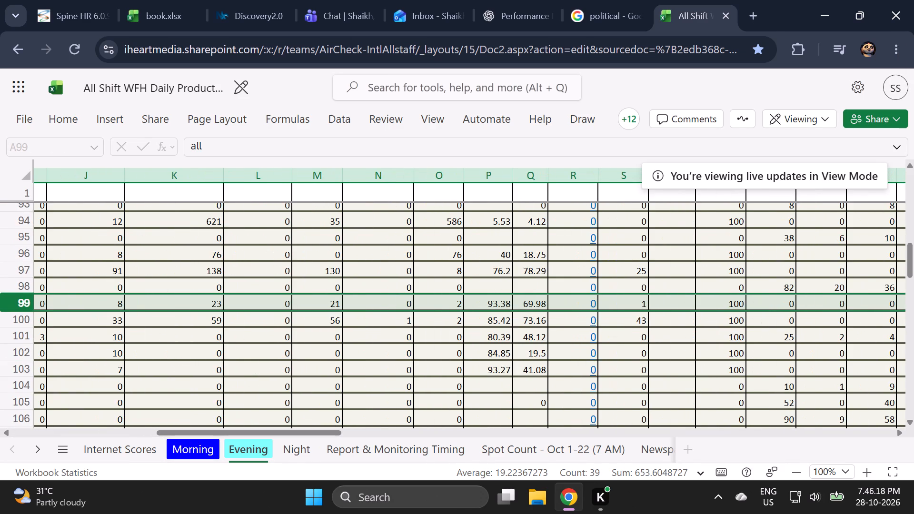
# Return to Discovery and skip the KSAT-TV clip from San Antonio.
pyautogui.click(249, 0)
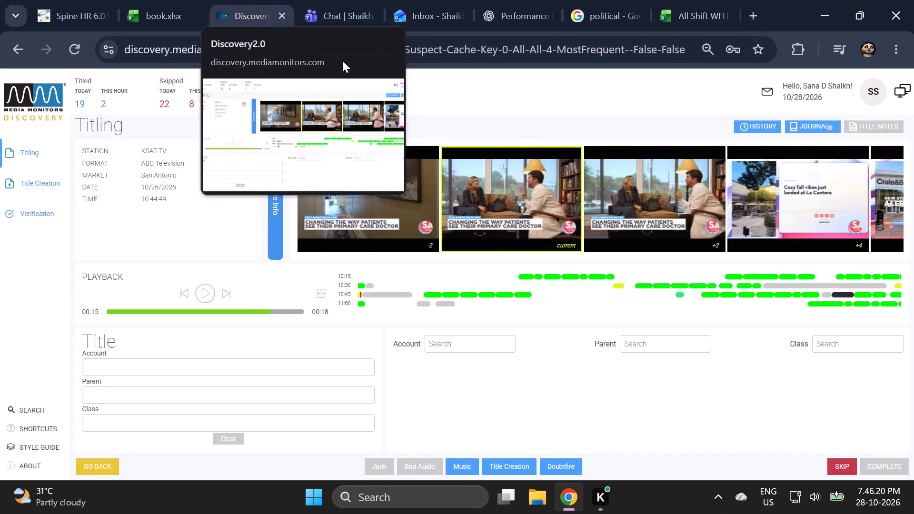
pyautogui.click(834, 469)
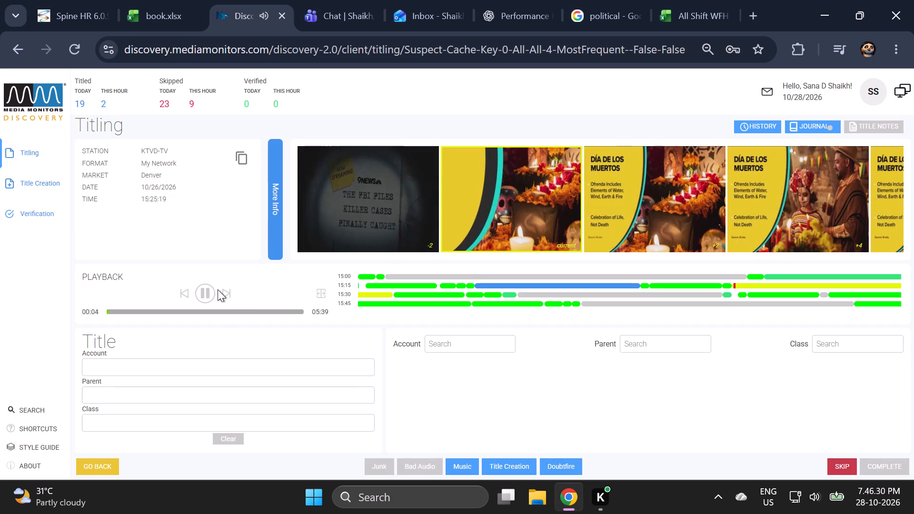
# Pause and leave the KTVD-TV clip, and start titling a US Local Cable queue covering All with the Most Frequent suspects.
pyautogui.click(212, 289)
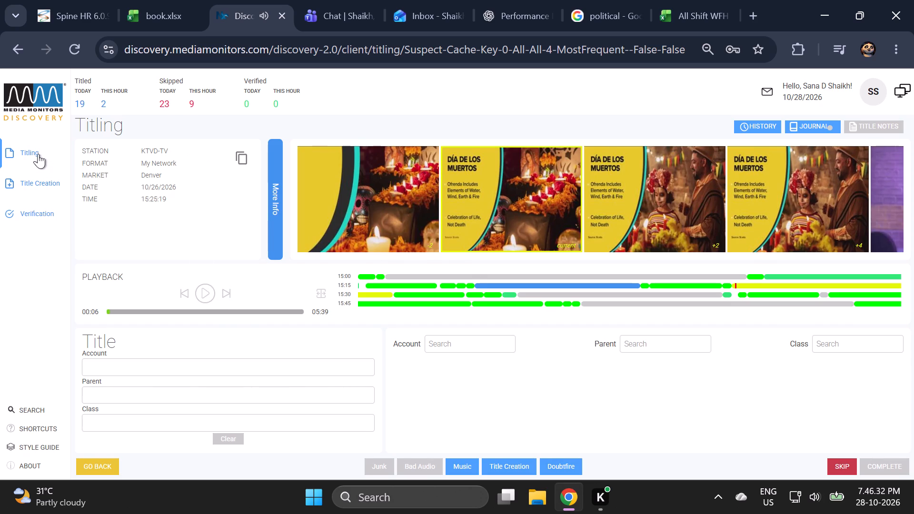
pyautogui.click(38, 154)
pyautogui.click(481, 301)
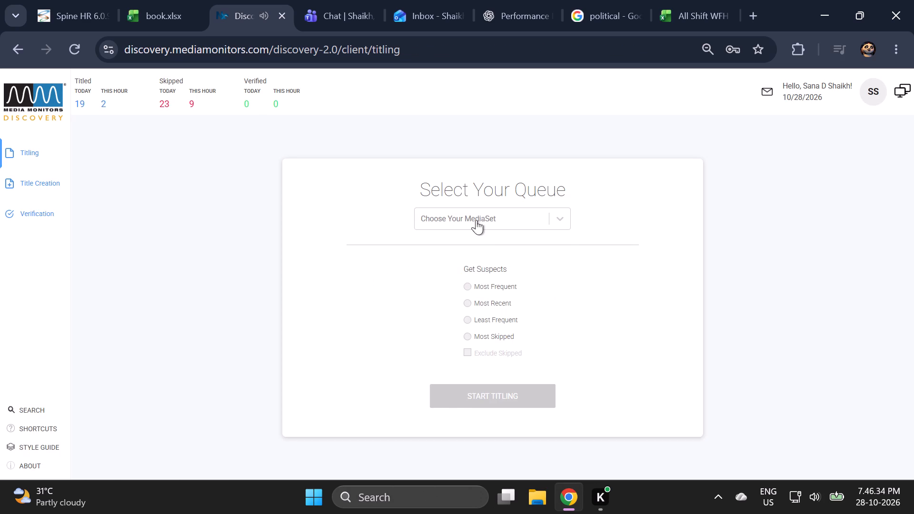
pyautogui.click(476, 220)
pyautogui.click(458, 387)
pyautogui.click(409, 218)
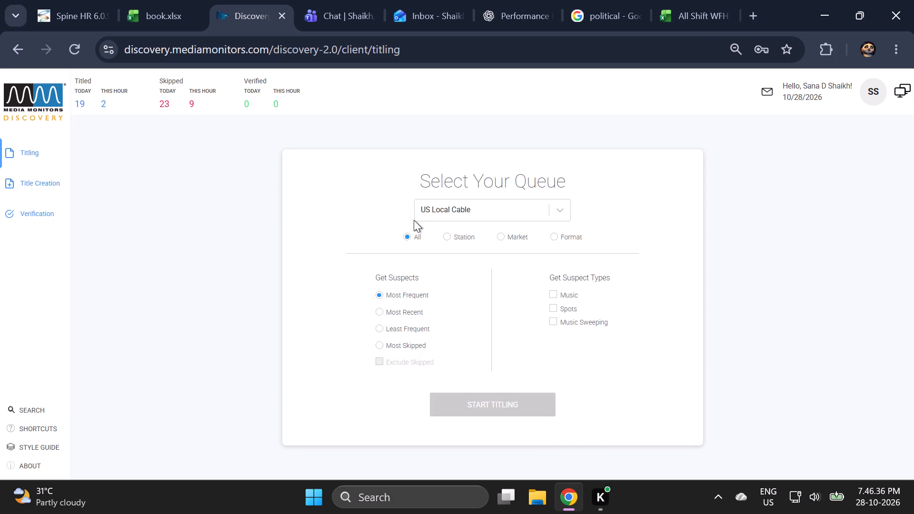
pyautogui.click(566, 325)
pyautogui.click(530, 411)
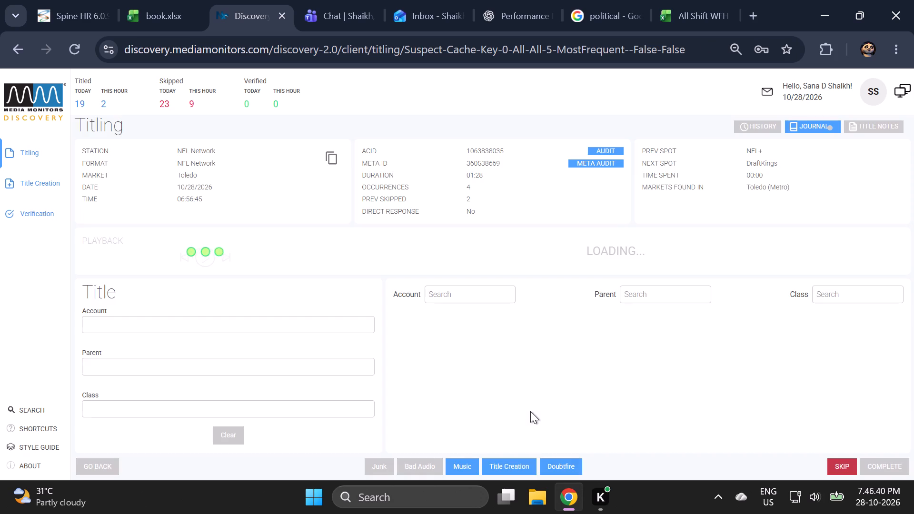
# Review the title history of the NFL Network spot from Toledo and close it.
pyautogui.click(755, 127)
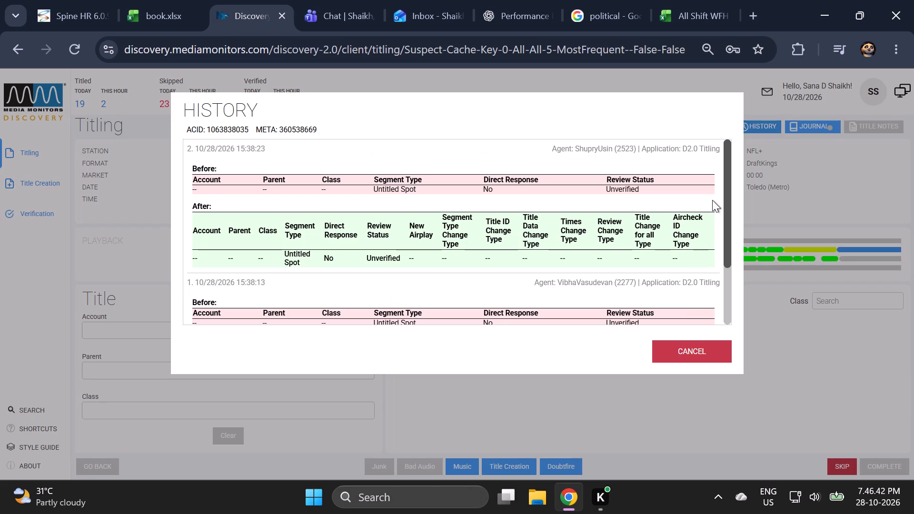
pyautogui.scroll(-3, 674, 314)
pyautogui.click(685, 353)
pyautogui.click(685, 349)
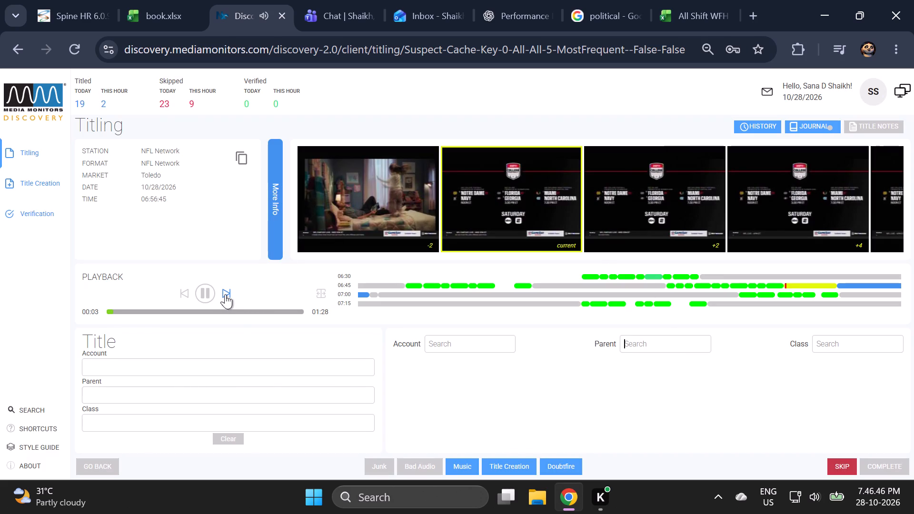
# Split the NFL Network fingerprint at 00:11, set the 01:17 segment to Spot with the opening left as trash, and complete the split.
pyautogui.moveTo(225, 294); pyautogui.dragTo(249, 287)
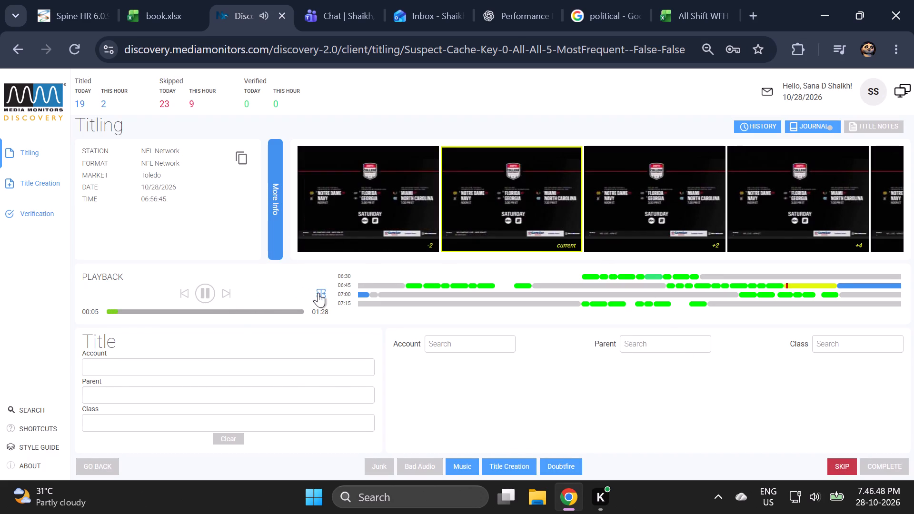
pyautogui.click(318, 293)
pyautogui.moveTo(62, 197); pyautogui.dragTo(177, 208)
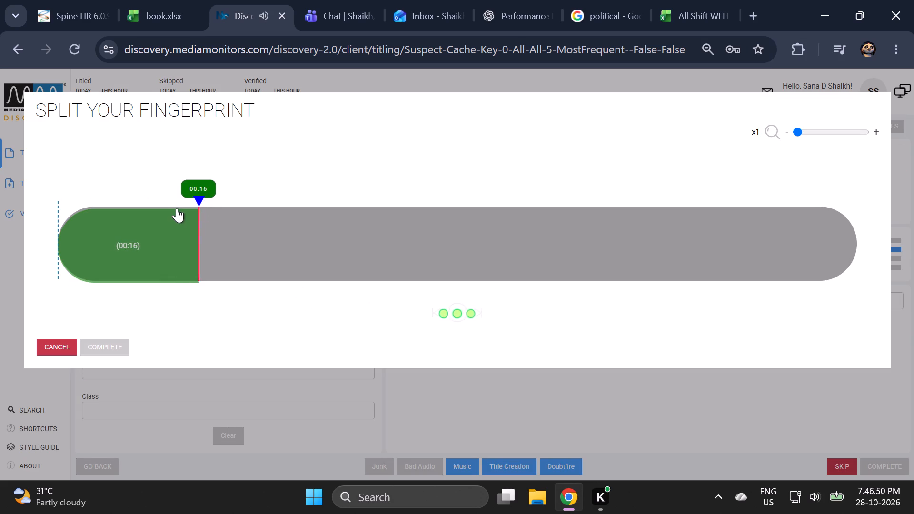
pyautogui.moveTo(177, 208); pyautogui.dragTo(162, 206)
pyautogui.doubleClick(161, 205)
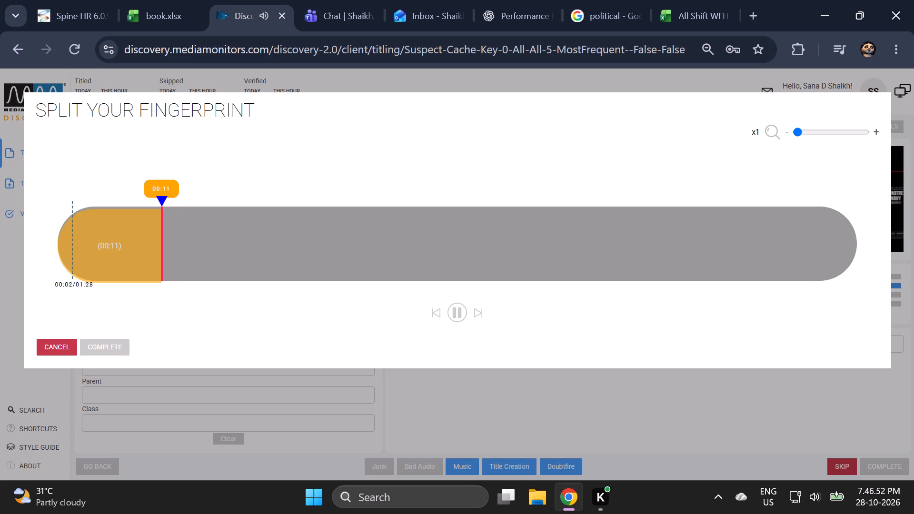
pyautogui.click(507, 236)
pyautogui.click(513, 155)
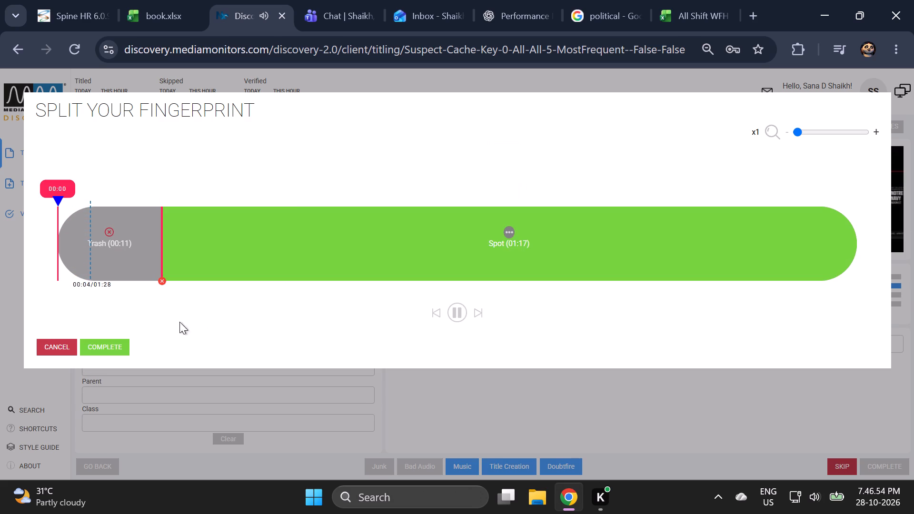
pyautogui.click(125, 339)
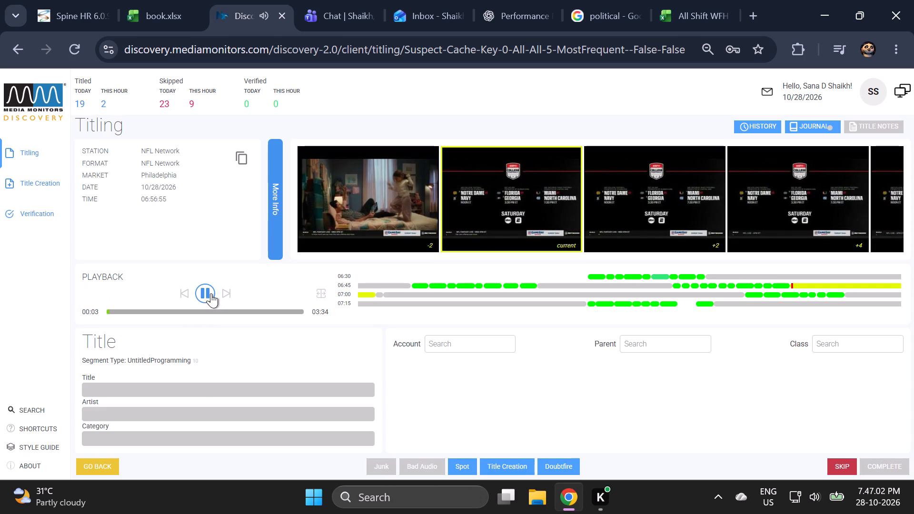
# Split the NFL Network fingerprint from Philadelphia at 00:59, set both the 00:59 and 02:35 segments to Spot, and complete the split.
pyautogui.click(214, 294)
pyautogui.click(321, 294)
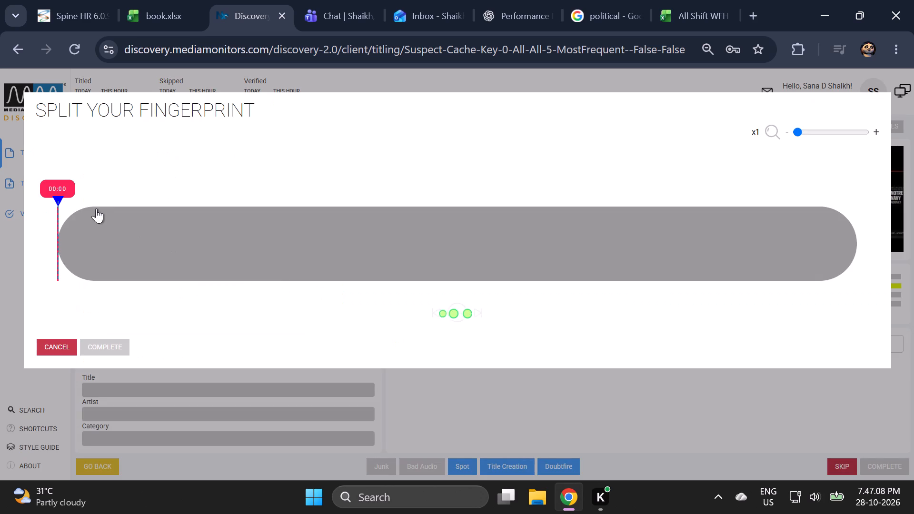
pyautogui.moveTo(62, 201); pyautogui.dragTo(236, 208)
pyautogui.click(237, 203)
pyautogui.click(235, 200)
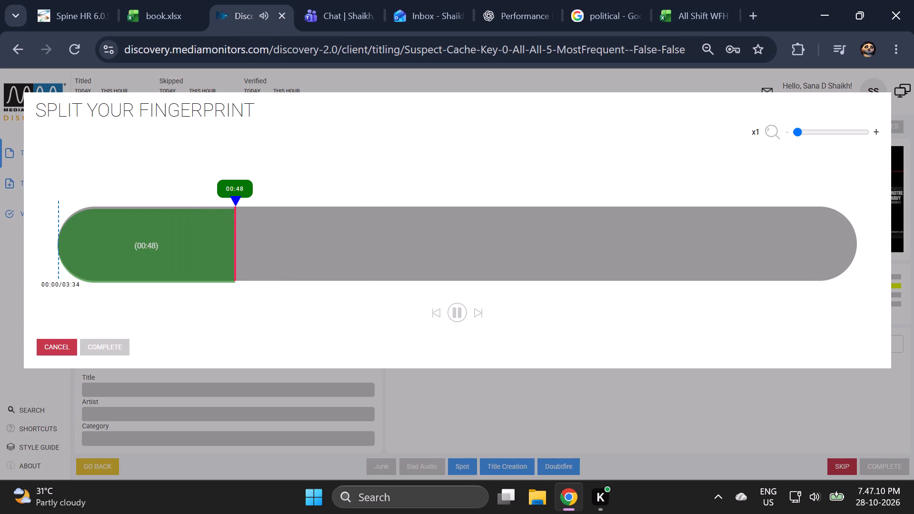
pyautogui.moveTo(235, 200); pyautogui.dragTo(280, 197)
pyautogui.doubleClick(280, 197)
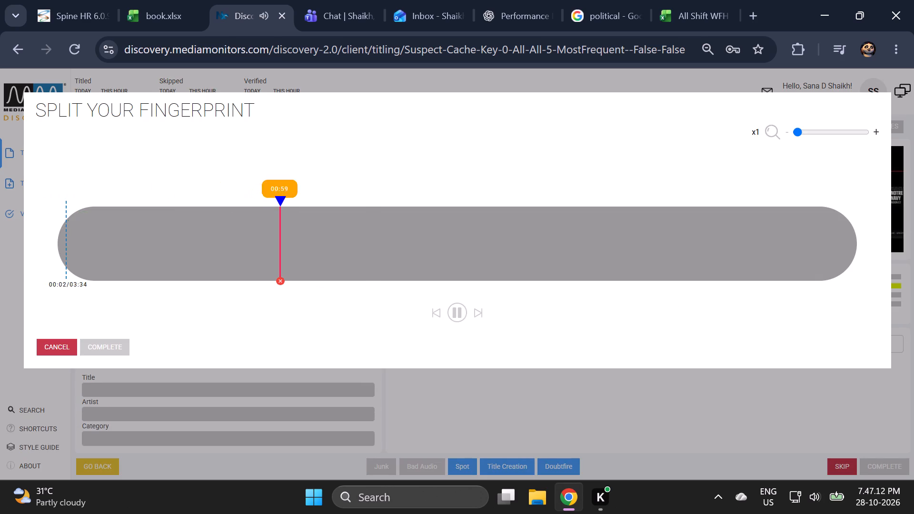
pyautogui.click(173, 230)
pyautogui.click(171, 154)
pyautogui.click(564, 230)
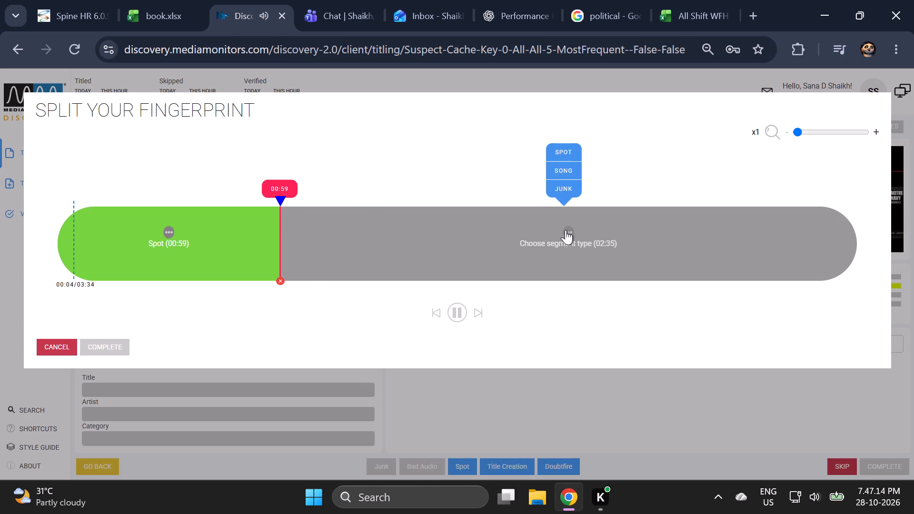
pyautogui.click(568, 157)
pyautogui.click(122, 345)
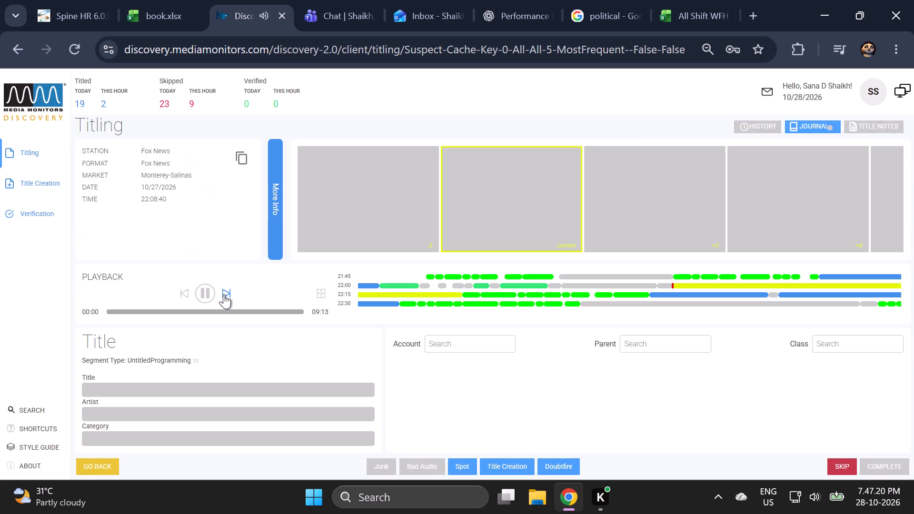
# Sample the middle and end of the Fox News clip from Monterey-Salinas and mark it as junk.
pyautogui.click(224, 294)
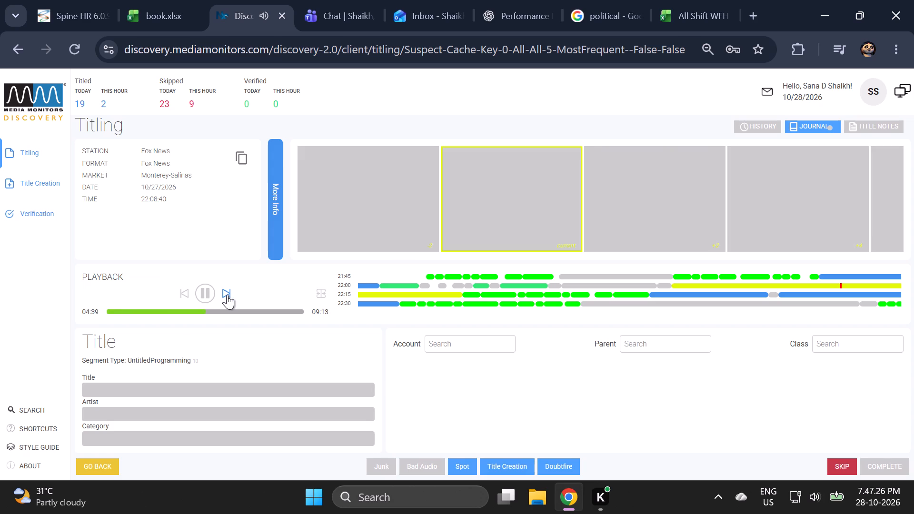
pyautogui.click(227, 295)
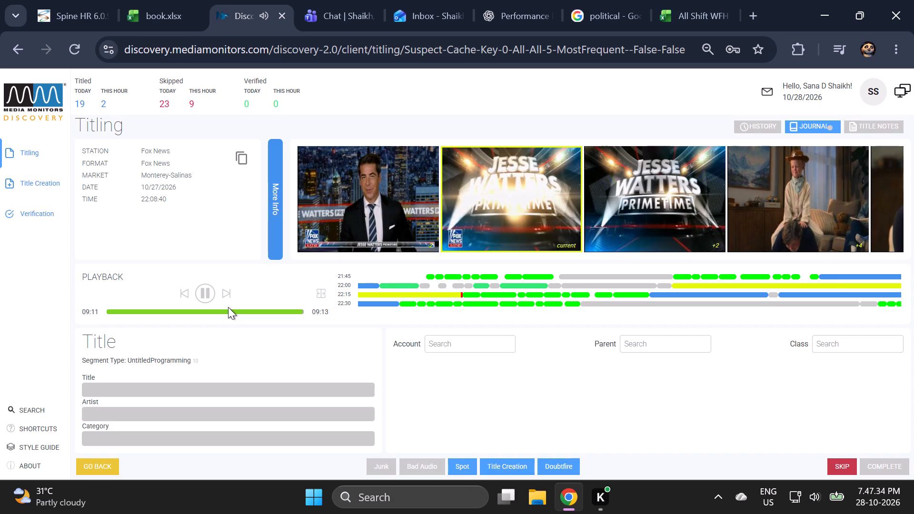
pyautogui.click(374, 463)
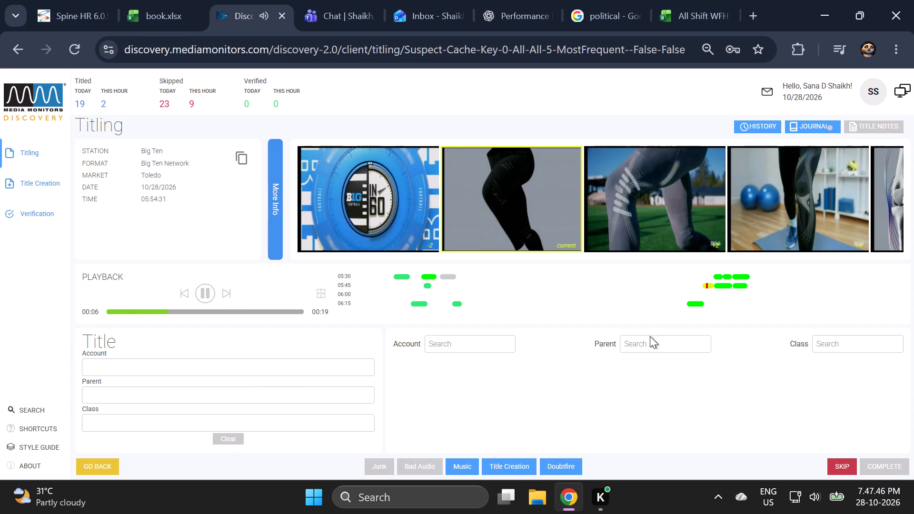
# Skip the 00:19 Big Ten clip from Toledo.
pyautogui.click(845, 463)
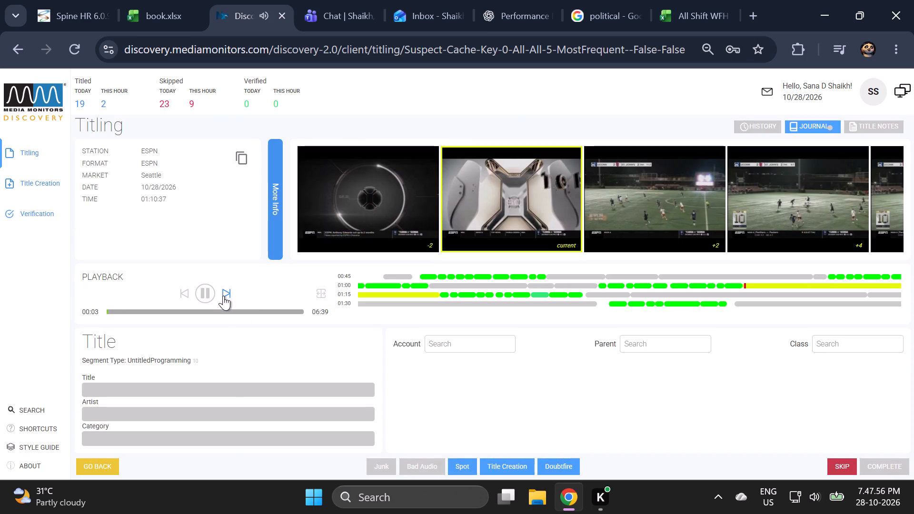
# Sample the middle and end of the ESPN clip from Seattle, return to its start, and mark it as junk.
pyautogui.click(223, 296)
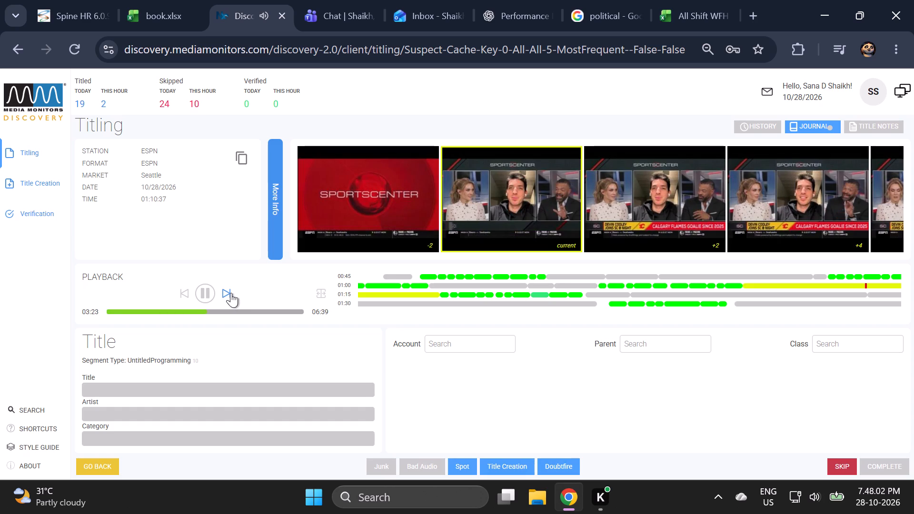
pyautogui.click(231, 293)
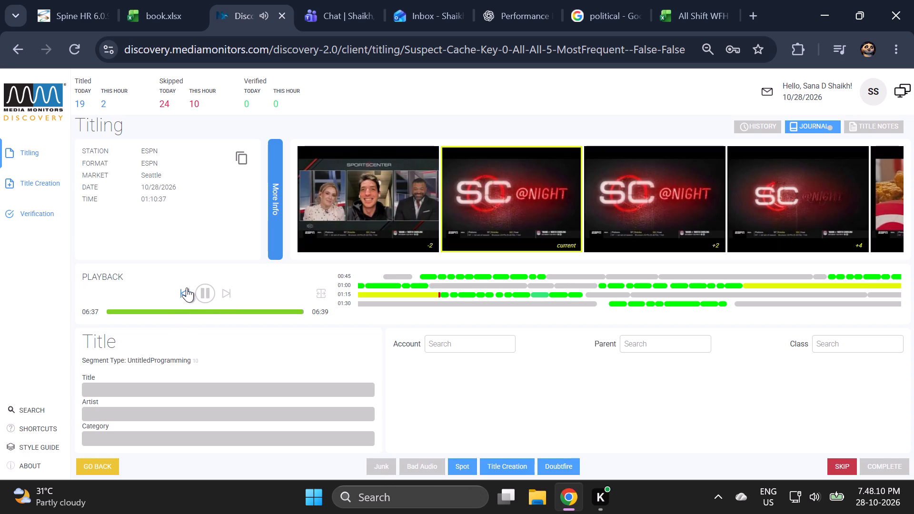
pyautogui.click(187, 294)
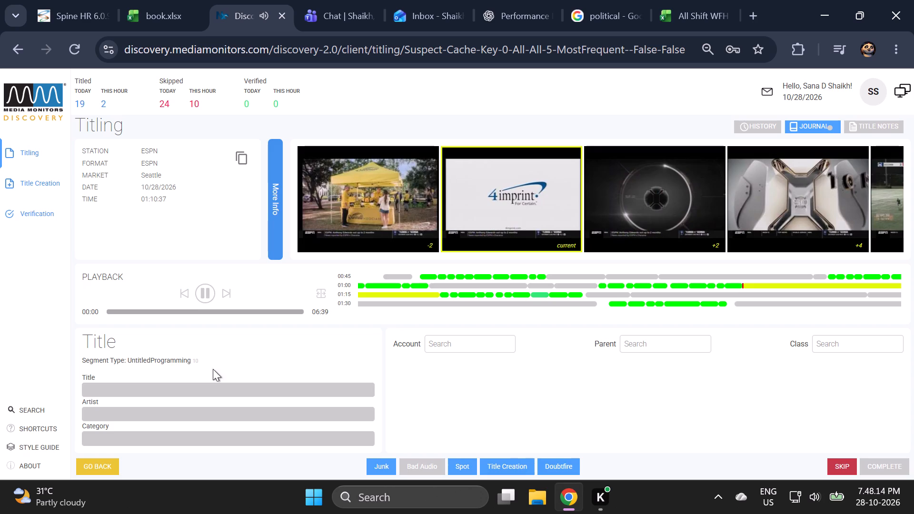
pyautogui.click(379, 465)
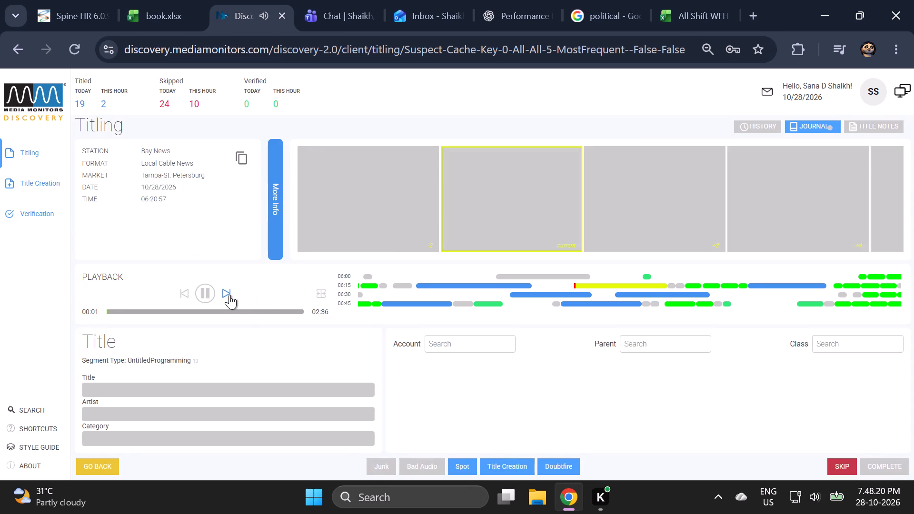
# Sample the middle and end of the 06:20:57 Bay News clip from Tampa-St. Petersburg and mark it as junk.
pyautogui.click(229, 295)
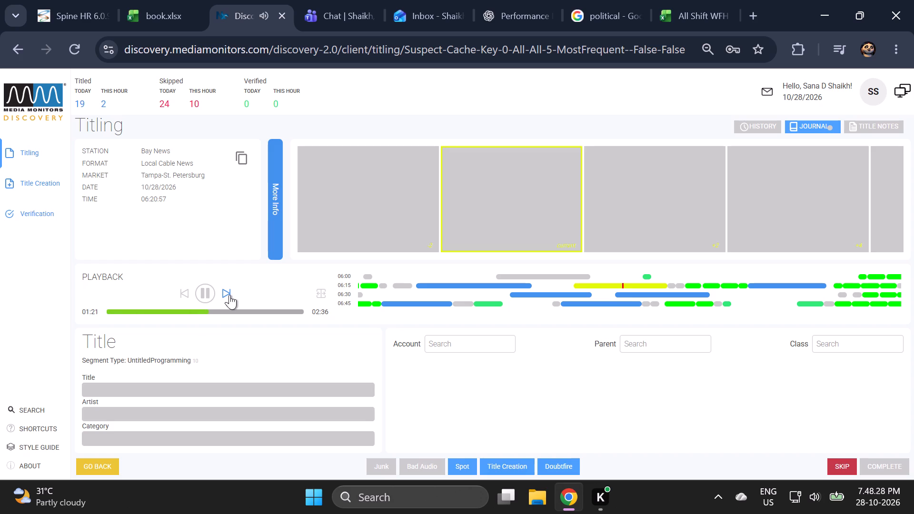
pyautogui.click(225, 294)
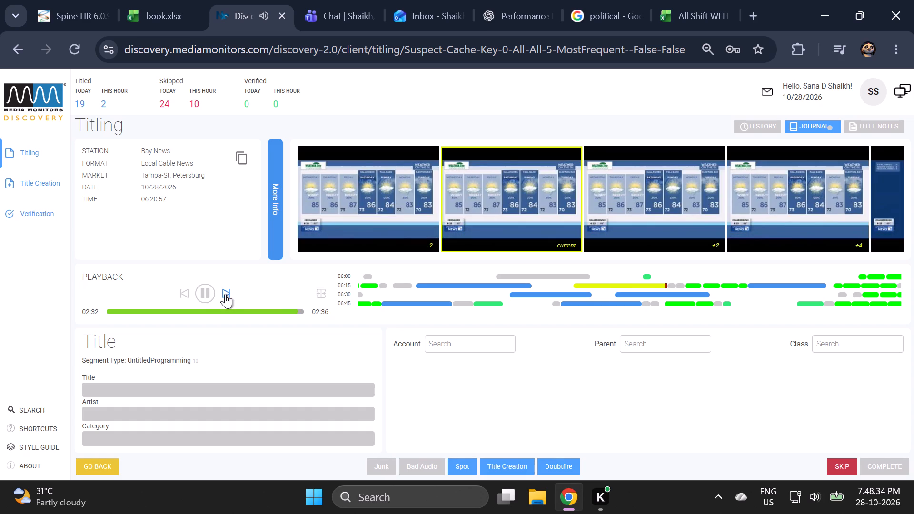
pyautogui.click(376, 469)
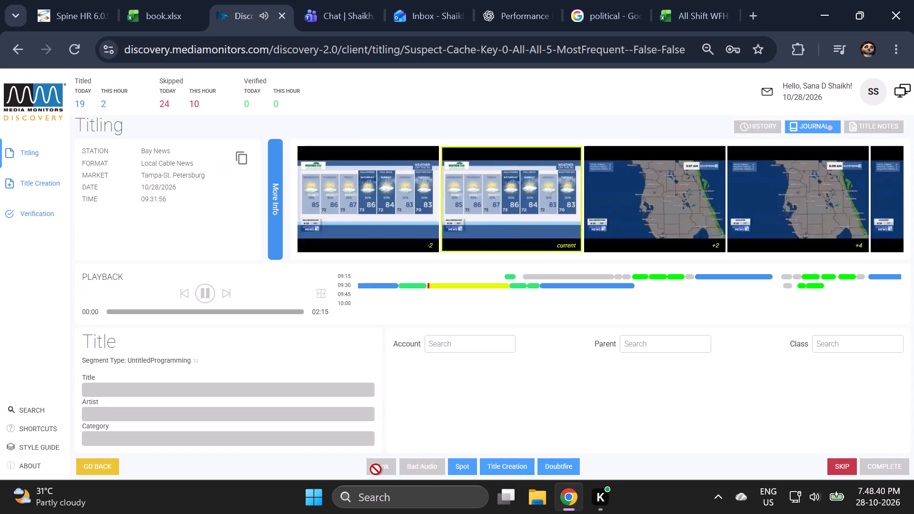
# Sample the middle and end of the 09:31:56 Bay News clip from Tampa-St. Petersburg and mark it as junk.
pyautogui.click(227, 296)
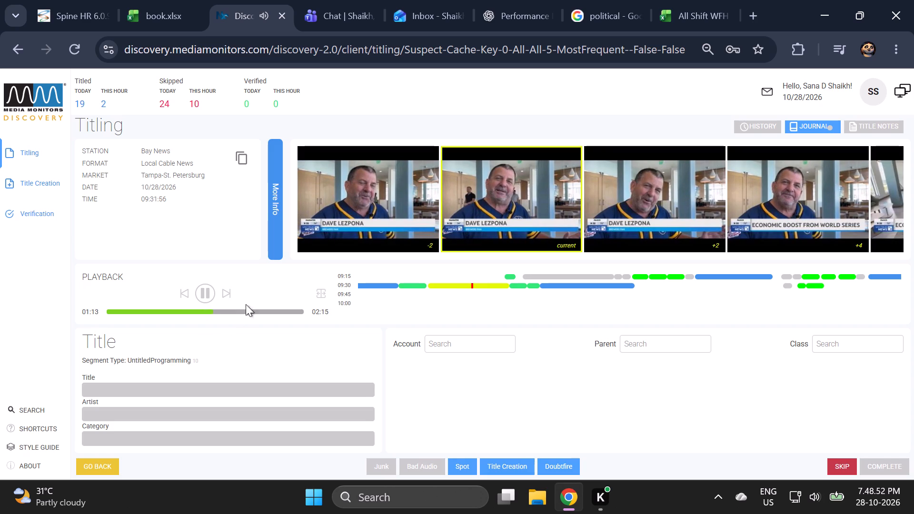
pyautogui.click(226, 296)
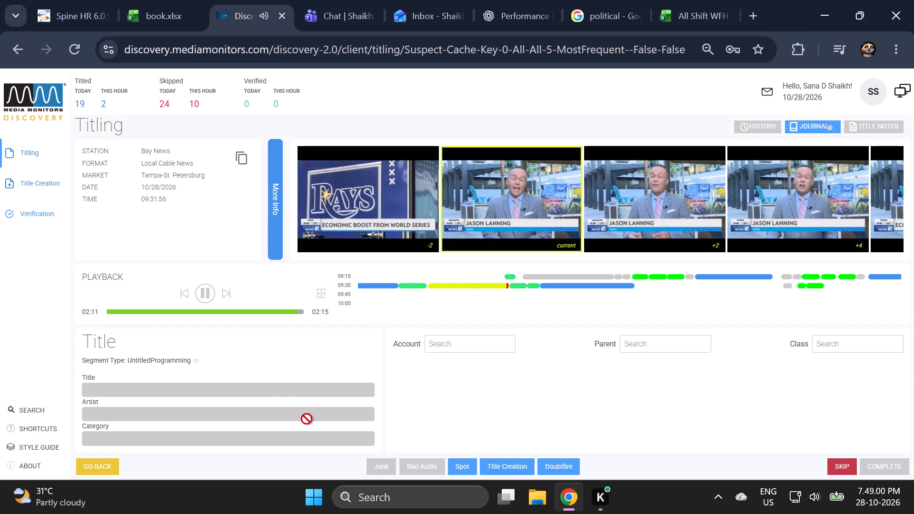
pyautogui.click(376, 466)
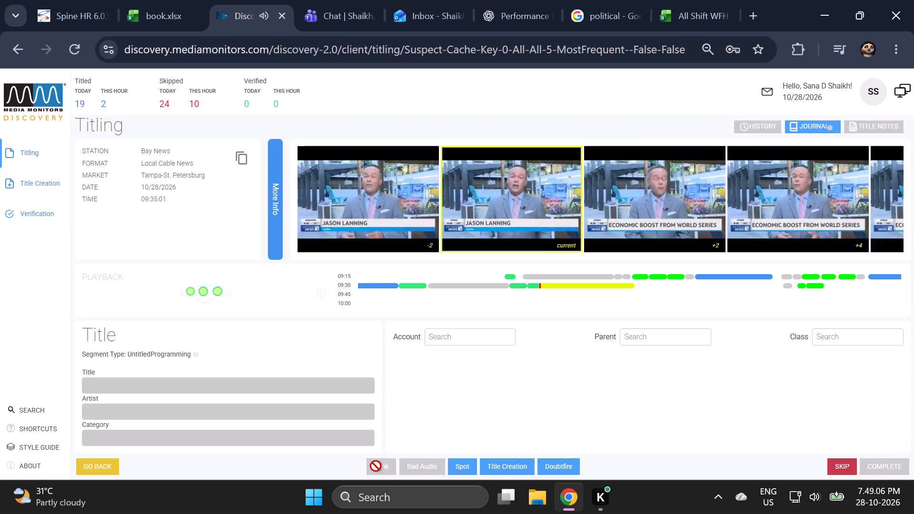
# Sample the middle and end of the 09:35:01 Bay News clip from Tampa-St. Petersburg and mark it as junk.
pyautogui.click(226, 295)
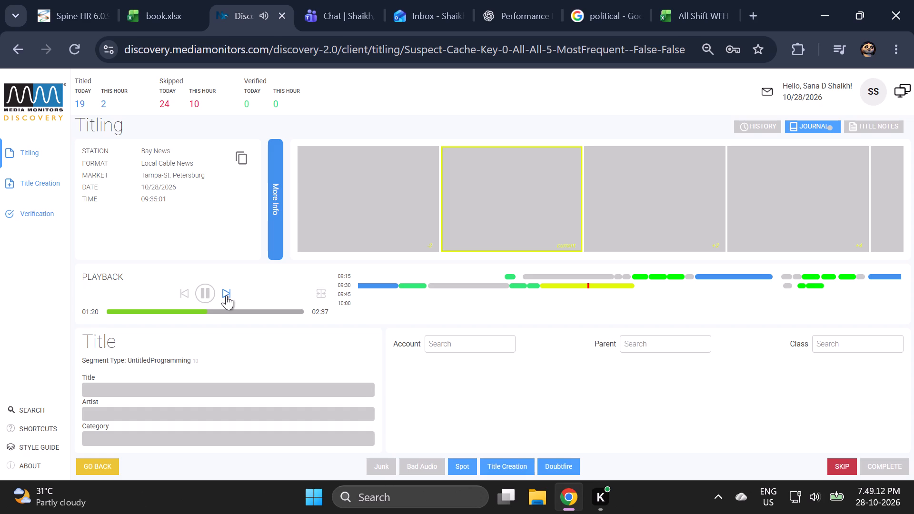
pyautogui.click(226, 295)
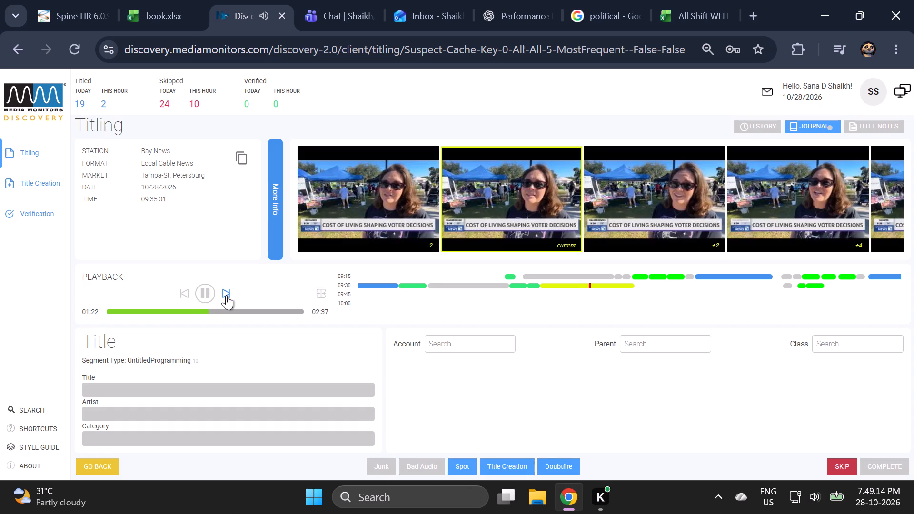
pyautogui.click(226, 295)
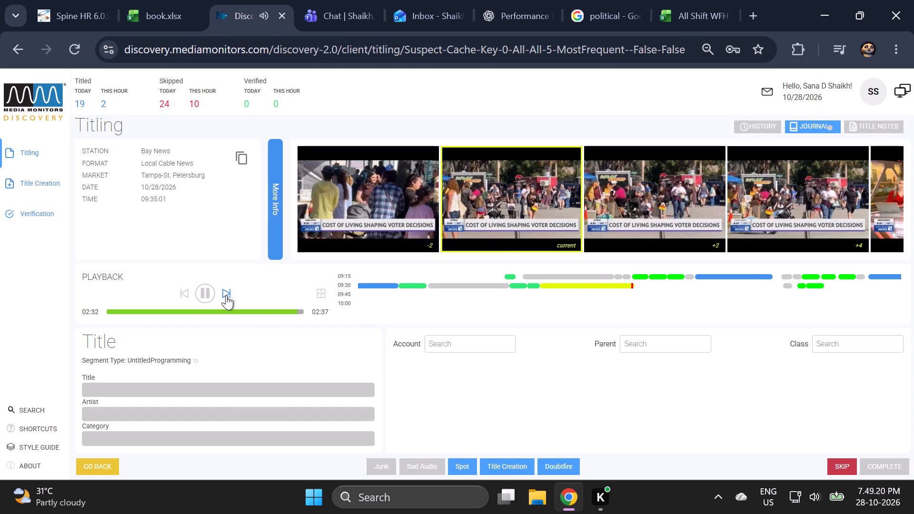
pyautogui.click(181, 295)
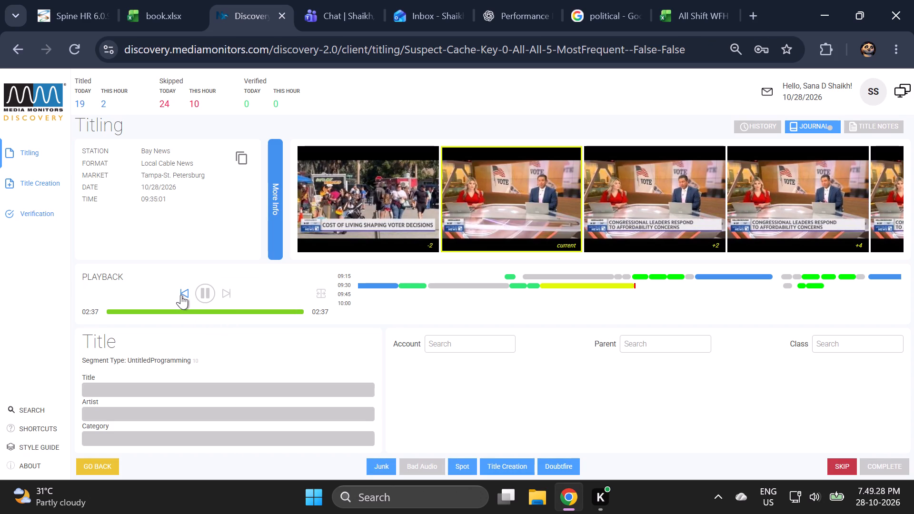
pyautogui.click(373, 468)
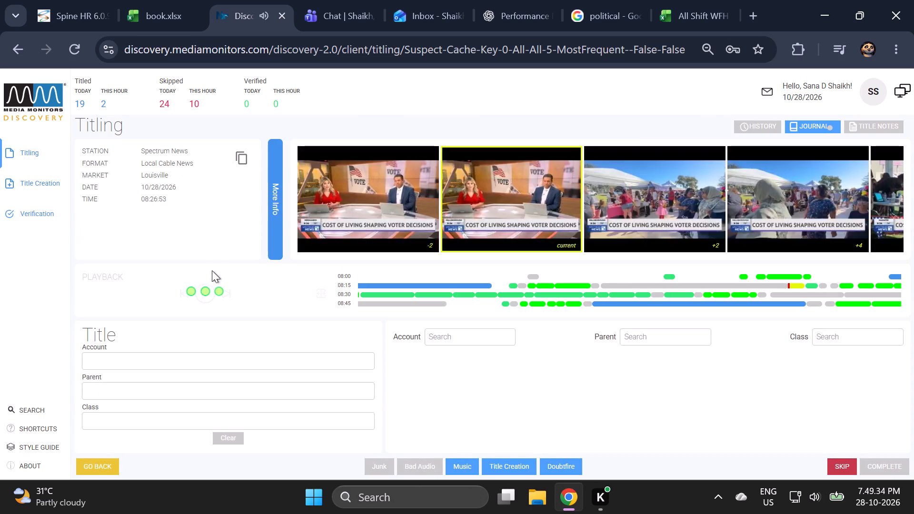
# Check the end and start of the 00:27 Spectrum News clip from Louisville and mark it as junk.
pyautogui.click(209, 294)
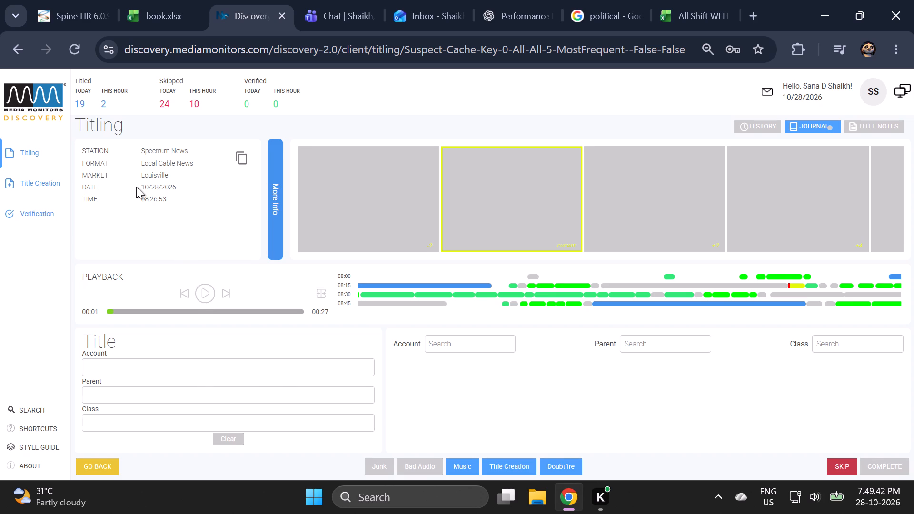
pyautogui.click(207, 292)
pyautogui.click(227, 293)
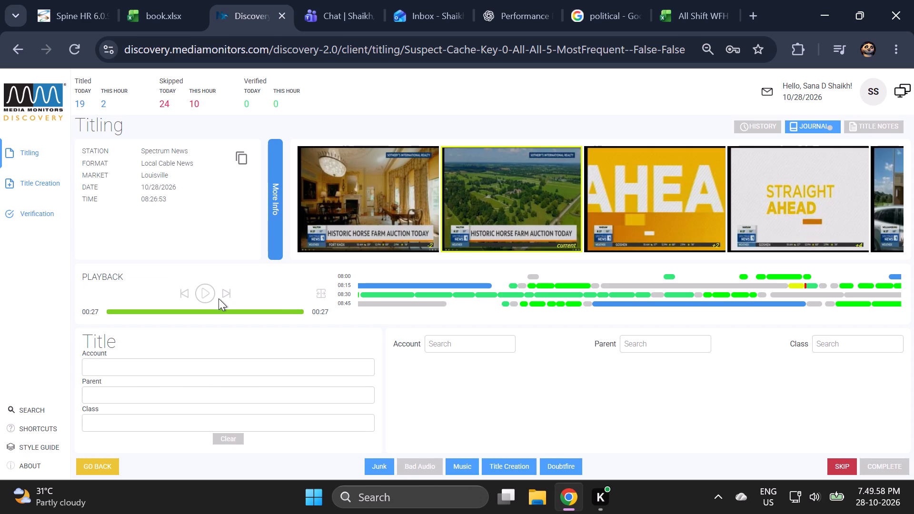
pyautogui.click(187, 292)
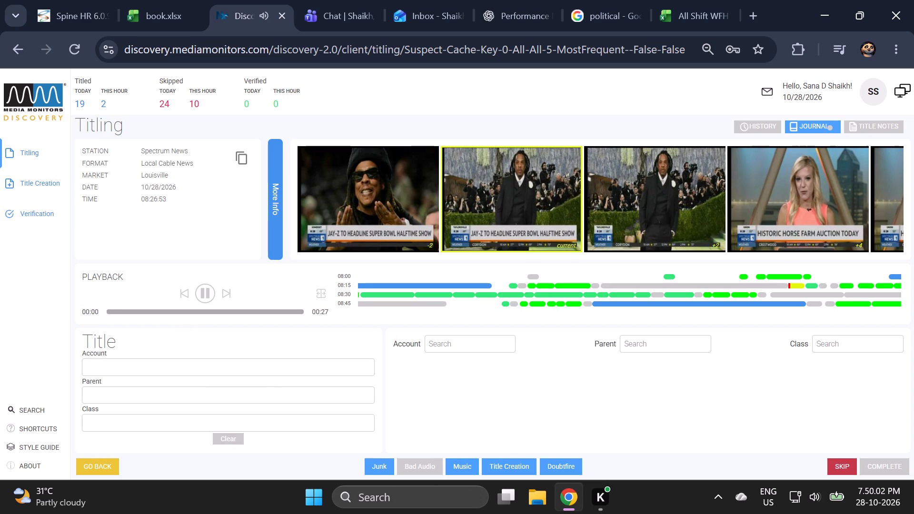
pyautogui.click(371, 459)
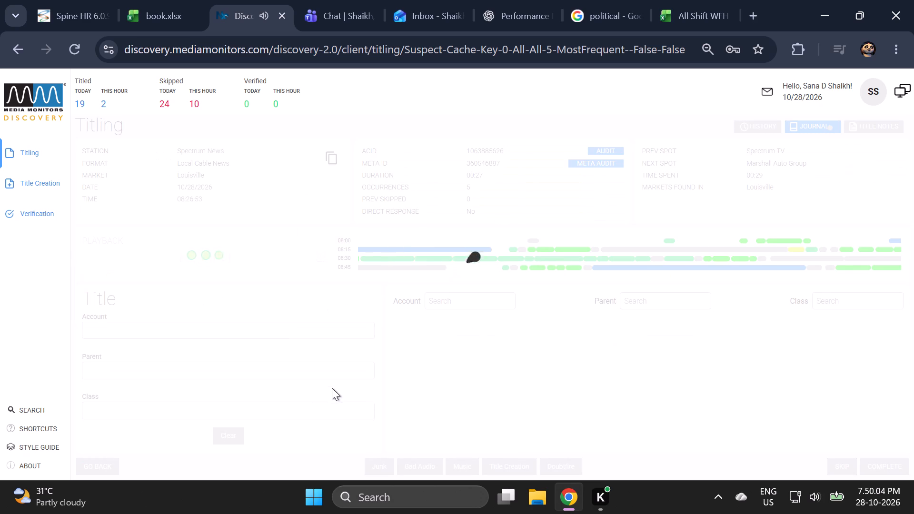
# Sample the end of the 09:06:55 News 13 clip from Orlando and mark it as junk.
pyautogui.click(290, 370)
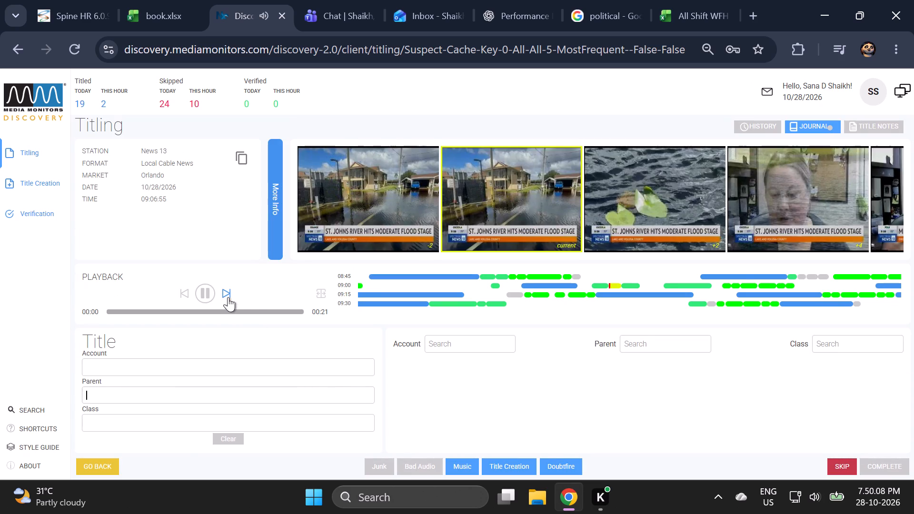
pyautogui.click(228, 297)
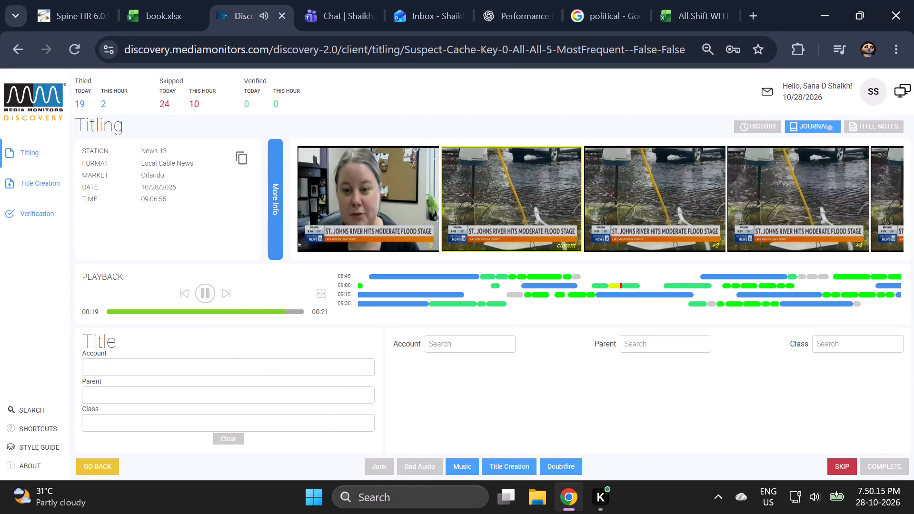
pyautogui.click(371, 467)
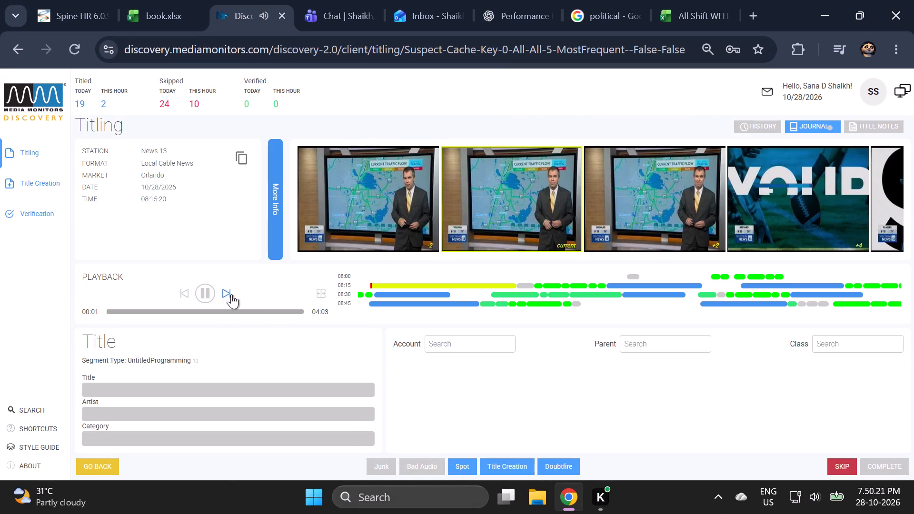
# Pause the 08:15:20 News 13 clip from Orlando near its start.
pyautogui.click(214, 296)
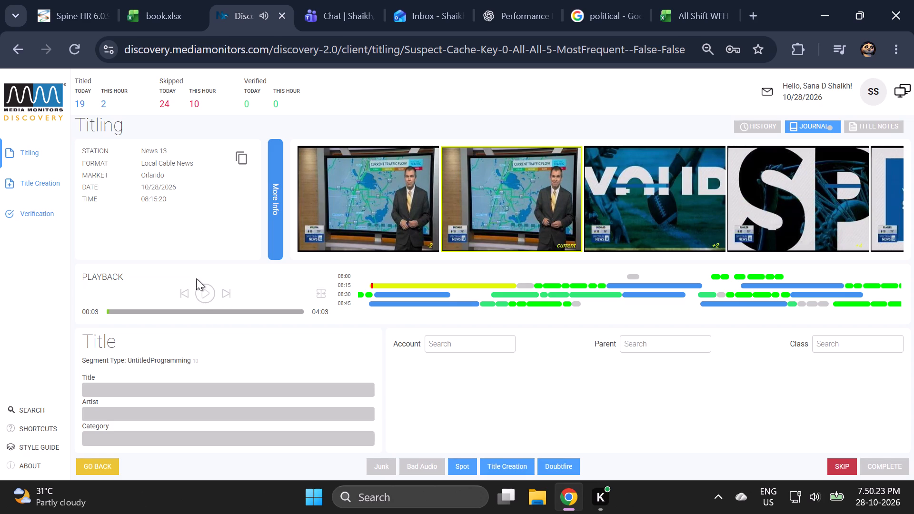
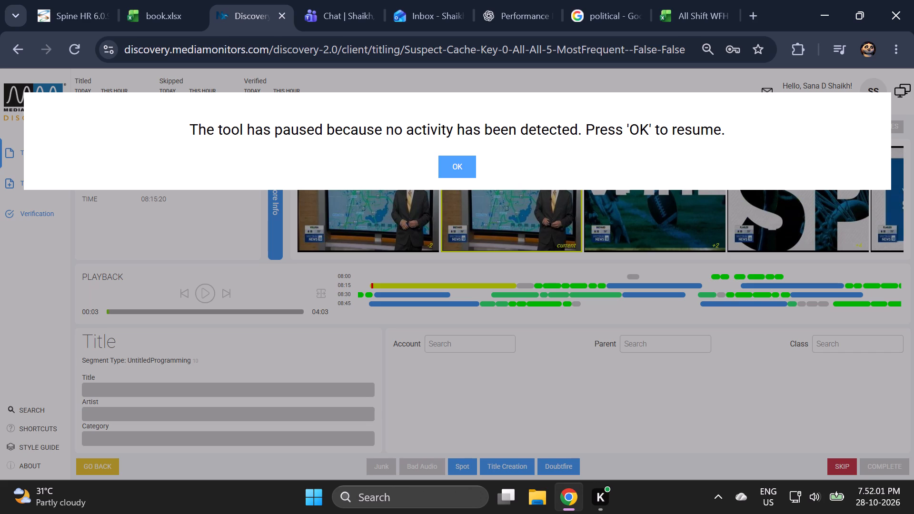
# Resume the paused tool and sample the start, middle and end of the 08:15:20 News 13 clip from Orlando.
pyautogui.click(447, 172)
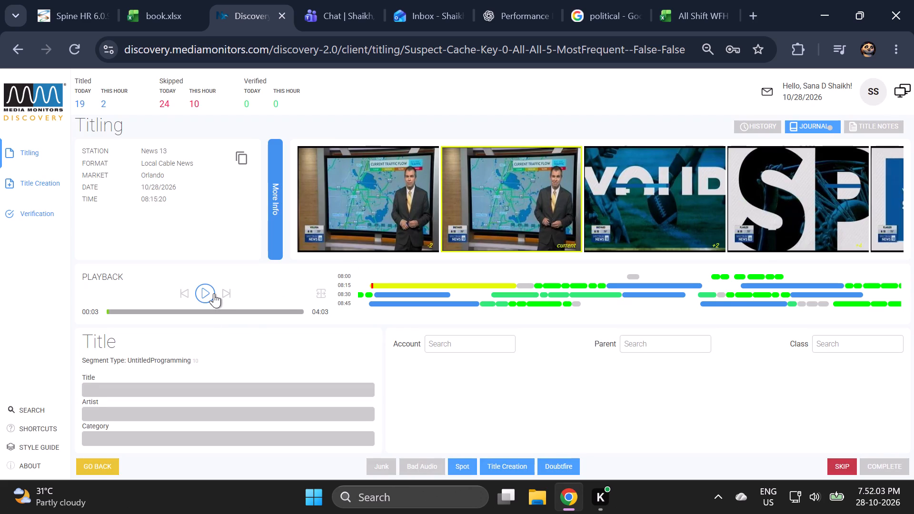
pyautogui.click(213, 292)
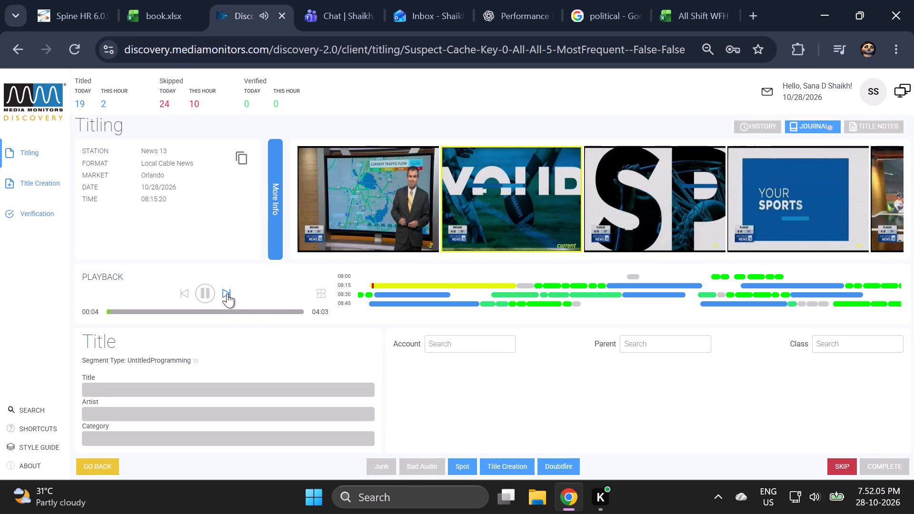
pyautogui.moveTo(227, 293); pyautogui.dragTo(238, 265)
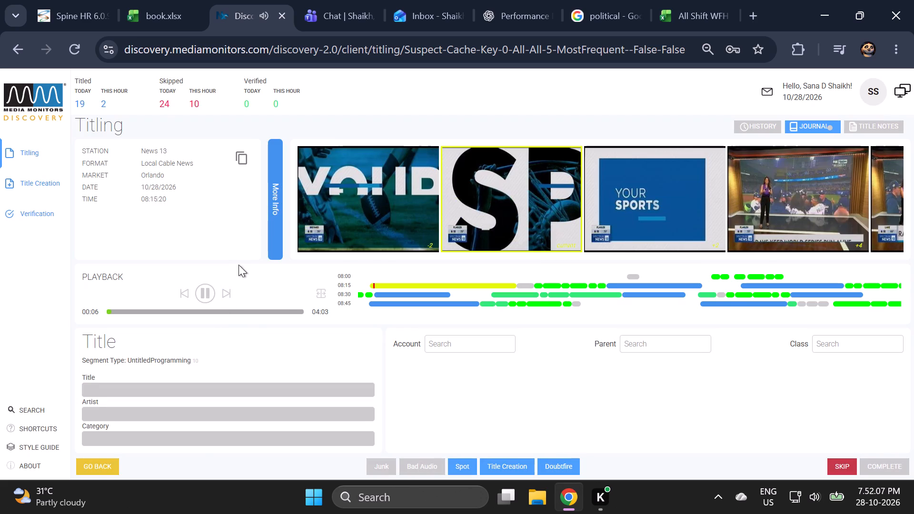
pyautogui.click(207, 287)
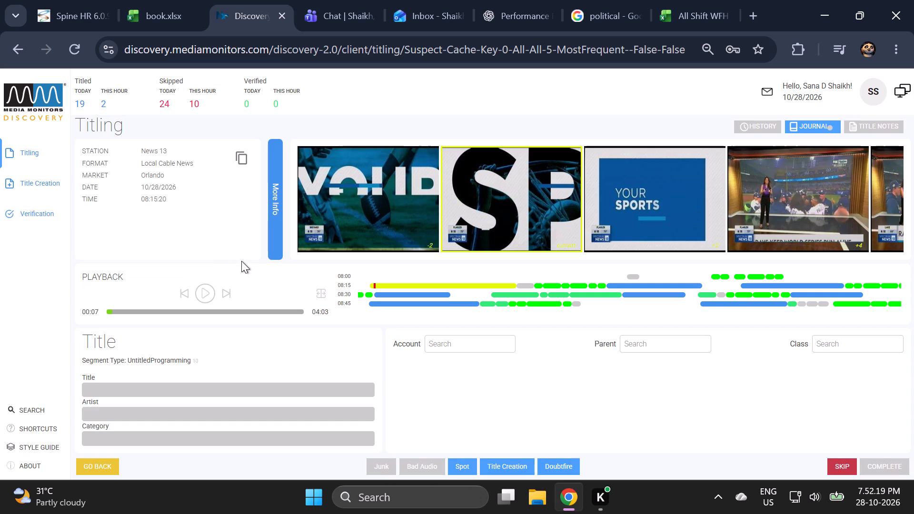
pyautogui.click(209, 293)
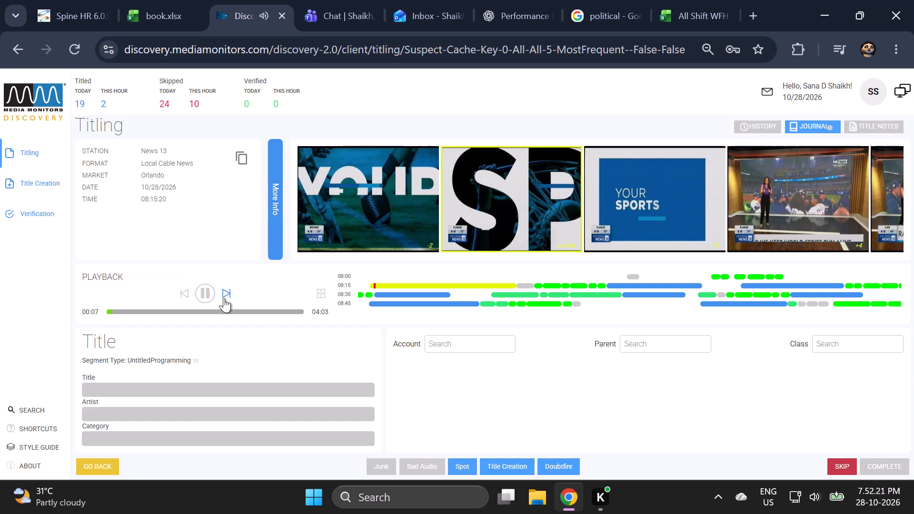
pyautogui.click(227, 293)
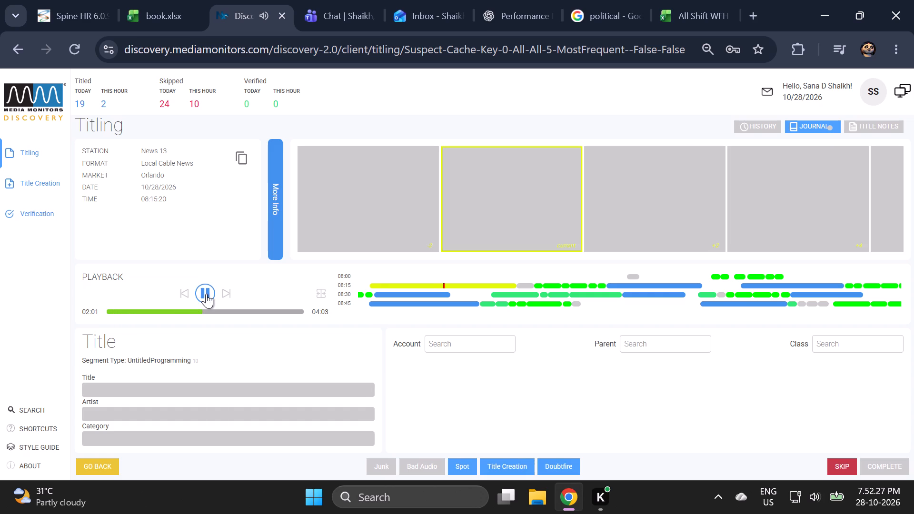
pyautogui.click(205, 294)
pyautogui.click(204, 294)
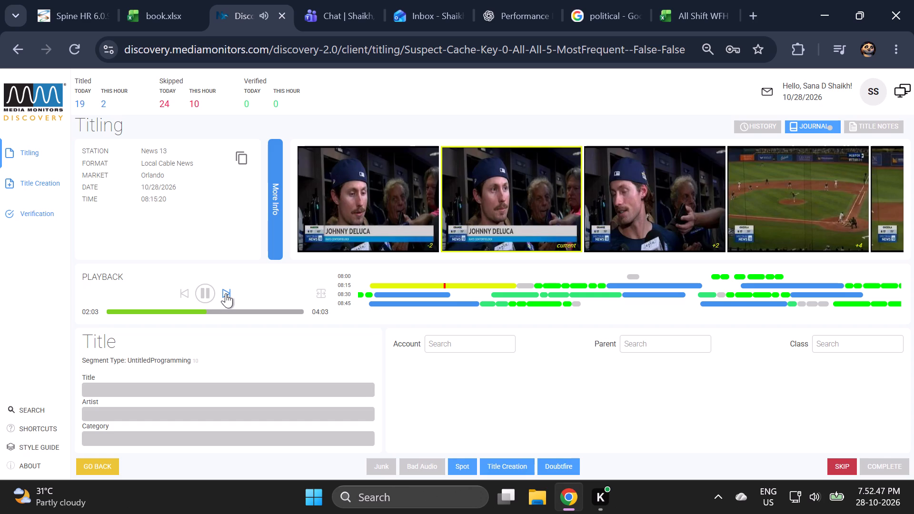
pyautogui.click(226, 293)
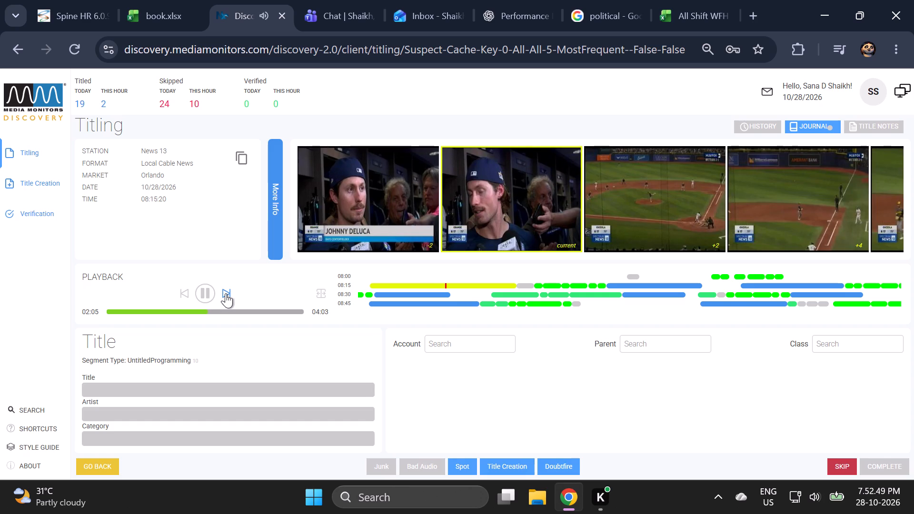
pyautogui.click(226, 293)
pyautogui.moveTo(226, 293); pyautogui.dragTo(241, 271)
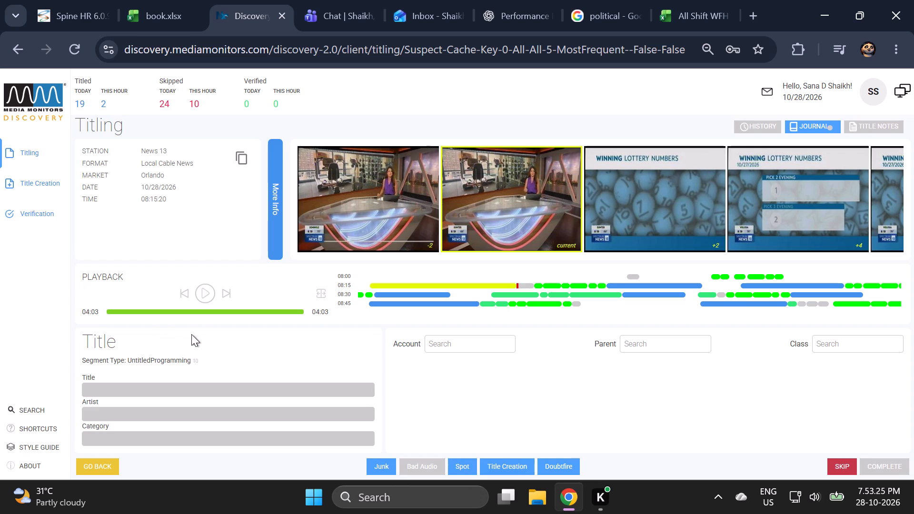
# Recheck the start and the last seconds of the 08:15:20 News 13 clip and mark it as junk.
pyautogui.click(189, 293)
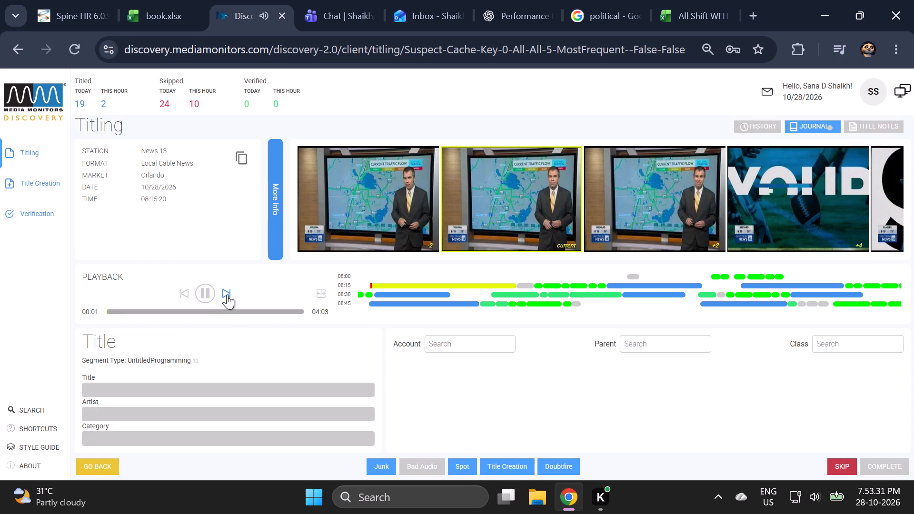
pyautogui.click(227, 295)
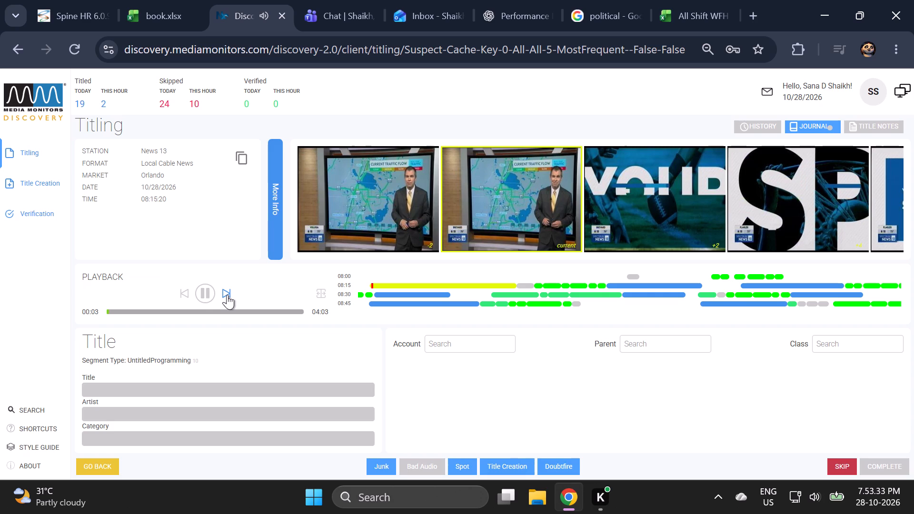
pyautogui.click(301, 310)
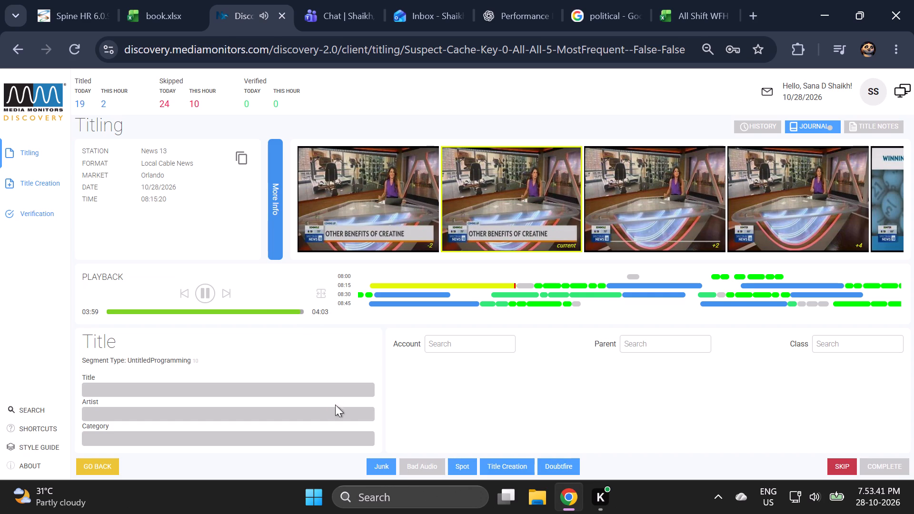
pyautogui.click(376, 463)
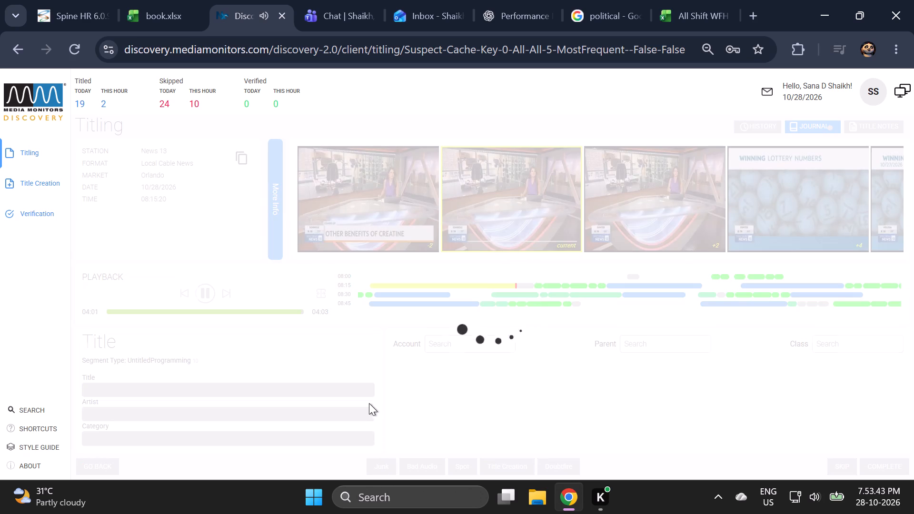
pyautogui.click(366, 401)
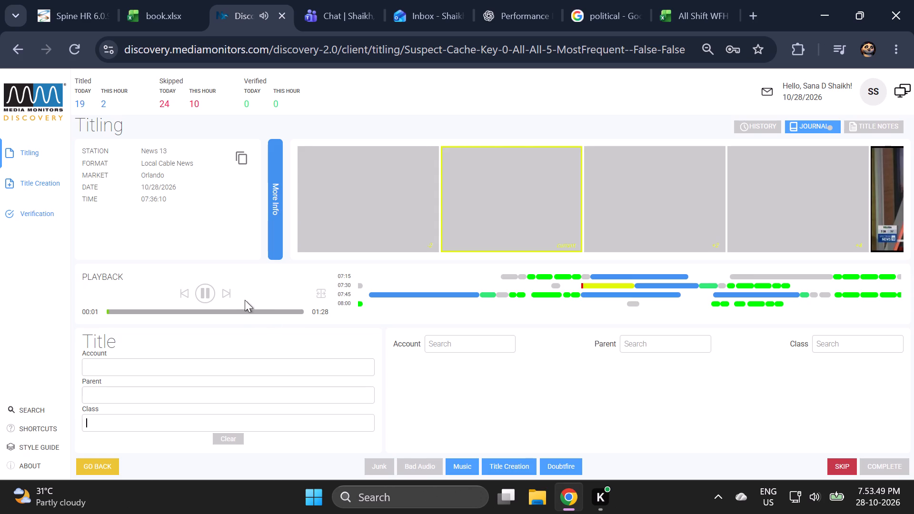
# Sample the 07:36:10 News 13 clip from Orlando beyond its opening.
pyautogui.click(227, 294)
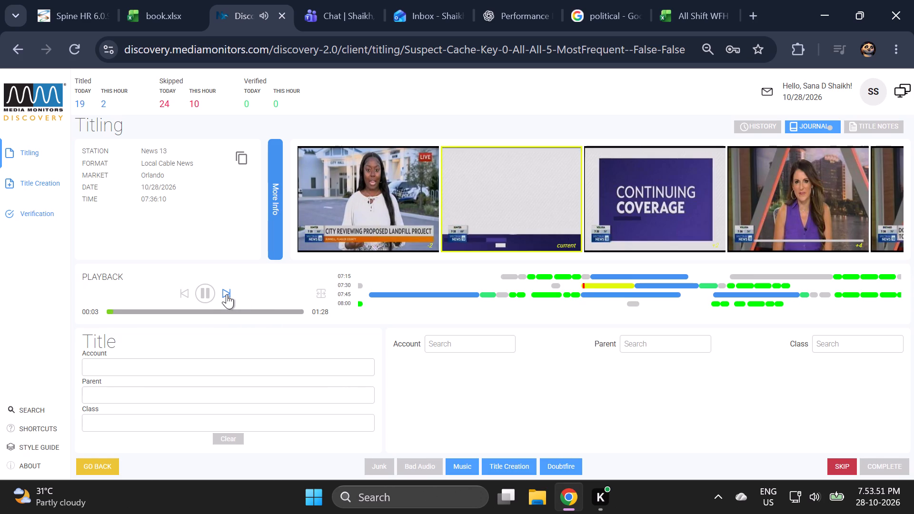
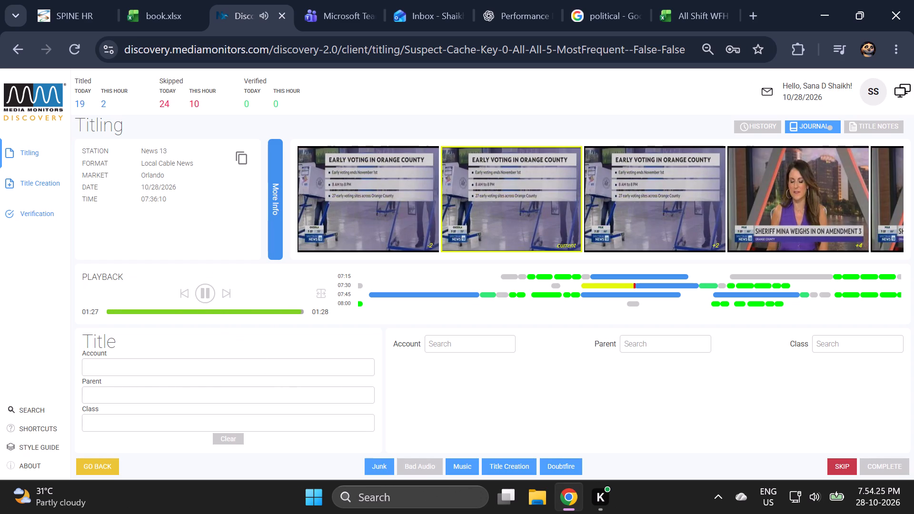
# Mark the 07:36:10 News 13 clip from Orlando as junk.
pyautogui.click(382, 472)
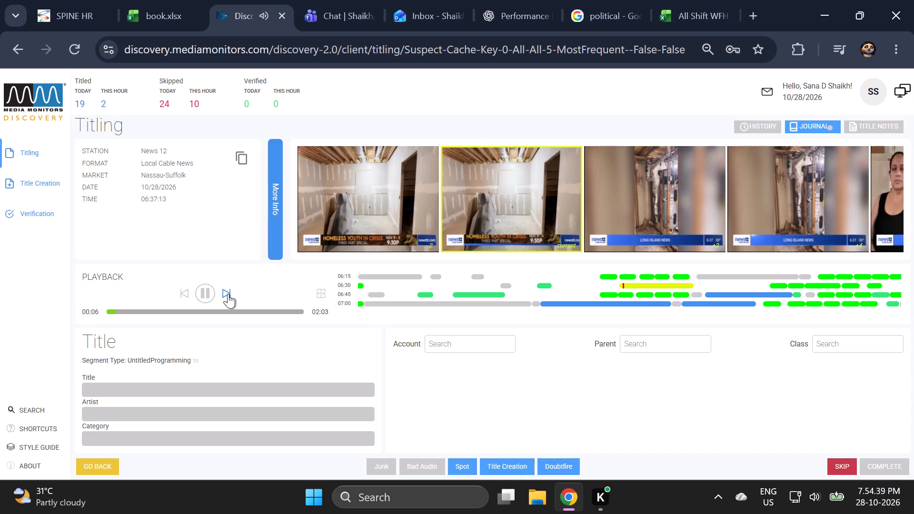
# Sample the middle and end of the 06:37:13 News 12 clip from Nassau-Suffolk and mark it as junk.
pyautogui.click(228, 294)
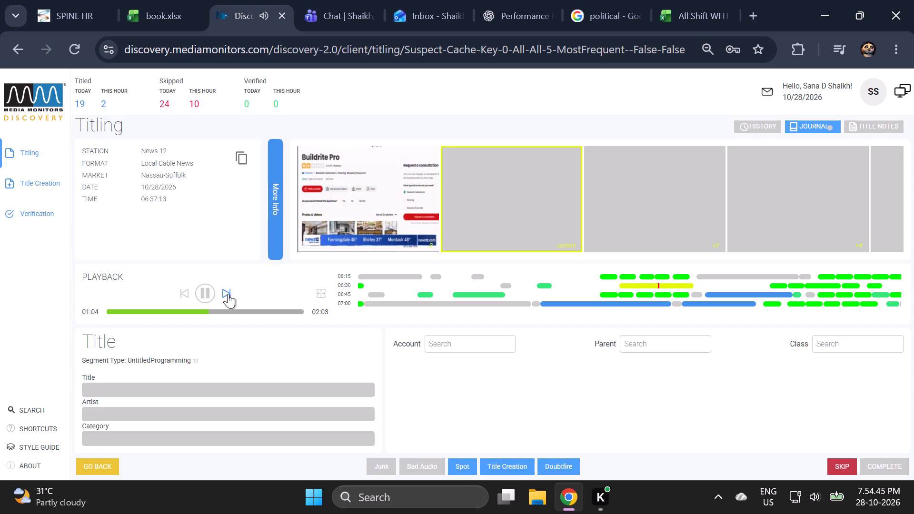
pyautogui.click(228, 294)
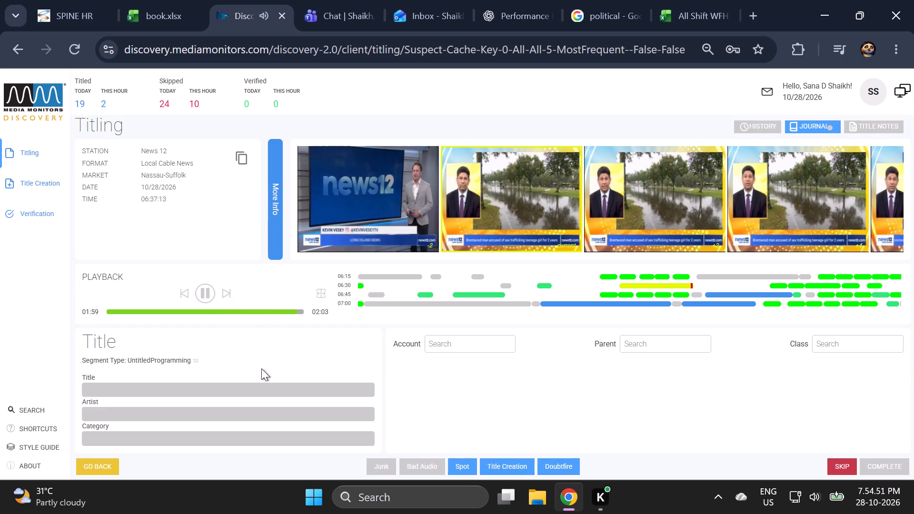
pyautogui.click(378, 463)
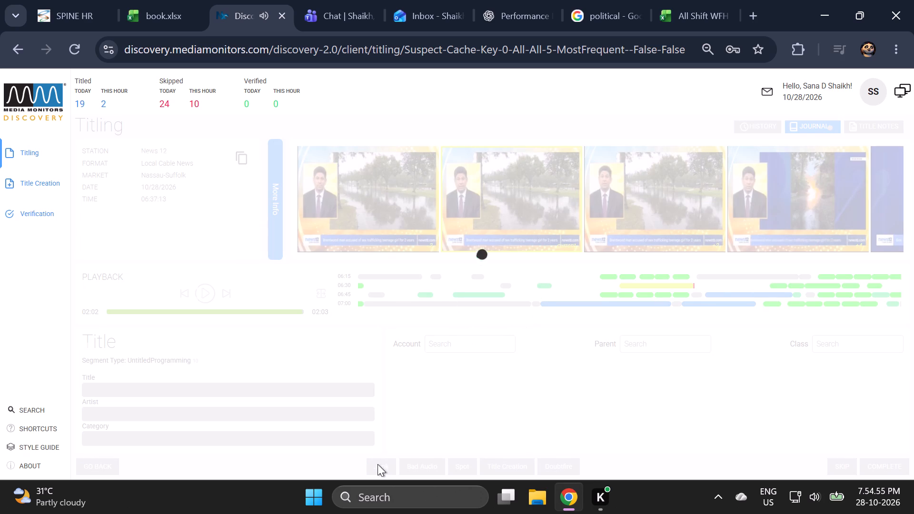
pyautogui.moveTo(372, 458); pyautogui.dragTo(368, 448)
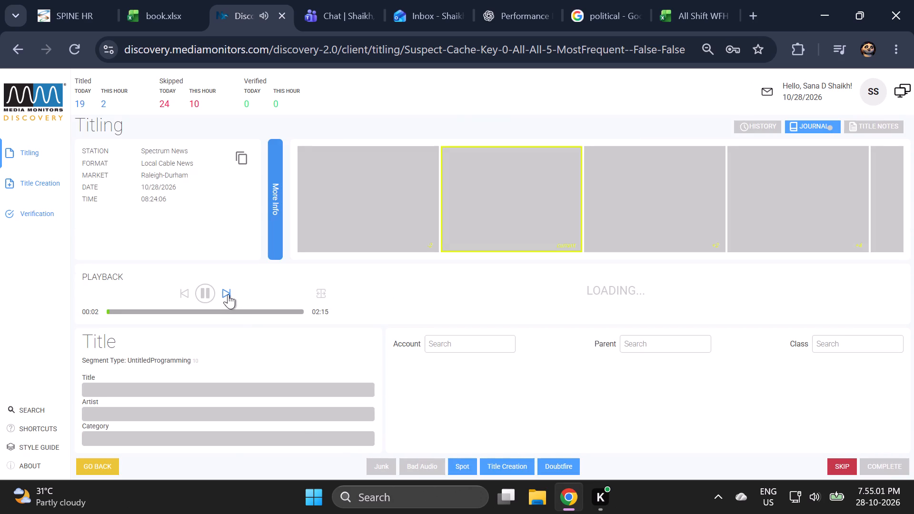
# Sample the middle and end of the 08:24:06 Spectrum News clip from Raleigh-Durham and mark it as junk.
pyautogui.click(228, 294)
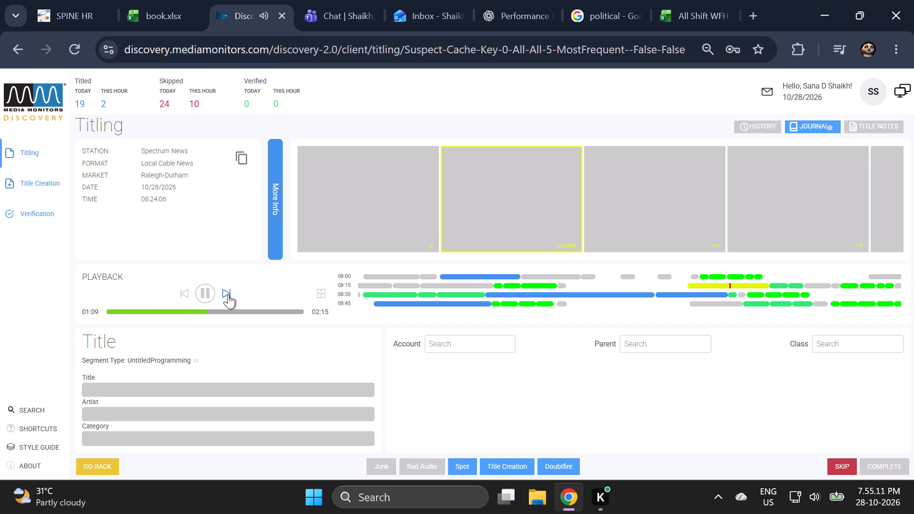
pyautogui.click(228, 294)
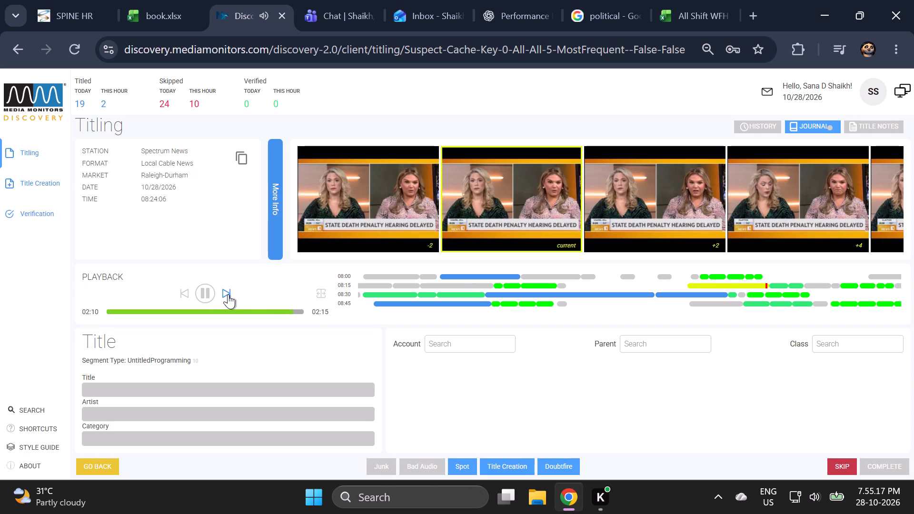
pyautogui.click(377, 465)
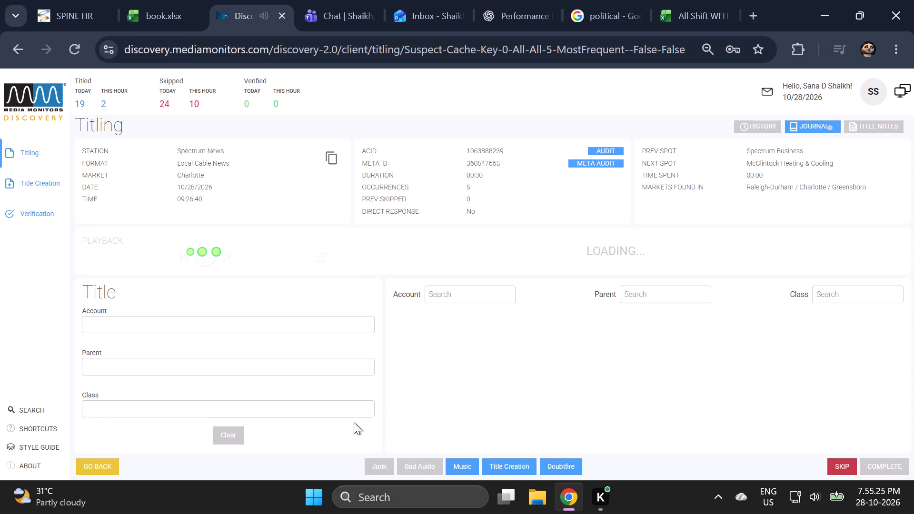
# Check the opening and last seconds of the 09:26:40 Spectrum News clip from Charlotte and mark it as junk.
pyautogui.click(348, 411)
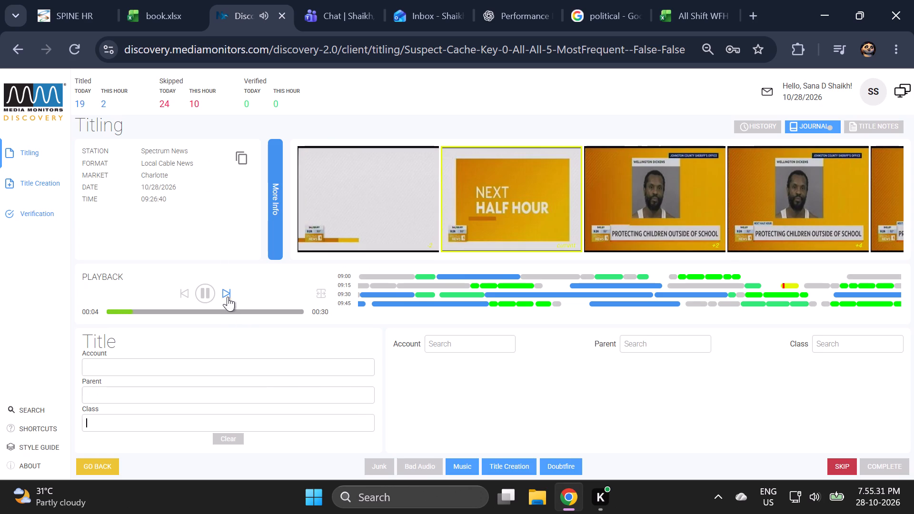
pyautogui.click(224, 293)
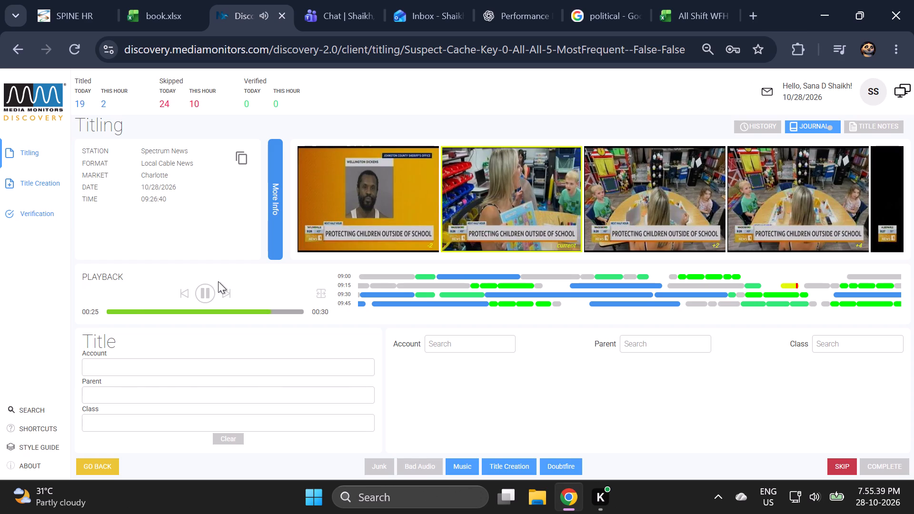
pyautogui.click(276, 434)
pyautogui.click(272, 424)
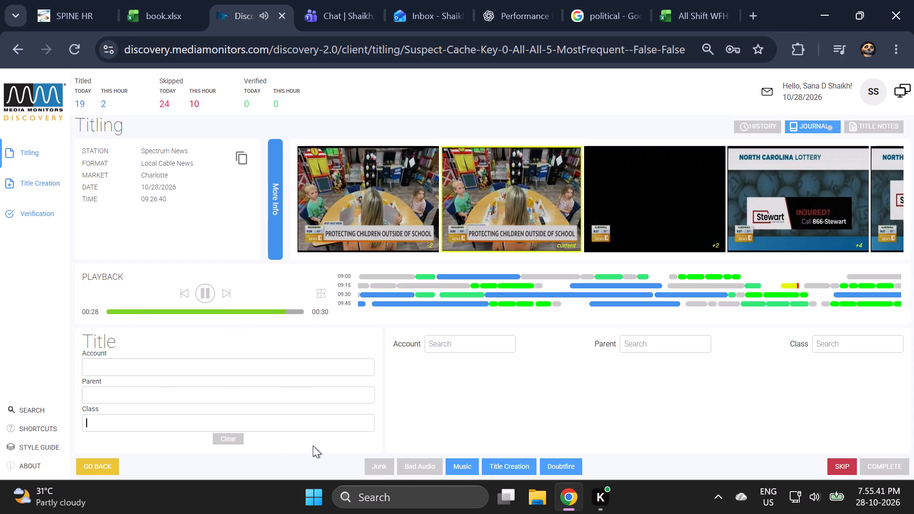
pyautogui.click(374, 464)
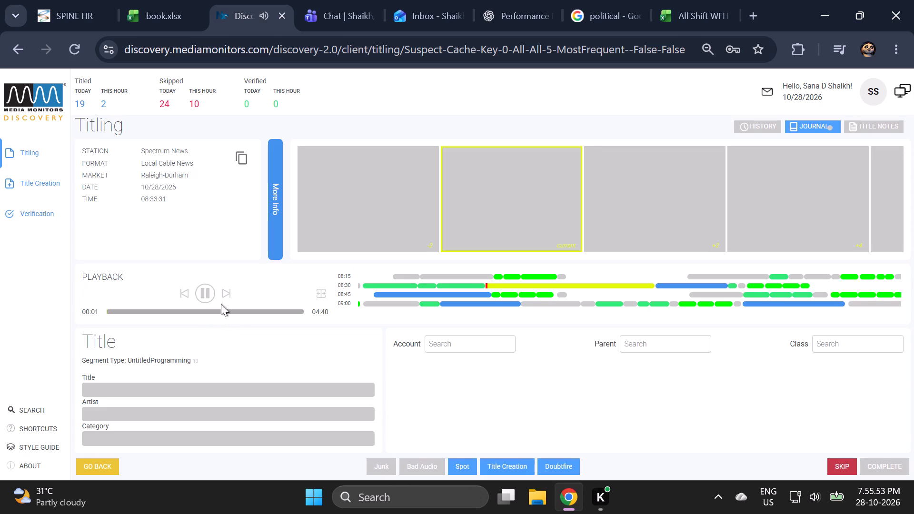
# Sample the middle and end of the 08:33:31 Spectrum News clip from Raleigh-Durham, resume the paused playback, and mark the clip as junk.
pyautogui.click(225, 291)
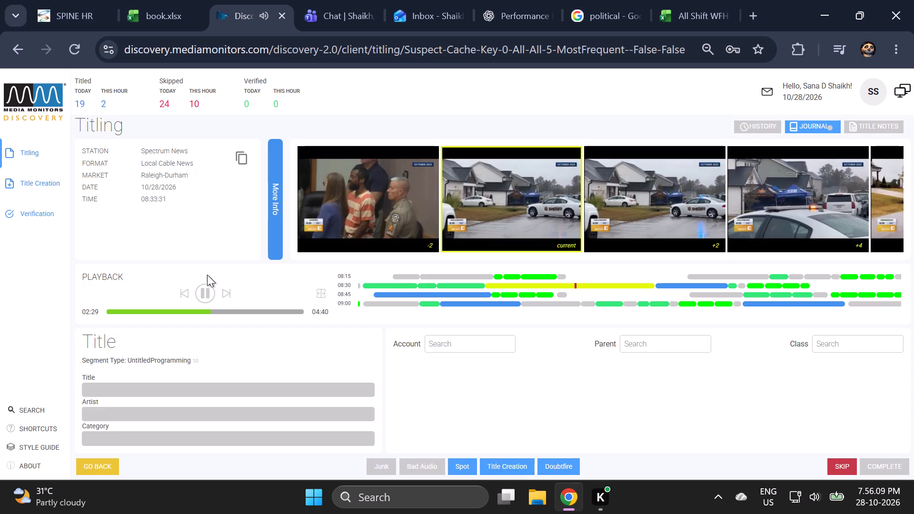
pyautogui.click(224, 293)
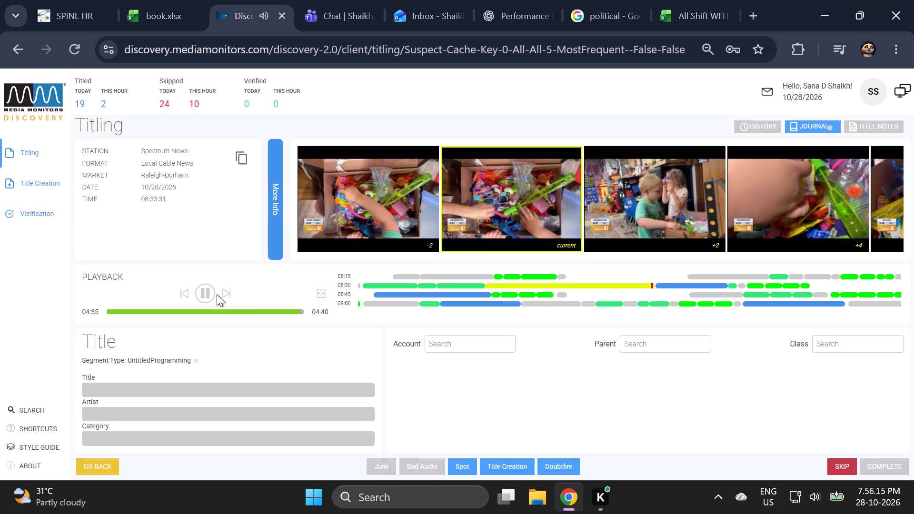
pyautogui.click(202, 298)
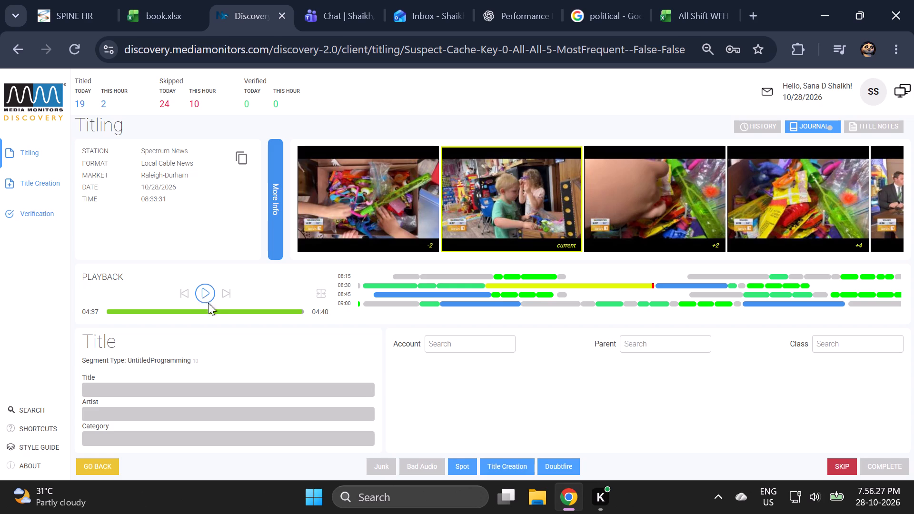
pyautogui.click(217, 291)
pyautogui.click(216, 290)
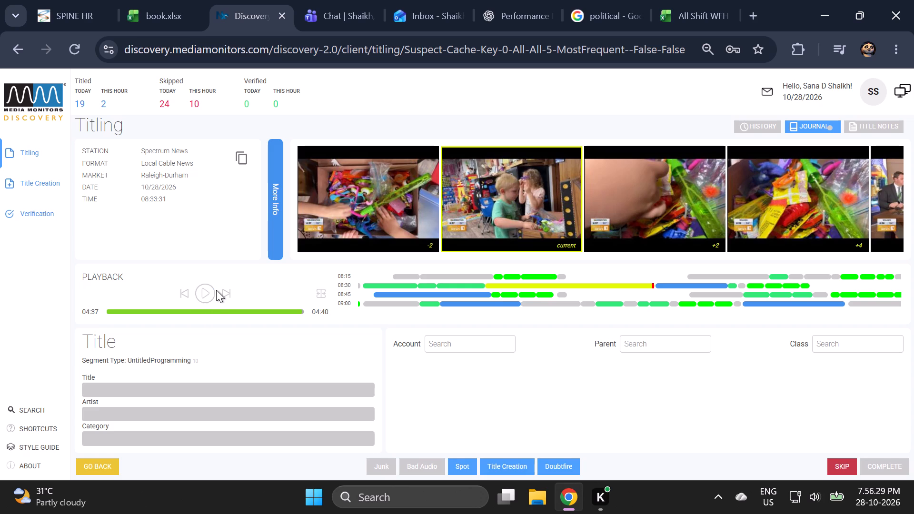
pyautogui.click(212, 290)
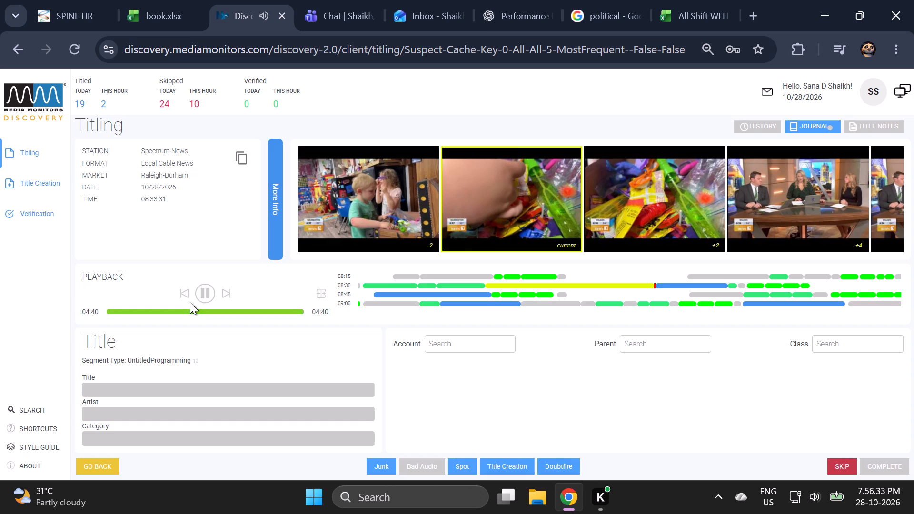
pyautogui.click(189, 295)
pyautogui.click(379, 474)
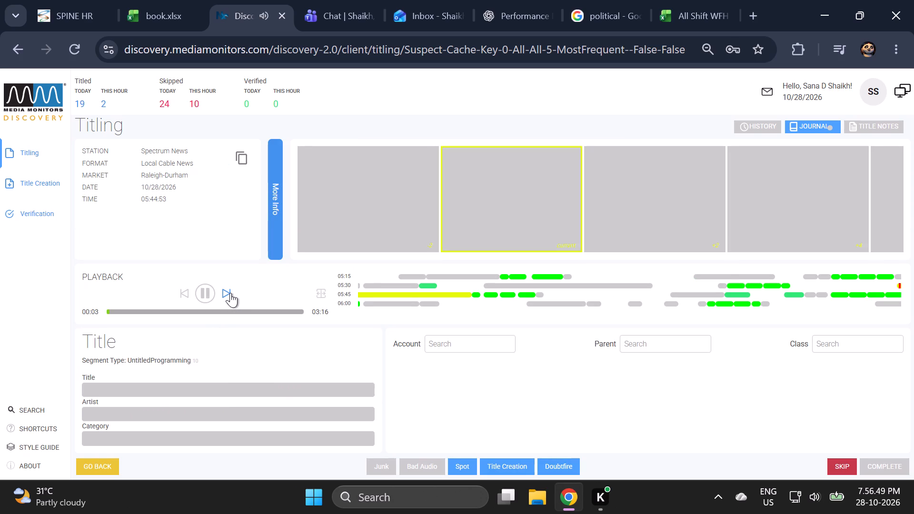
# Sample the middle and end of the 05:44:53 Spectrum News clip from Raleigh-Durham and mark it as junk.
pyautogui.click(230, 293)
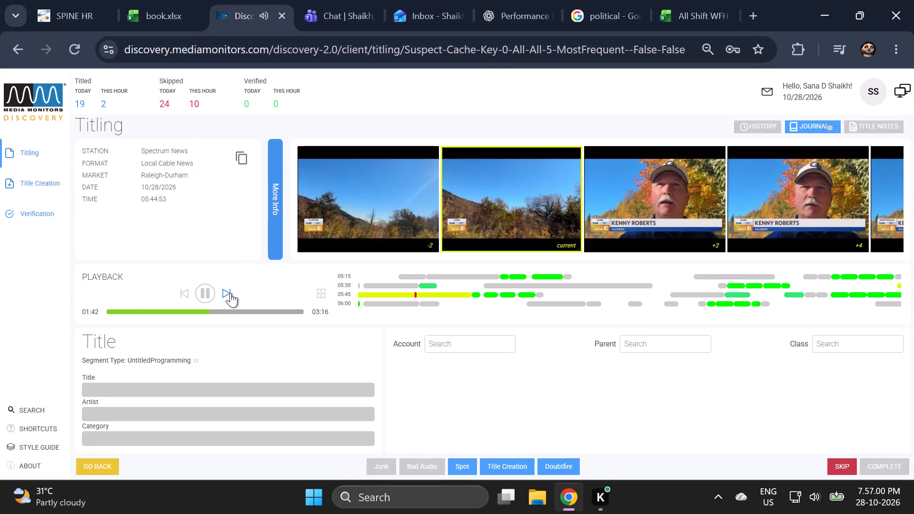
pyautogui.click(230, 293)
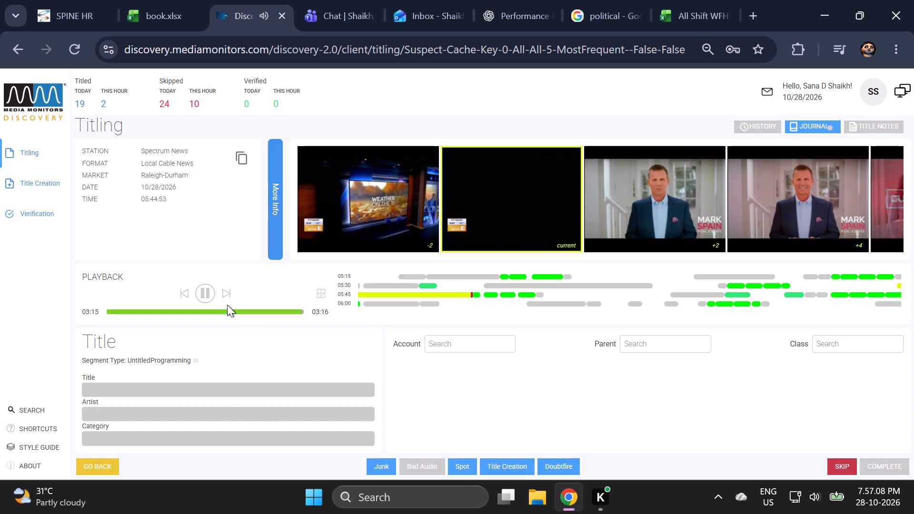
pyautogui.click(375, 463)
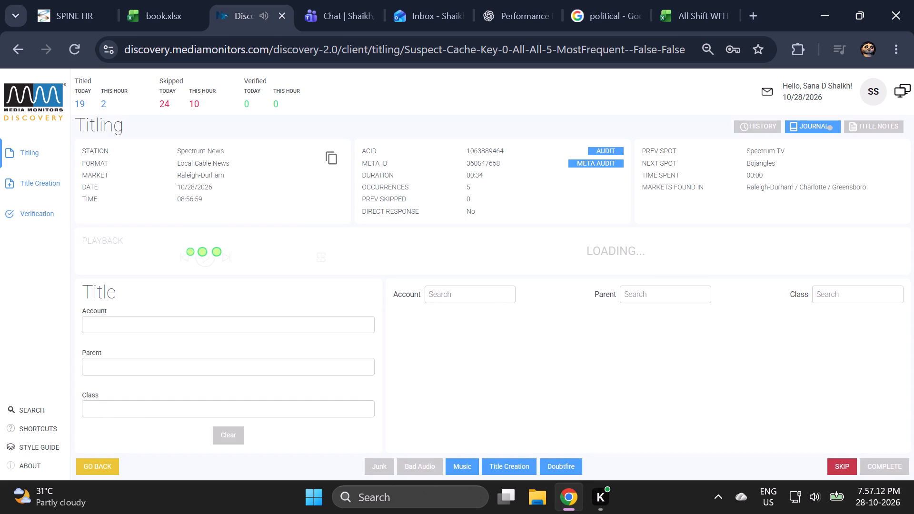
# Check the last seconds of the 08:56:59 Spectrum News clip from Raleigh-Durham, recheck its start, and mark it as junk.
pyautogui.click(365, 415)
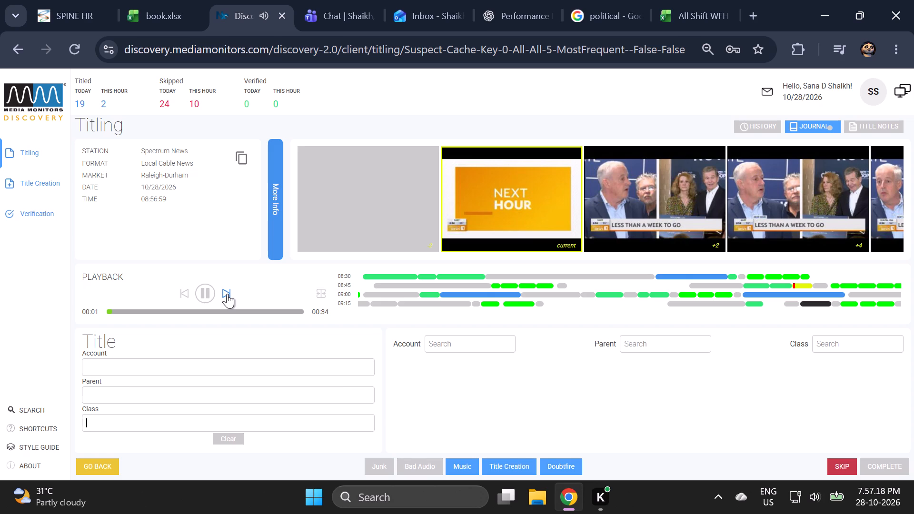
pyautogui.click(227, 294)
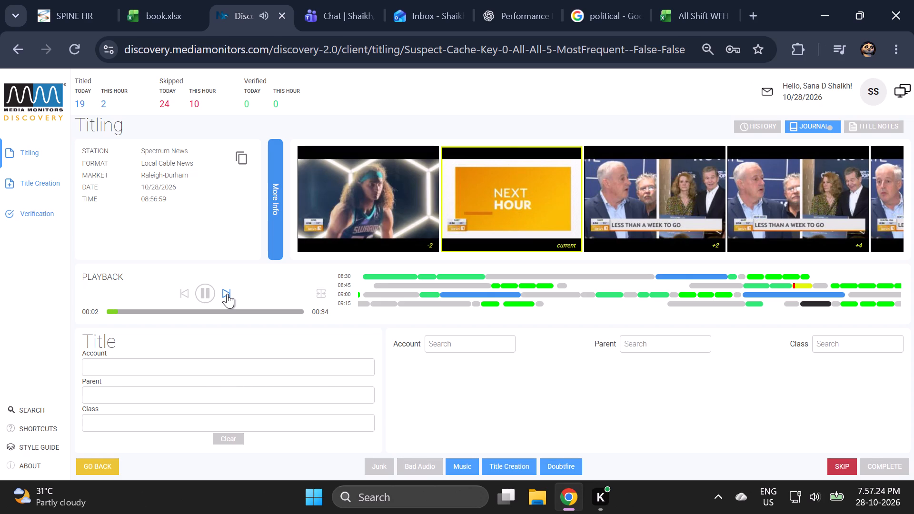
pyautogui.click(209, 296)
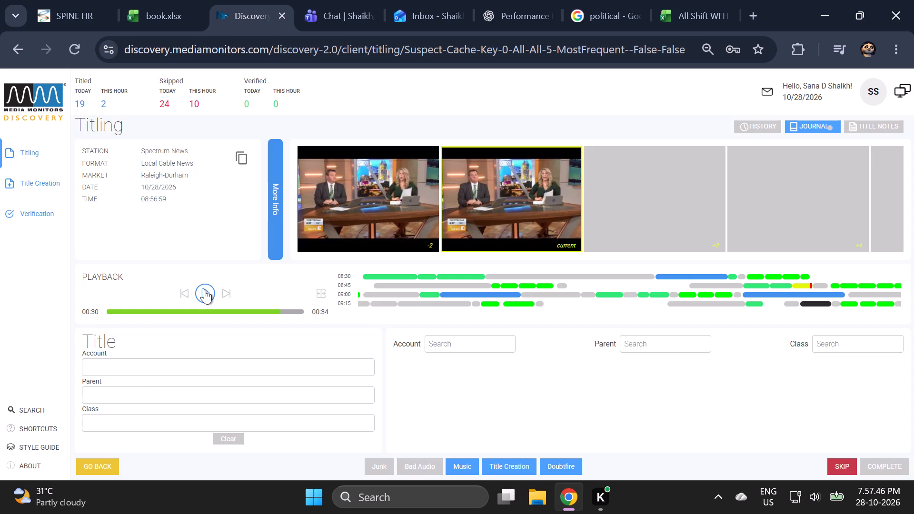
pyautogui.click(205, 289)
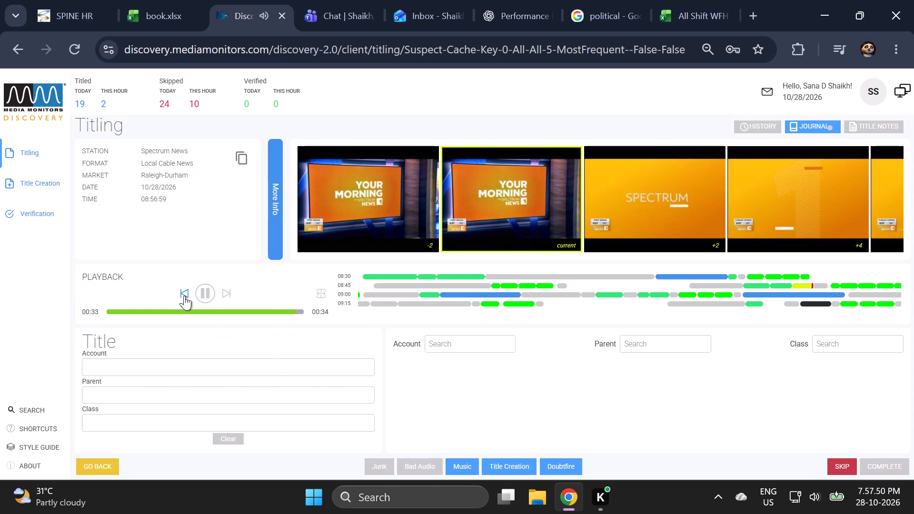
pyautogui.click(186, 294)
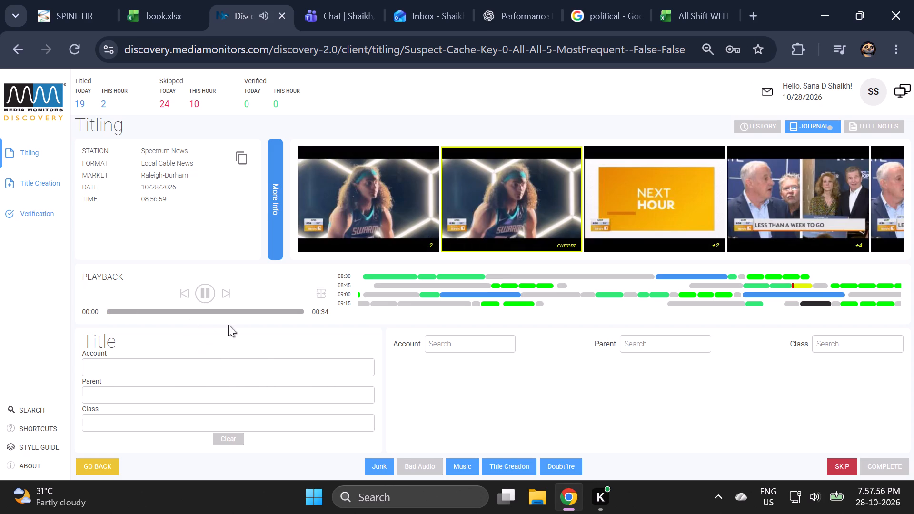
pyautogui.click(369, 462)
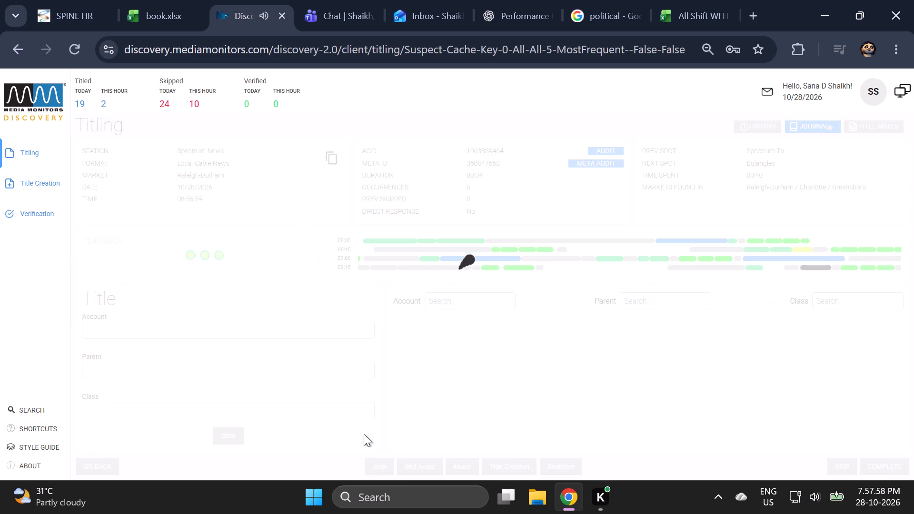
# Check the opening and last seconds of the 06:36:36 Spectrum News clip from Milwaukee and mark it as junk.
pyautogui.click(347, 416)
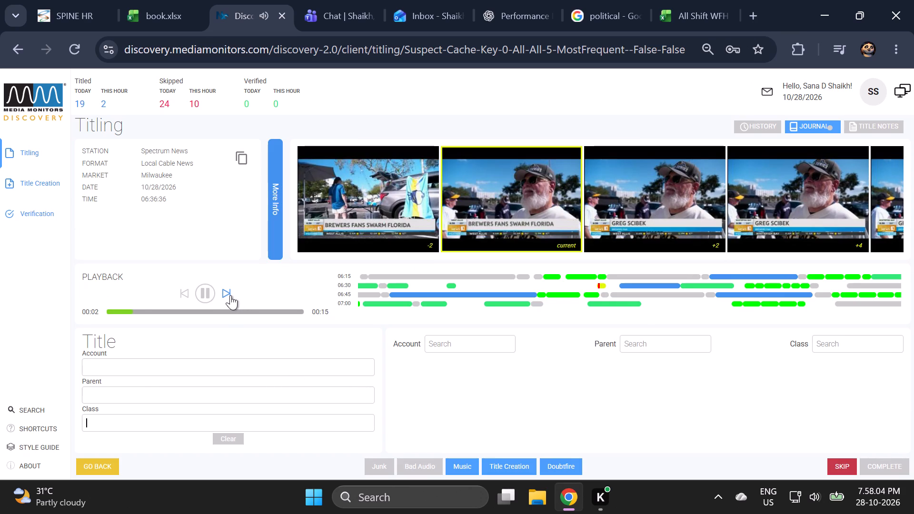
pyautogui.click(230, 295)
pyautogui.click(375, 463)
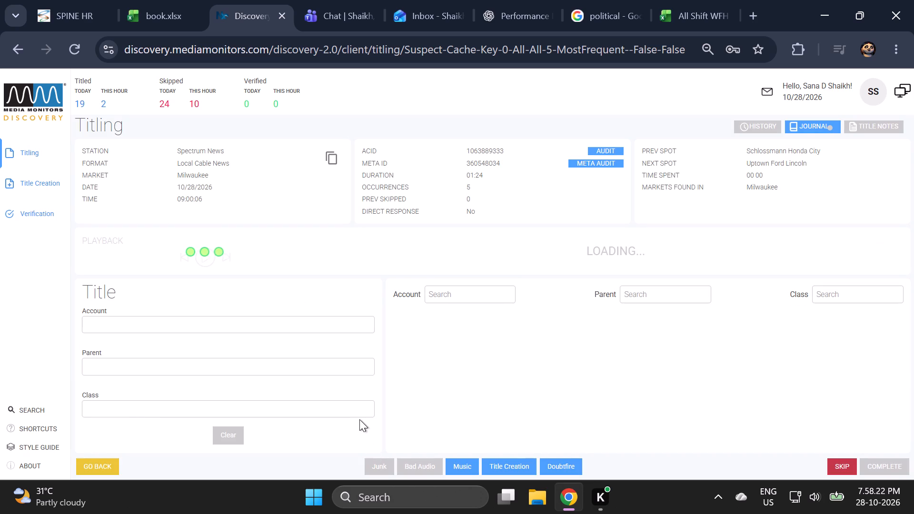
# Check the last seconds of the 09:00:06 Spectrum News clip from Milwaukee, try to return to its start, and mark it as junk.
pyautogui.click(354, 408)
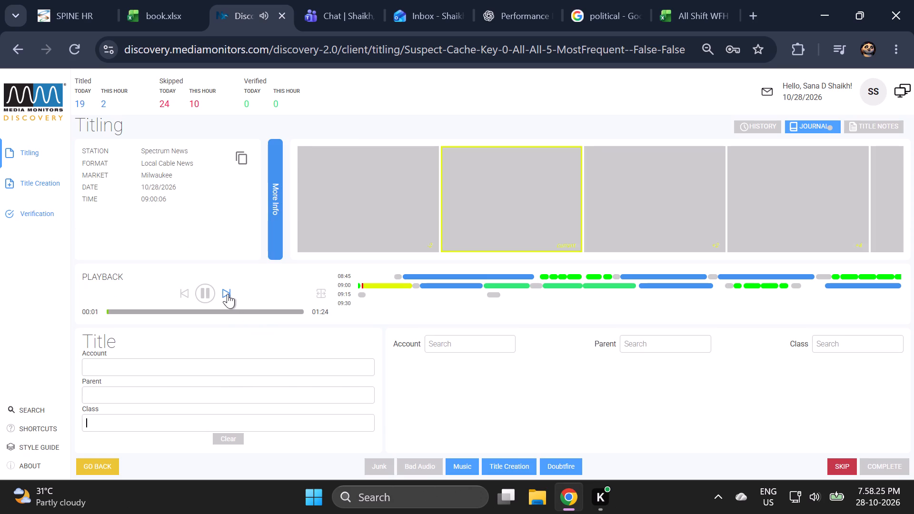
pyautogui.click(228, 294)
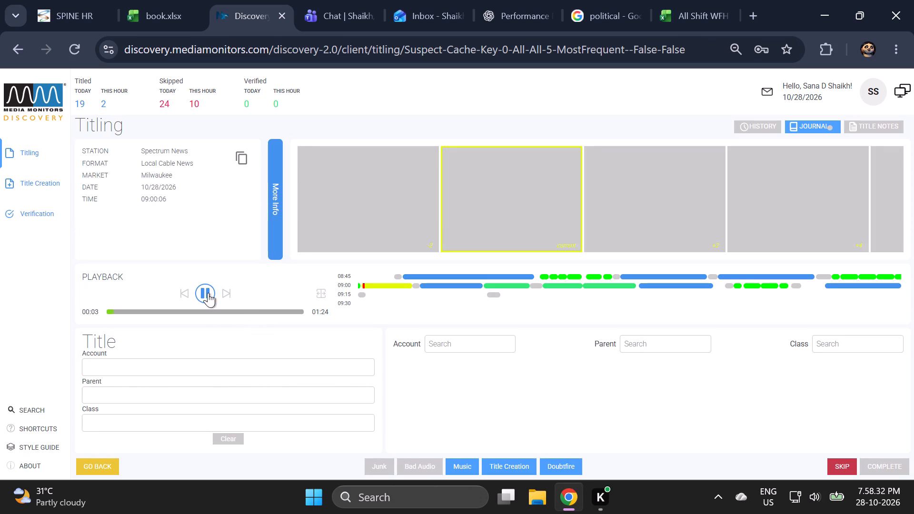
pyautogui.click(208, 293)
pyautogui.rightClick(208, 293)
pyautogui.click(179, 348)
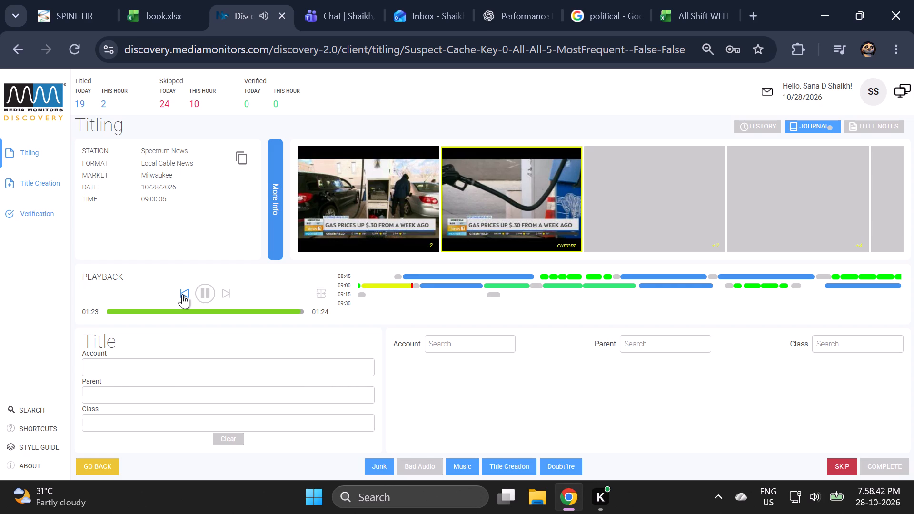
pyautogui.click(182, 294)
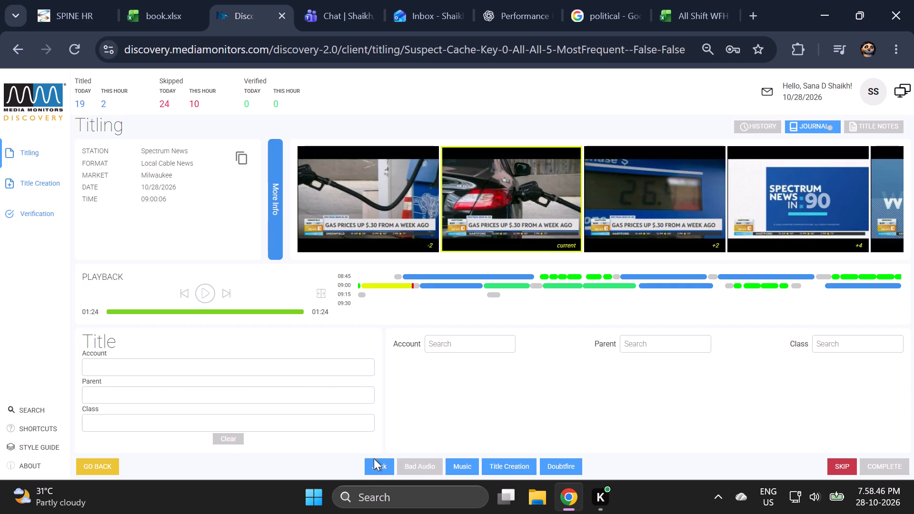
pyautogui.click(374, 460)
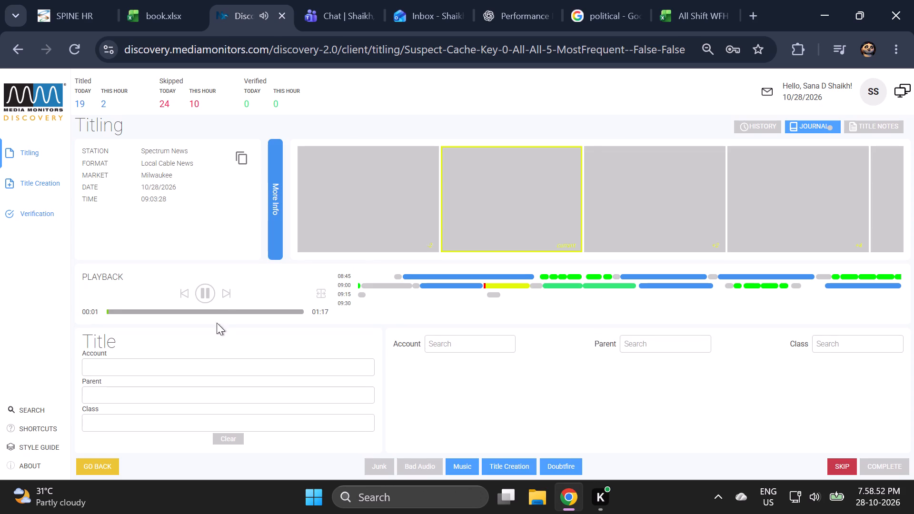
# Check the last seconds of the 09:03:28 Spectrum News clip from Milwaukee and mark it as junk.
pyautogui.click(224, 293)
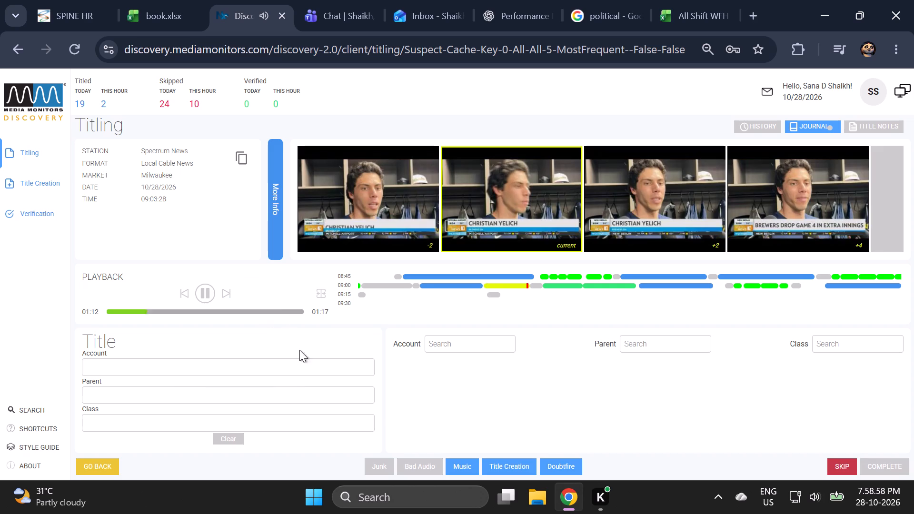
pyautogui.click(383, 465)
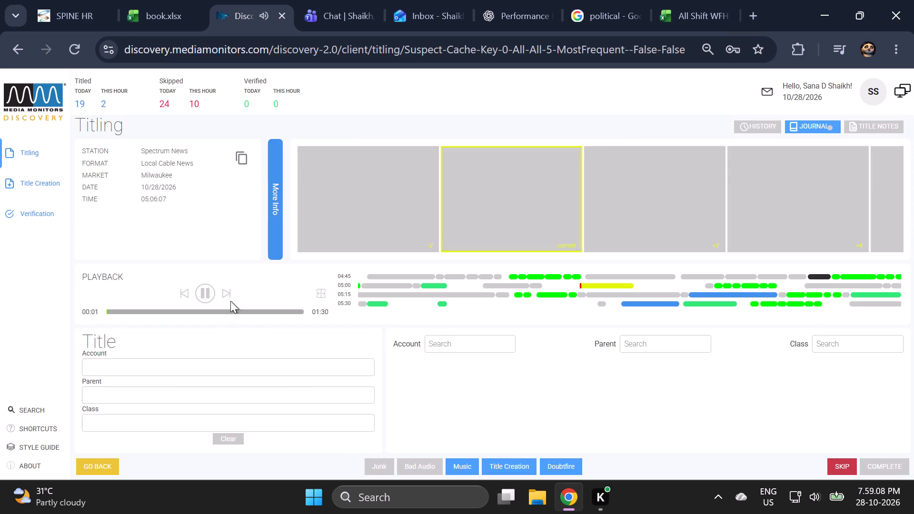
# Check the last seconds of the 05:06:07 Spectrum News clip from Milwaukee and mark it as junk.
pyautogui.click(228, 297)
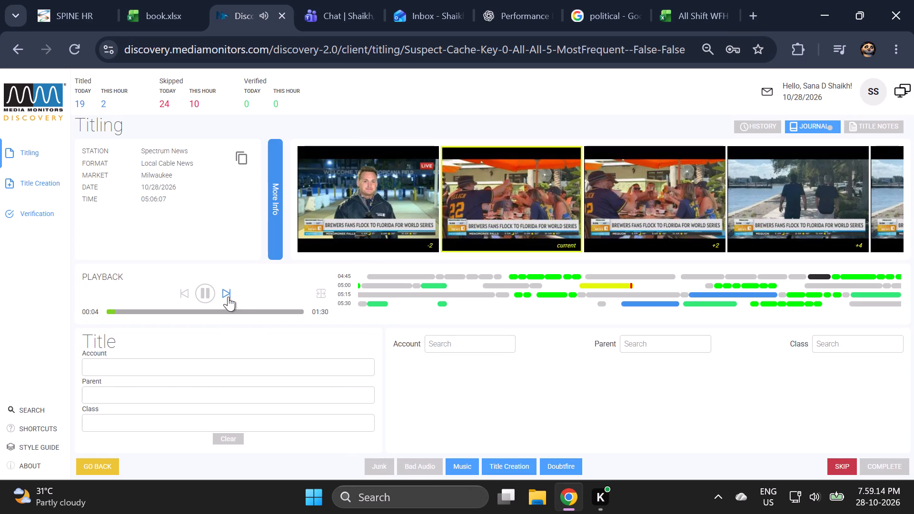
pyautogui.click(374, 465)
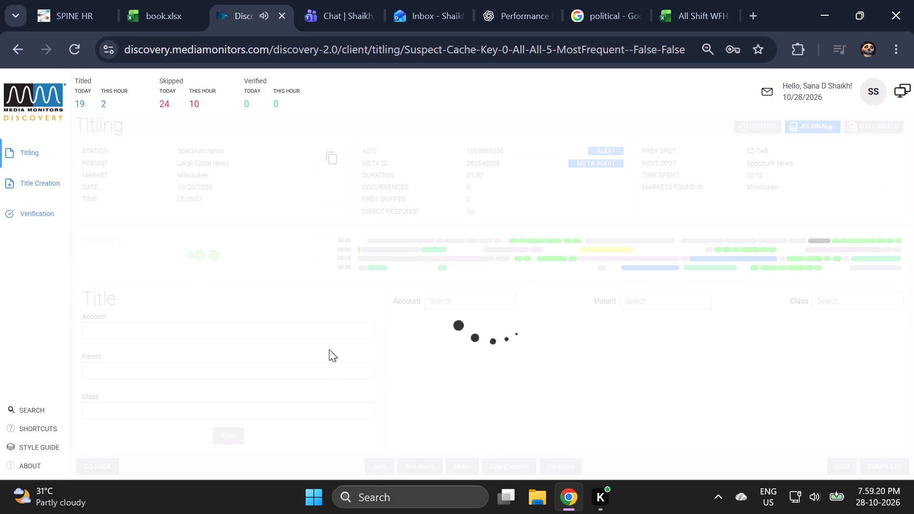
# Leave the TNT clip and its queue, and start titling the US Television queue with All and Most Frequent suspects.
pyautogui.click(299, 334)
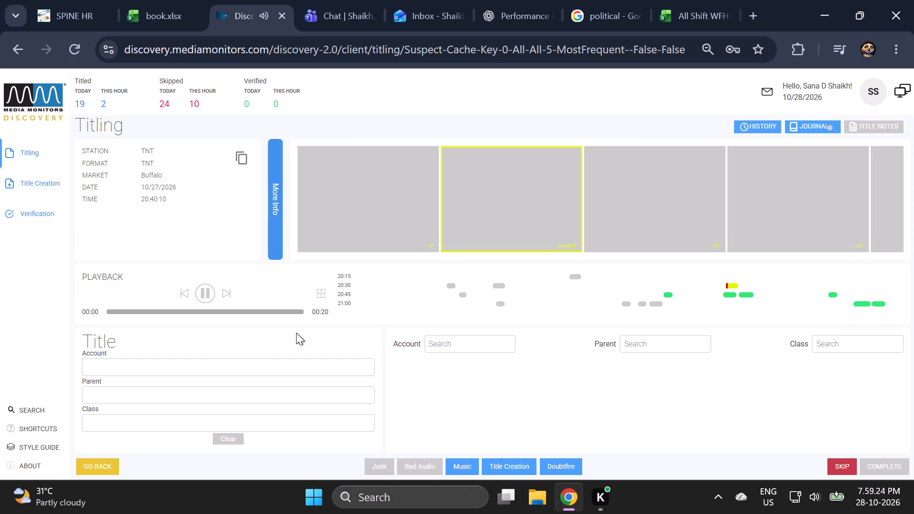
pyautogui.click(35, 148)
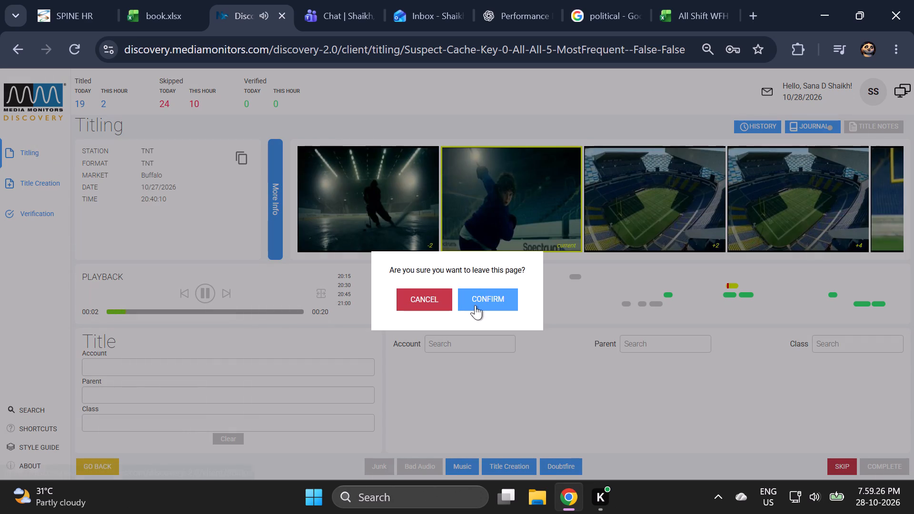
pyautogui.click(475, 305)
pyautogui.click(475, 220)
pyautogui.click(452, 341)
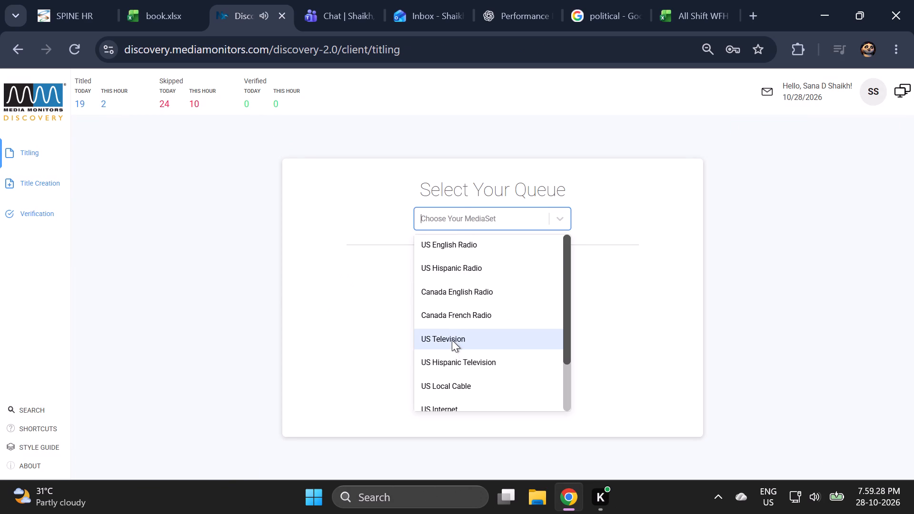
pyautogui.click(397, 226)
pyautogui.click(404, 226)
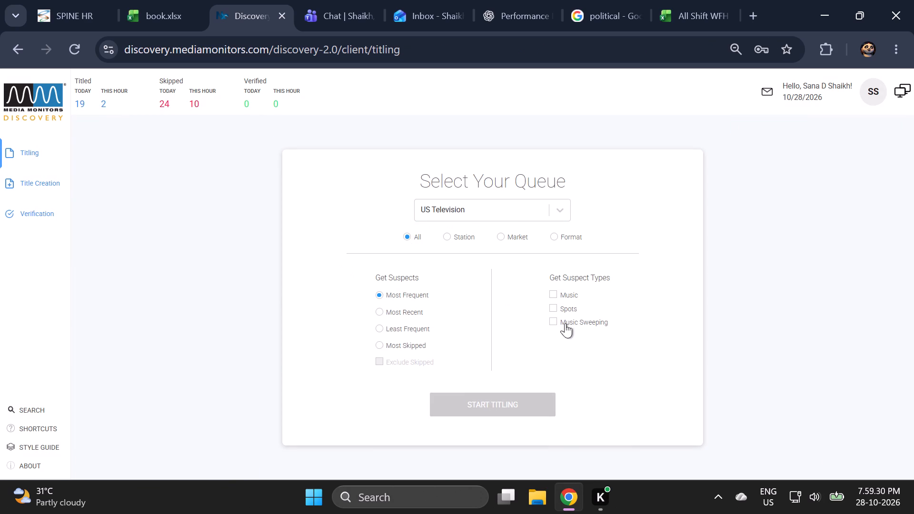
pyautogui.click(565, 324)
pyautogui.click(545, 402)
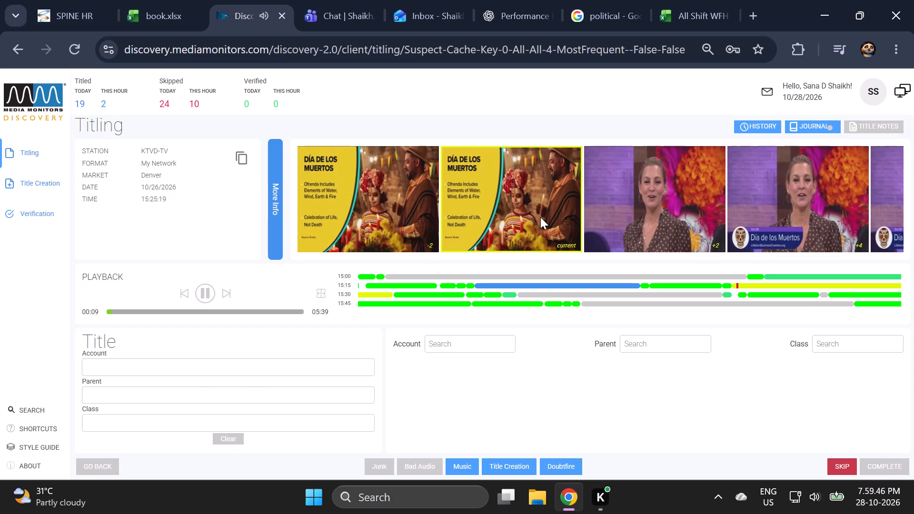
# Split the 15:25:19 KTVD-TV clip at 00:12 with the first part as Trash, choose the remainder's segment type, and complete the split.
pyautogui.click(212, 289)
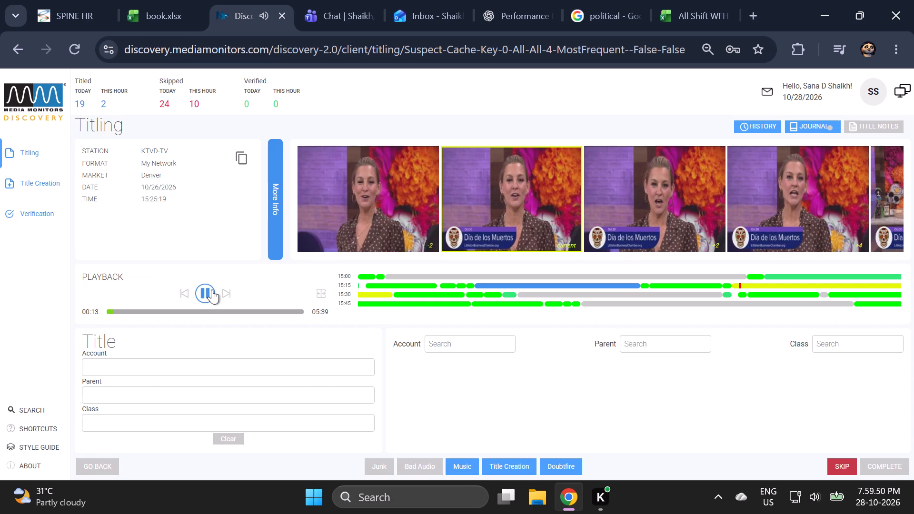
pyautogui.click(325, 296)
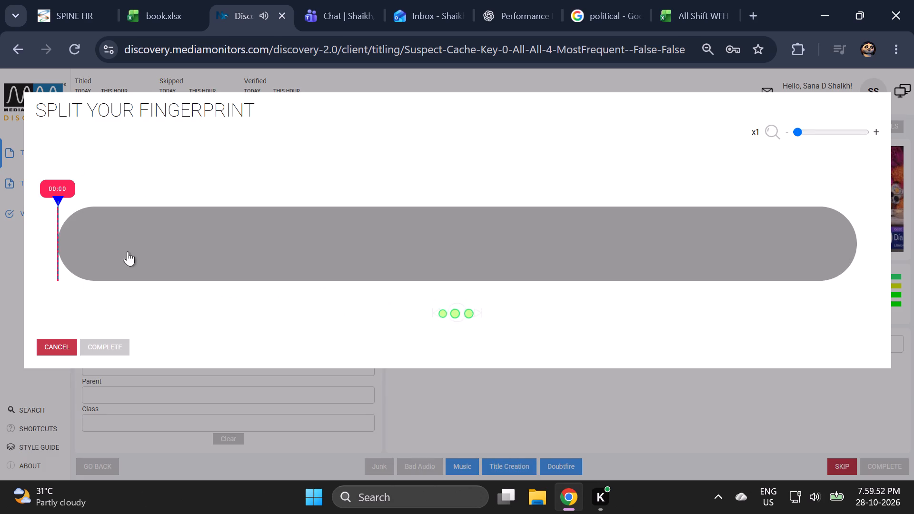
pyautogui.moveTo(55, 198); pyautogui.dragTo(84, 203)
pyautogui.moveTo(84, 203); pyautogui.dragTo(89, 203)
pyautogui.click(89, 203)
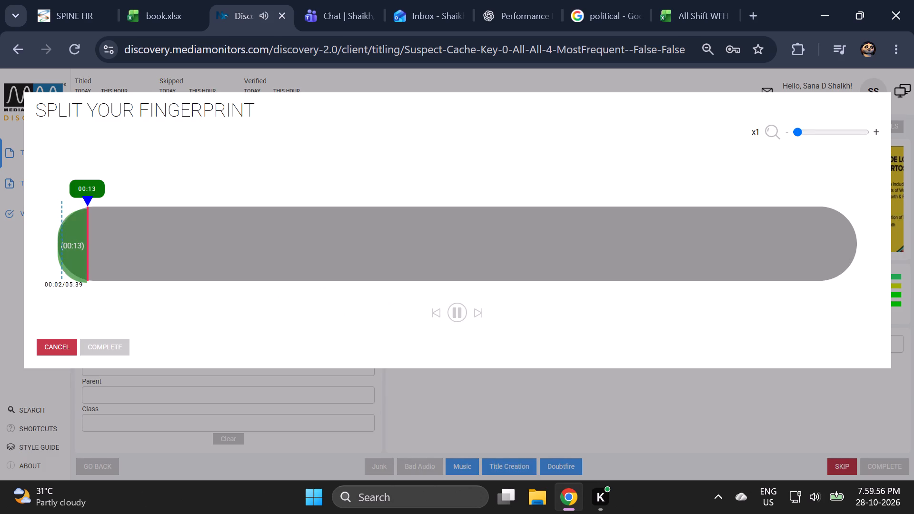
pyautogui.doubleClick(85, 203)
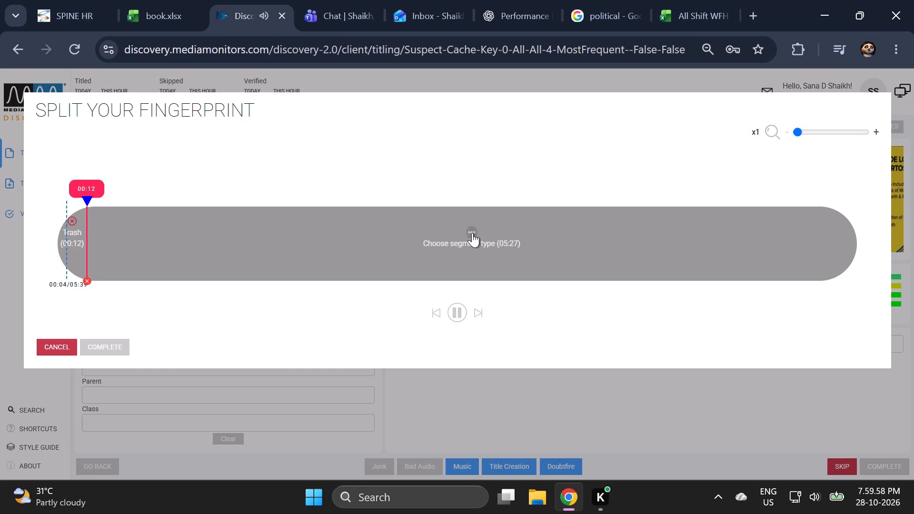
pyautogui.click(472, 233)
pyautogui.click(468, 153)
pyautogui.click(119, 349)
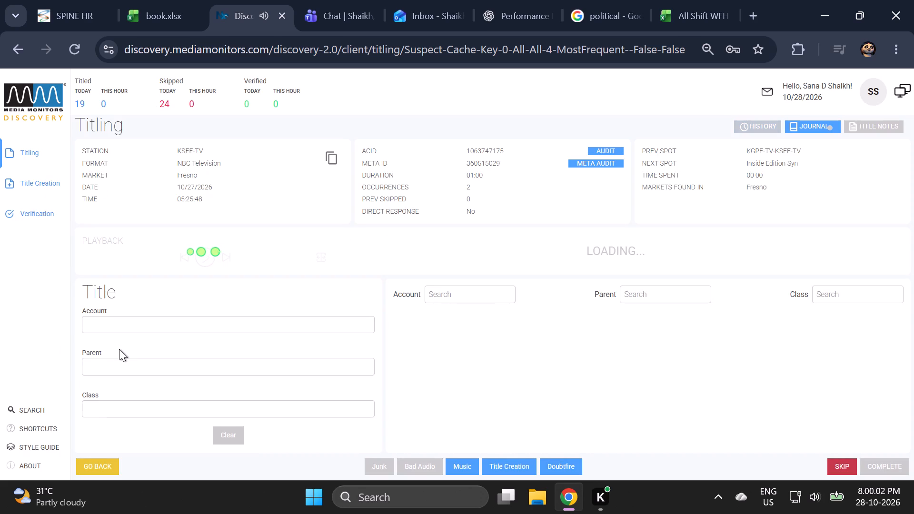
# Sample the end and start of the 05:25:48 KSEE-TV clip from Fresno, recheck its last seconds, and mark it as junk.
pyautogui.click(188, 362)
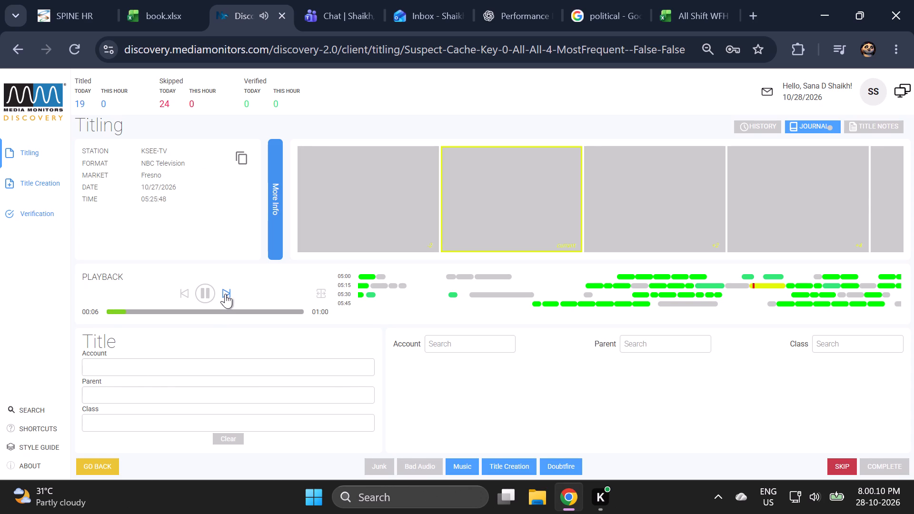
pyautogui.click(225, 294)
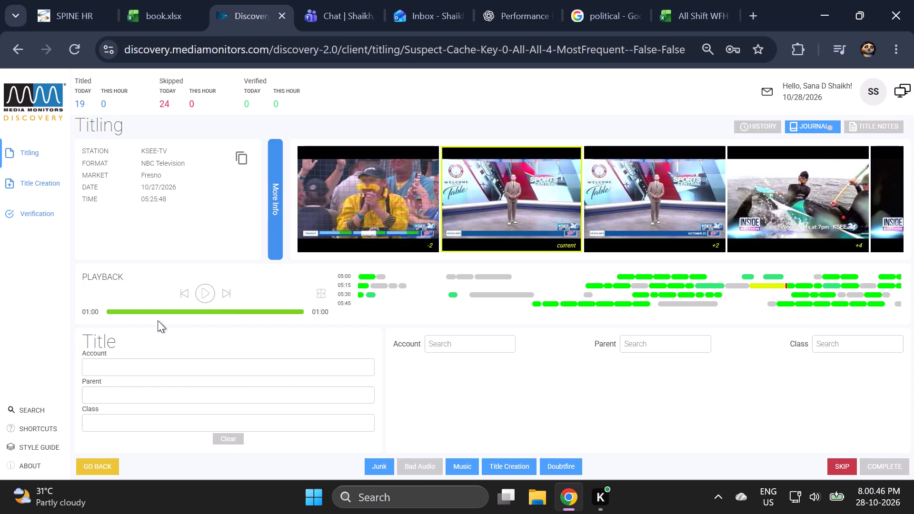
pyautogui.click(185, 295)
pyautogui.click(207, 295)
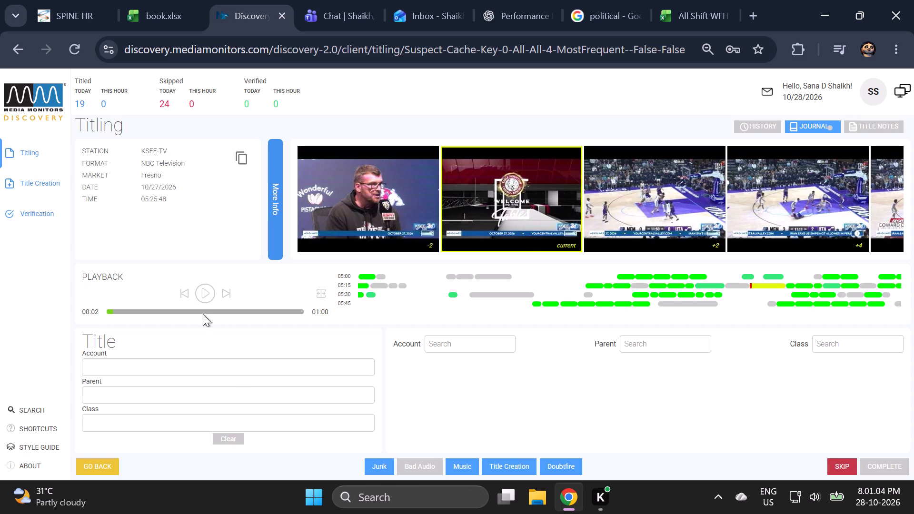
pyautogui.click(202, 298)
pyautogui.click(235, 289)
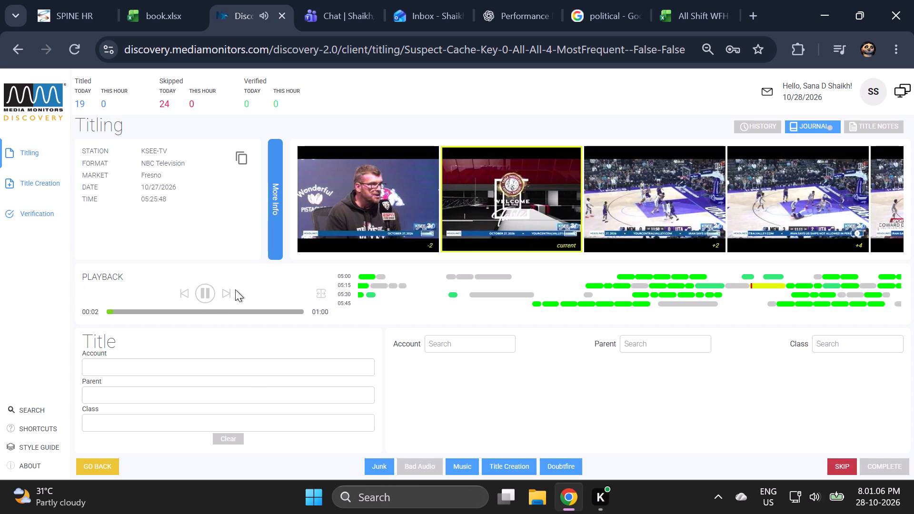
pyautogui.click(225, 295)
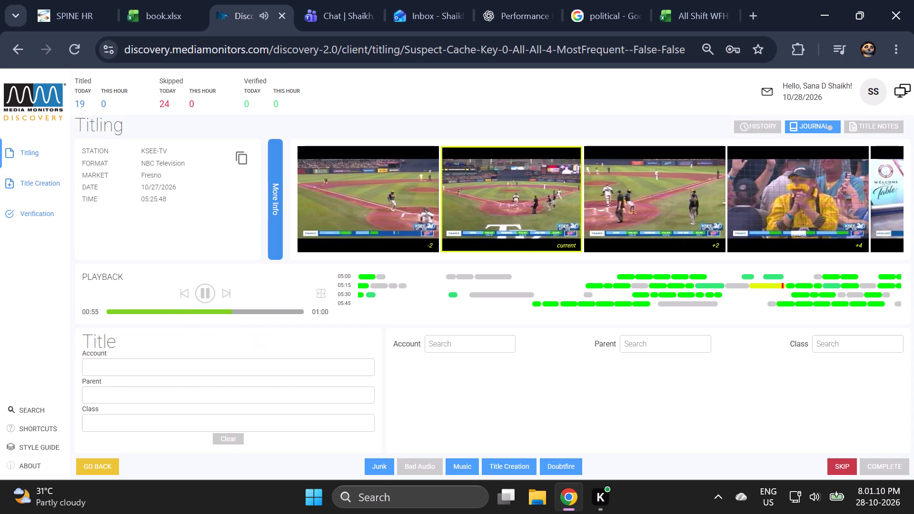
pyautogui.click(376, 464)
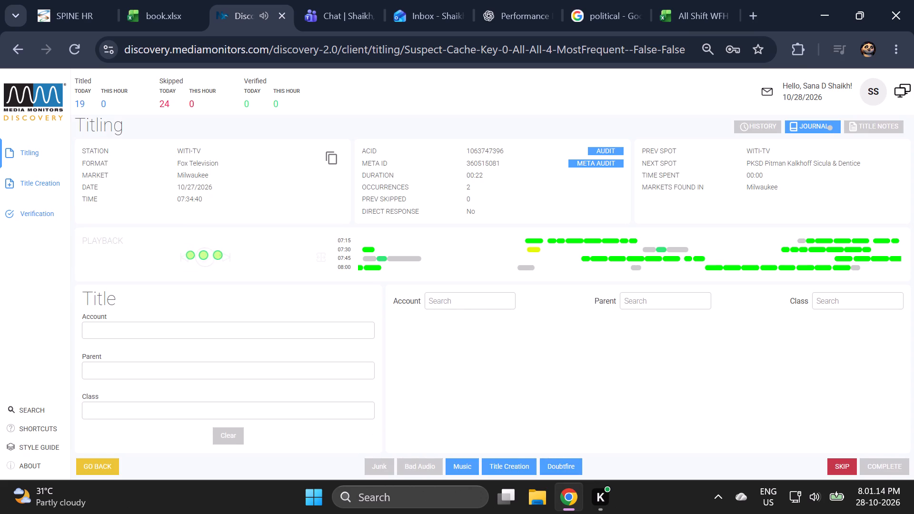
# Check the last seconds of the 07:34:40 WITI-TV clip from Milwaukee and mark it as junk.
pyautogui.click(362, 413)
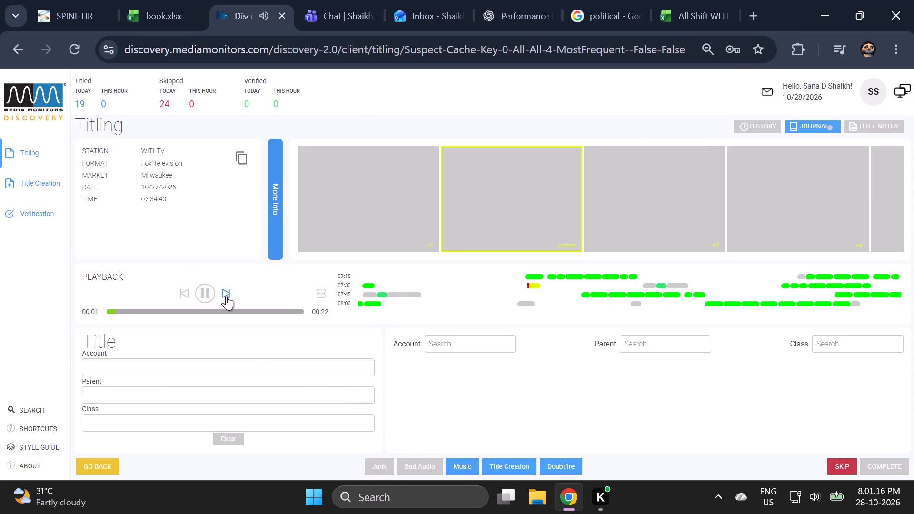
pyautogui.click(226, 296)
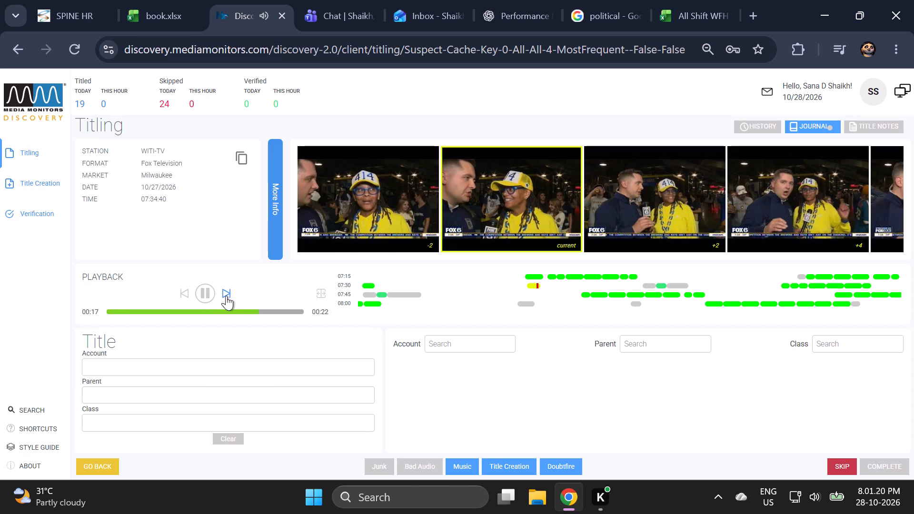
pyautogui.click(379, 465)
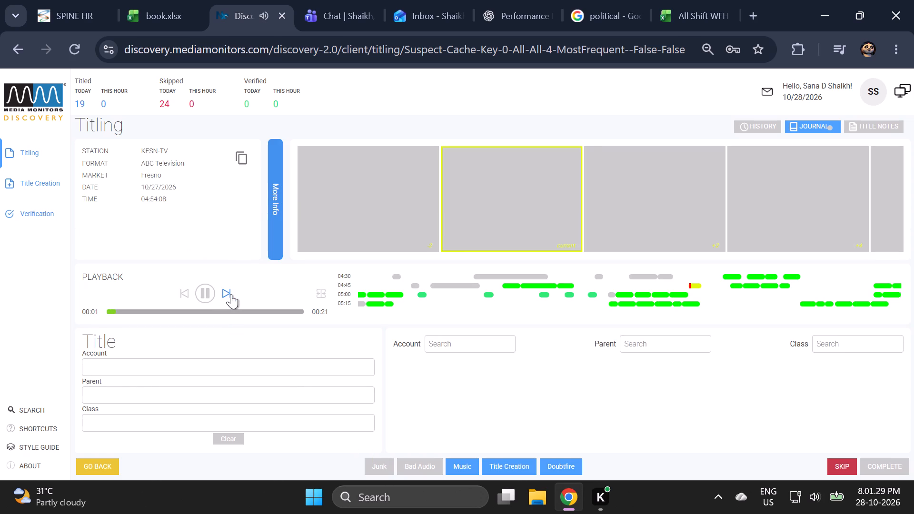
# Check the last seconds of the 04:54:08 KFSN-TV clip from Fresno and mark it as junk.
pyautogui.click(231, 294)
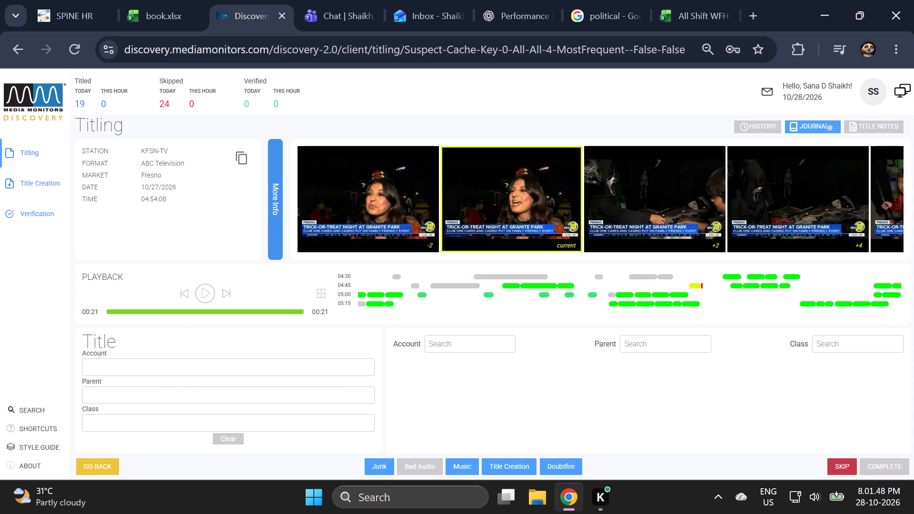
pyautogui.click(375, 458)
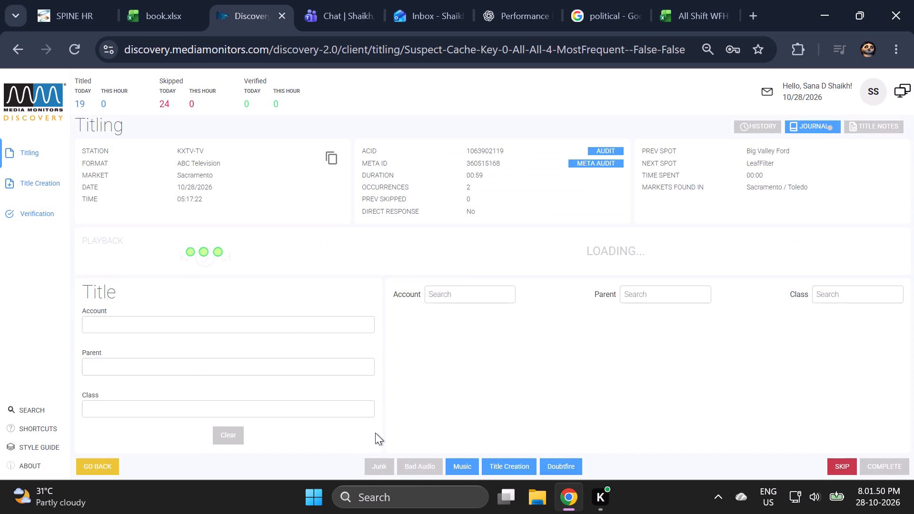
# Sample the end of the 05:17:22 KXTV-TV clip and split it at 00:50 into Spot and Trash, completing the split.
pyautogui.click(353, 411)
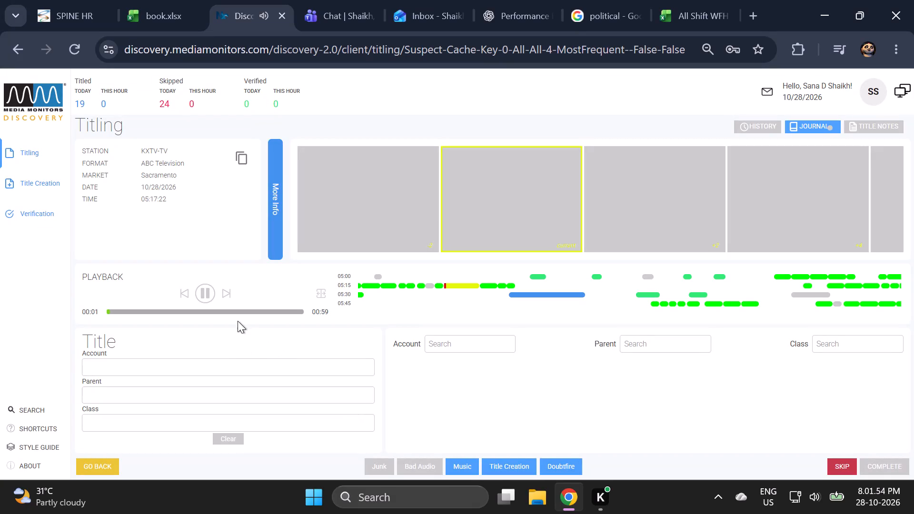
pyautogui.click(228, 294)
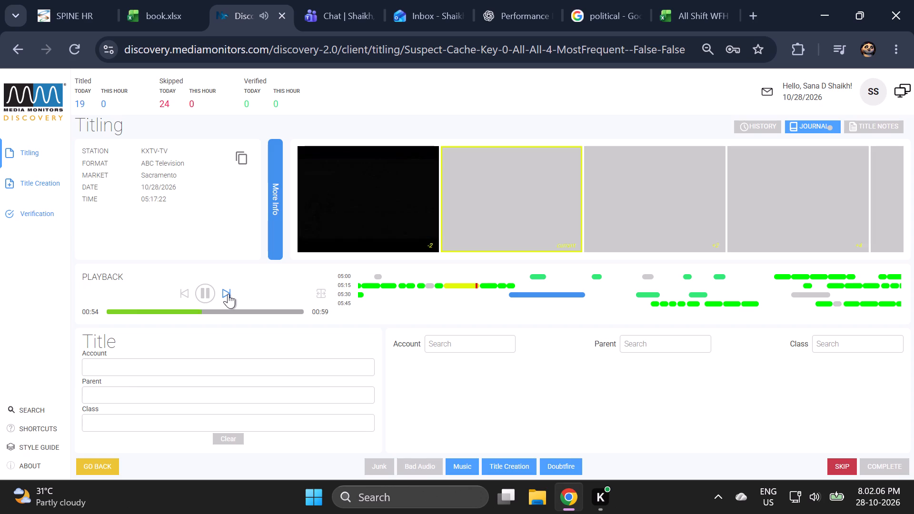
pyautogui.click(262, 314)
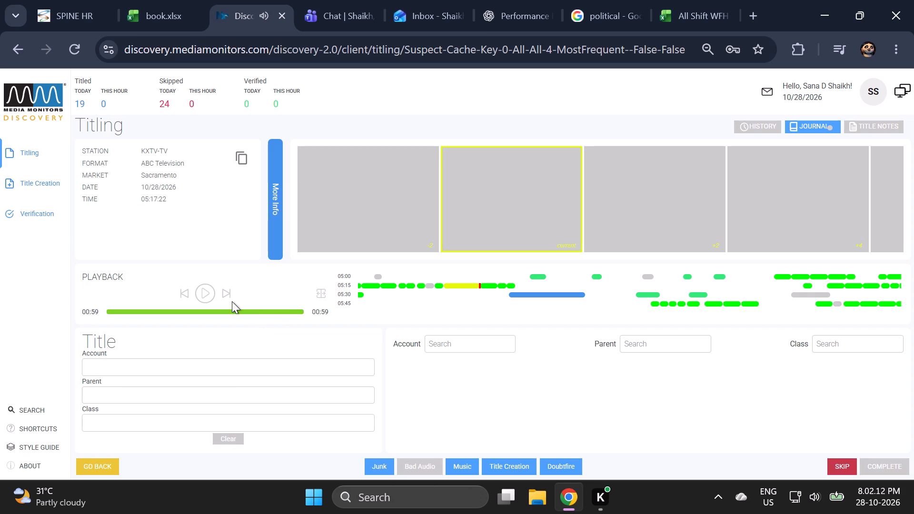
pyautogui.click(257, 311)
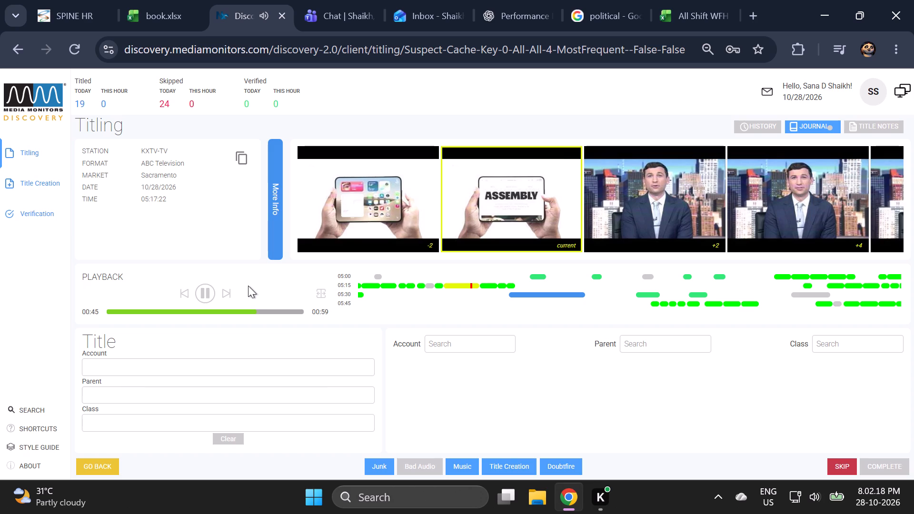
pyautogui.click(208, 295)
pyautogui.click(321, 295)
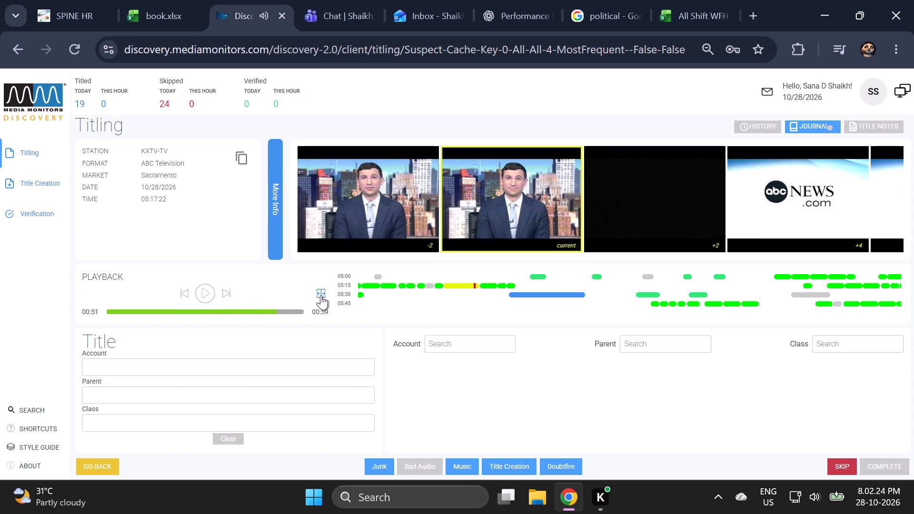
pyautogui.moveTo(61, 201); pyautogui.dragTo(712, 201)
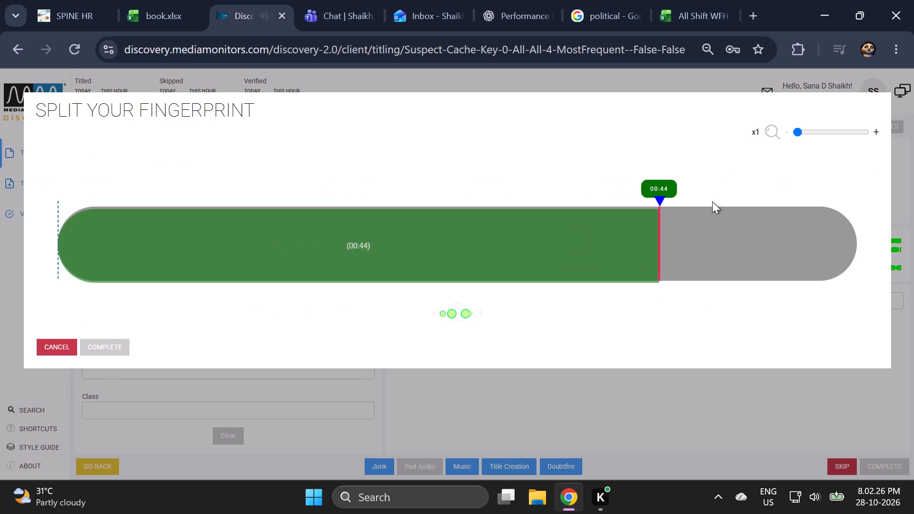
pyautogui.moveTo(712, 201); pyautogui.dragTo(741, 203)
pyautogui.doubleClick(741, 203)
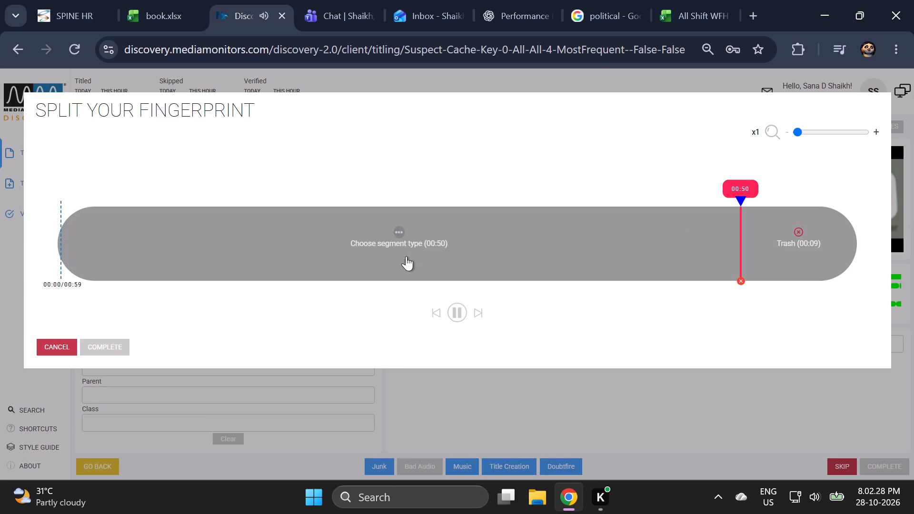
pyautogui.click(402, 231)
pyautogui.click(404, 151)
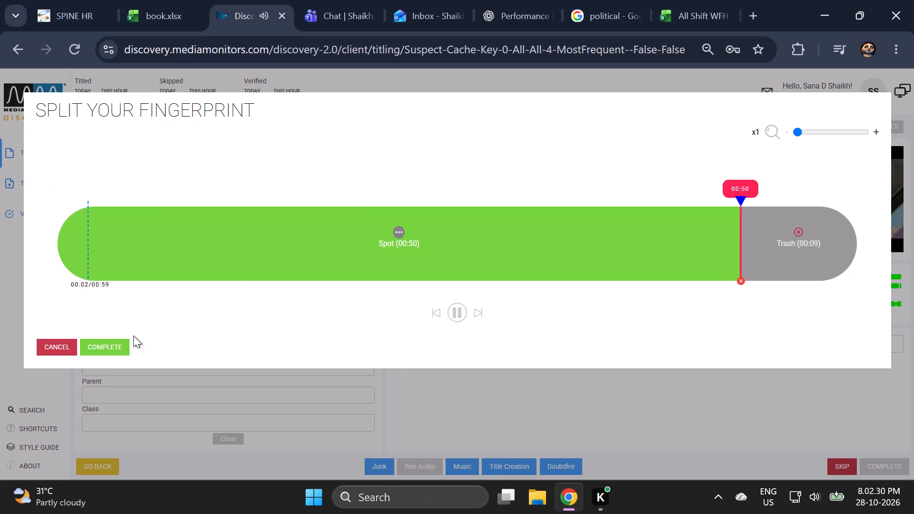
pyautogui.click(117, 346)
pyautogui.click(117, 346)
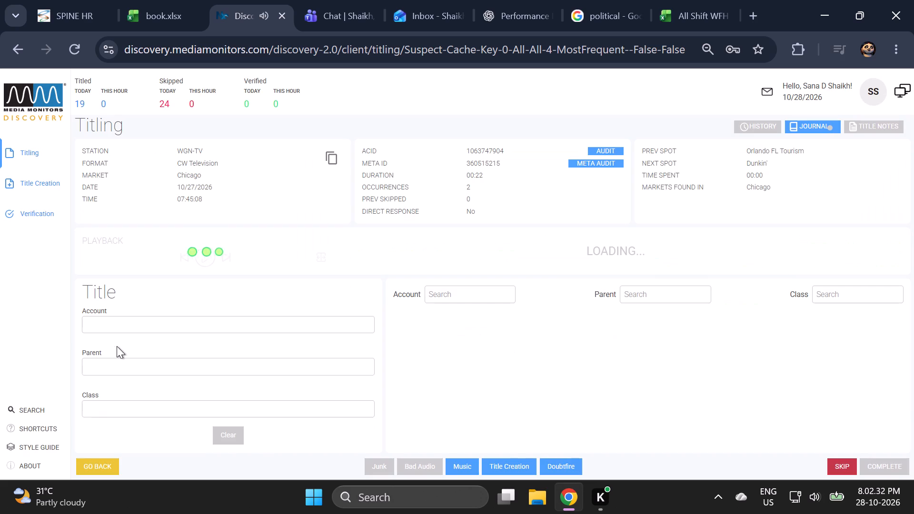
# Check the last seconds of the 07:45:08 WGN-TV clip from Chicago and mark it as junk.
pyautogui.click(112, 327)
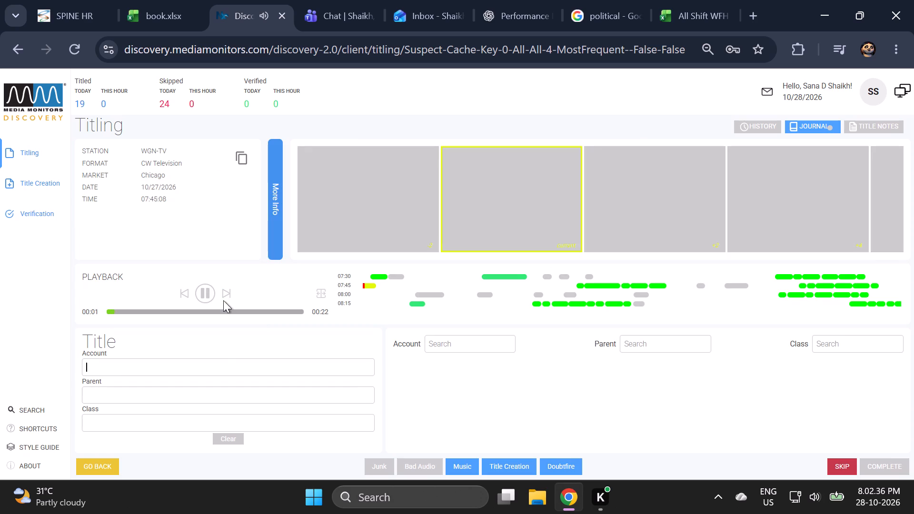
pyautogui.click(226, 293)
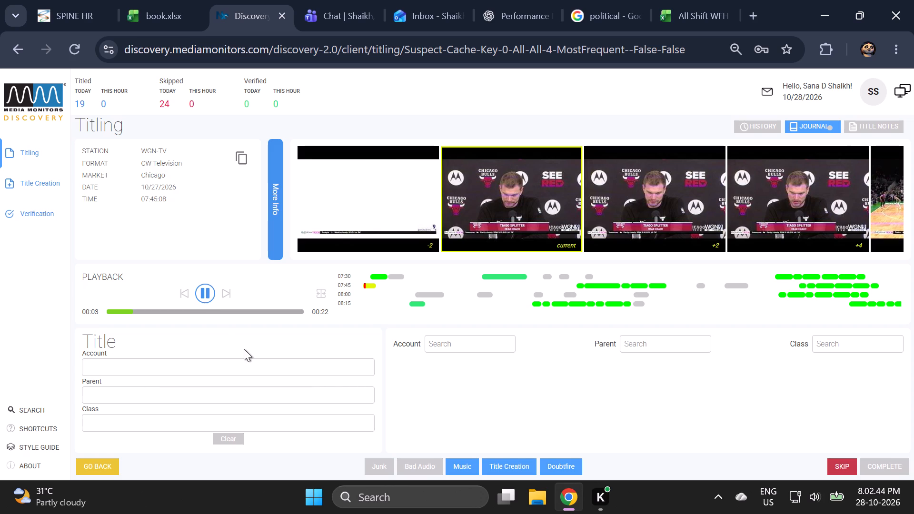
pyautogui.click(254, 369)
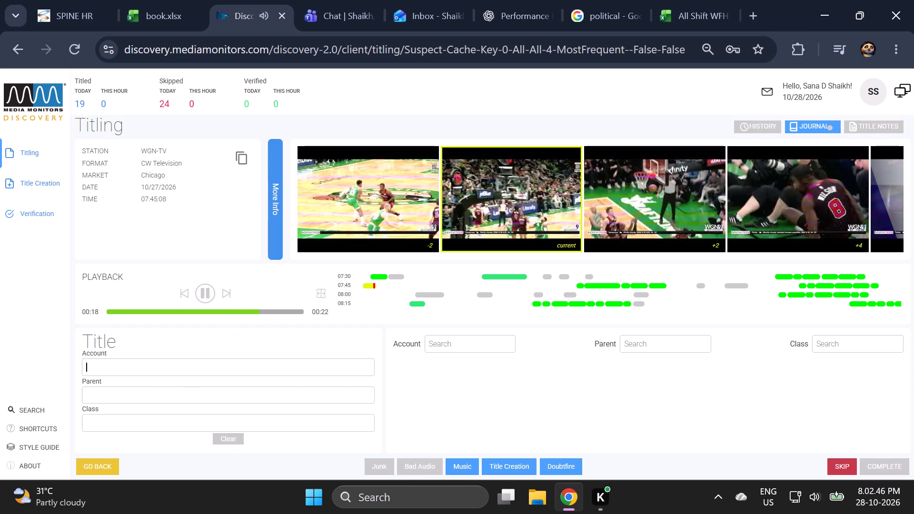
pyautogui.click(211, 298)
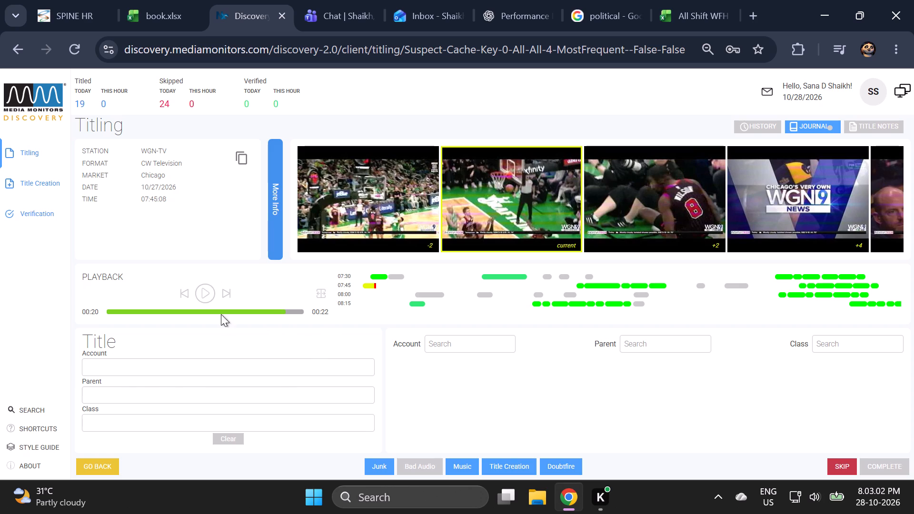
pyautogui.click(209, 294)
pyautogui.click(371, 465)
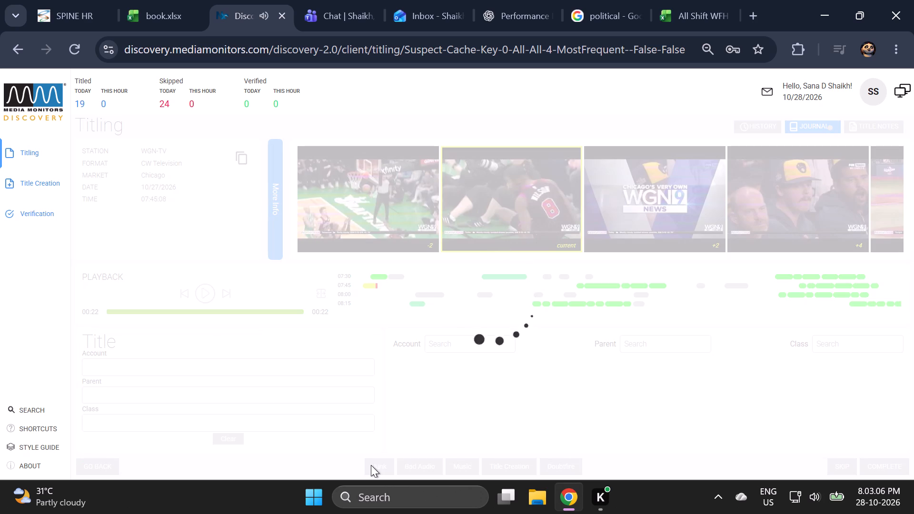
# Sample the 08:22:00 WLOS-TV clip from Greenville-Spartanburg towards its end and check its additional details, including the previous and next spots.
pyautogui.click(359, 405)
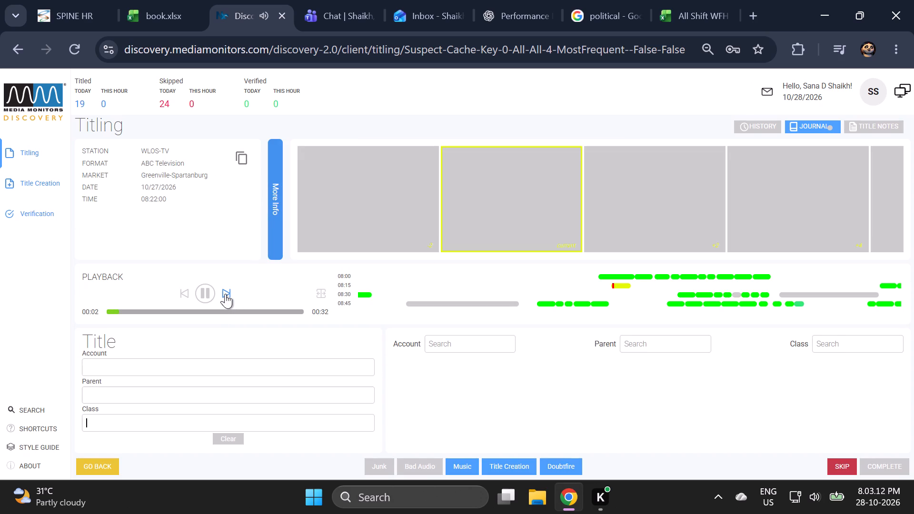
pyautogui.click(225, 294)
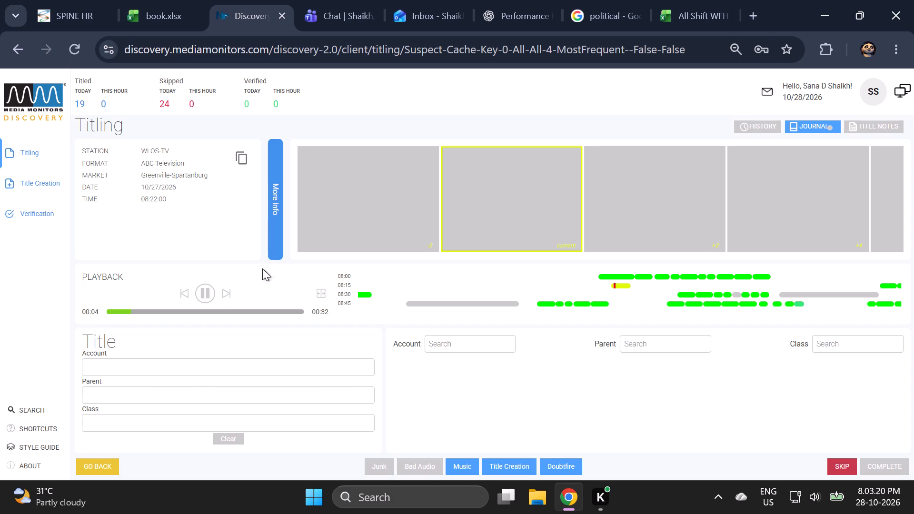
pyautogui.click(276, 252)
pyautogui.doubleClick(616, 176)
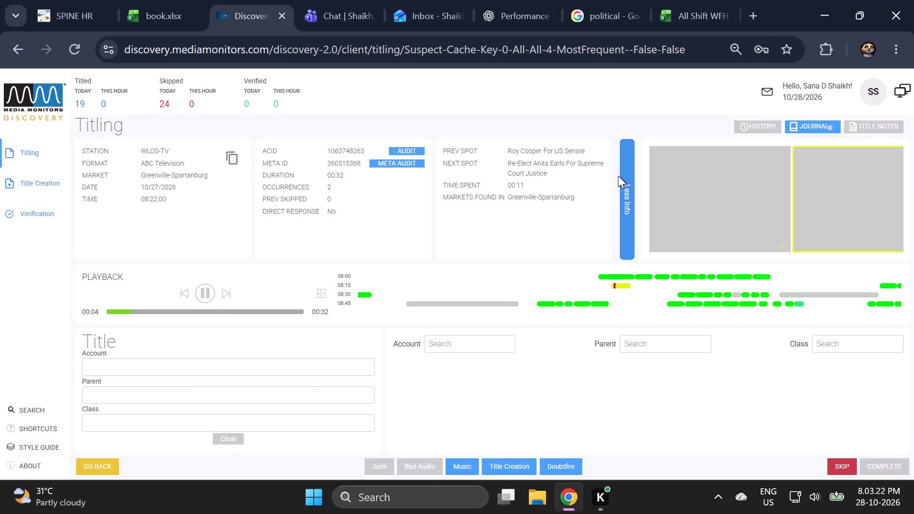
pyautogui.click(621, 176)
# Switch to the open Google search results for "political".
pyautogui.click(530, 8)
pyautogui.click(609, 0)
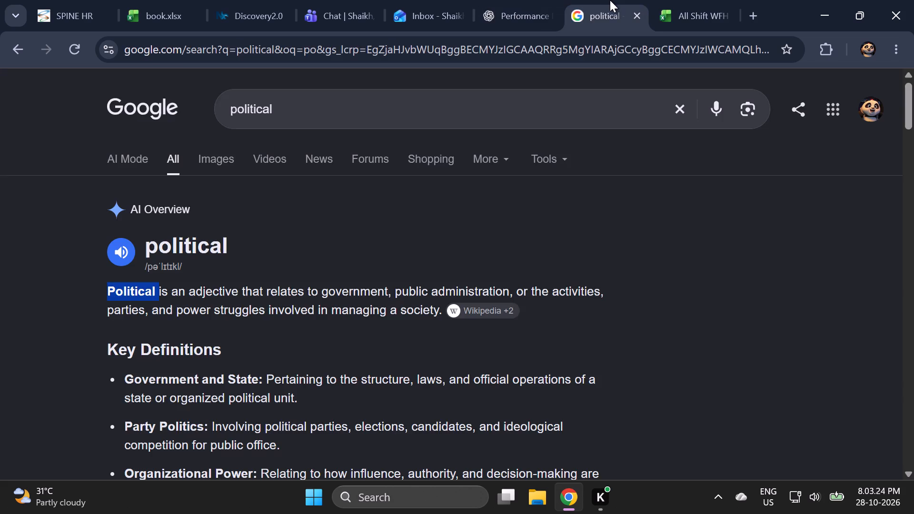
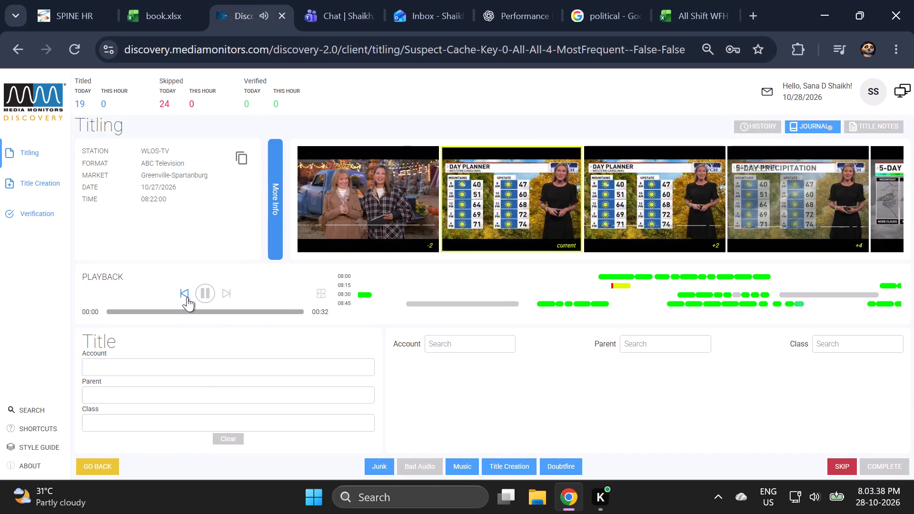
# Skim ahead through the WLOS-TV clip from 08:22:00 and mark it as junk.
pyautogui.click(221, 292)
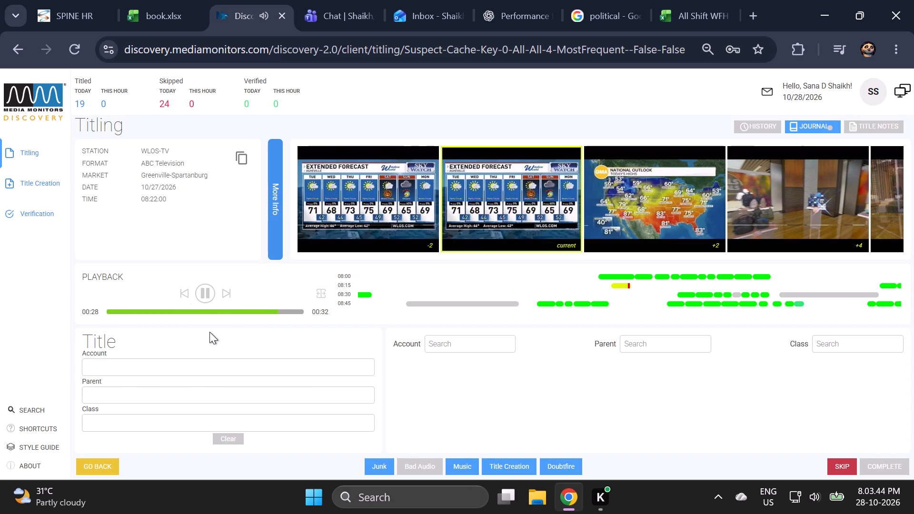
pyautogui.click(378, 462)
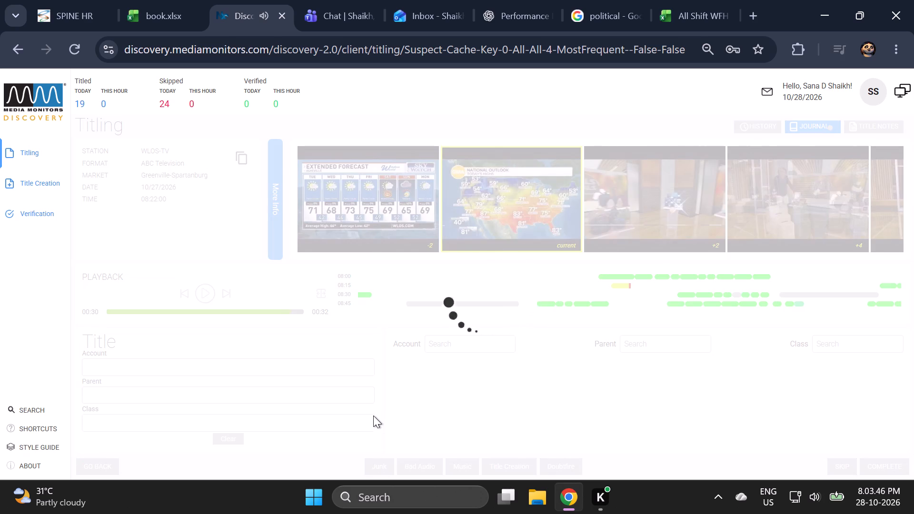
pyautogui.click(332, 403)
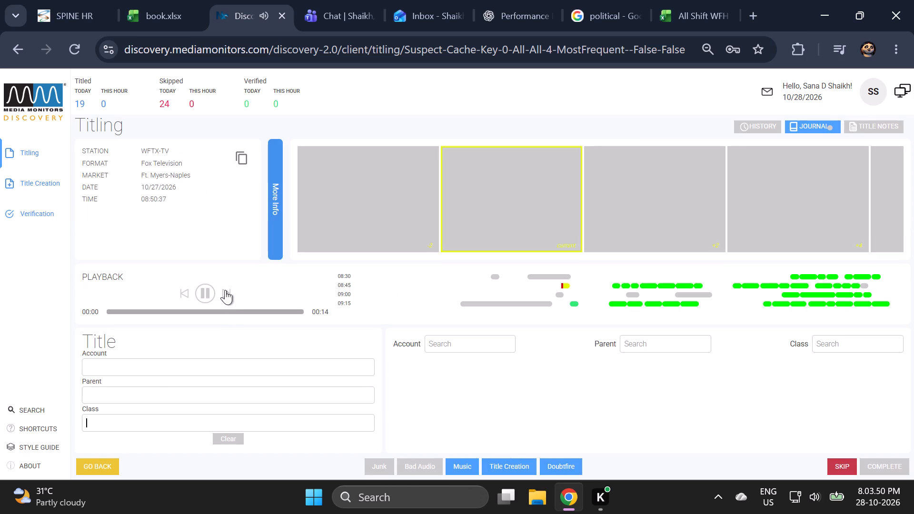
# Skim ahead through the WFTX-TV clip from 08:50:37 and mark it as junk.
pyautogui.click(225, 290)
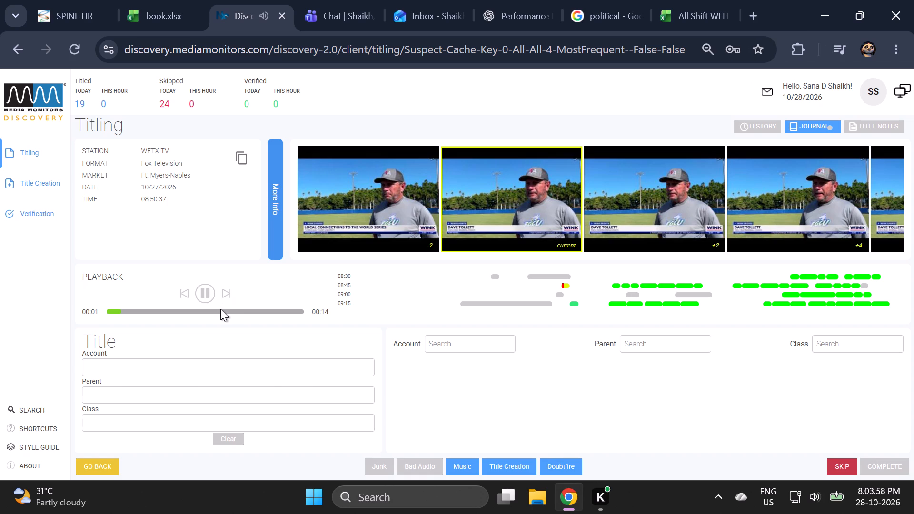
pyautogui.click(371, 465)
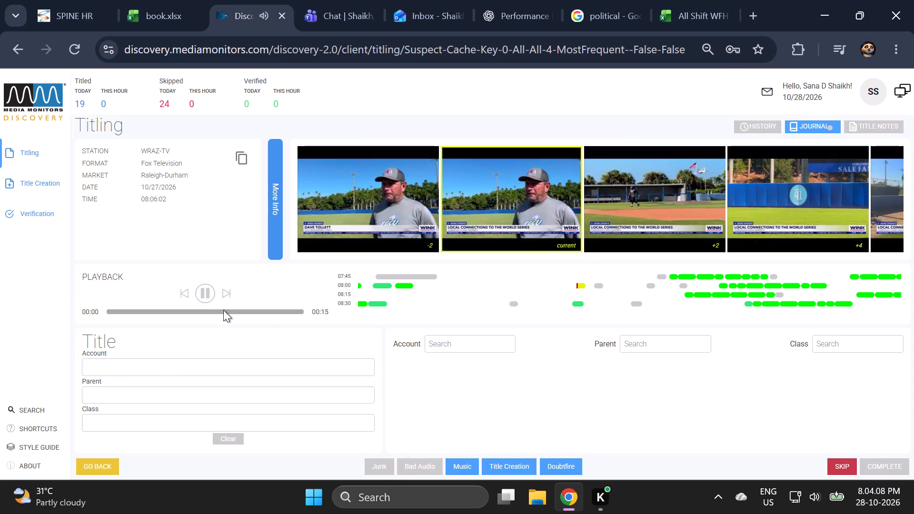
# Skim ahead through the WRAZ-TV clip from 08:06:02 and mark it as junk.
pyautogui.click(227, 290)
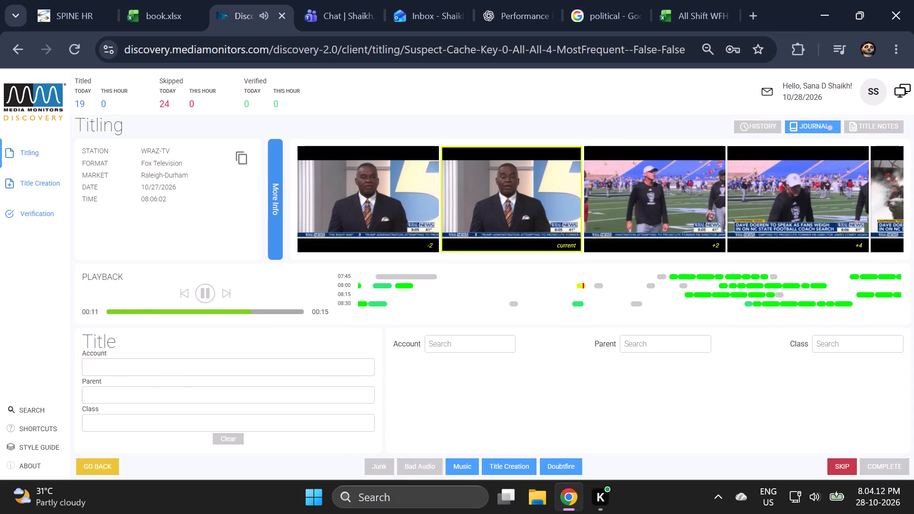
pyautogui.click(369, 464)
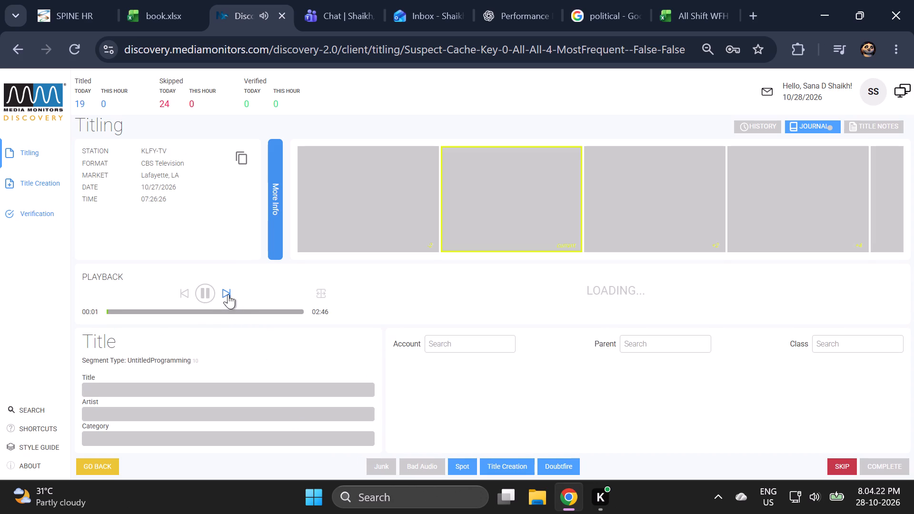
# Skim ahead through the KLFY-TV untitled programming segment from 07:26:26 to near its end and mark it as junk.
pyautogui.click(228, 294)
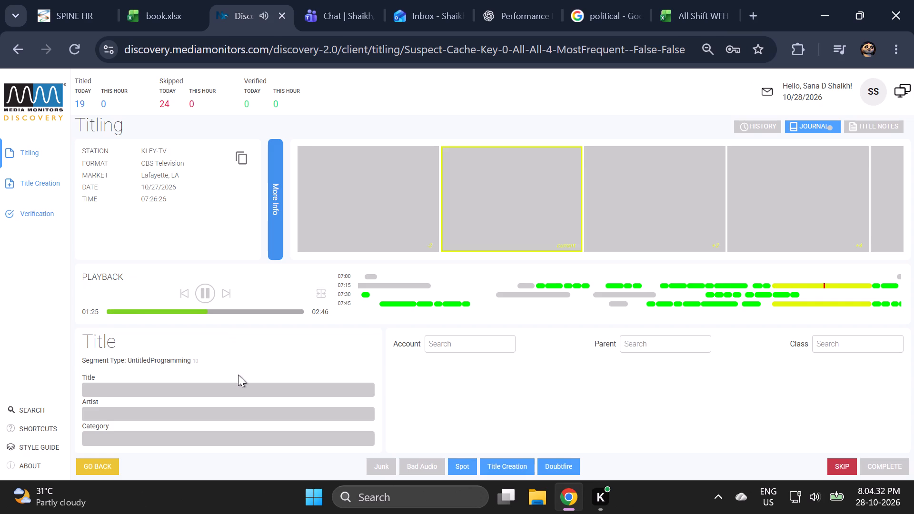
pyautogui.click(224, 293)
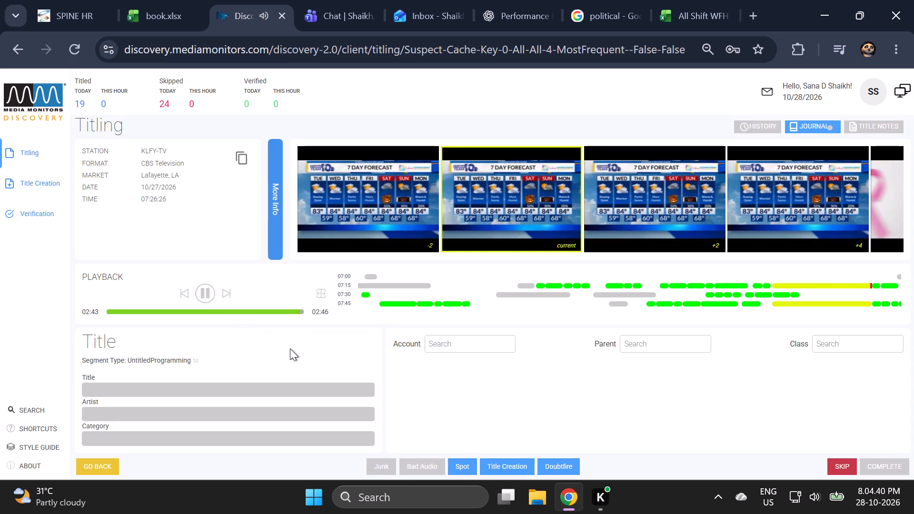
pyautogui.click(374, 469)
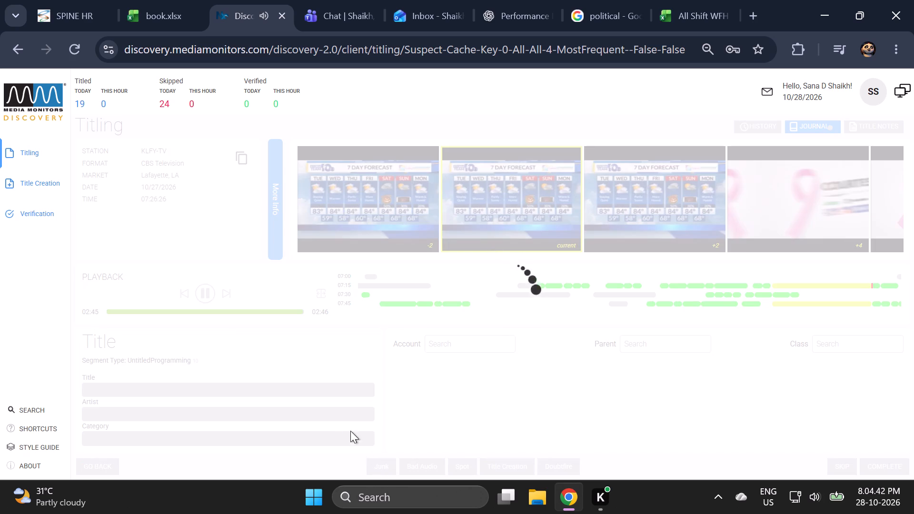
pyautogui.click(330, 411)
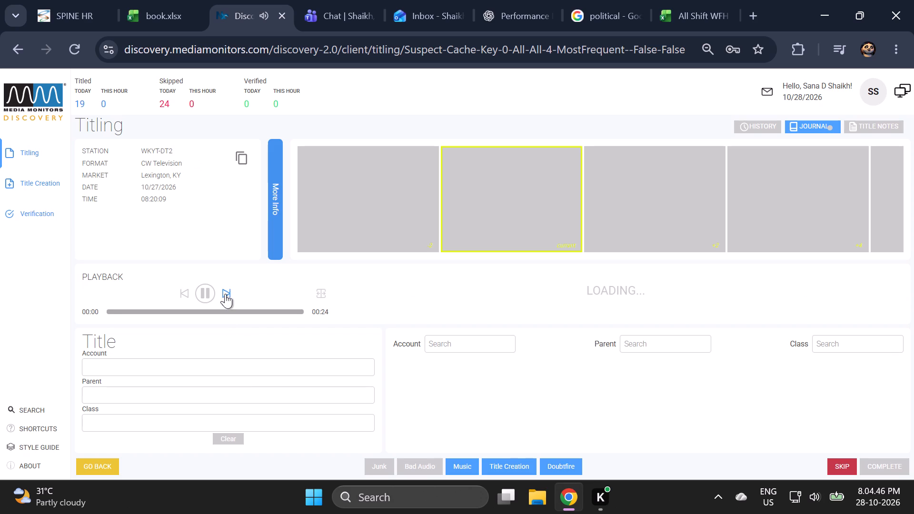
# Skim ahead through the WKYT-DT2 clip from 08:20:09 and mark it as junk.
pyautogui.click(228, 292)
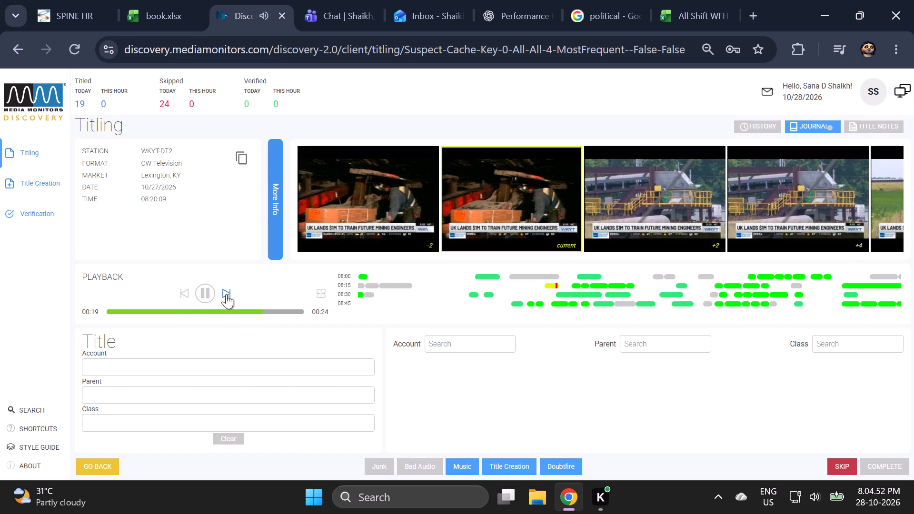
pyautogui.click(374, 465)
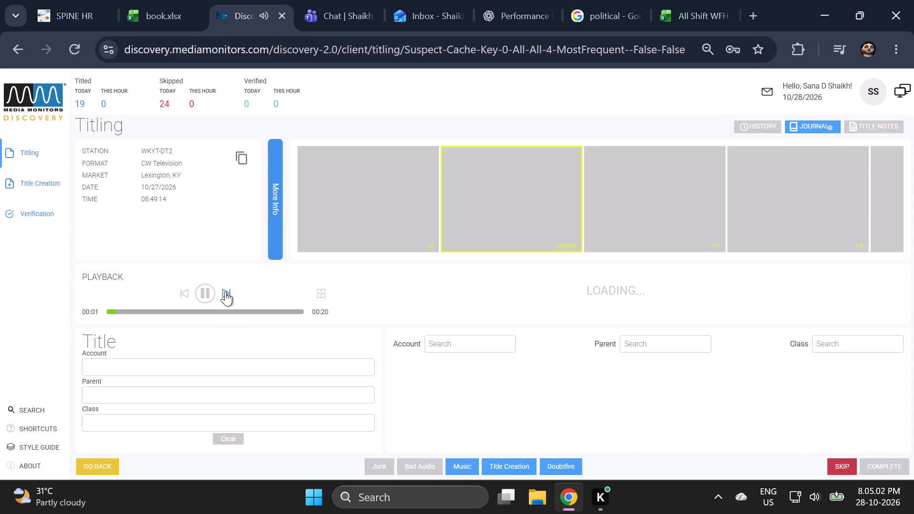
# Skim ahead through the WKYT-DT2 clip from 08:49:14 and mark it as junk.
pyautogui.click(225, 291)
pyautogui.rightClick(225, 291)
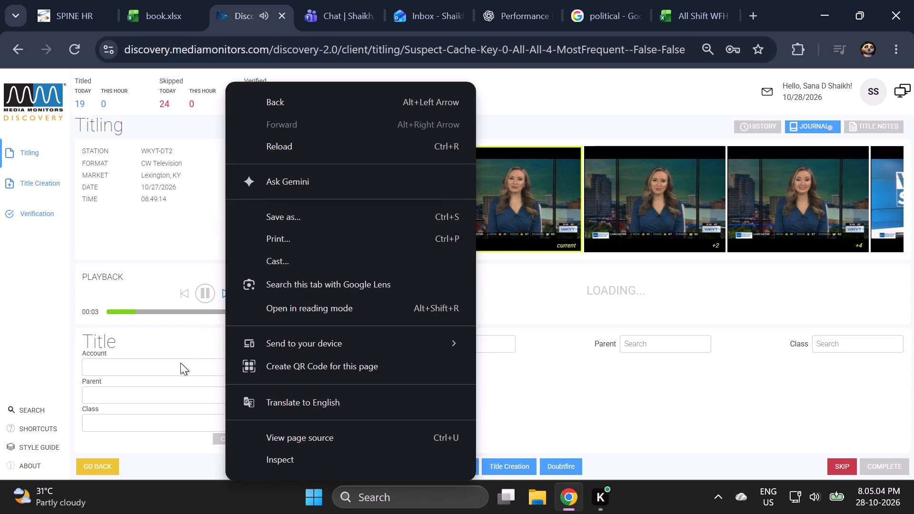
pyautogui.click(180, 363)
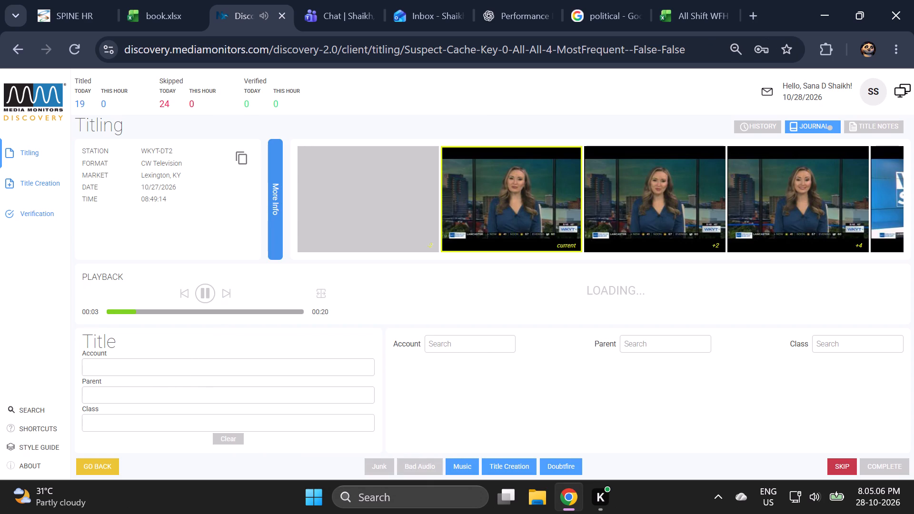
pyautogui.click(180, 363)
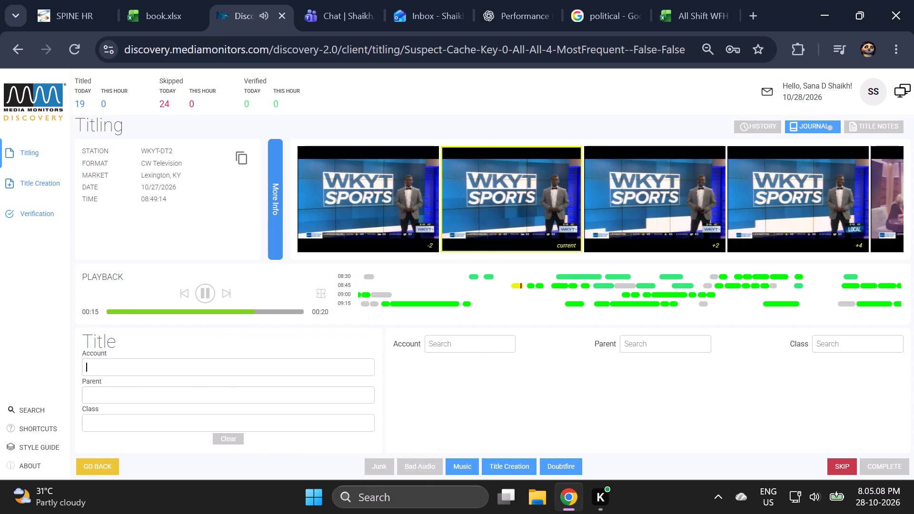
pyautogui.click(374, 465)
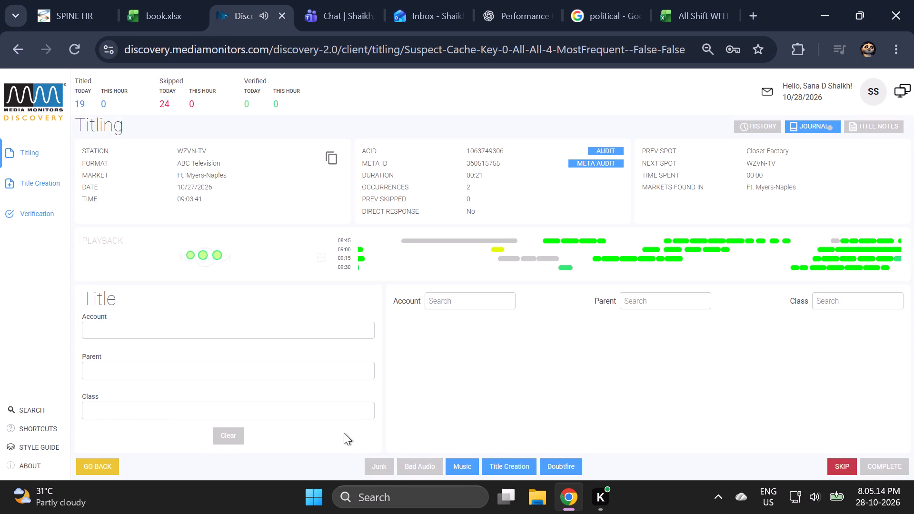
pyautogui.click(330, 415)
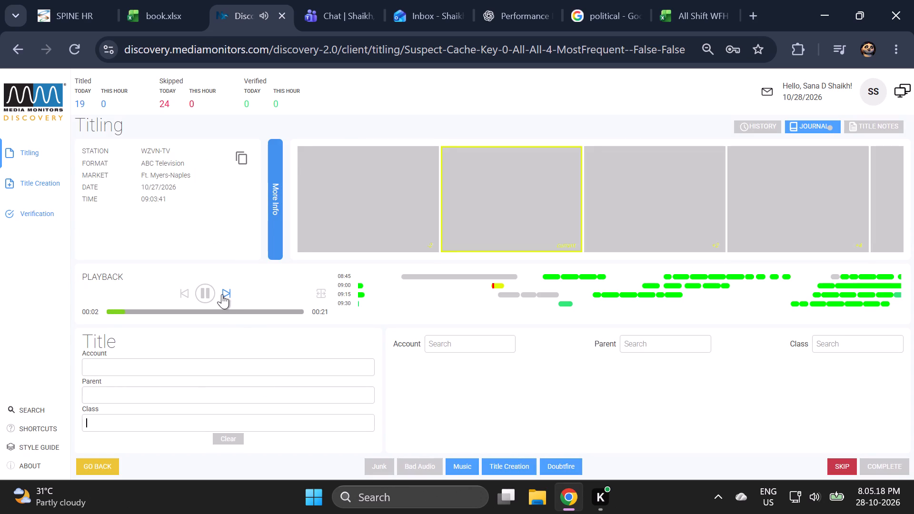
# Skim ahead through the WZVN-TV clip from 09:03:41 and mark it as junk.
pyautogui.click(222, 294)
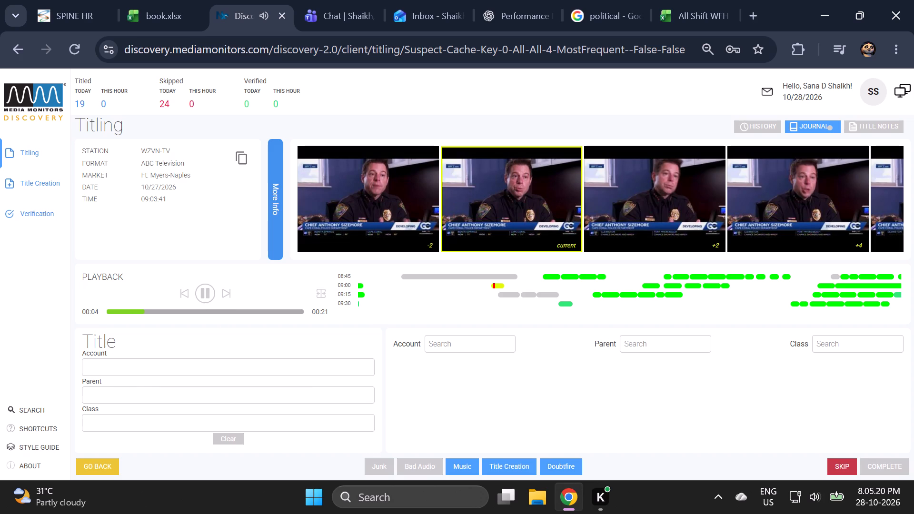
pyautogui.click(247, 373)
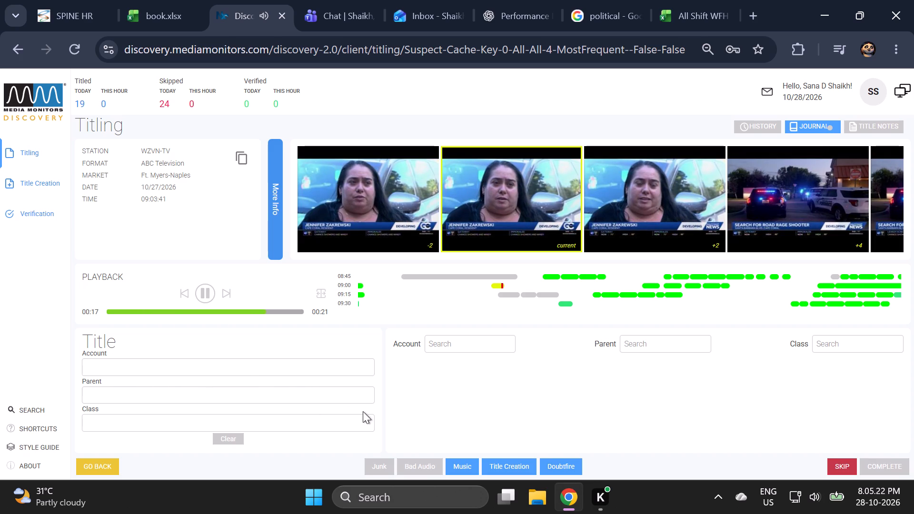
pyautogui.click(381, 465)
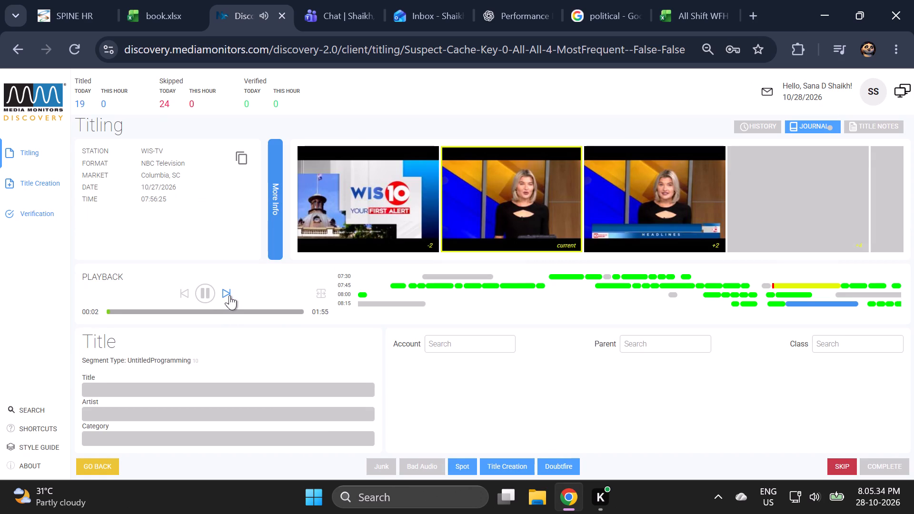
# Skim ahead through the WIS-TV untitled programming segment from 07:56:25 to near its end and mark it as junk.
pyautogui.click(229, 295)
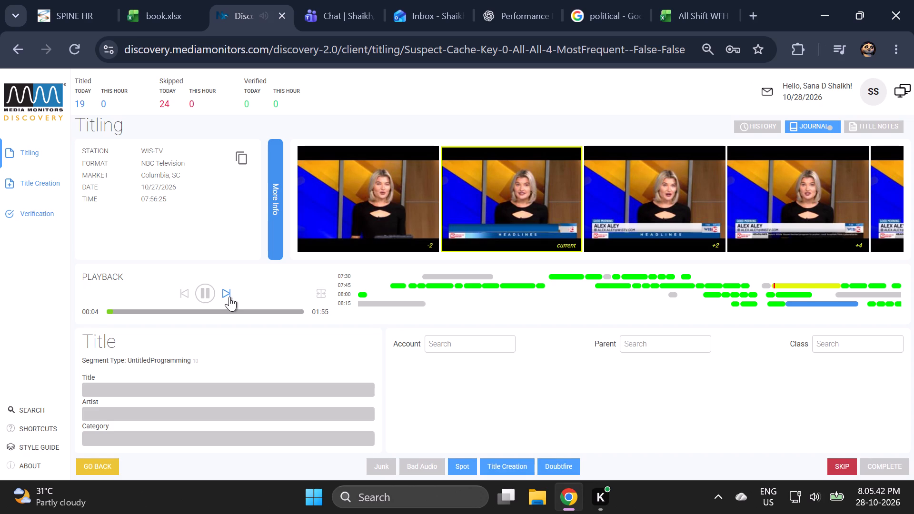
pyautogui.click(225, 294)
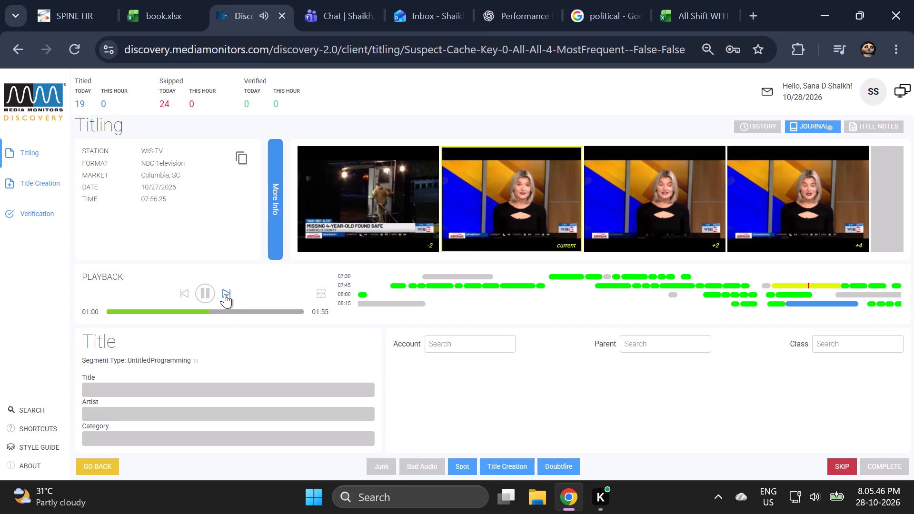
pyautogui.click(223, 294)
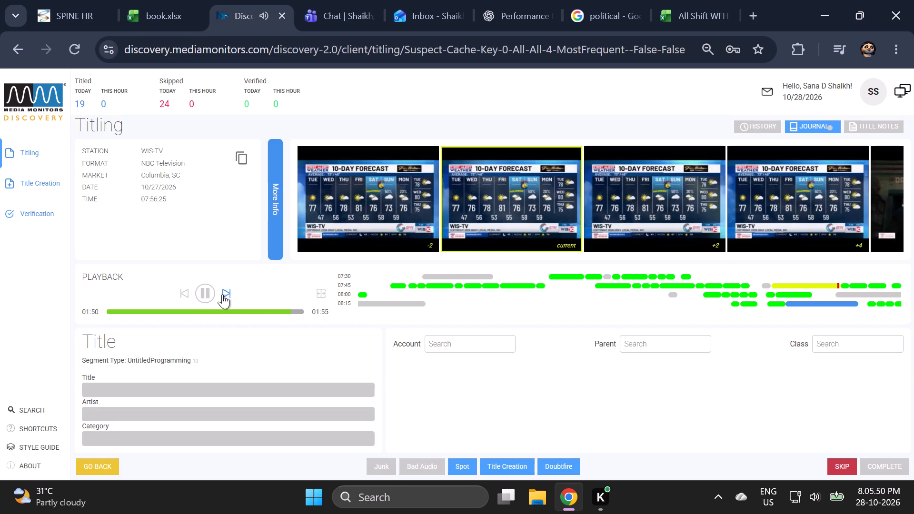
pyautogui.click(374, 467)
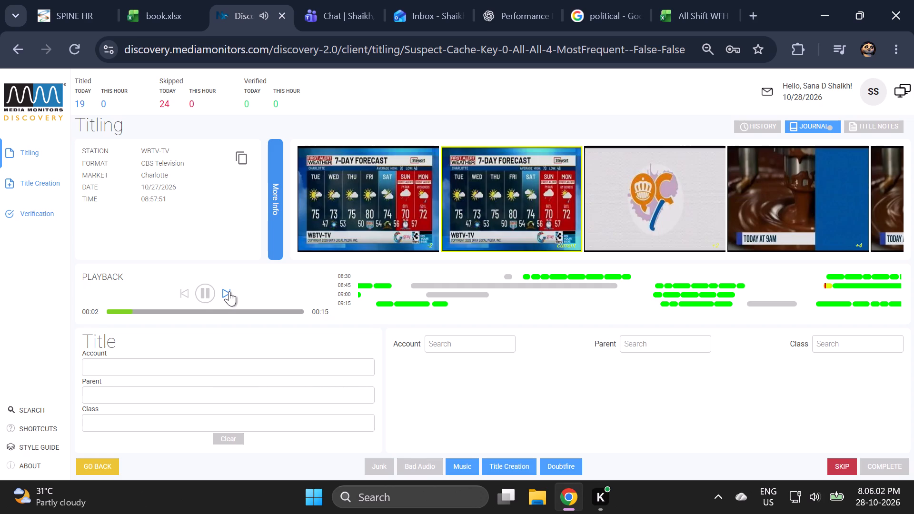
# Search the accounts for the clip's station name, WBTV-TV, and assign the WBTV-TV account with parent Gray Media Inc and class Television & Cable TV.
pyautogui.click(229, 291)
pyautogui.moveTo(179, 148); pyautogui.dragTo(129, 156)
pyautogui.hotkey('ctrl', 'c')
pyautogui.hotkey('ctrl', 'c')
pyautogui.hotkey('ctrl', 'c')
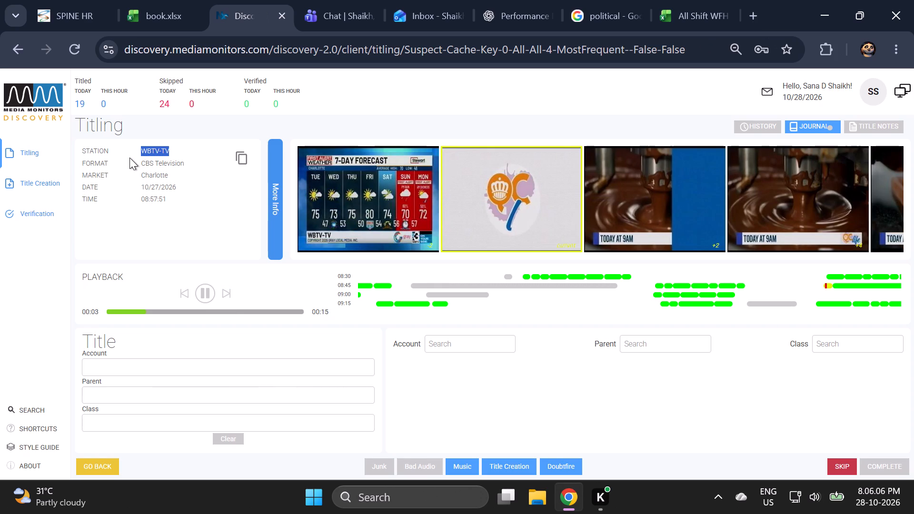
pyautogui.hotkey('ctrl', 'c')
pyautogui.click(476, 356)
pyautogui.keyDown('ctrl'); pyautogui.click(468, 345); pyautogui.keyUp('ctrl')
pyautogui.hotkey('ctrl', 'v')
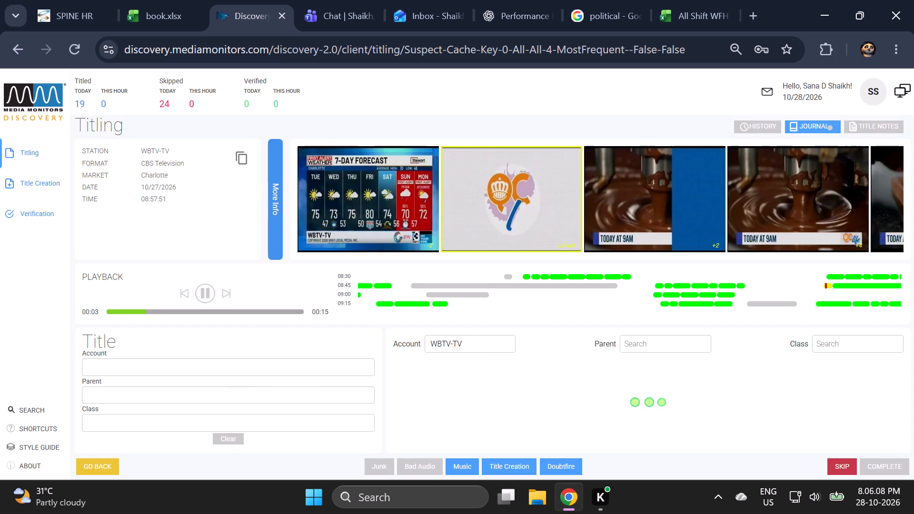
pyautogui.click(505, 396)
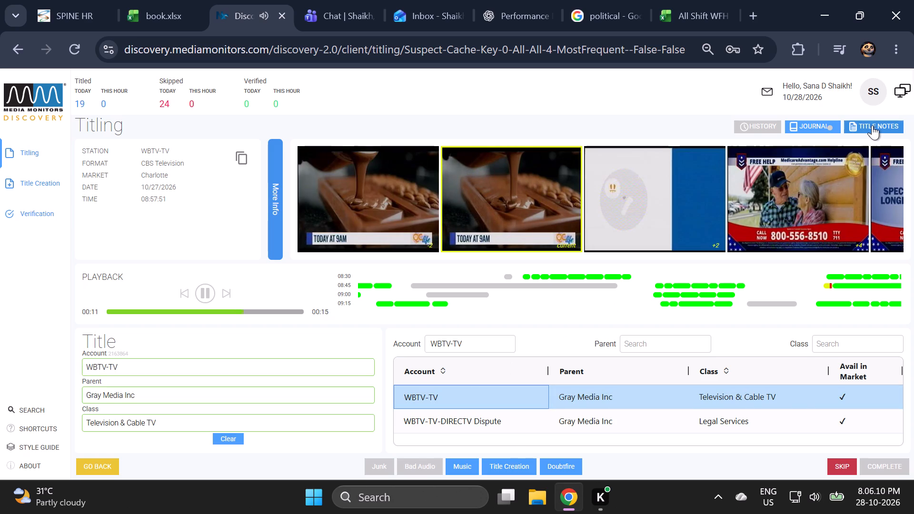
# Examine the WBTV-TV account's title notes for links matching the promo, leaving the notes unsaved.
pyautogui.click(872, 125)
pyautogui.click(703, 266)
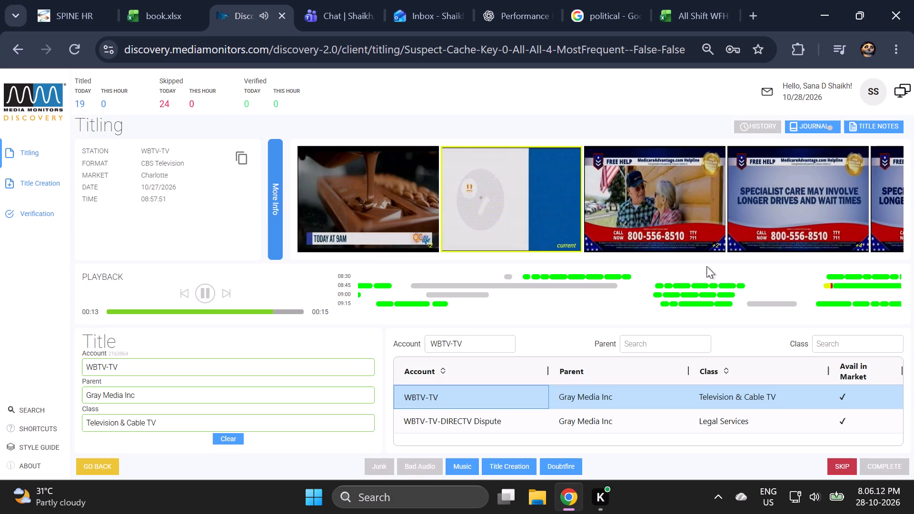
pyautogui.click(781, 394)
pyautogui.click(868, 124)
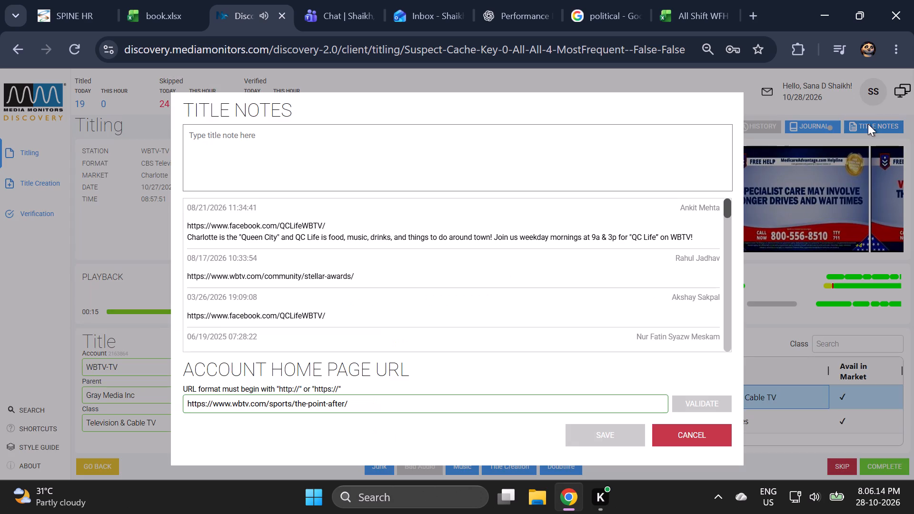
pyautogui.moveTo(369, 306); pyautogui.dragTo(235, 322)
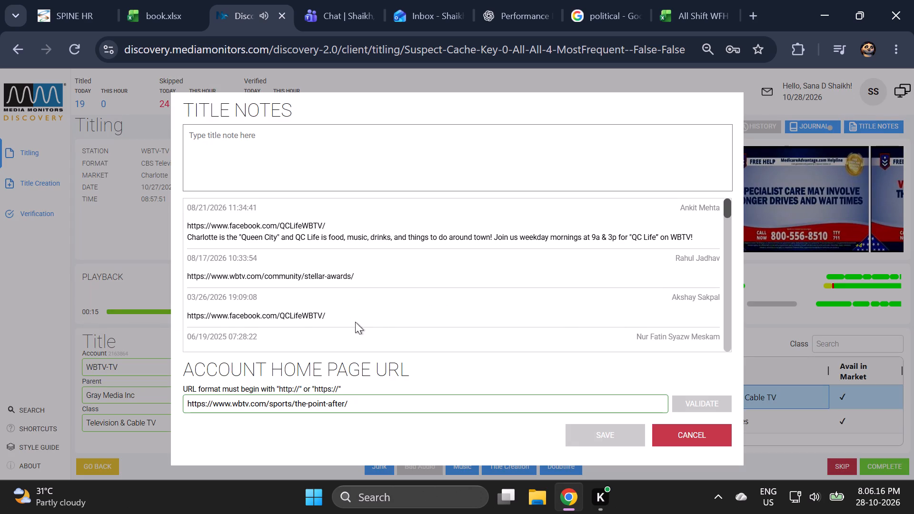
pyautogui.moveTo(355, 322); pyautogui.dragTo(245, 320)
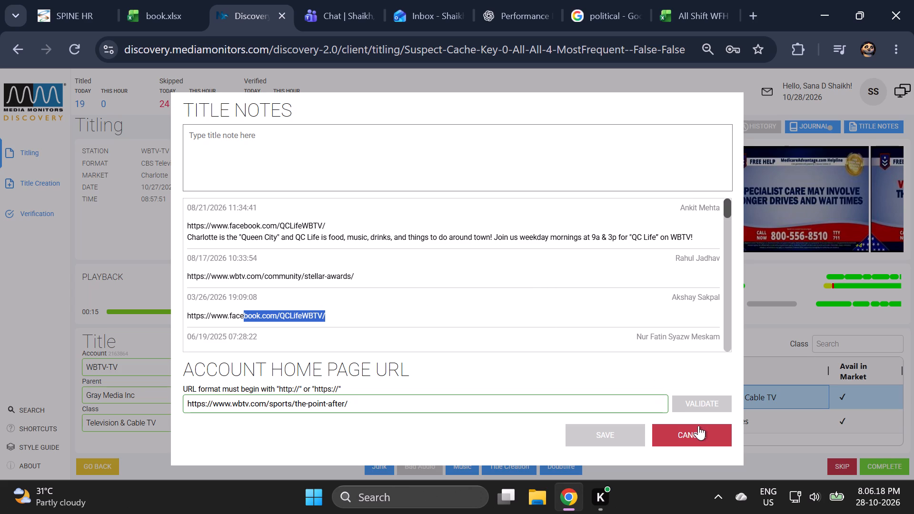
pyautogui.click(698, 425)
pyautogui.click(834, 386)
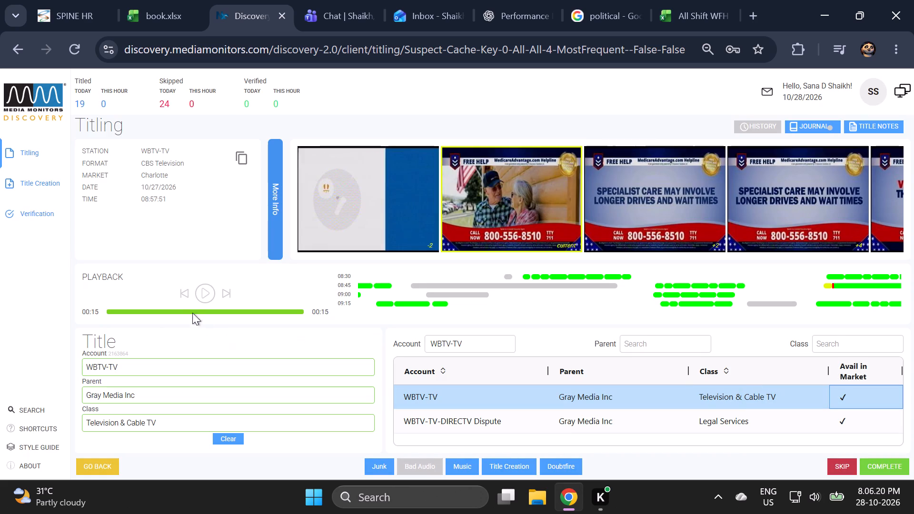
# Replay the WBTV-TV clip from 08:57:51 and complete its titling with the WBTV-TV account.
pyautogui.click(185, 298)
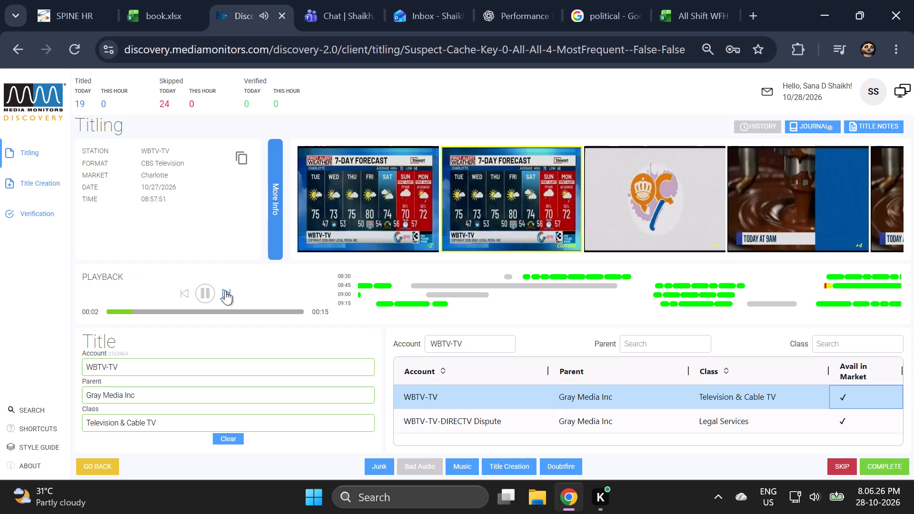
pyautogui.click(225, 290)
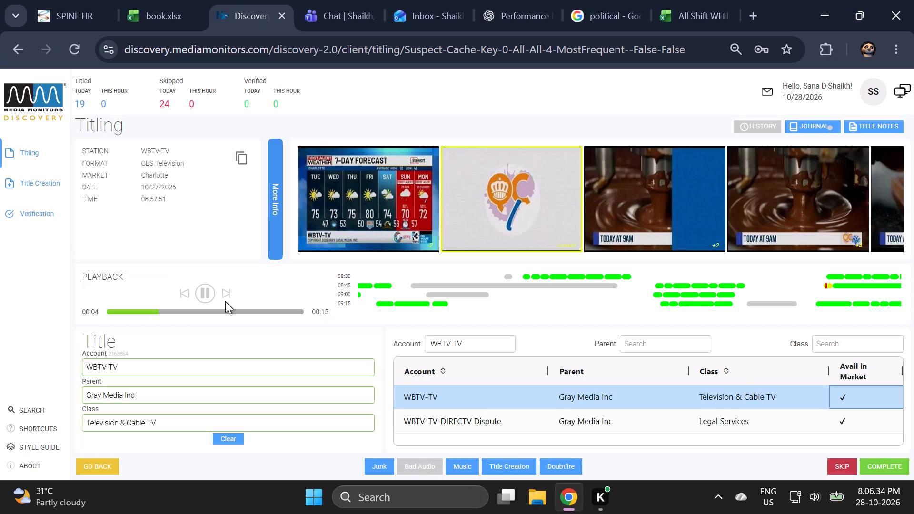
pyautogui.click(187, 294)
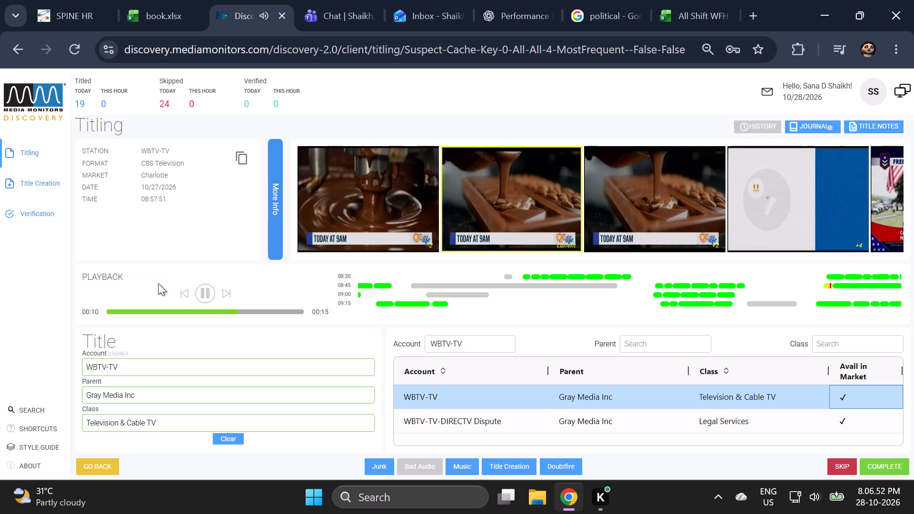
pyautogui.click(853, 393)
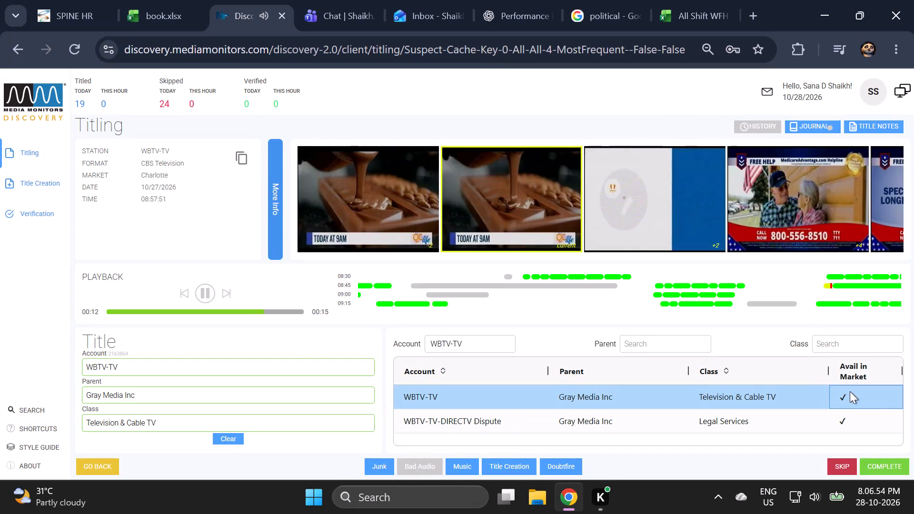
pyautogui.click(902, 468)
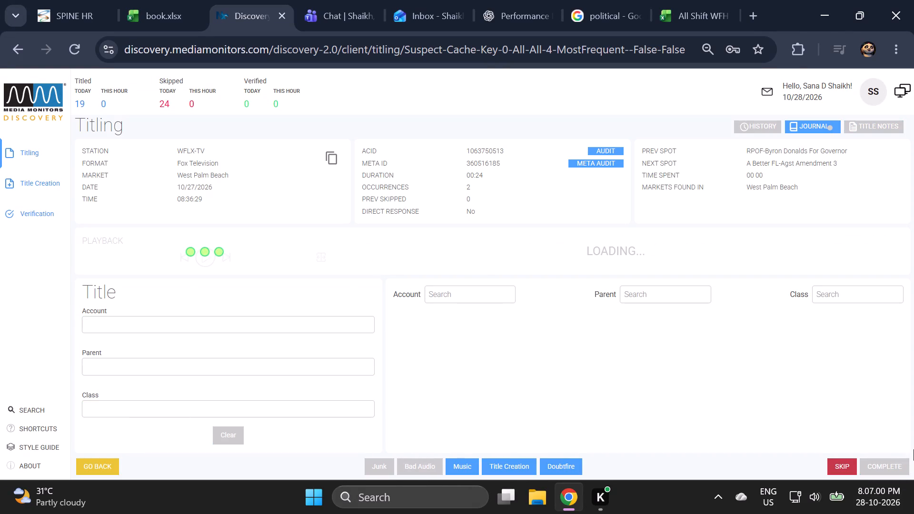
# Skim ahead through the WFLX-TV Fox 29 news clip from 08:36:29 and mark it as junk.
pyautogui.click(492, 297)
pyautogui.click(480, 344)
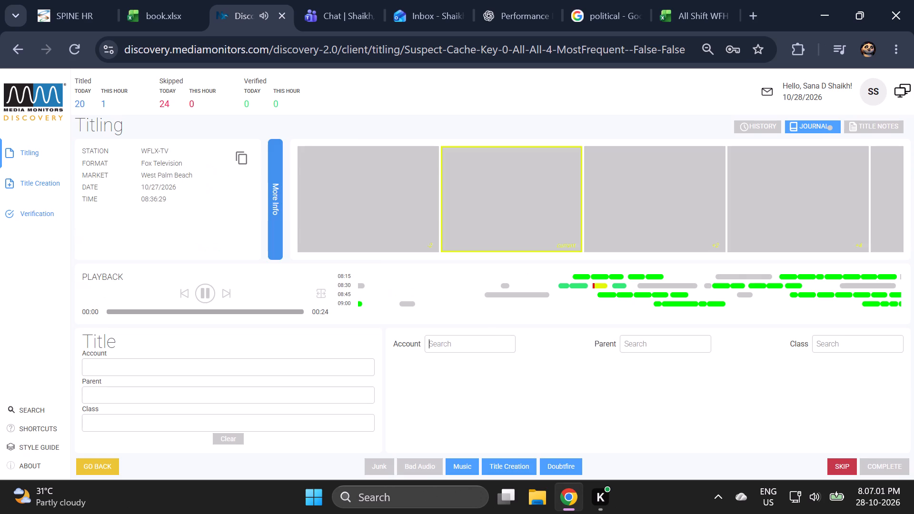
pyautogui.moveTo(228, 295); pyautogui.dragTo(223, 295)
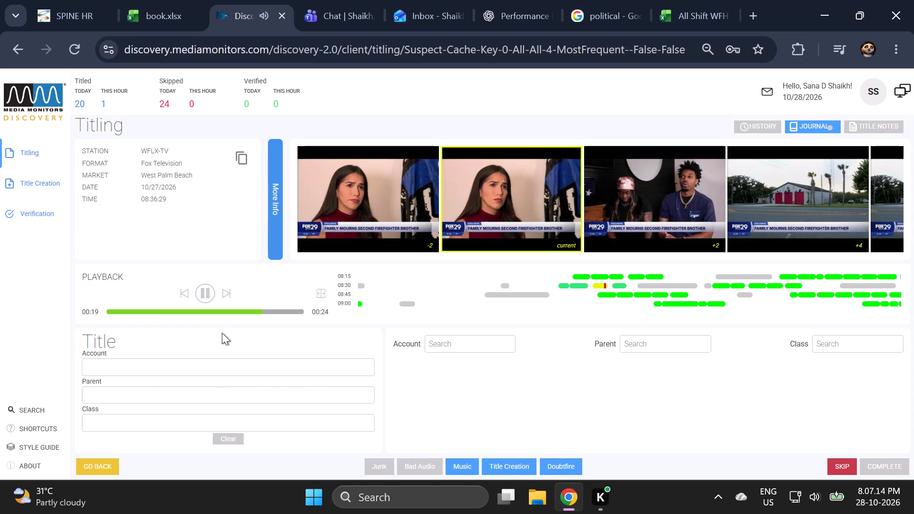
pyautogui.click(376, 467)
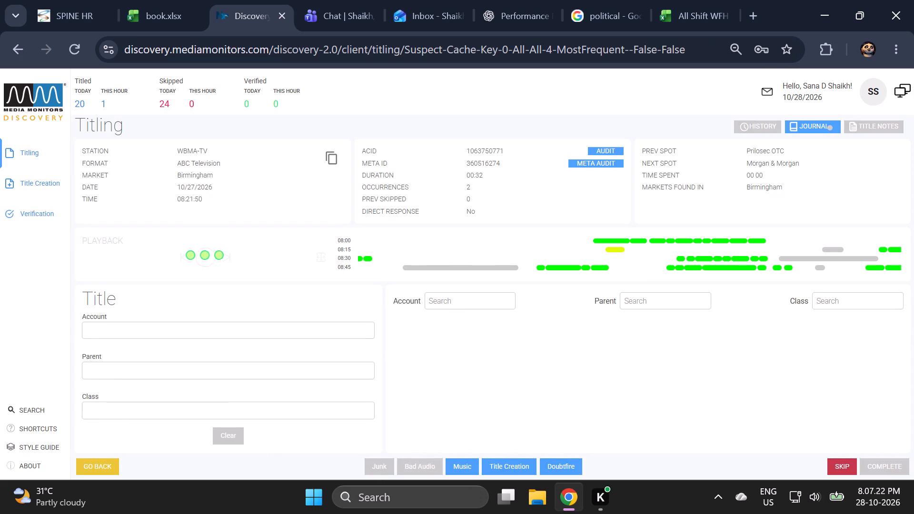
# Skim ahead through the WBMA-TV weather forecast clip from 08:21:50 and mark it as junk.
pyautogui.click(228, 328)
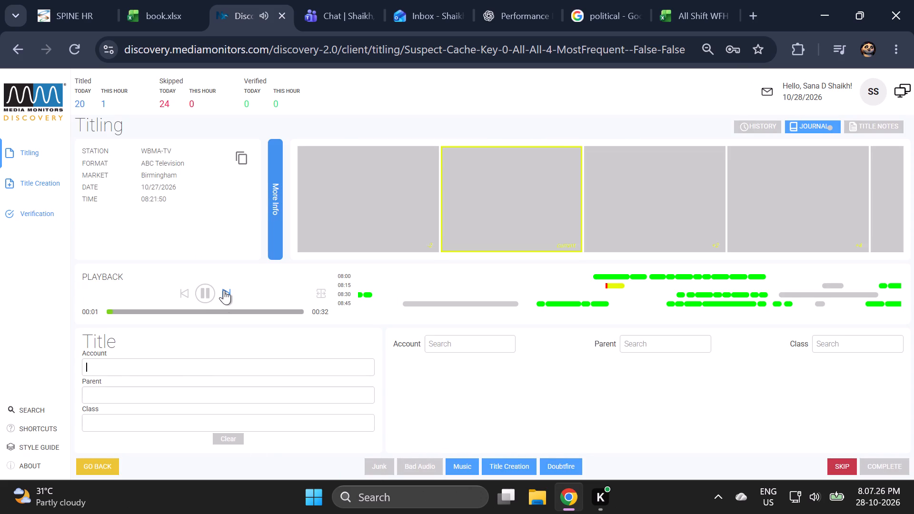
pyautogui.click(224, 290)
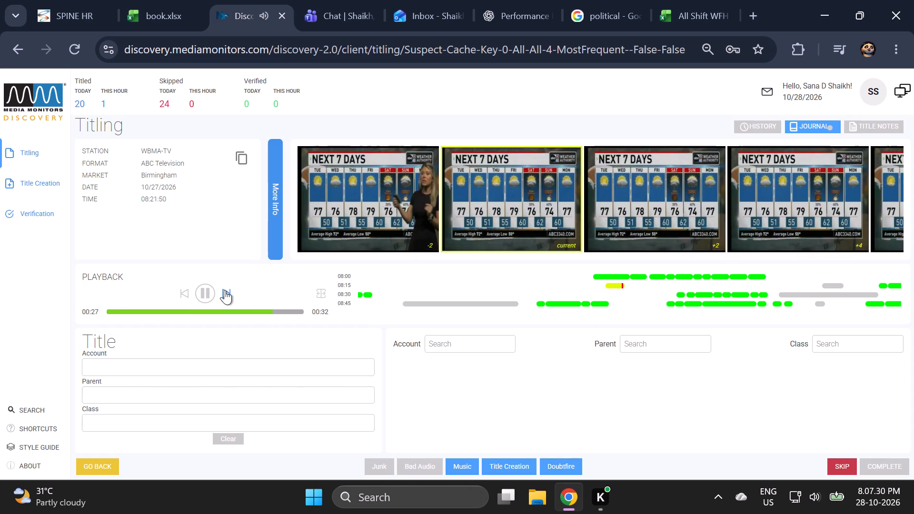
pyautogui.click(378, 468)
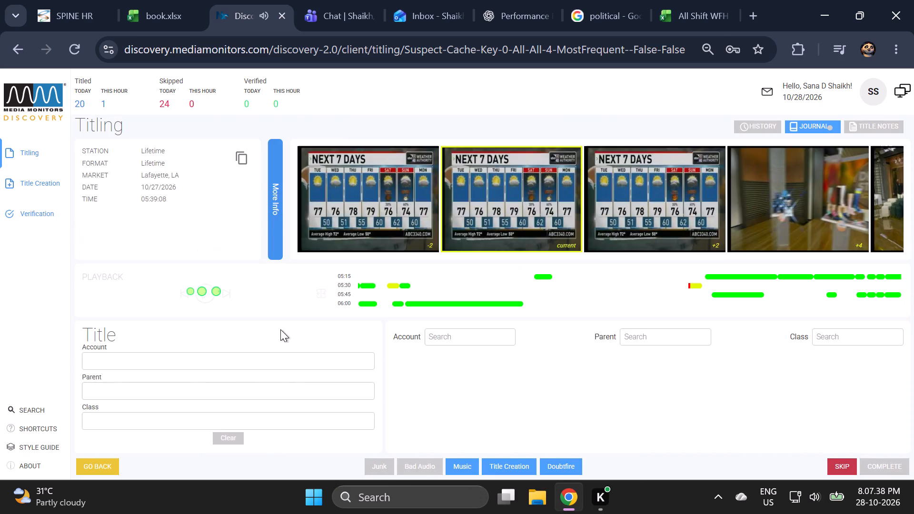
# Skim the Lifetime clip from 05:39:08, search accounts for its previous spot's name, and assign Life Outreach Intl with class Religious Institutions & Ministries.
pyautogui.click(230, 294)
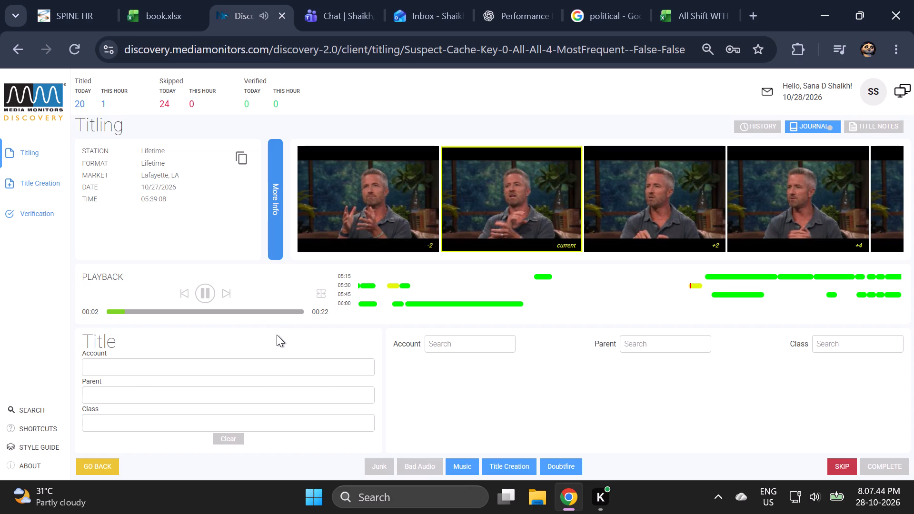
pyautogui.click(276, 167)
pyautogui.moveTo(569, 151); pyautogui.dragTo(508, 147)
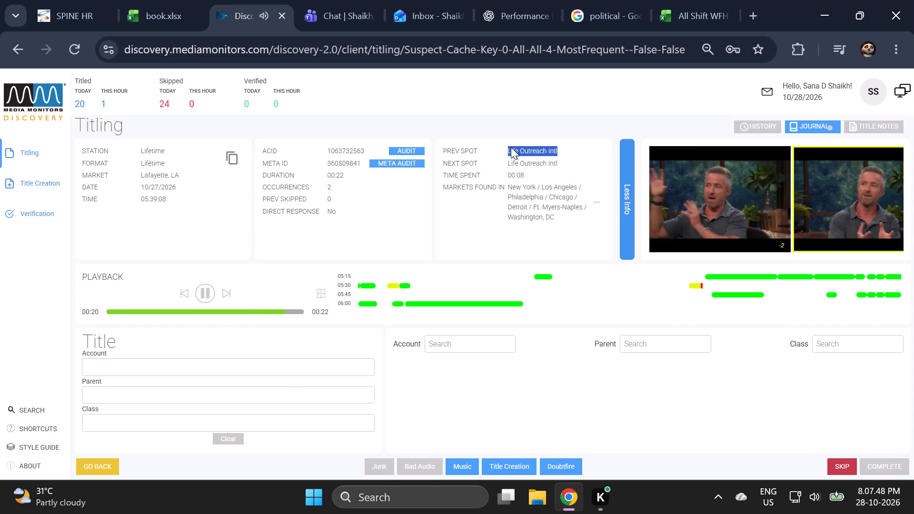
pyautogui.hotkey('ctrl', 'c')
pyautogui.hotkey('ctrl', 'c')
pyautogui.click(633, 203)
pyautogui.click(490, 343)
pyautogui.hotkey('ctrl', 'v')
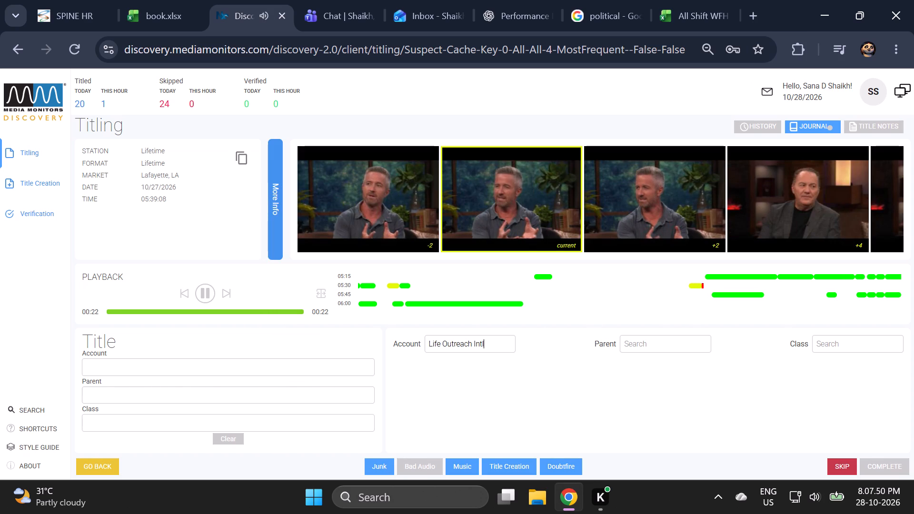
pyautogui.click(644, 401)
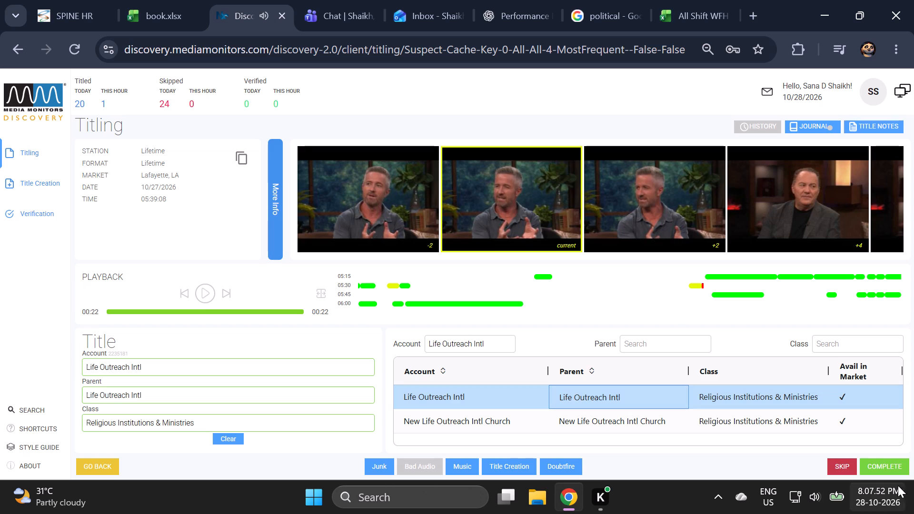
# Complete the titling of the Lifetime clip from 05:39:08 with the Life Outreach Intl account.
pyautogui.click(898, 469)
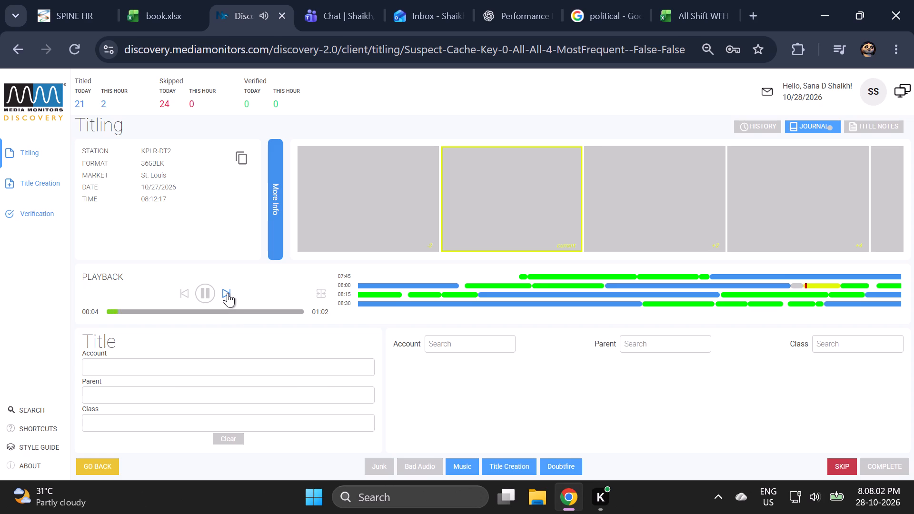
# Skim ahead through the KPLR-DT2 clip from 08:12:17 and show its additional spot details.
pyautogui.click(228, 293)
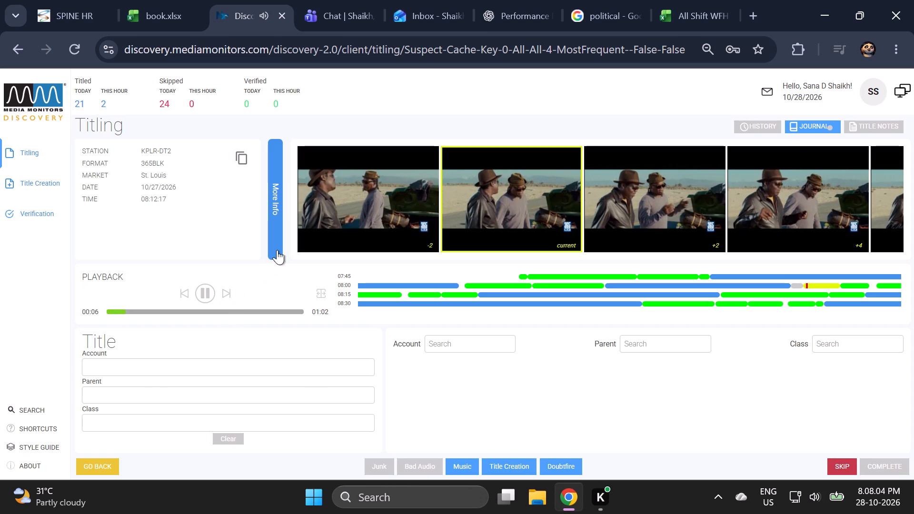
pyautogui.click(281, 245)
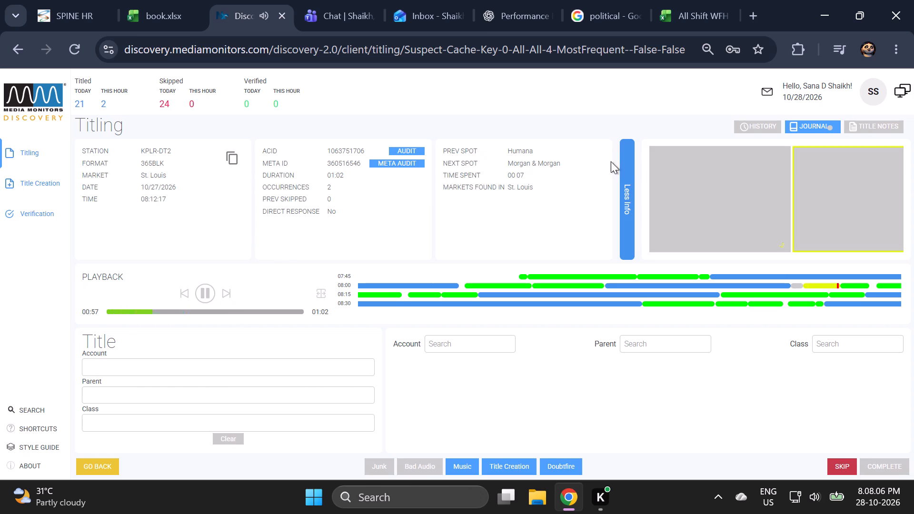
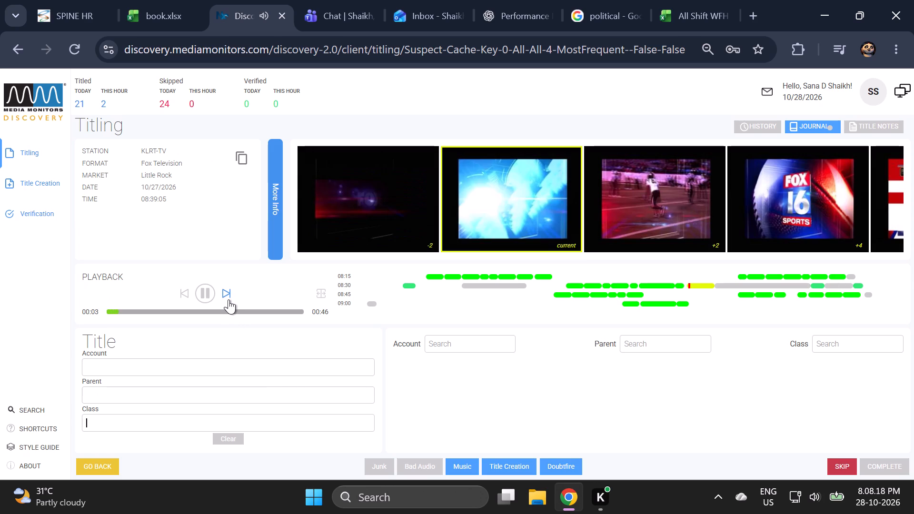
# Skim ahead through the KLRT-TV Fox 16 sports clip from 08:39:05 and mark it as junk.
pyautogui.click(228, 299)
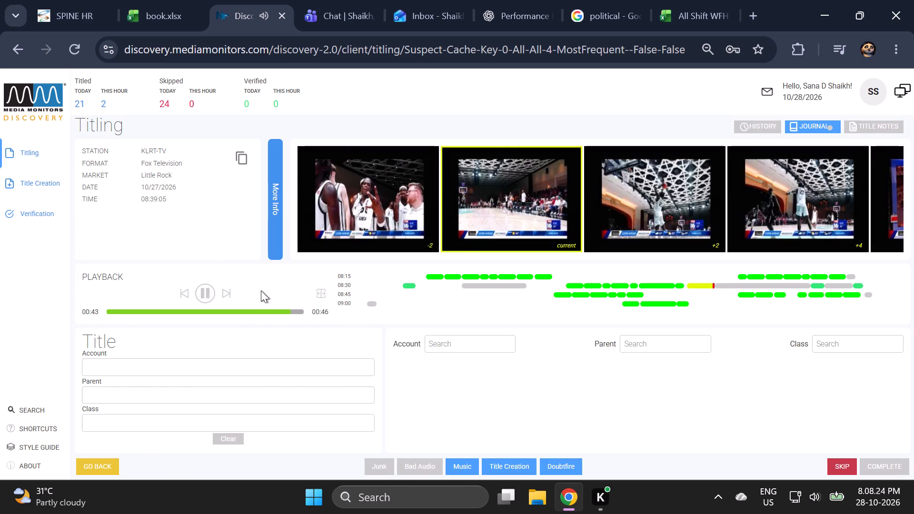
pyautogui.click(379, 467)
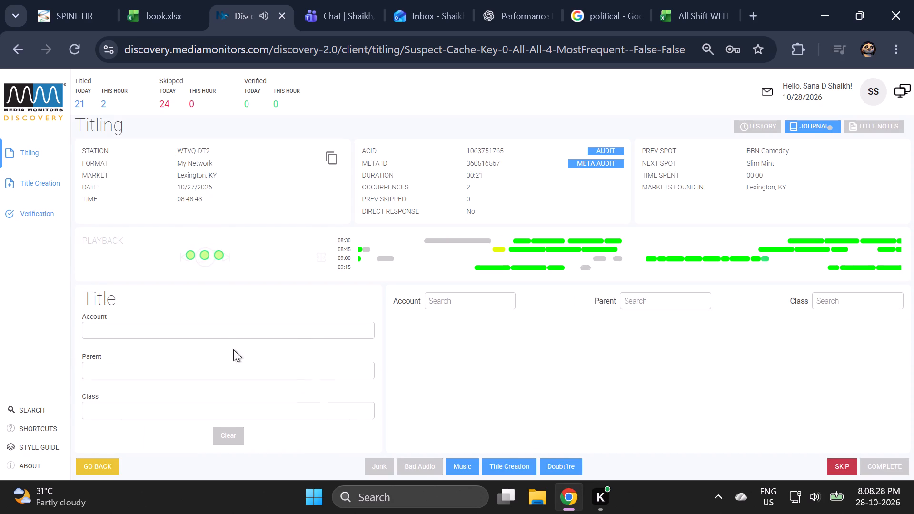
# Skim ahead through the WTVQ-DT2 sports programming clip from 08:48:43 and mark it as junk.
pyautogui.click(257, 332)
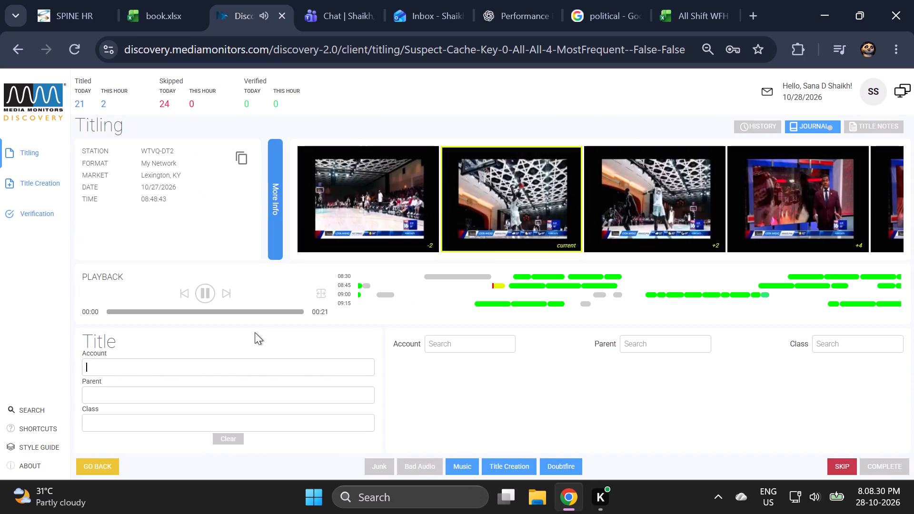
pyautogui.click(226, 297)
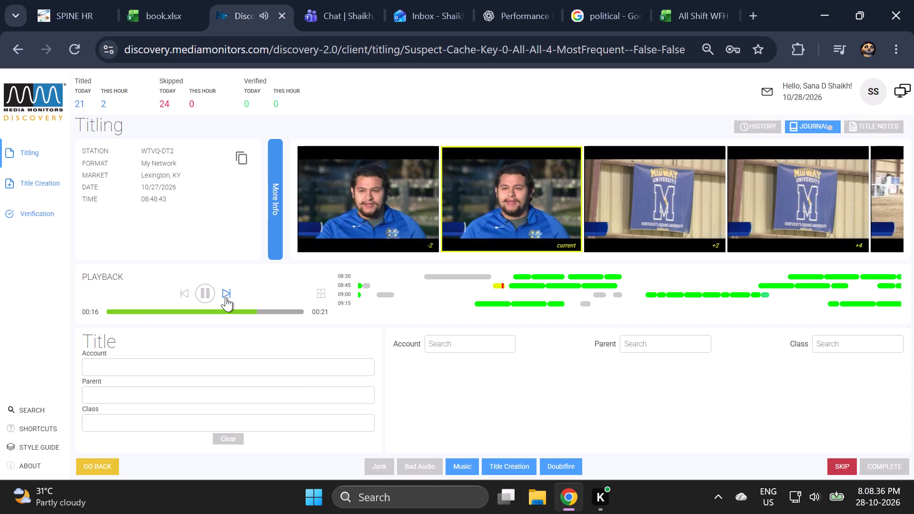
pyautogui.click(377, 467)
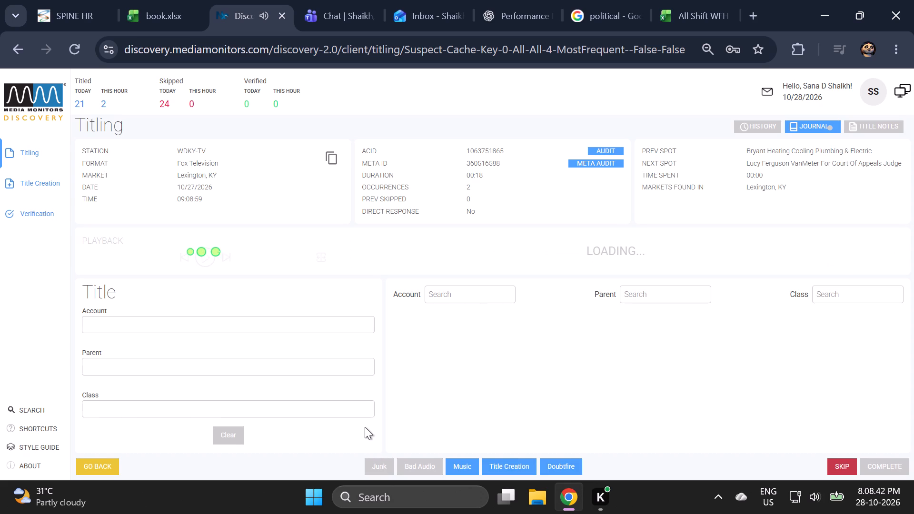
# Skim ahead through the WDKY-TV Fox news clip from 09:08:59 and mark it as junk.
pyautogui.click(350, 414)
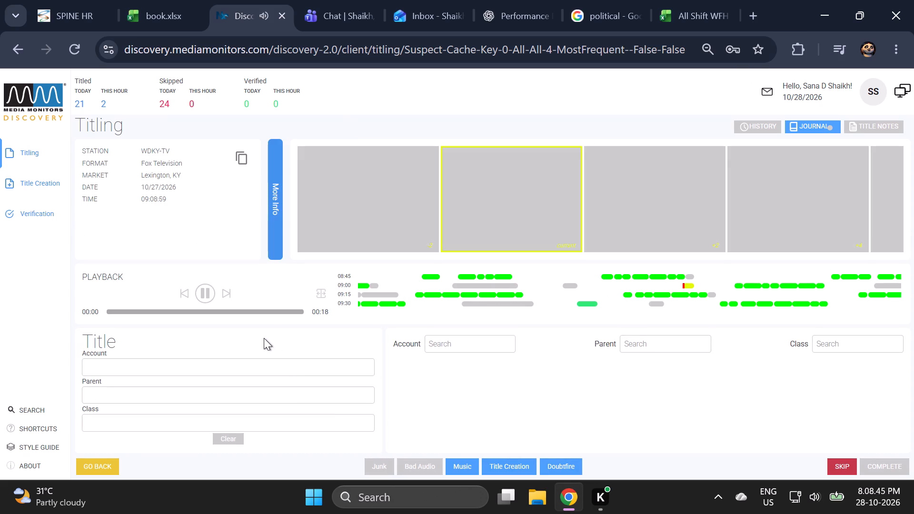
pyautogui.click(229, 297)
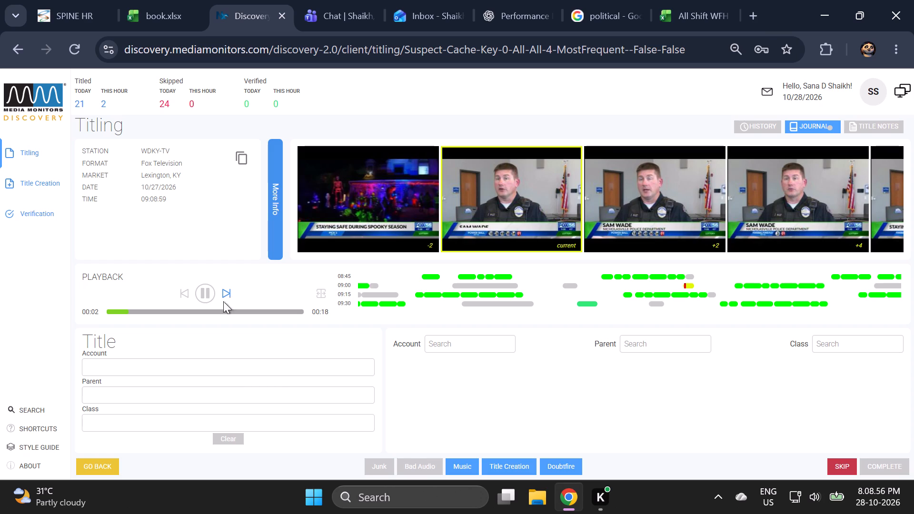
pyautogui.click(231, 374)
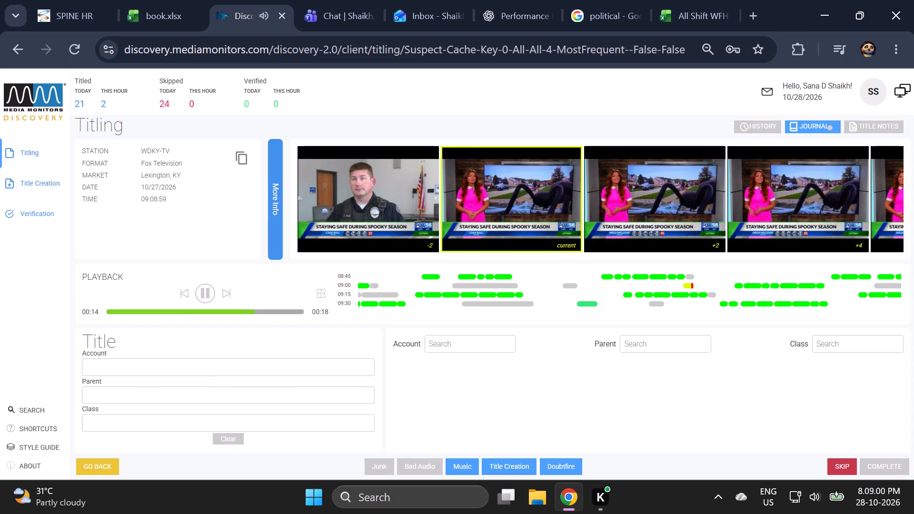
pyautogui.click(378, 464)
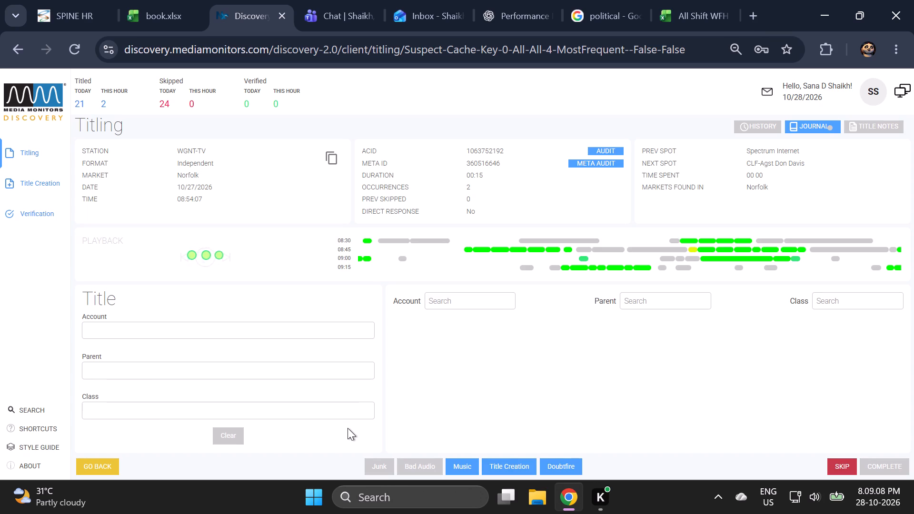
# Skim the WGNT-TV Coast Live promo from 08:54:07, search the web for WGNT-TV, and open the Wikipedia article on sister station WTKR.
pyautogui.click(336, 413)
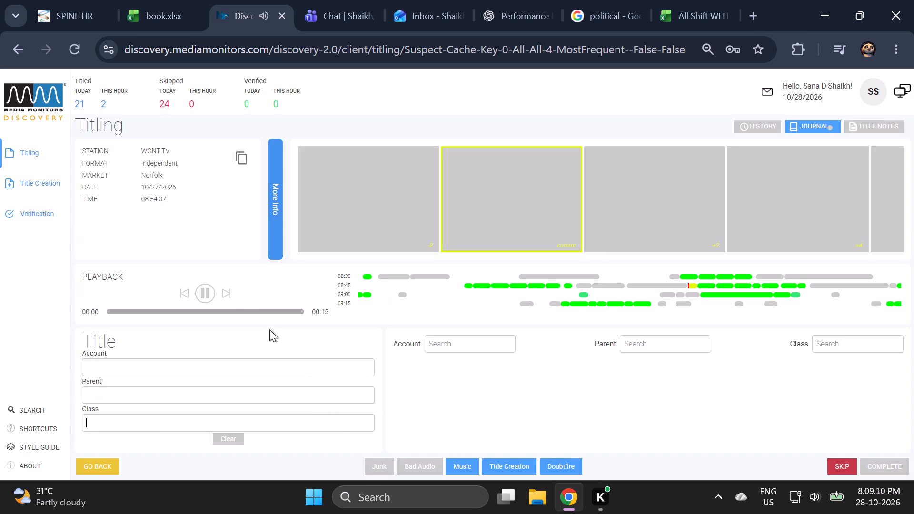
pyautogui.click(228, 295)
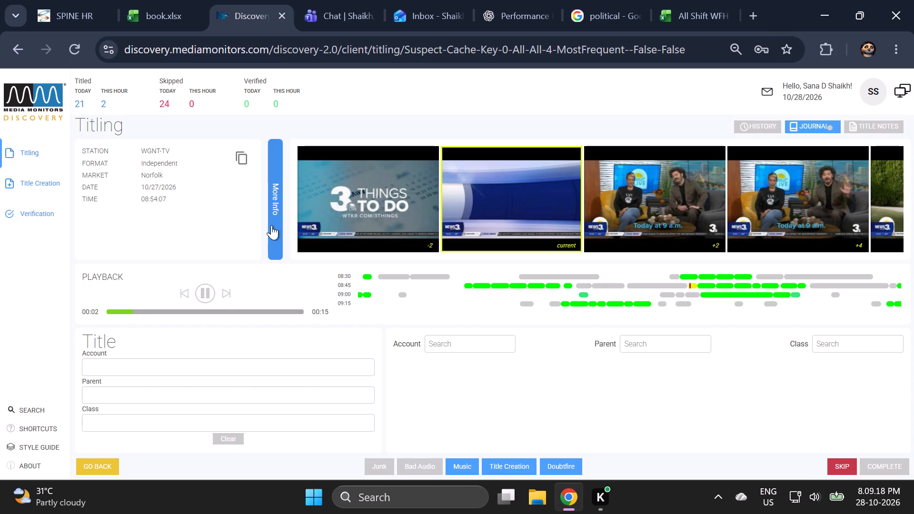
pyautogui.click(178, 0)
pyautogui.click(226, 0)
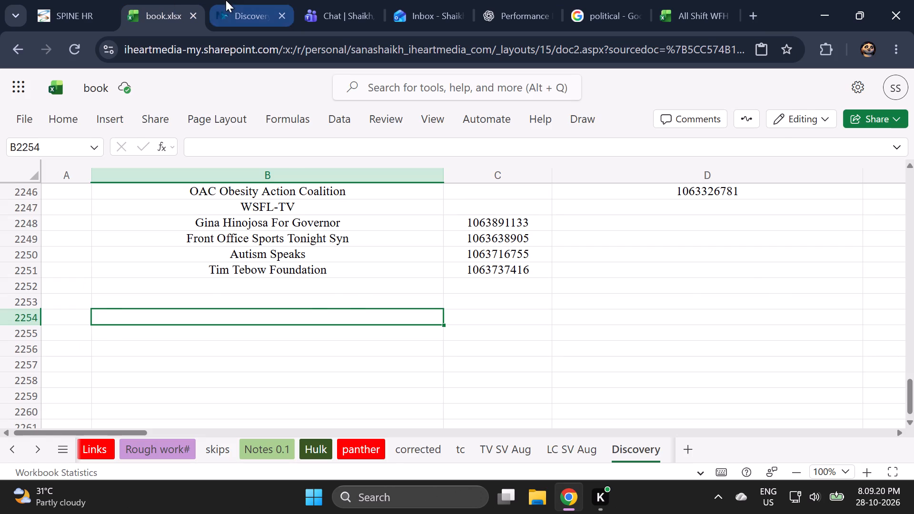
pyautogui.moveTo(177, 149); pyautogui.dragTo(138, 149)
pyautogui.hotkey('ctrl', 'c')
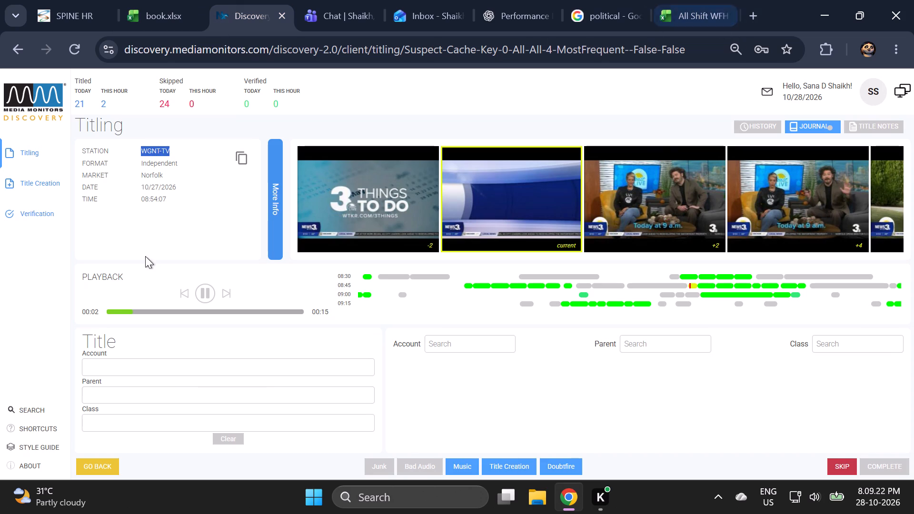
pyautogui.click(754, 3)
pyautogui.click(645, 52)
pyautogui.hotkey('ctrl', 'v')
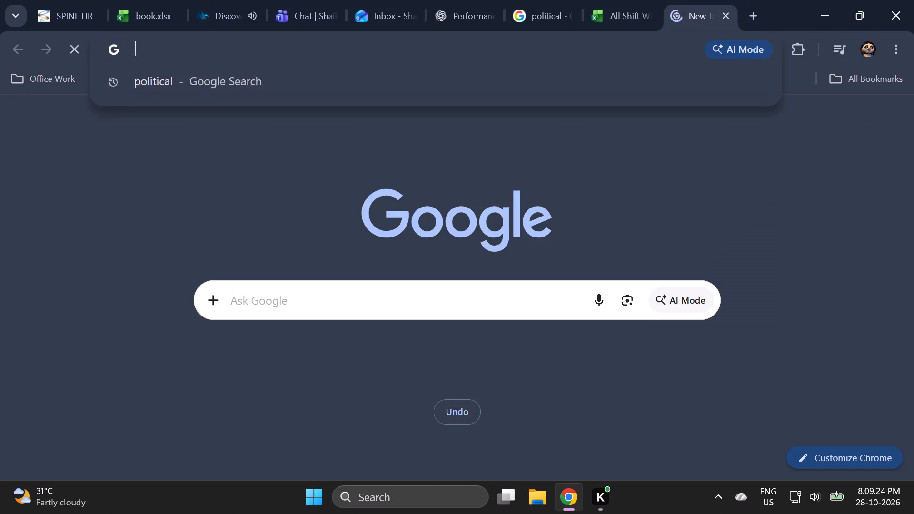
pyautogui.press('Return')
pyautogui.click(139, 246)
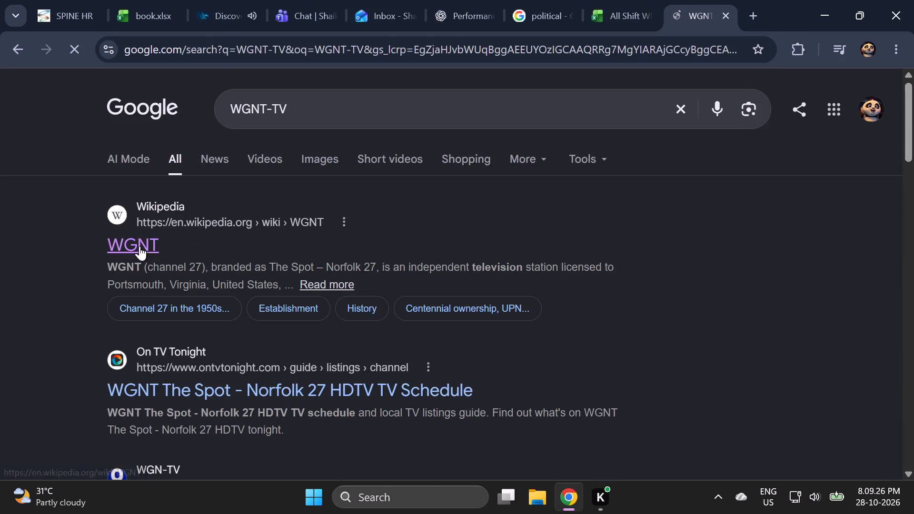
pyautogui.click(226, 0)
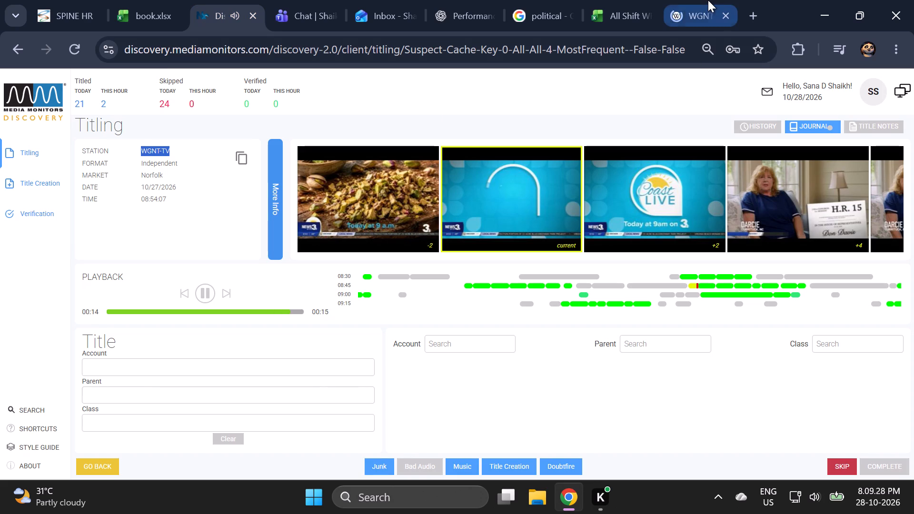
pyautogui.click(707, 0)
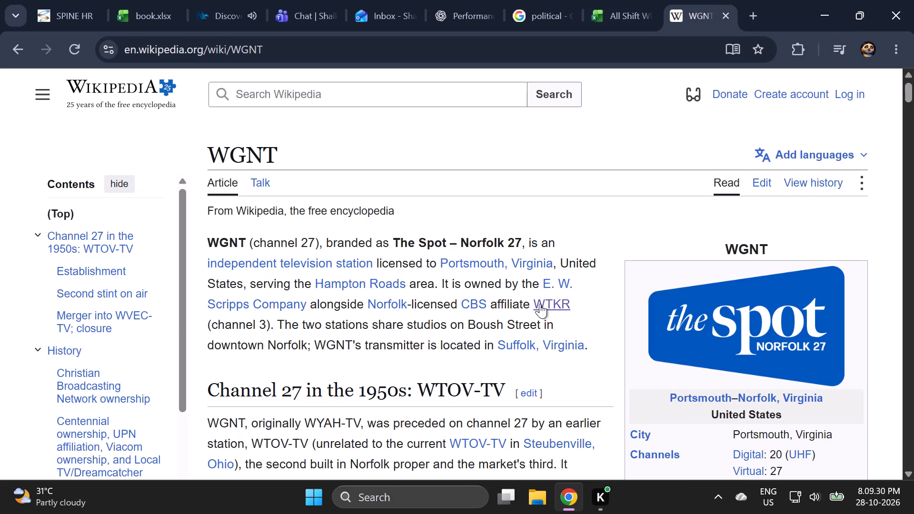
pyautogui.click(540, 304)
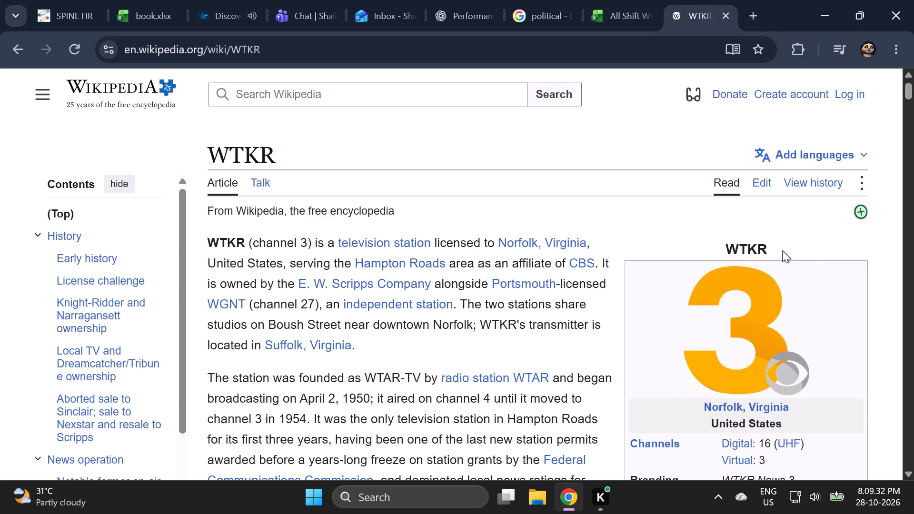
# Search accounts for WTKR using the name from the article and assign WTKR-TV, The EW Scripps Company, class Television & Cable TV.
pyautogui.moveTo(781, 250); pyautogui.dragTo(711, 248)
pyautogui.hotkey('ctrl', 'c')
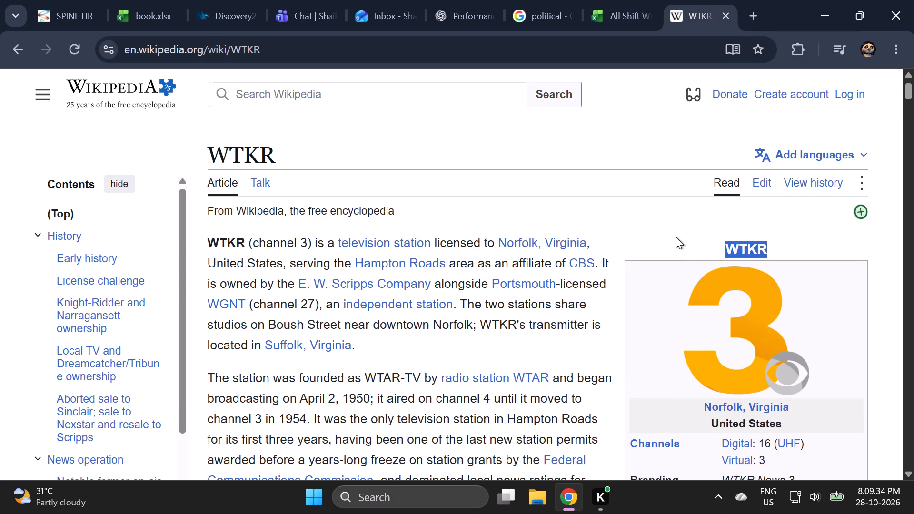
pyautogui.hotkey('ctrl', 'c')
pyautogui.hotkey('ctrl', 'c')
pyautogui.click(228, 0)
pyautogui.click(481, 342)
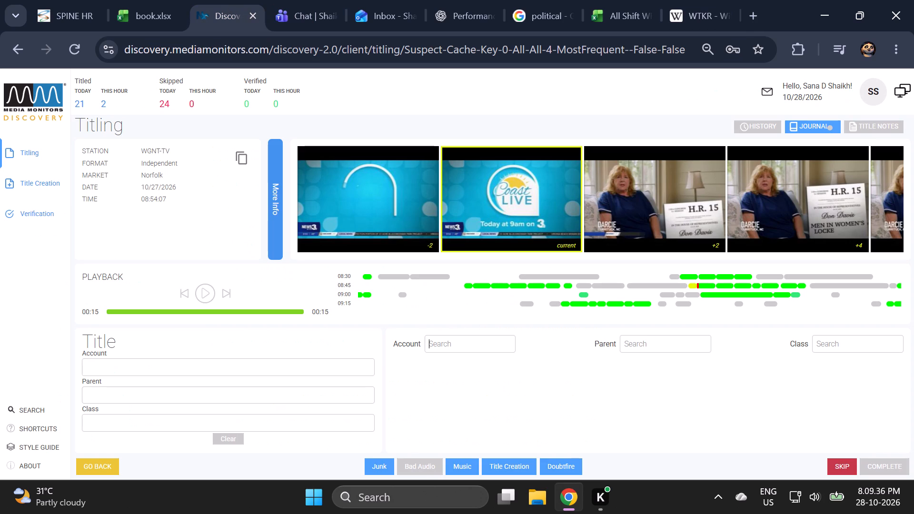
pyautogui.hotkey('ctrl', 'v')
pyautogui.click(550, 399)
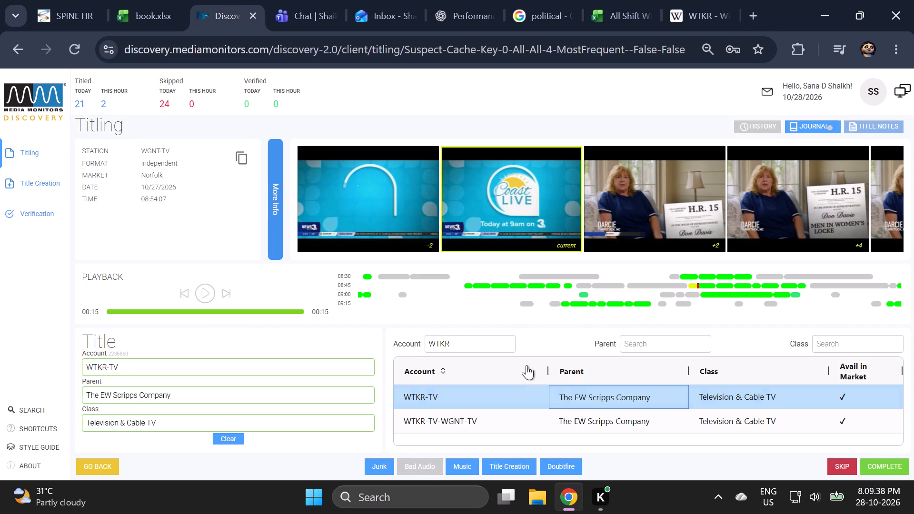
# Check the WTKR-TV title notes while replaying the WGNT-TV clip, keep the account selected, and complete the titling.
pyautogui.click(869, 129)
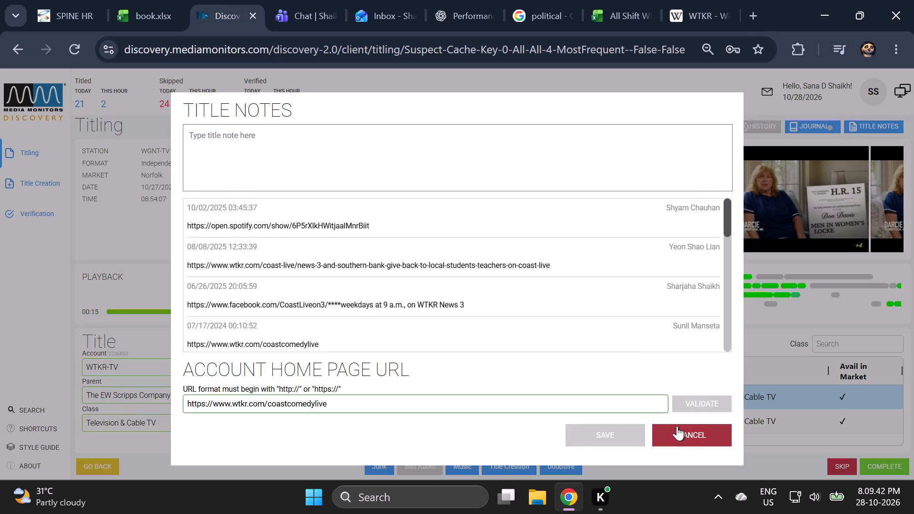
pyautogui.click(683, 437)
pyautogui.click(735, 405)
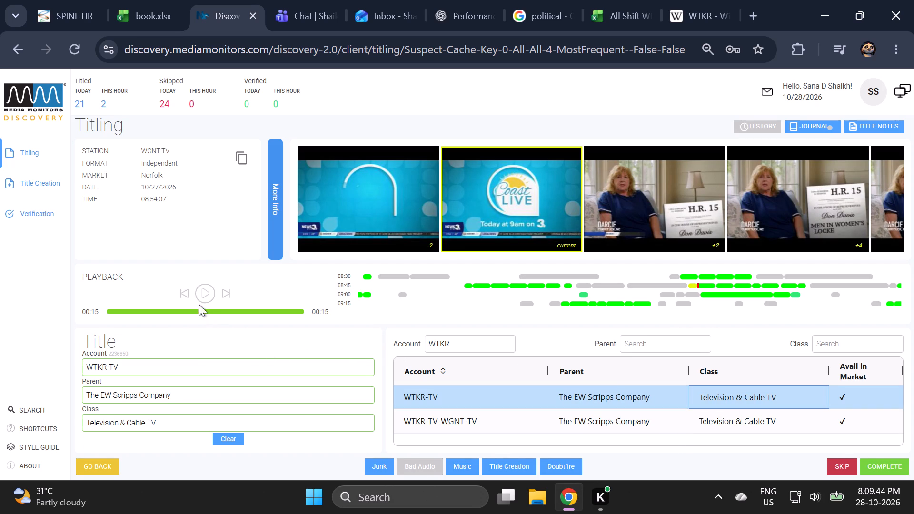
pyautogui.click(187, 291)
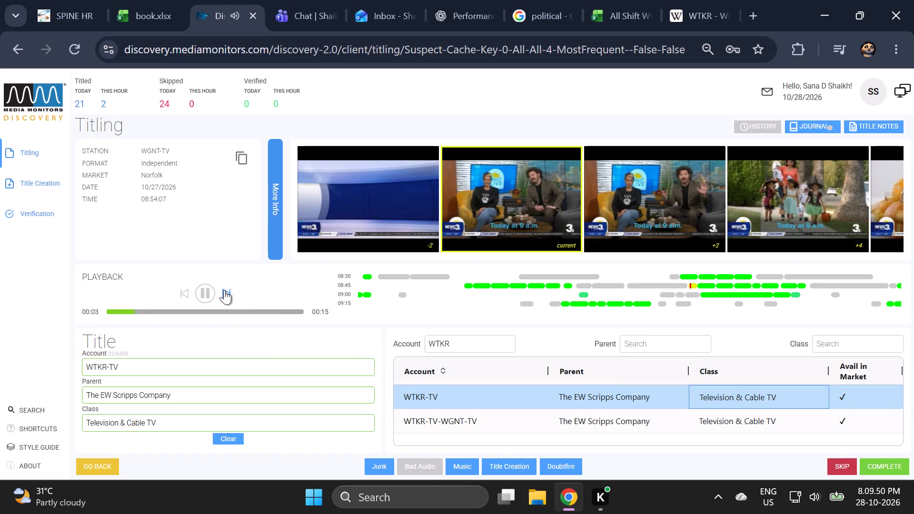
pyautogui.click(899, 394)
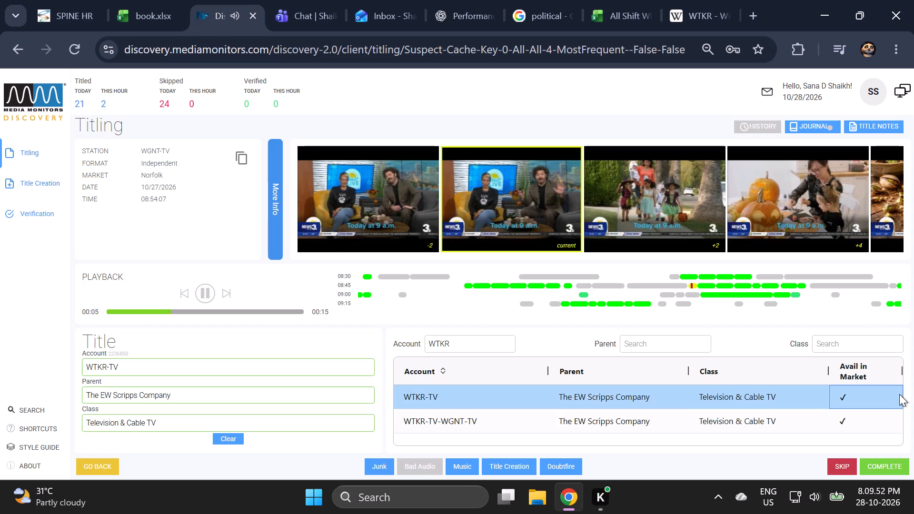
pyautogui.click(852, 128)
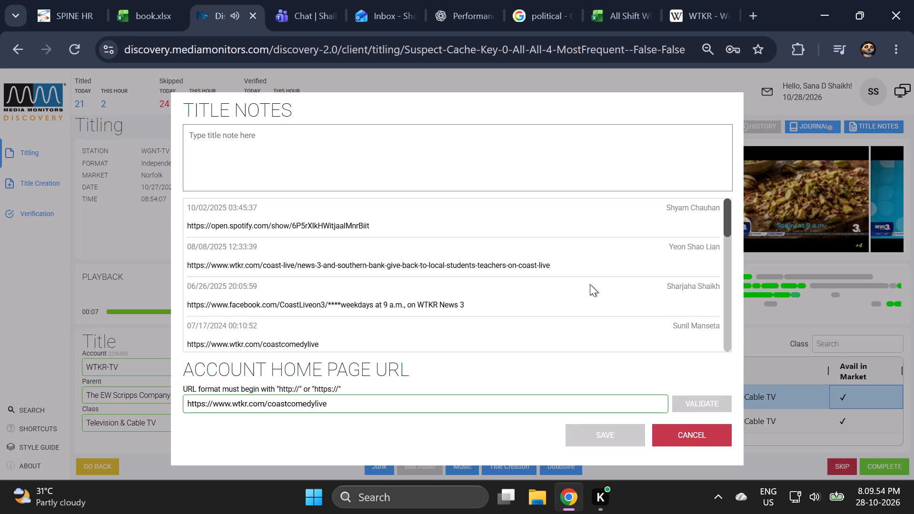
pyautogui.scroll(-2, 581, 279)
pyautogui.click(685, 427)
pyautogui.click(720, 395)
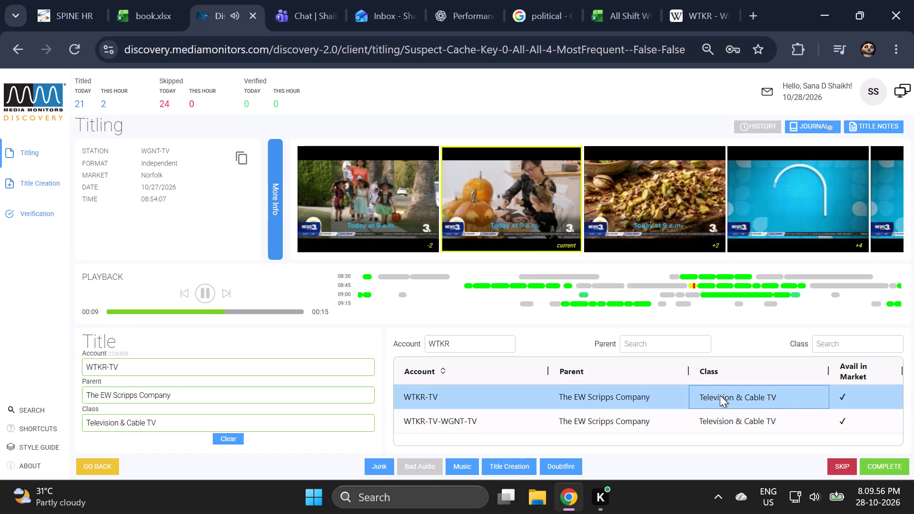
pyautogui.click(868, 393)
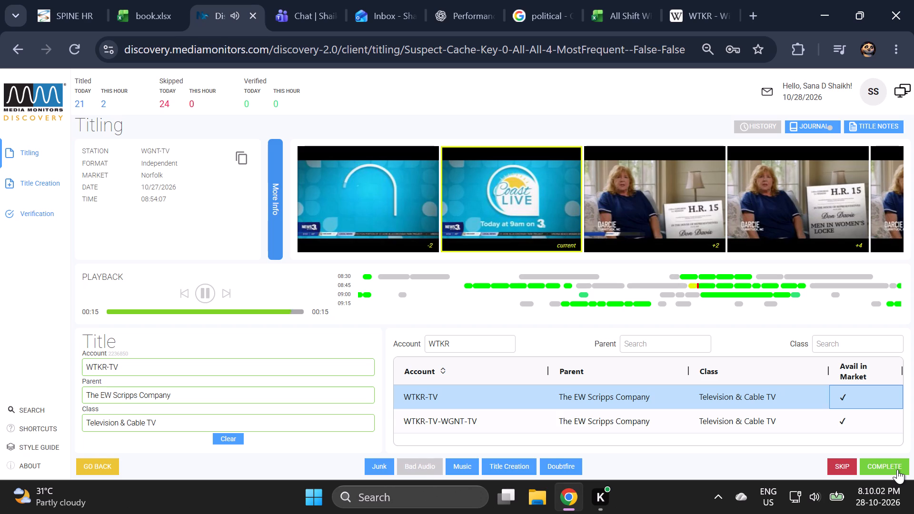
pyautogui.click(897, 469)
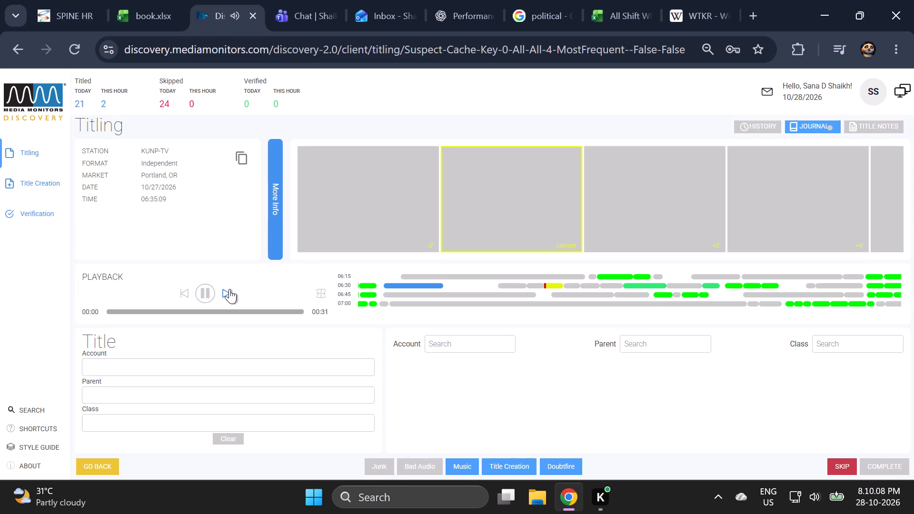
# Skim ahead through the KUNP-TV national election news clip from 06:35:09.
pyautogui.click(228, 292)
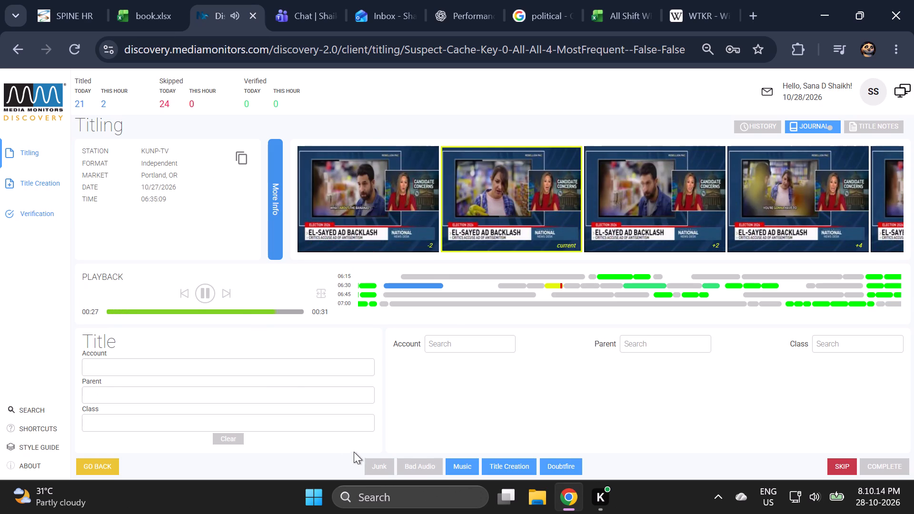
# Junk the KUNP-TV national election news clip from 06:35:09.
pyautogui.click(379, 465)
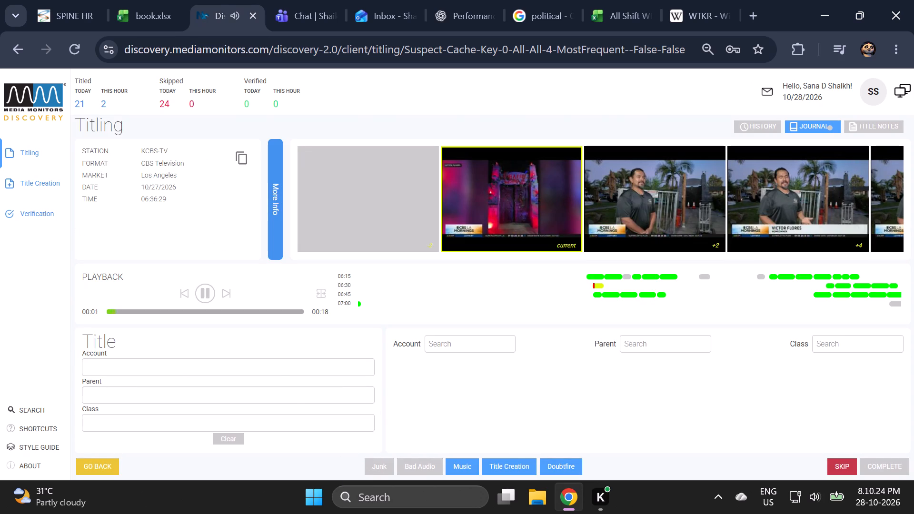
# Skip ahead in the KCBS-TV morning news clip from 06:36:29 and check its additional segment details, including neighbouring spots.
pyautogui.click(227, 292)
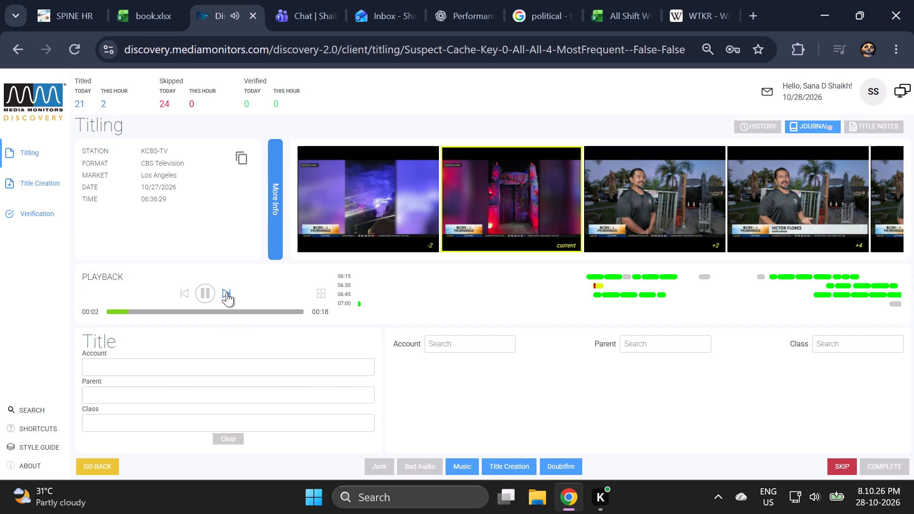
pyautogui.moveTo(227, 292); pyautogui.dragTo(271, 271)
pyautogui.click(282, 248)
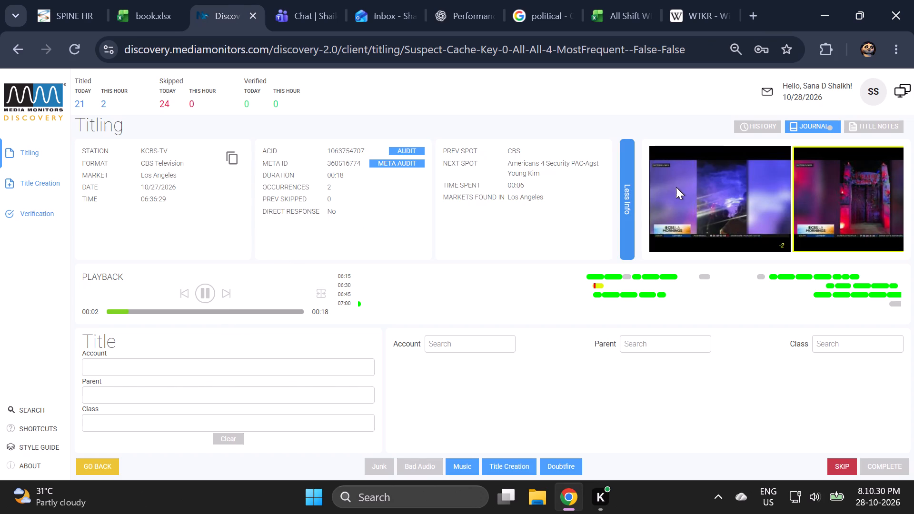
pyautogui.click(626, 201)
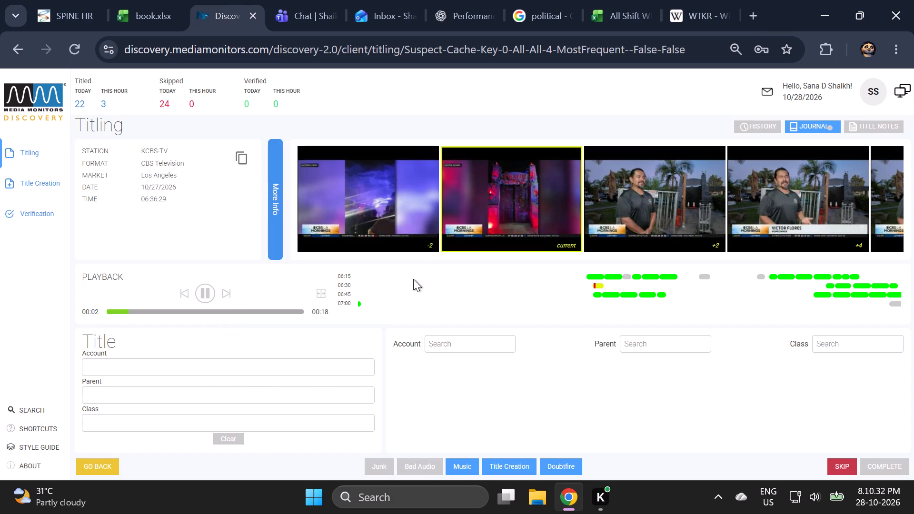
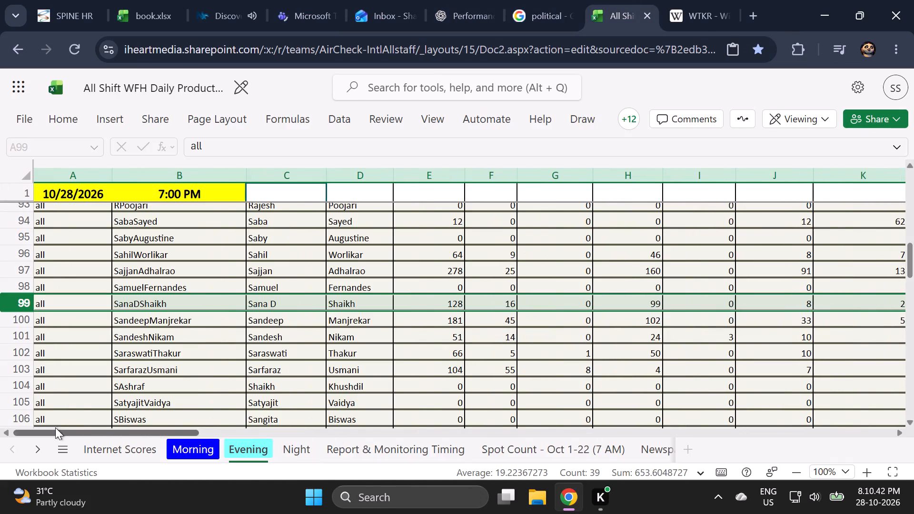
# Review the evening shift's staff production figures in the All Shift WFH daily workbook, from row 99 down to about row 130.
pyautogui.moveTo(55, 427); pyautogui.dragTo(55, 427)
pyautogui.scroll(-3, 238, 373)
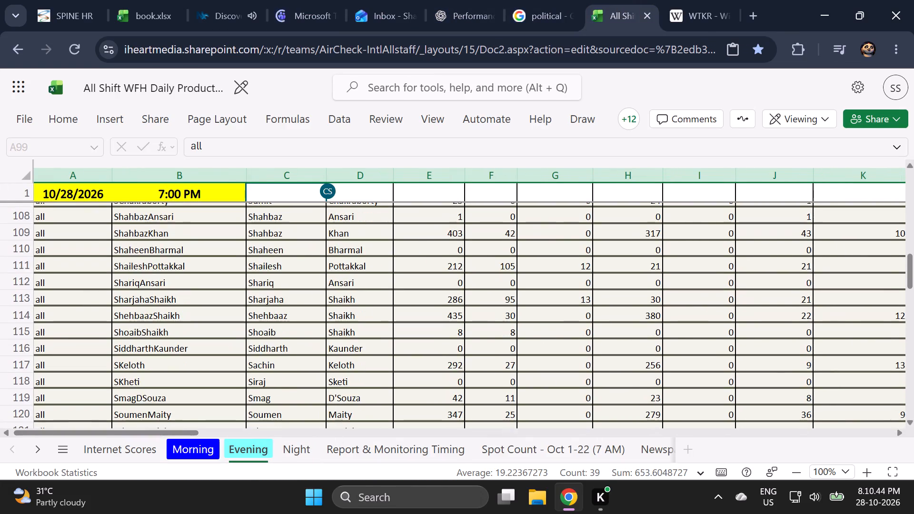
pyautogui.scroll(-1, 238, 388)
pyautogui.scroll(-1, 205, 412)
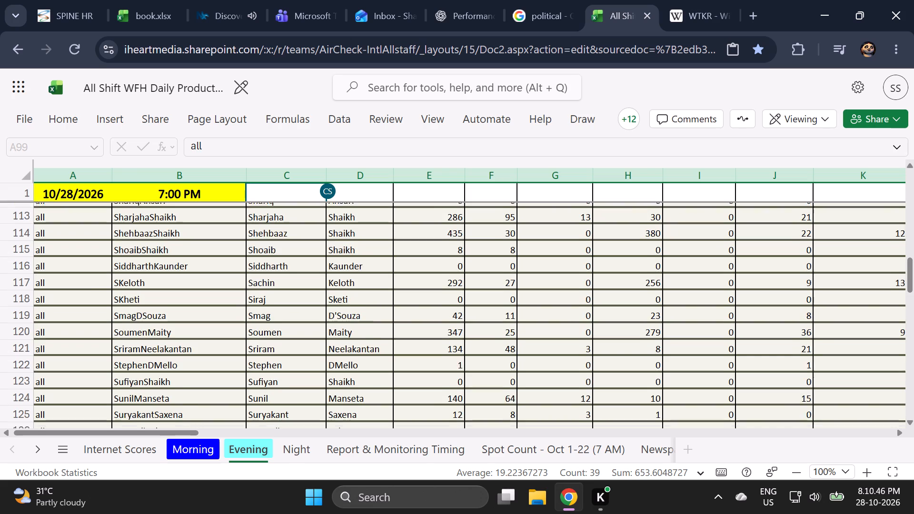
pyautogui.moveTo(184, 430); pyautogui.dragTo(187, 432)
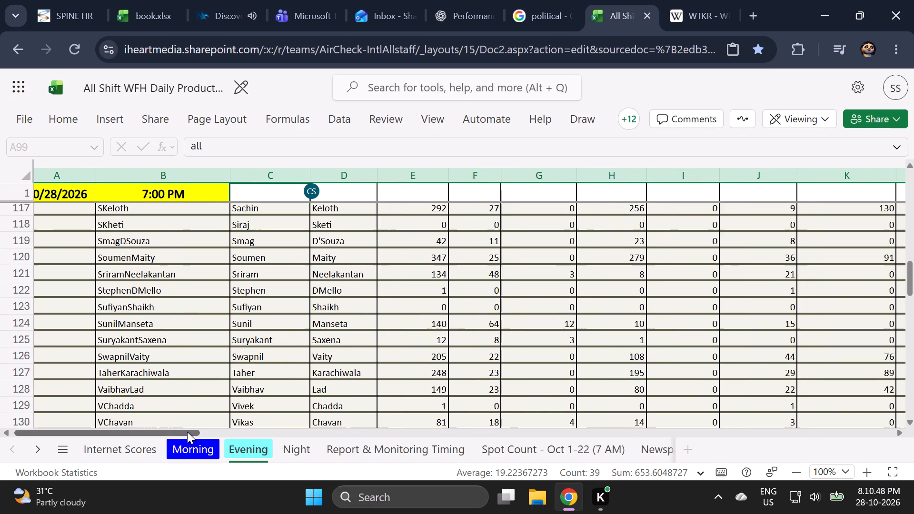
# Examine the staff figures in the further columns and earlier rows of the All Shift WFH workbook's Evening sheet.
pyautogui.moveTo(187, 432); pyautogui.dragTo(268, 432)
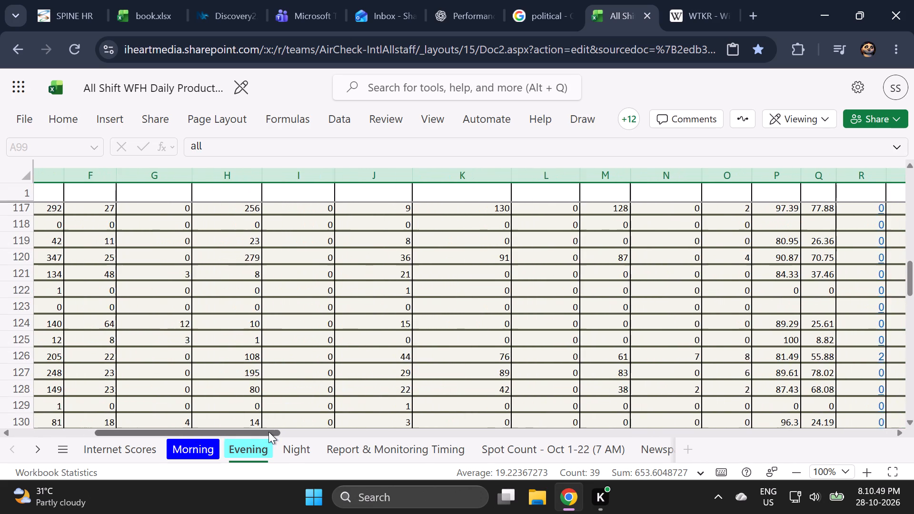
pyautogui.moveTo(268, 432); pyautogui.dragTo(311, 427)
pyautogui.scroll(3, 341, 402)
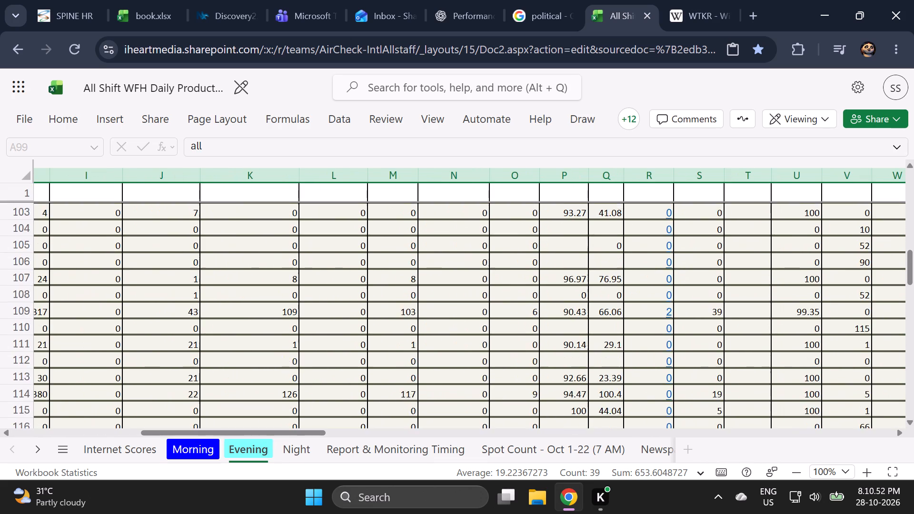
pyautogui.scroll(2, 341, 402)
# Return to Discovery titling and mark the KCBS-TV CBS Mornings clip from 06:36:29 as junk.
pyautogui.click(242, 0)
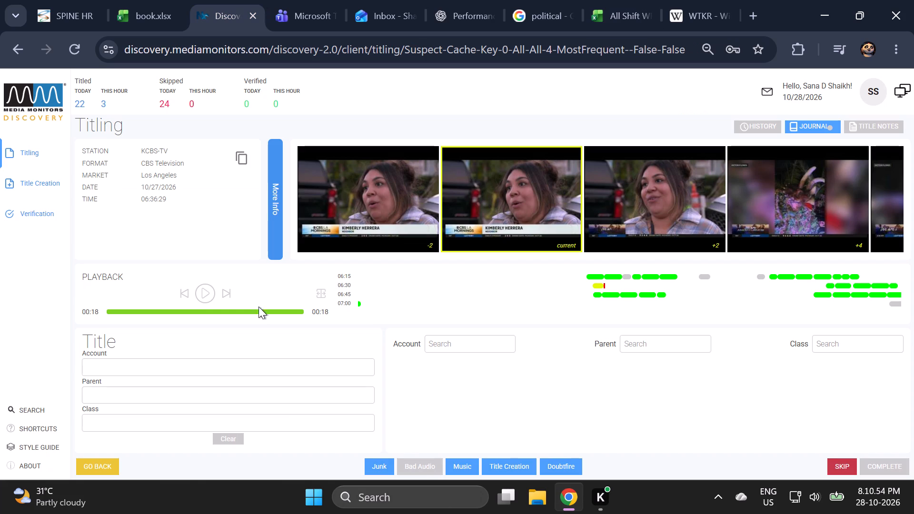
pyautogui.click(377, 463)
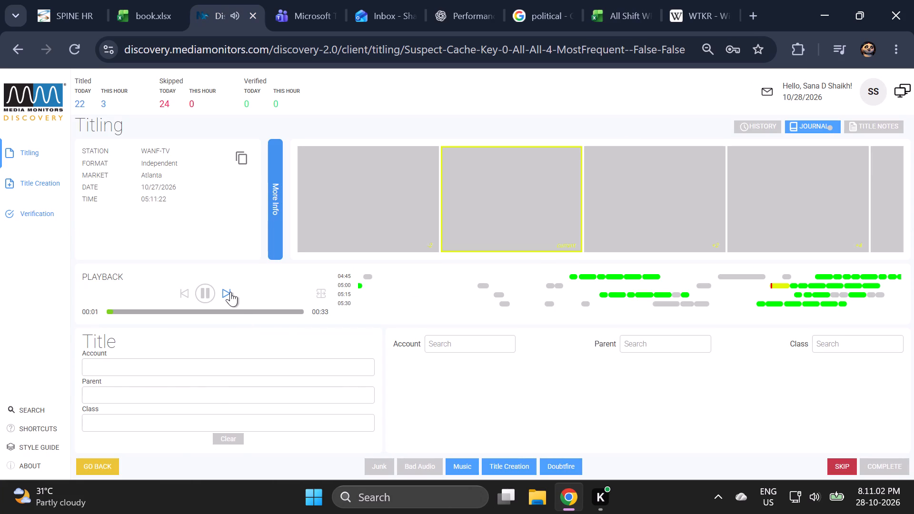
# Skim the WANF-TV Pinnacle Home Improvements Pledge of the Day clip from 05:11:22 and skip it.
pyautogui.click(230, 292)
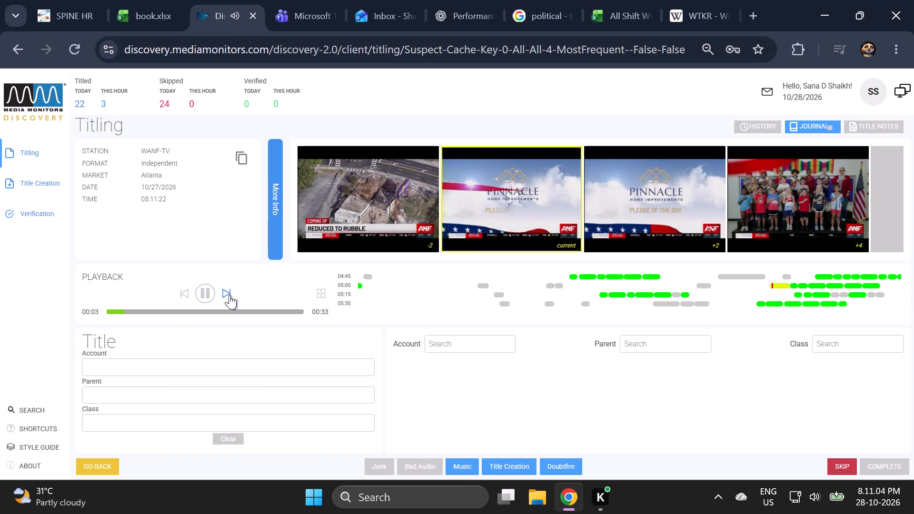
pyautogui.click(841, 464)
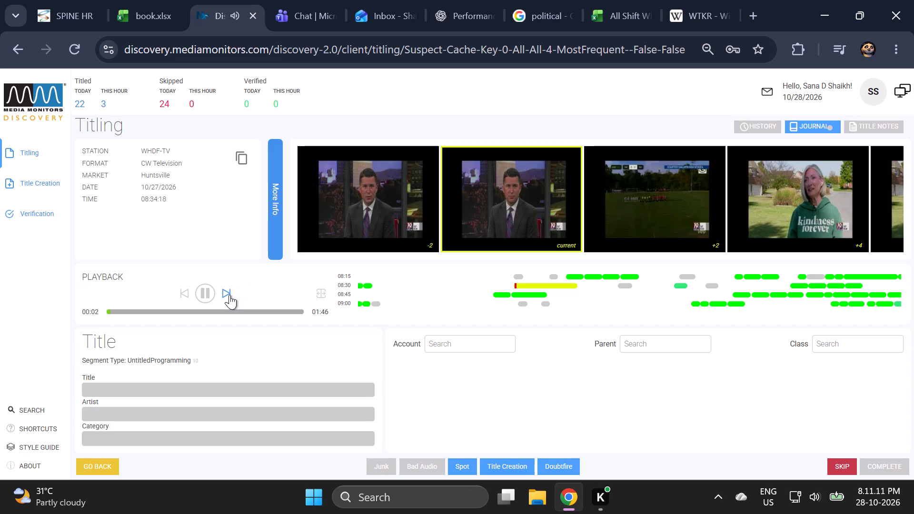
# Skim ahead through the WHDF-TV news clip from 08:34:18 and mark it as junk.
pyautogui.click(229, 295)
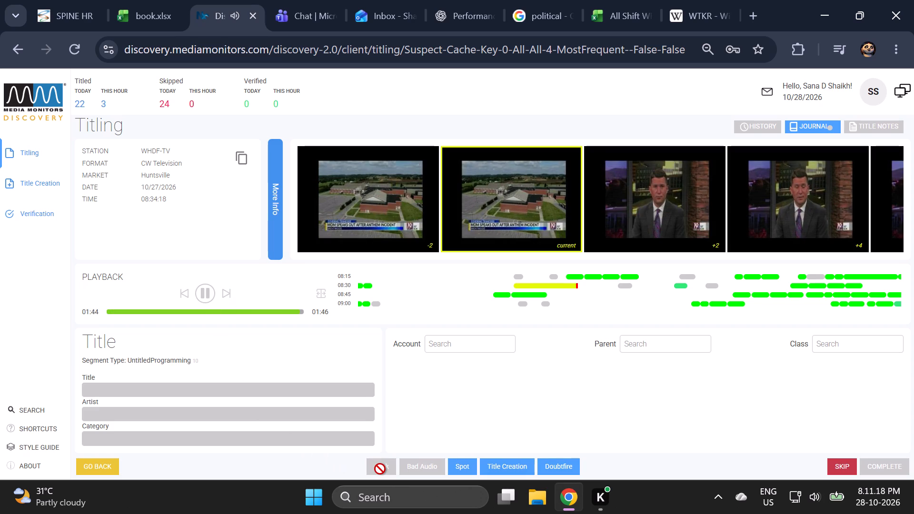
pyautogui.click(377, 466)
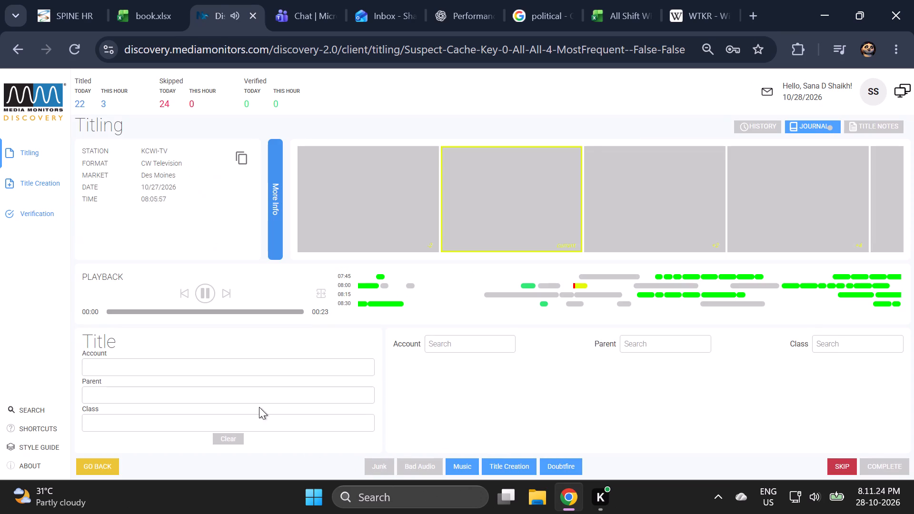
# Skim ahead through the KCWI-TV news clip on the Zach Lahn campaign from 08:05:57.
pyautogui.click(228, 295)
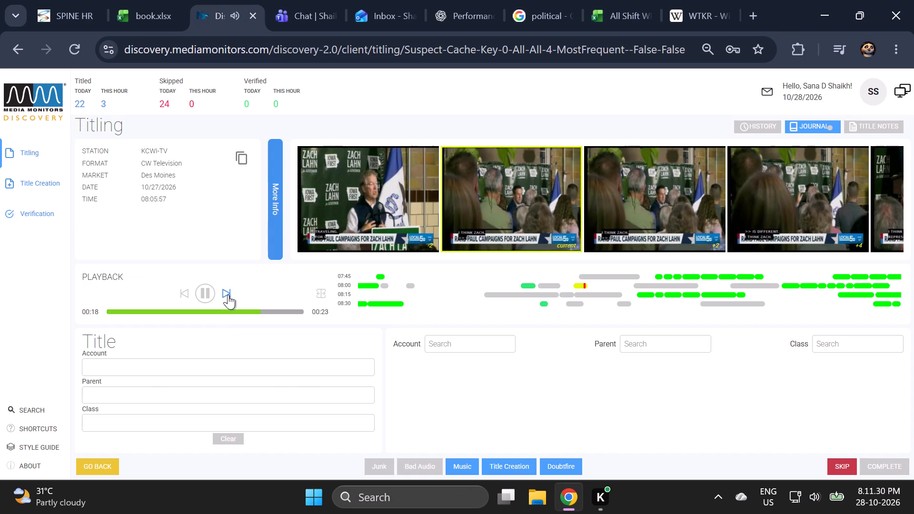
# Mark the KCWI-TV news clip from 08:05:57 on the Zach Lahn campaign as junk.
pyautogui.click(377, 465)
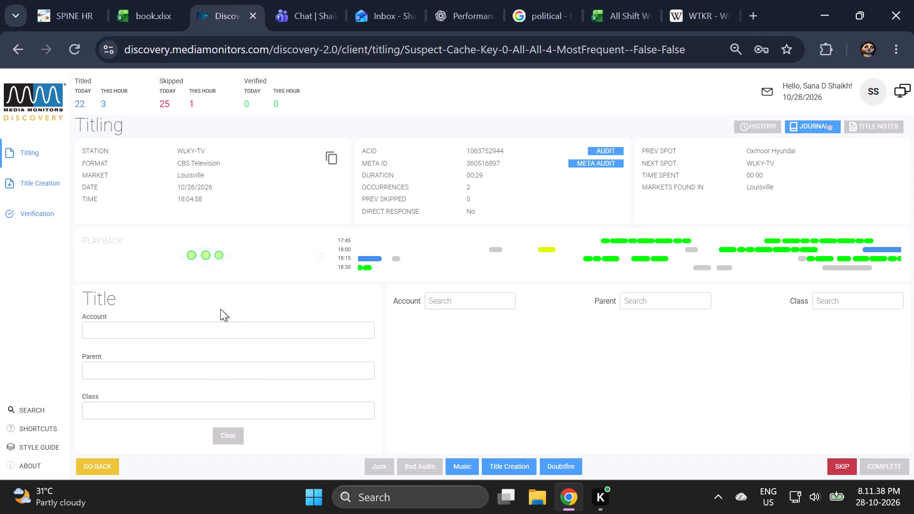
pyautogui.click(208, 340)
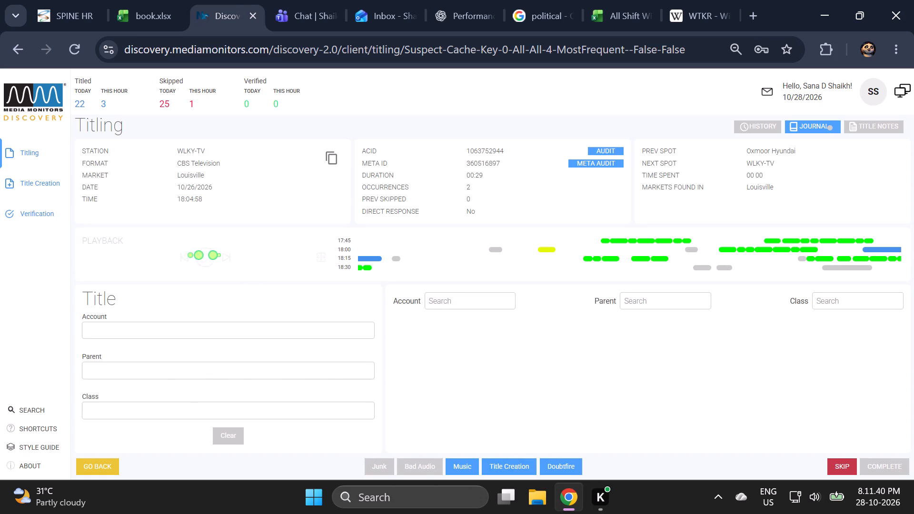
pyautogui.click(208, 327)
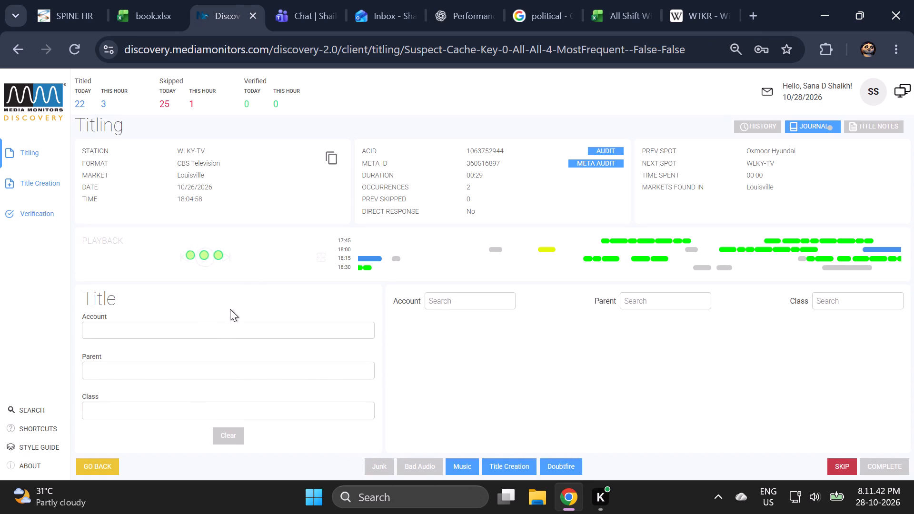
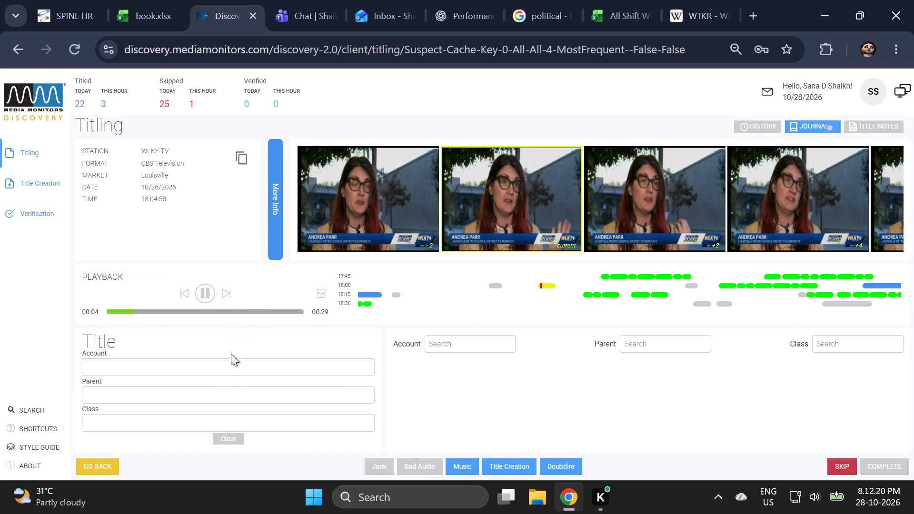
# Check the staff productivity figures on the Evening sheet of the All Shift WFH Daily Productivity workbook.
pyautogui.click(592, 0)
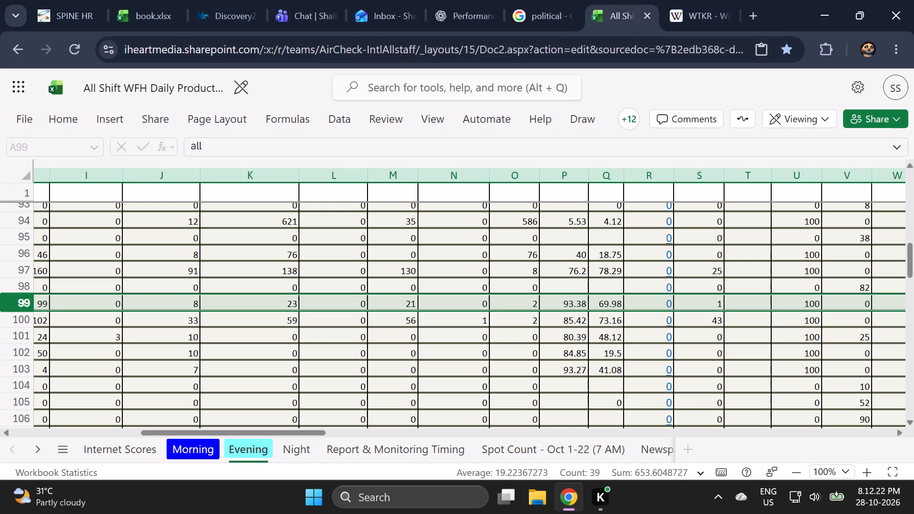
pyautogui.moveTo(295, 430); pyautogui.dragTo(294, 430)
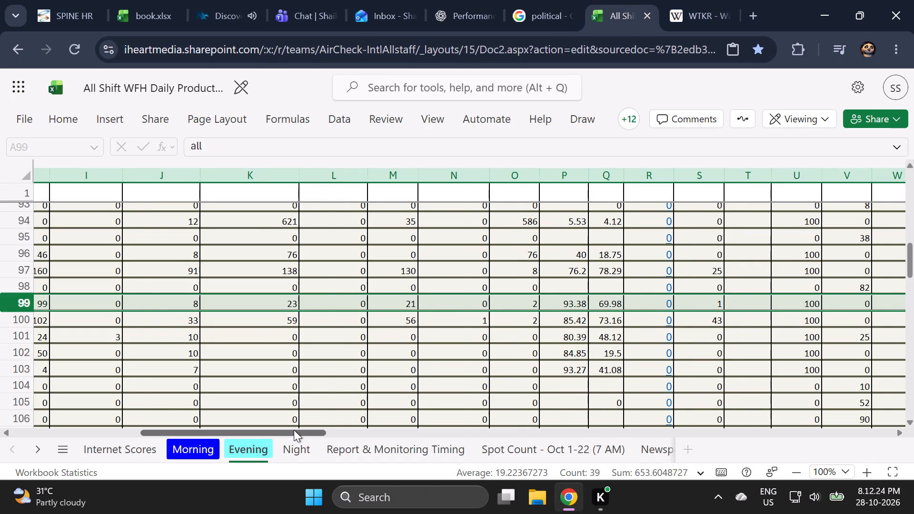
pyautogui.moveTo(294, 430); pyautogui.dragTo(72, 440)
pyautogui.scroll(-2, 260, 395)
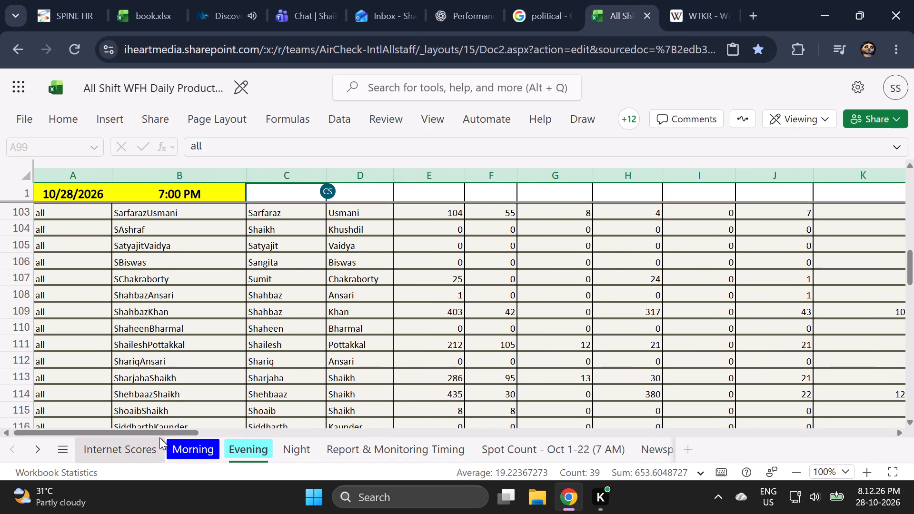
pyautogui.moveTo(166, 431); pyautogui.dragTo(183, 427)
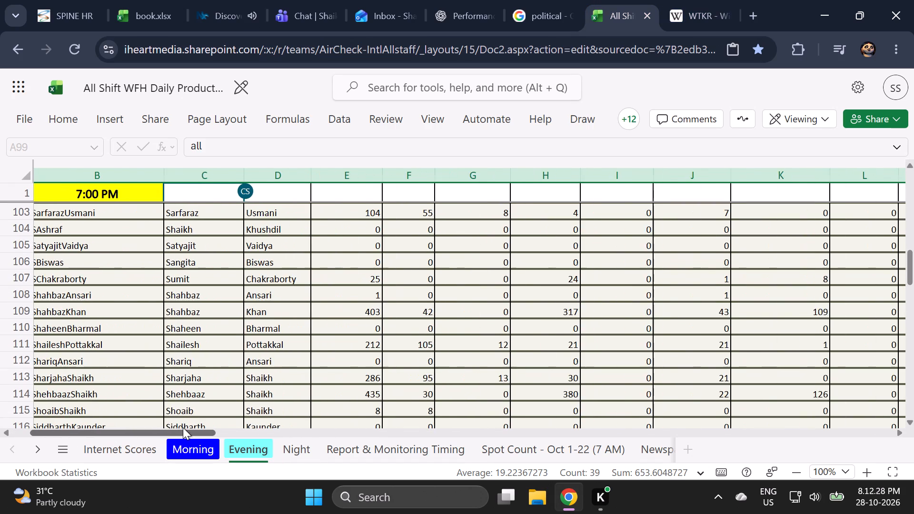
pyautogui.moveTo(183, 427); pyautogui.dragTo(271, 417)
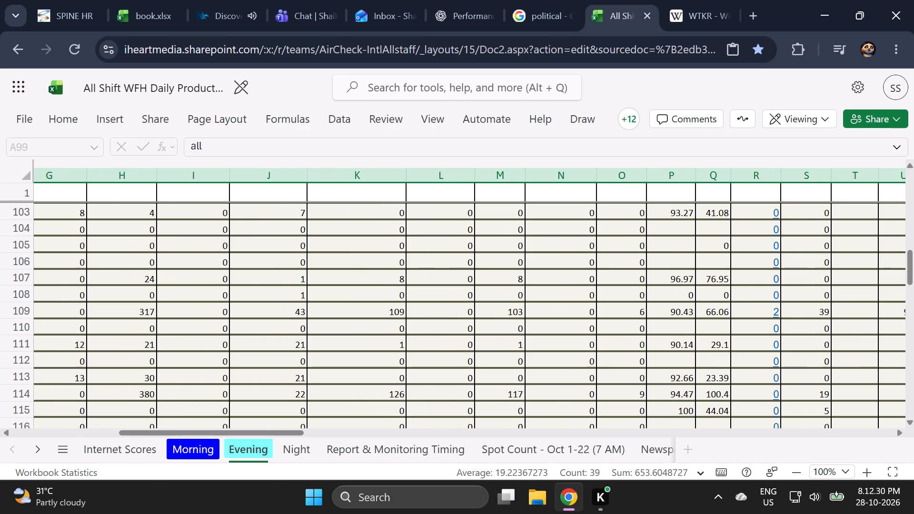
pyautogui.moveTo(269, 431); pyautogui.dragTo(108, 437)
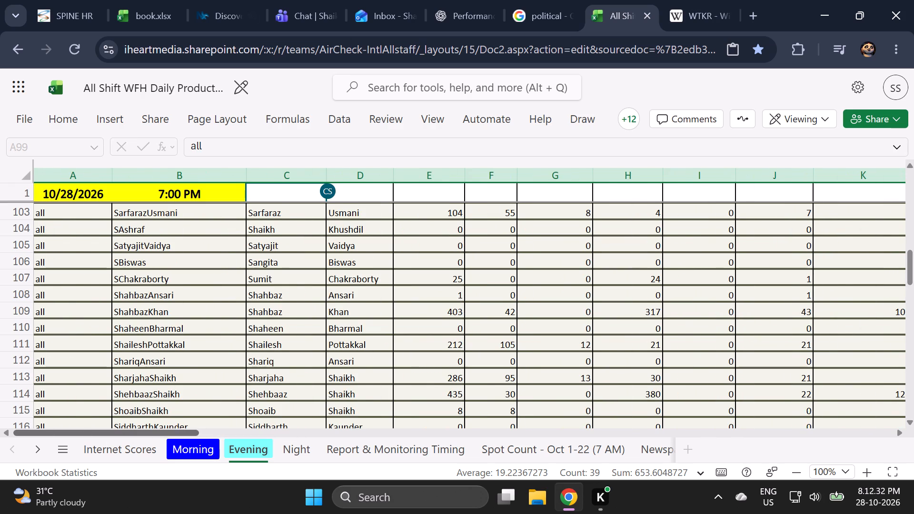
pyautogui.scroll(3, 385, 366)
# Return to Discovery titling and mark the WLKY-TV Metro Council District 9 race clip from 18:04:58 as junk.
pyautogui.click(233, 0)
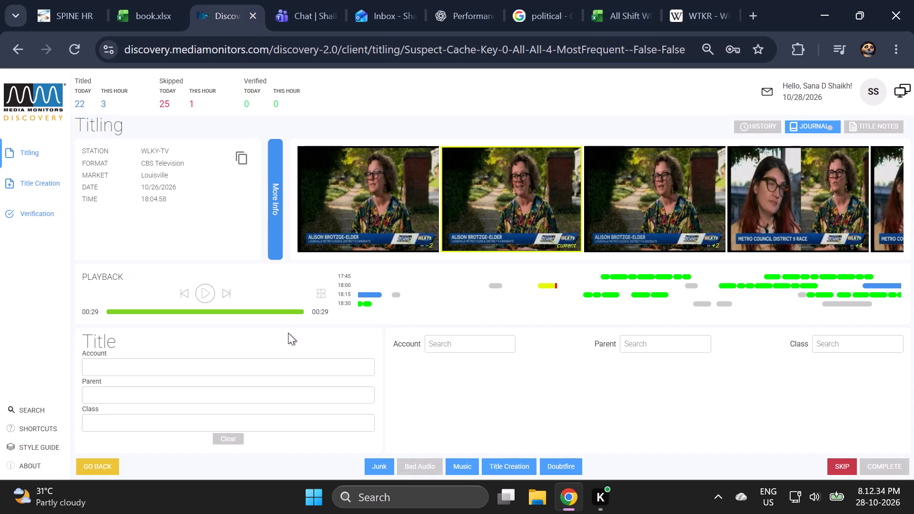
pyautogui.click(377, 463)
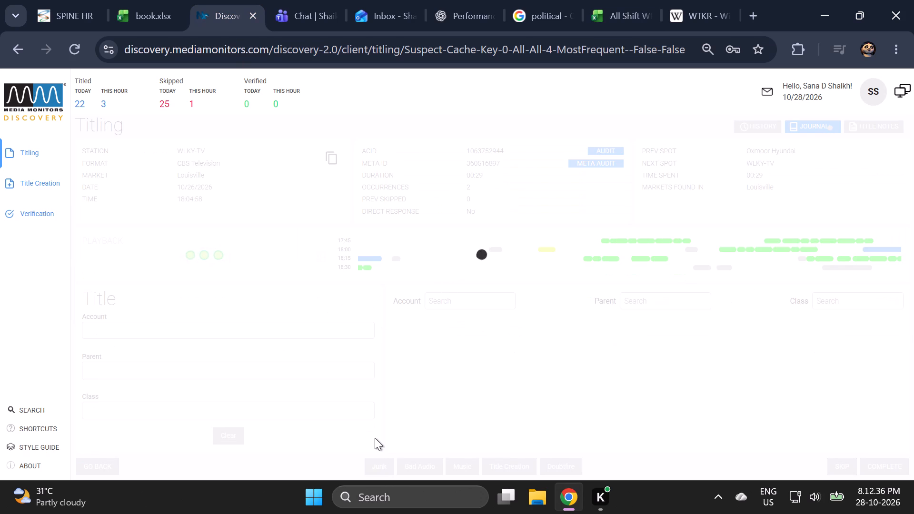
pyautogui.click(361, 416)
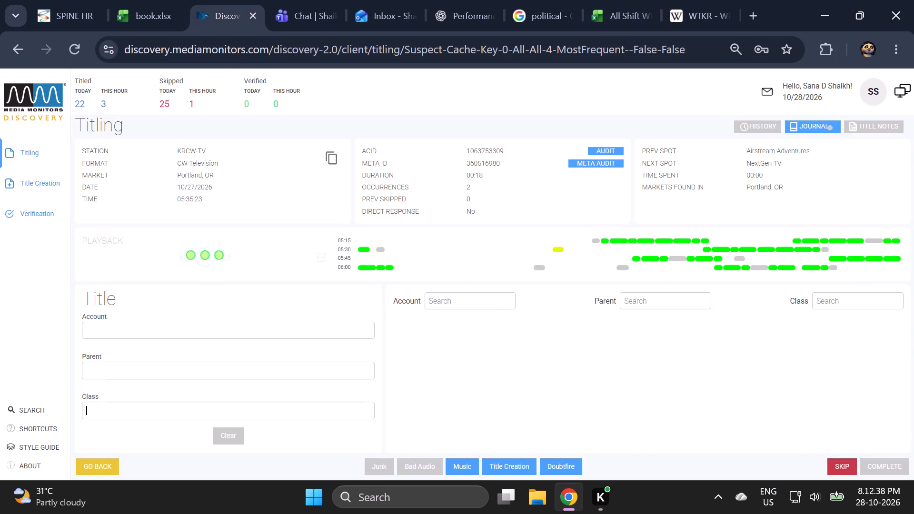
# Skim ahead through the KRCW-TV Portland homicide news clip from 05:35:23 and mark it as junk.
pyautogui.click(230, 293)
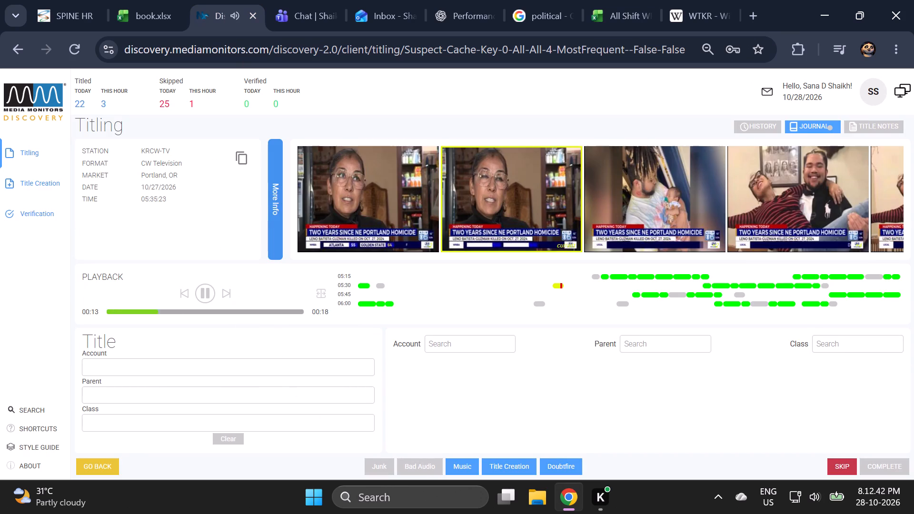
pyautogui.click(375, 466)
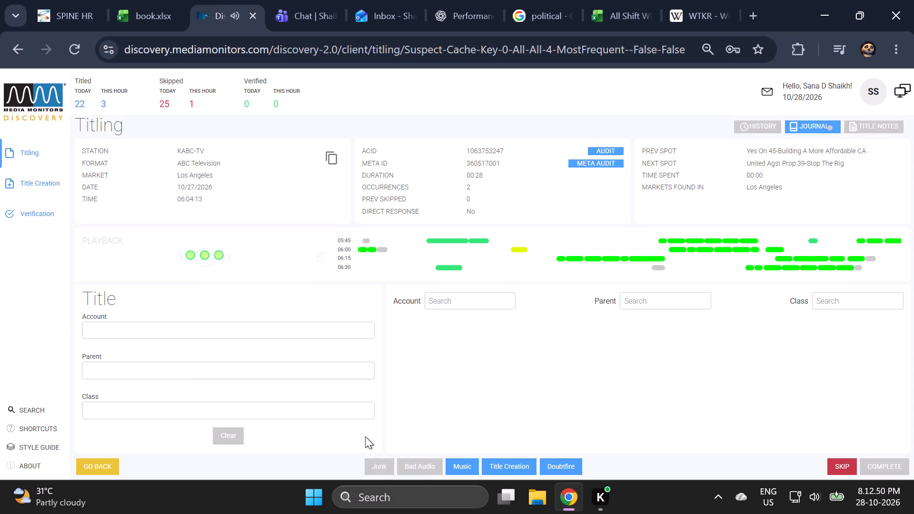
# Skim ahead through the KABC-TV news clip on flood damage to vehicles from 06:04:13 and mark it as junk.
pyautogui.click(222, 294)
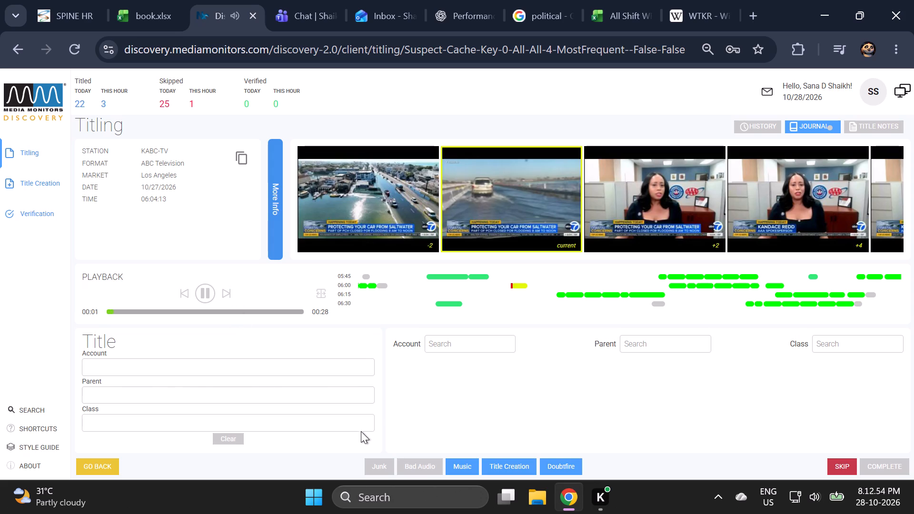
pyautogui.click(375, 466)
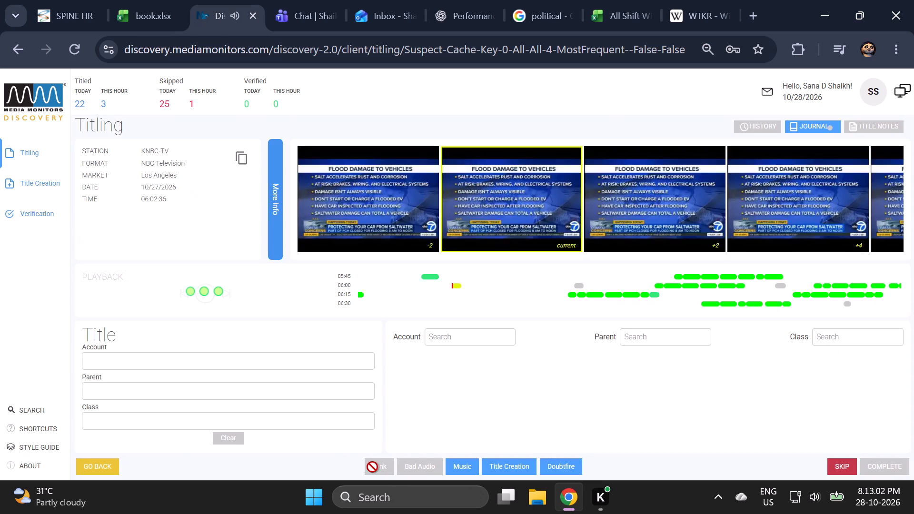
# Skim ahead through the KNBC-TV news clip on high tides along the SoCal coast from 06:02:36 and mark it as junk.
pyautogui.click(227, 291)
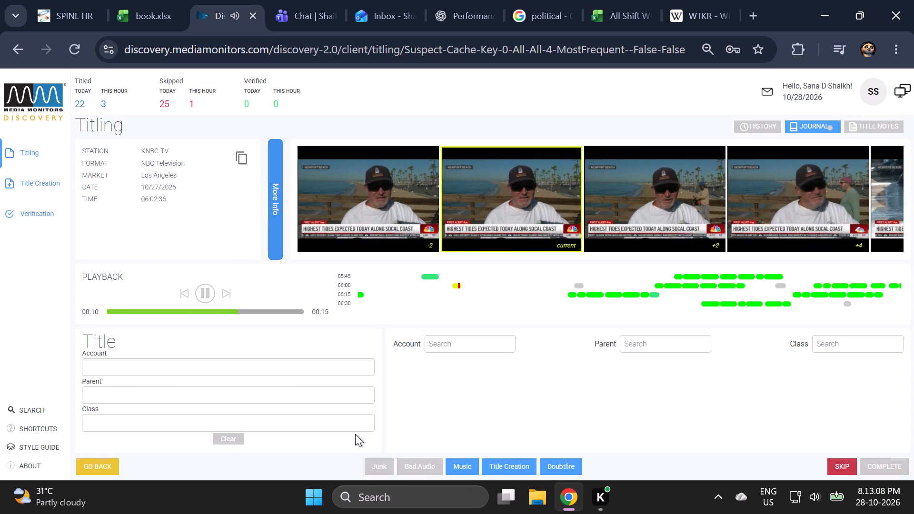
pyautogui.click(377, 462)
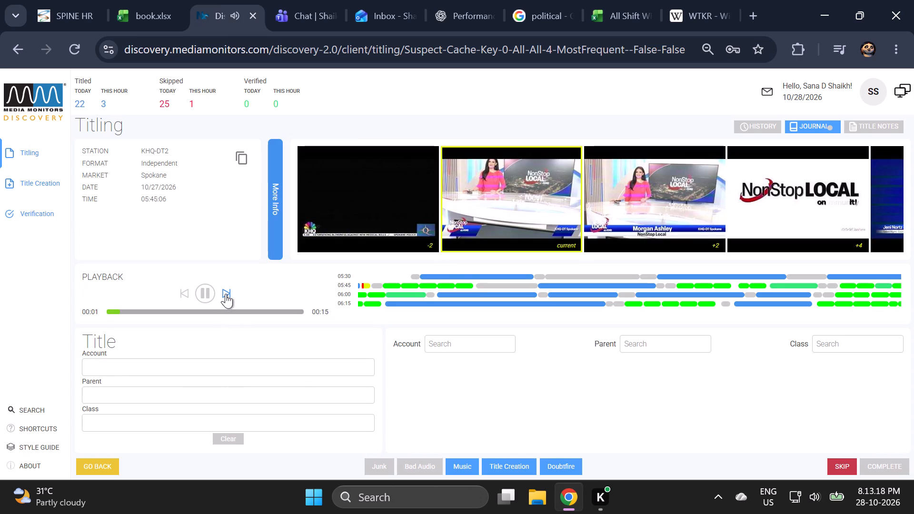
# Skim ahead through the KHQ-DT2 NonStop Local clip from 05:45:06 and mark it as junk.
pyautogui.click(226, 294)
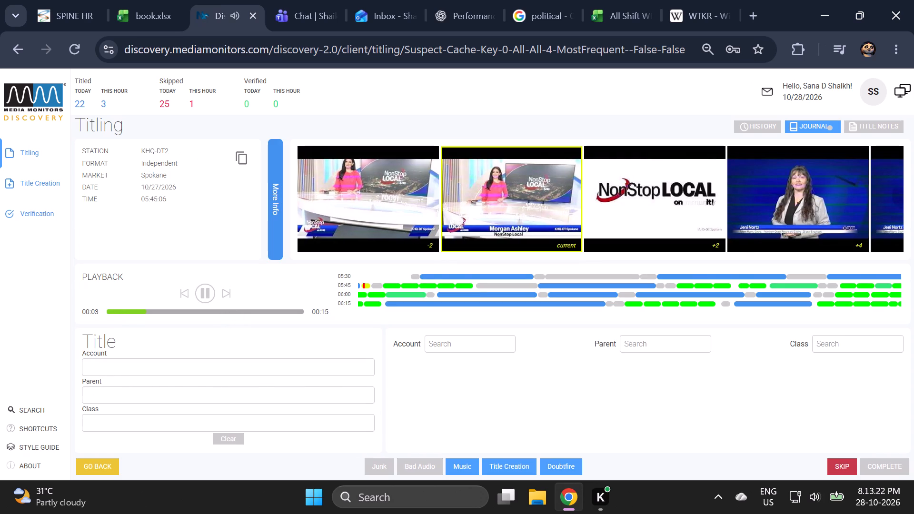
pyautogui.click(374, 465)
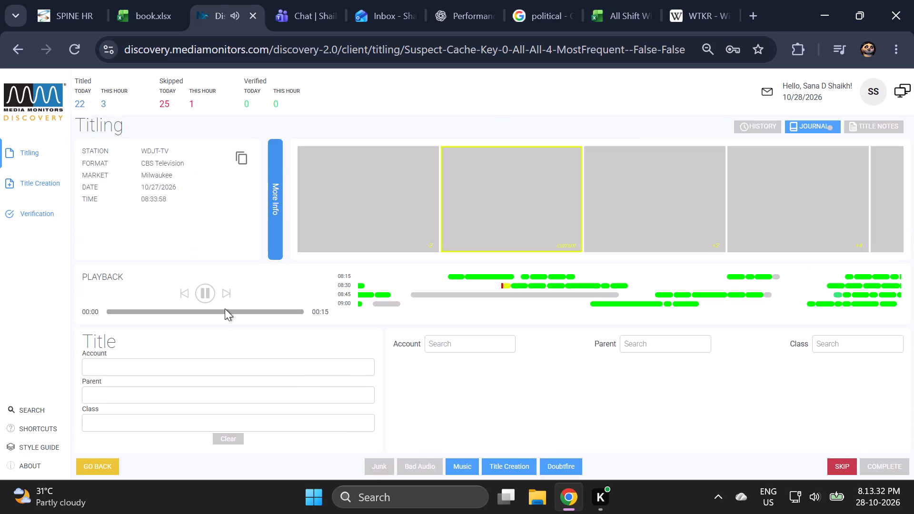
# Skim ahead through the WDJT-TV CBS Mornings and weather clip from 08:33:58 and mark it as junk.
pyautogui.click(225, 295)
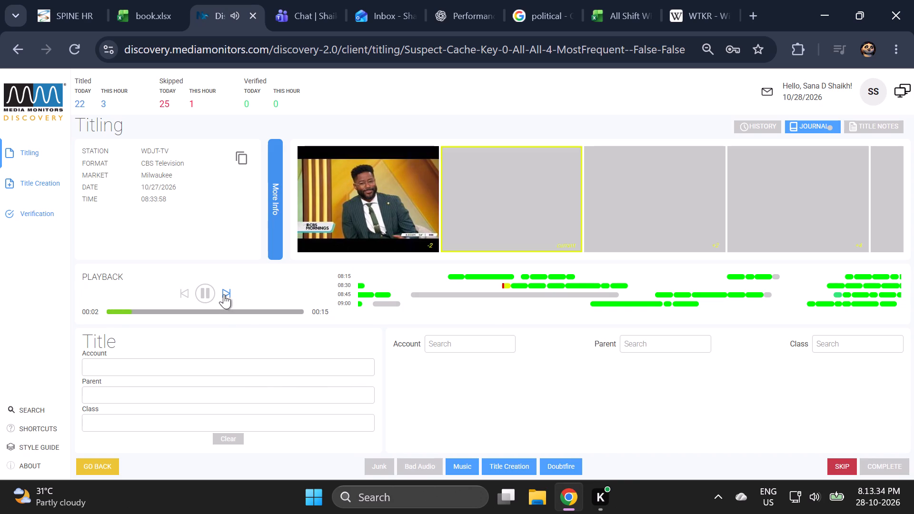
pyautogui.click(303, 369)
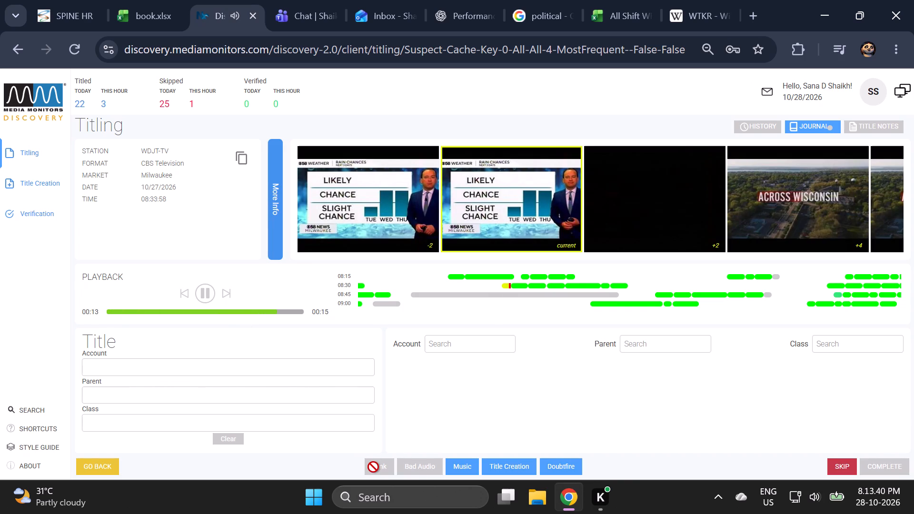
pyautogui.click(373, 467)
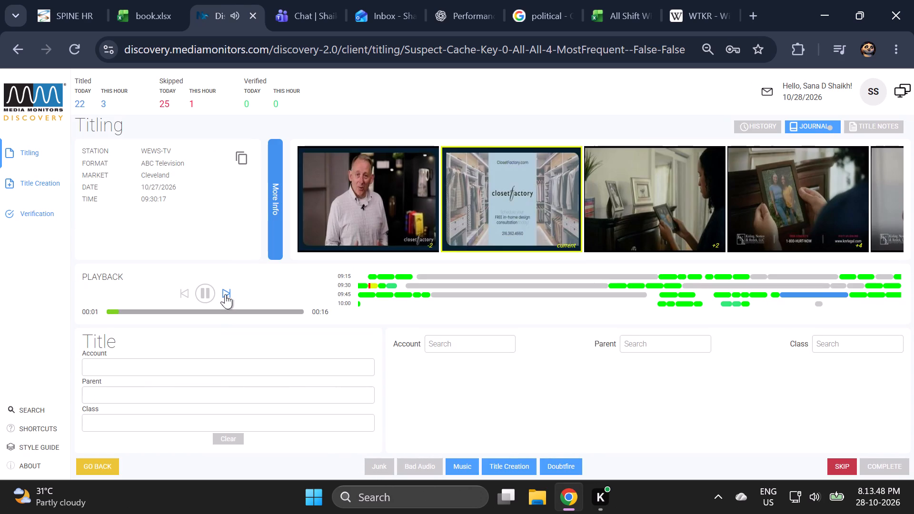
# Replay the WEWS-TV clip from 09:30:17 around the KNR law firm spot and Power of 5 weather segment, and mark it as junk.
pyautogui.click(225, 294)
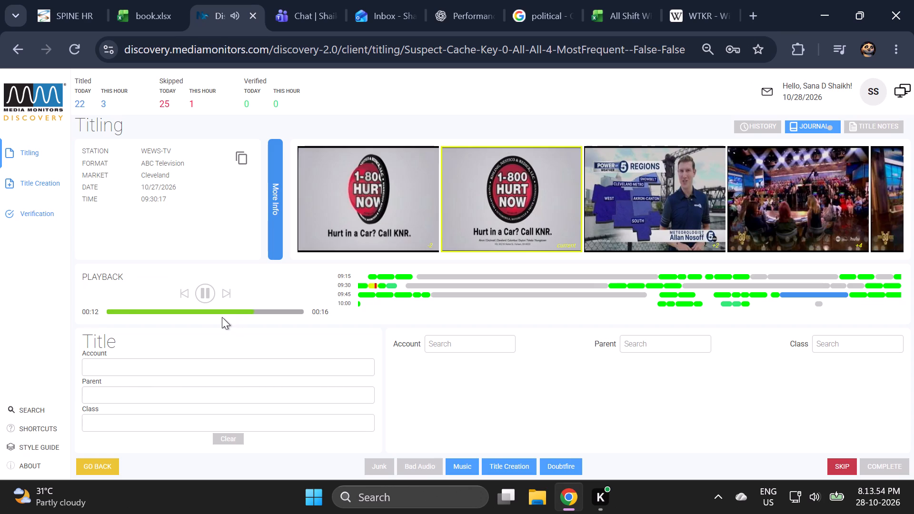
pyautogui.click(186, 297)
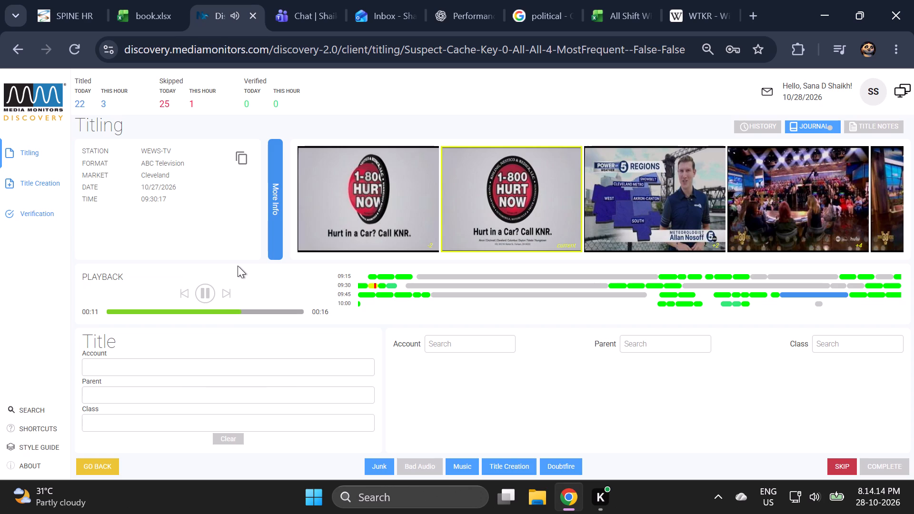
pyautogui.click(229, 297)
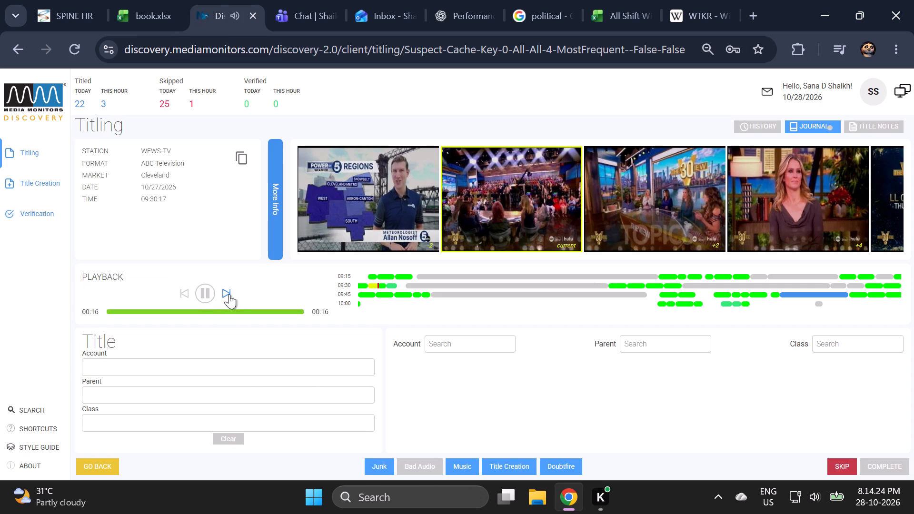
pyautogui.click(183, 298)
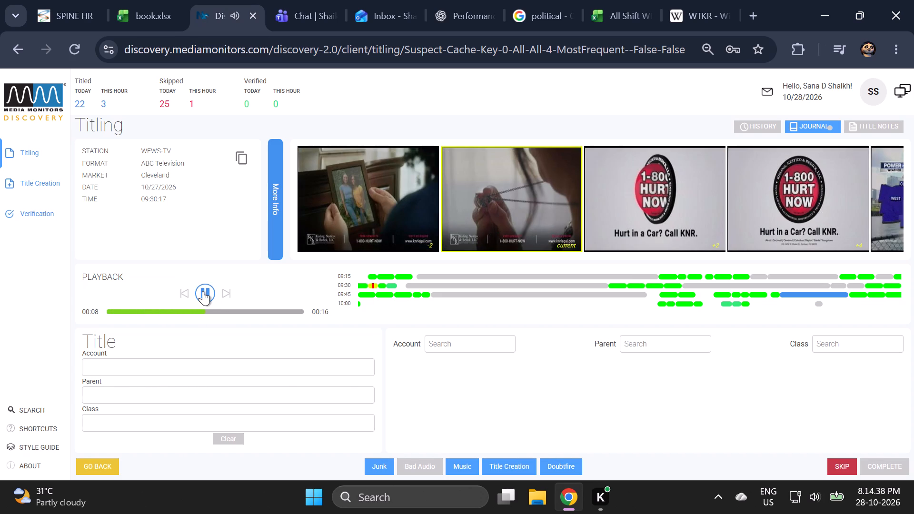
pyautogui.moveTo(203, 291); pyautogui.dragTo(231, 274)
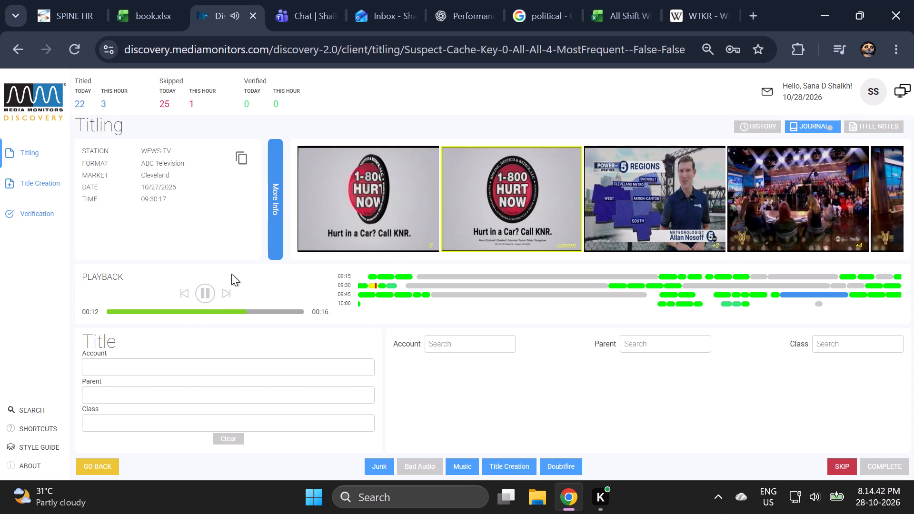
pyautogui.moveTo(231, 274); pyautogui.dragTo(232, 273)
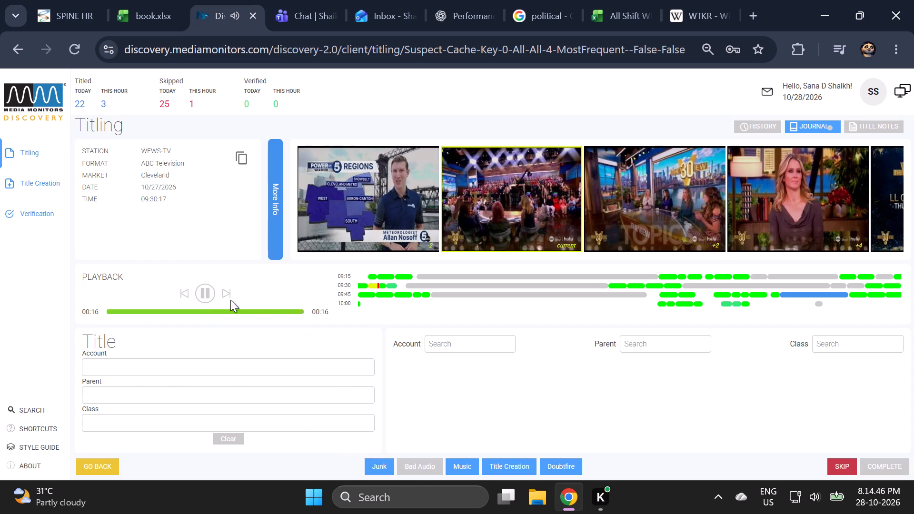
pyautogui.click(225, 294)
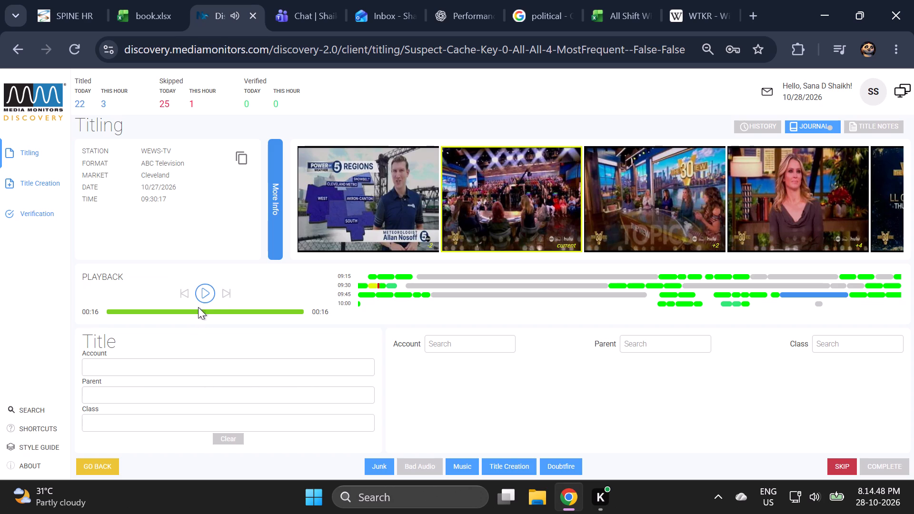
pyautogui.click(209, 293)
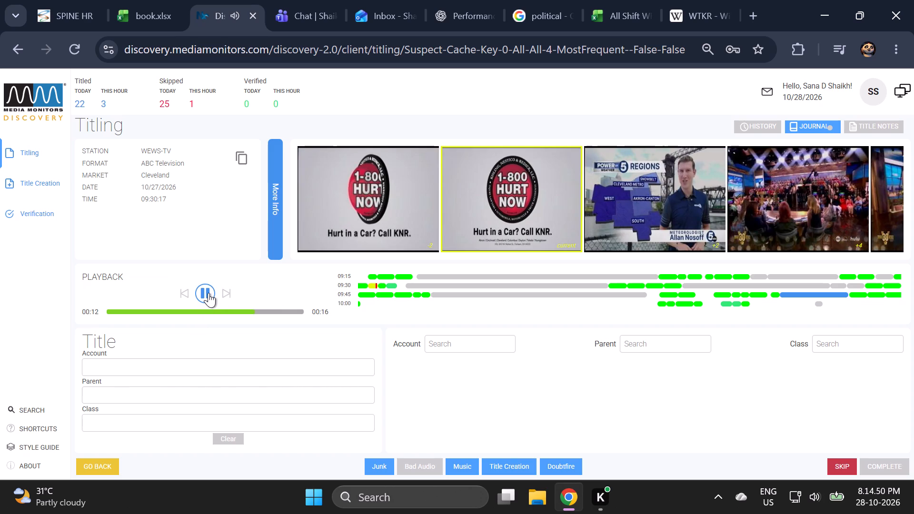
pyautogui.click(377, 460)
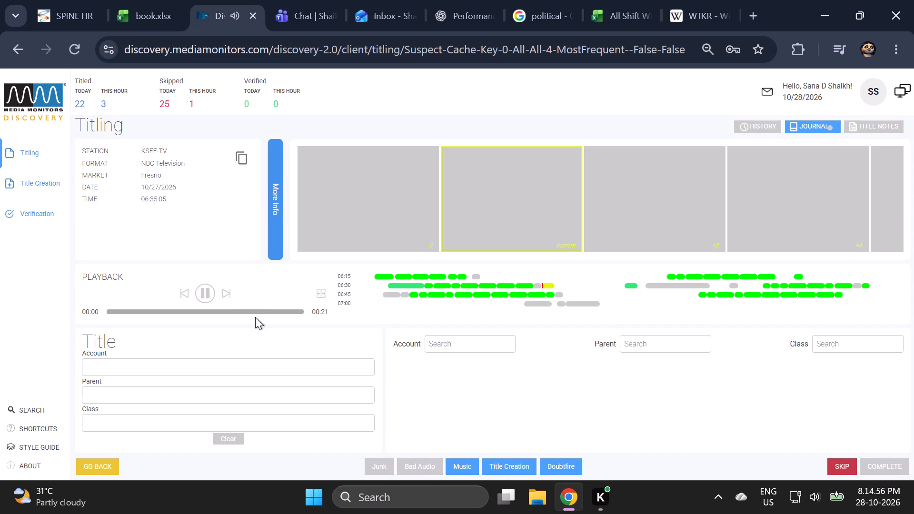
# Skim ahead through the KSEE-TV news clip on more flooding from 06:35:05 and mark it as junk.
pyautogui.click(232, 293)
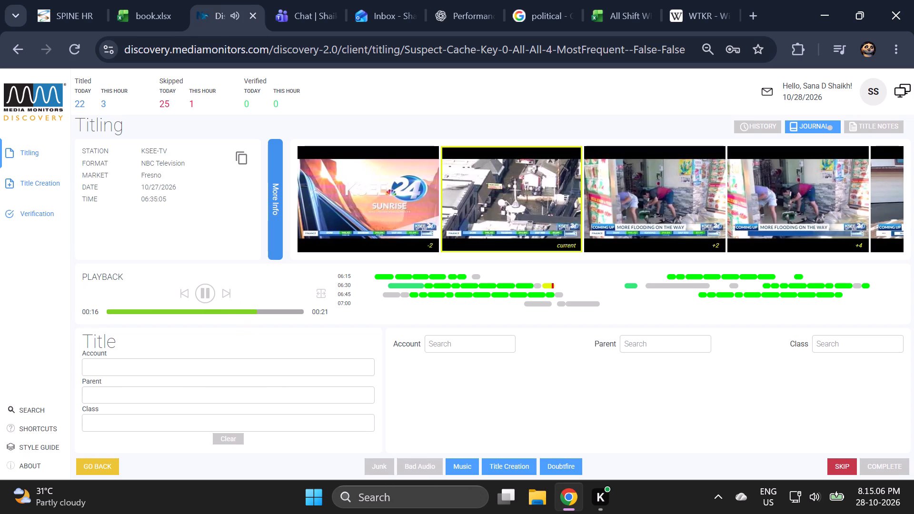
pyautogui.click(377, 462)
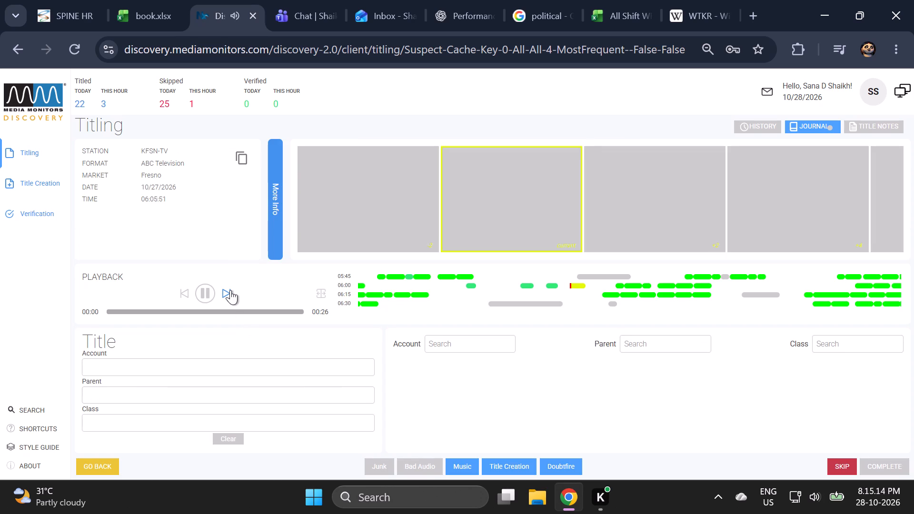
# Skim ahead through the KFSN-TV news clip from 06:05:51.
pyautogui.click(229, 290)
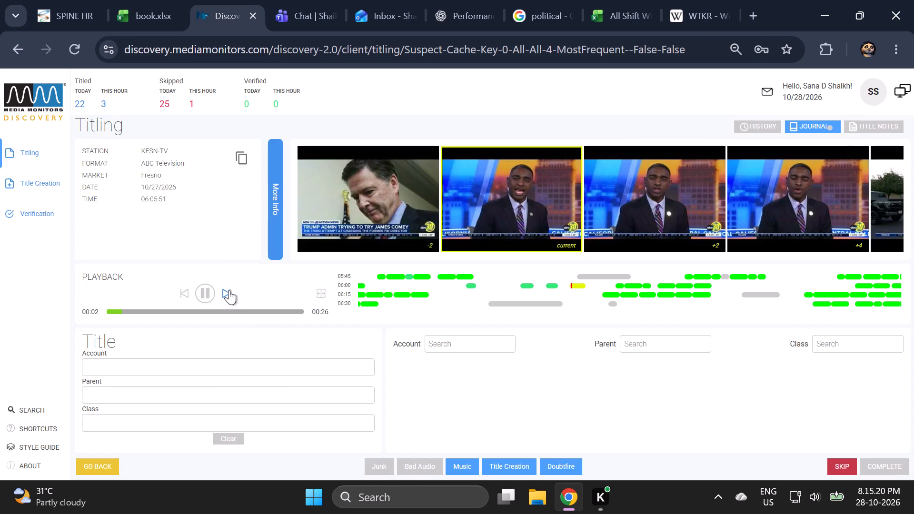
pyautogui.click(284, 361)
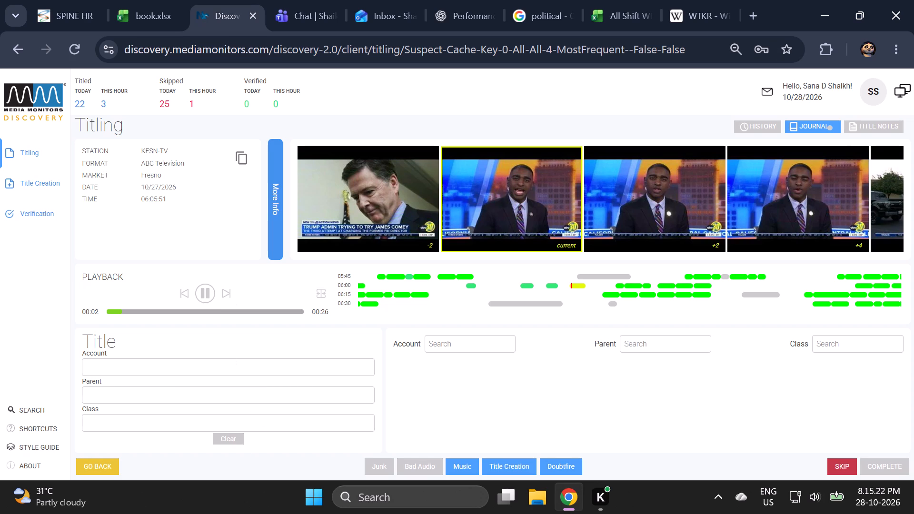
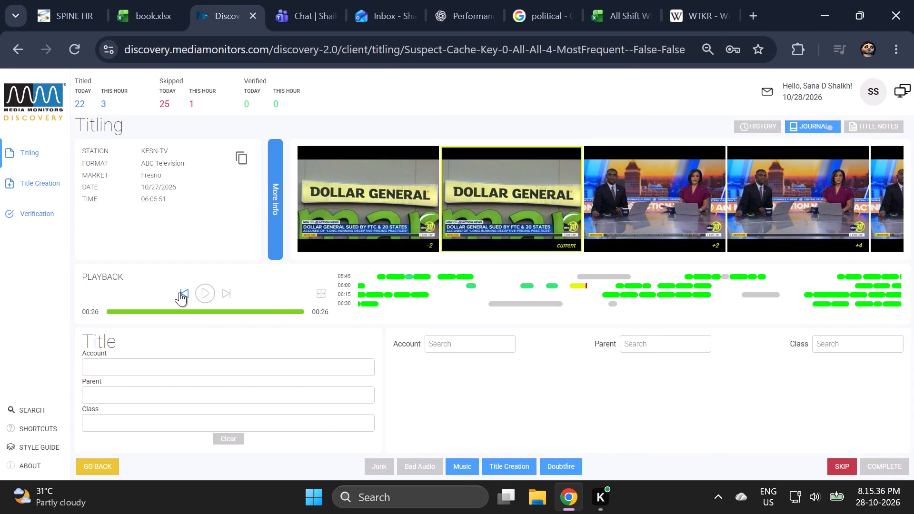
# Skim further through the KFSN-TV news clip from 06:05:51 and mark it as junk.
pyautogui.click(224, 294)
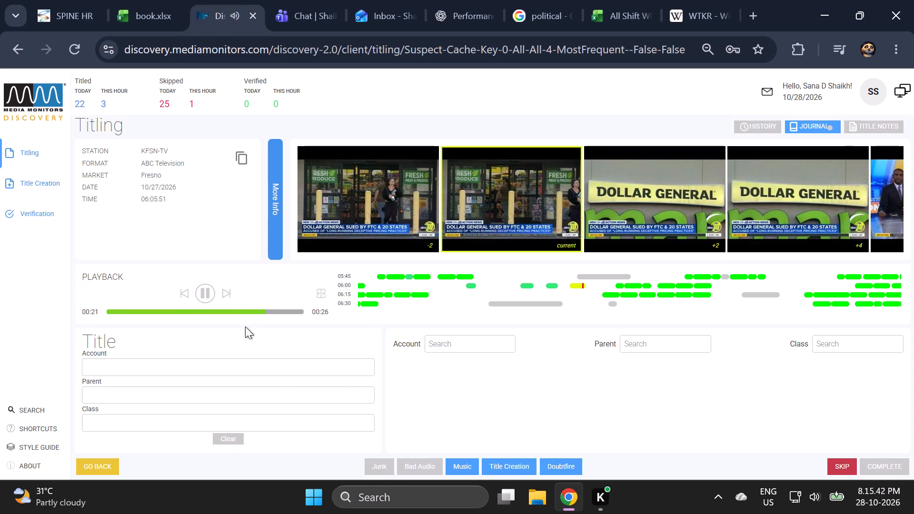
pyautogui.click(375, 465)
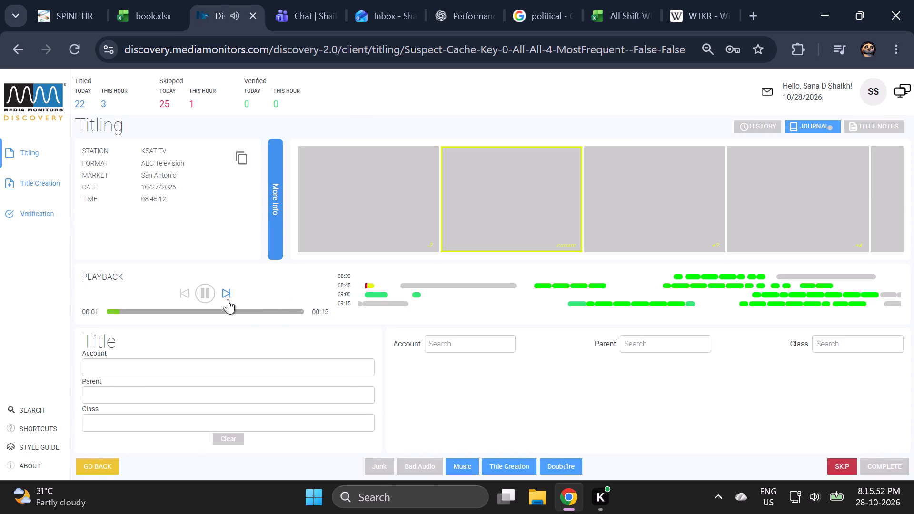
# Skim ahead through the KSAT-TV extended forecast clip from 08:45:12 and mark it as junk.
pyautogui.click(225, 293)
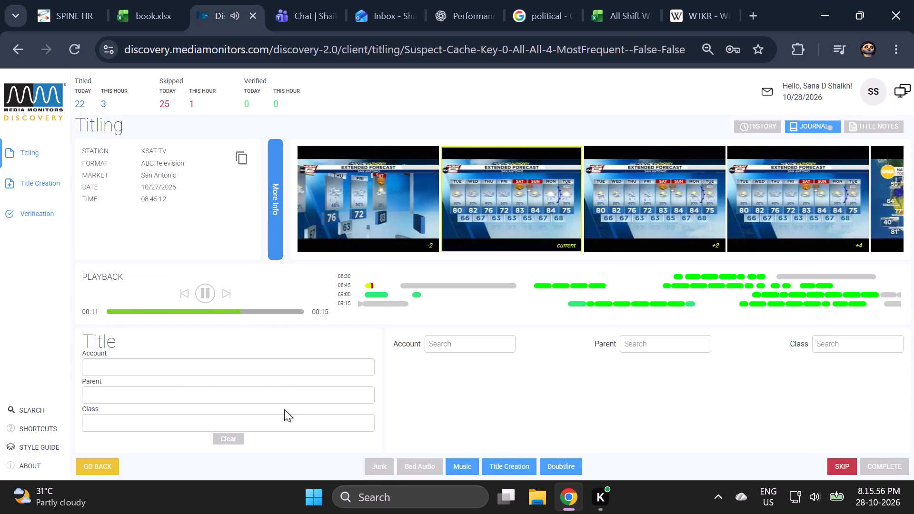
pyautogui.click(375, 465)
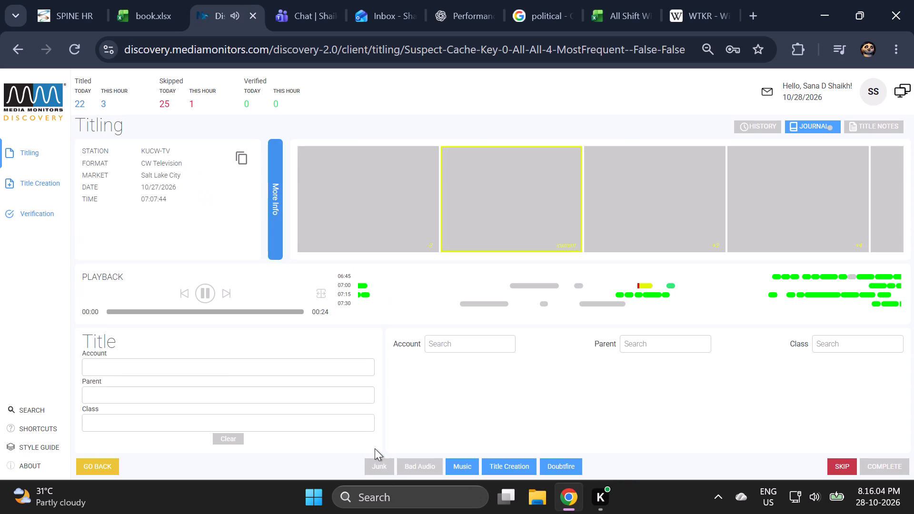
# Skim ahead through the KUCW-TV news clip on UDOT from 07:07:44 and mark it as junk.
pyautogui.click(228, 290)
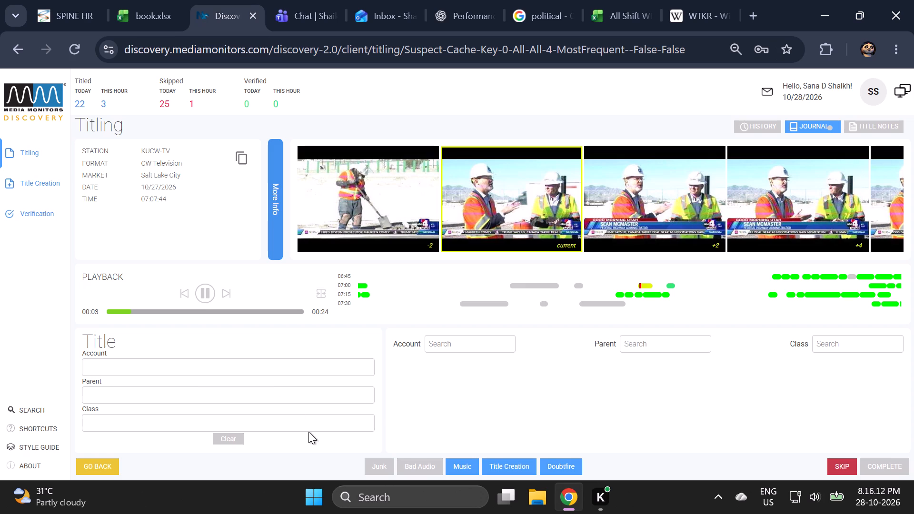
pyautogui.click(373, 465)
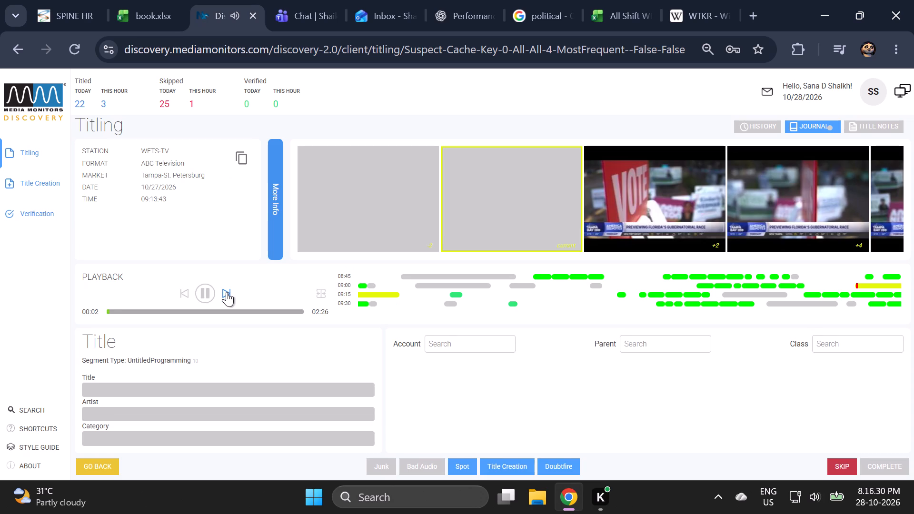
# Skim ahead through the WFTS-TV clip on Florida's gubernatorial race from 09:13:43.
pyautogui.click(227, 292)
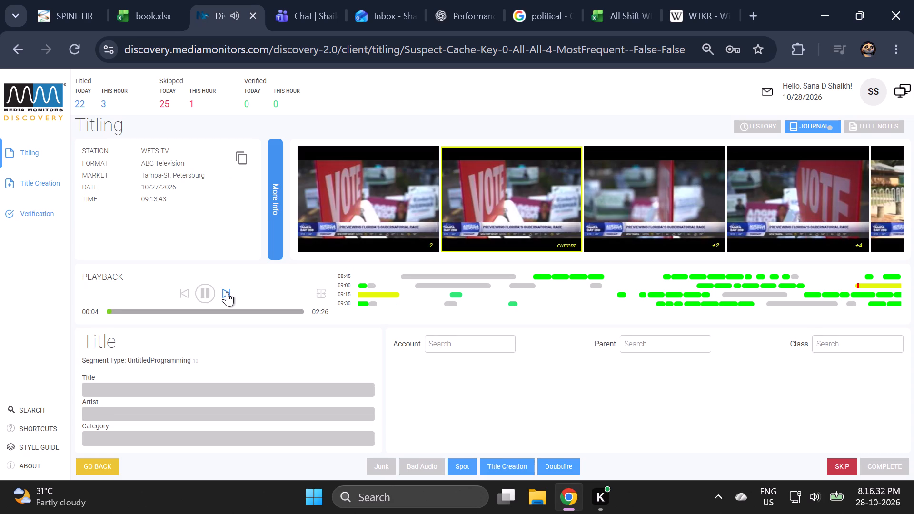
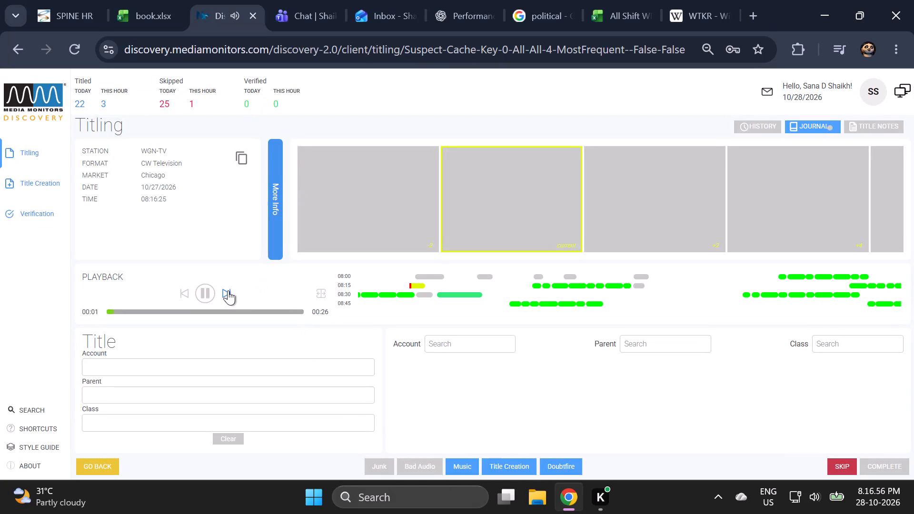
# Skim ahead through the WGN-TV news clip from 08:16:25 and mark it as junk.
pyautogui.click(228, 290)
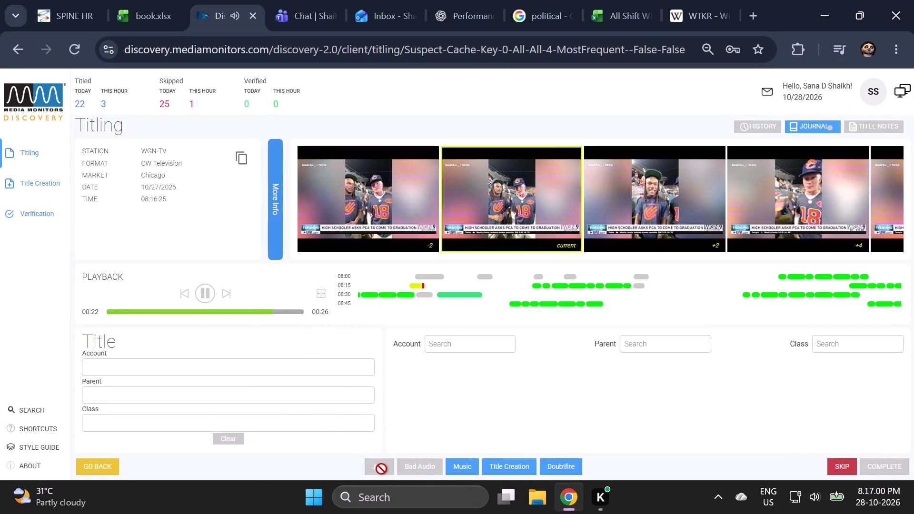
pyautogui.click(376, 465)
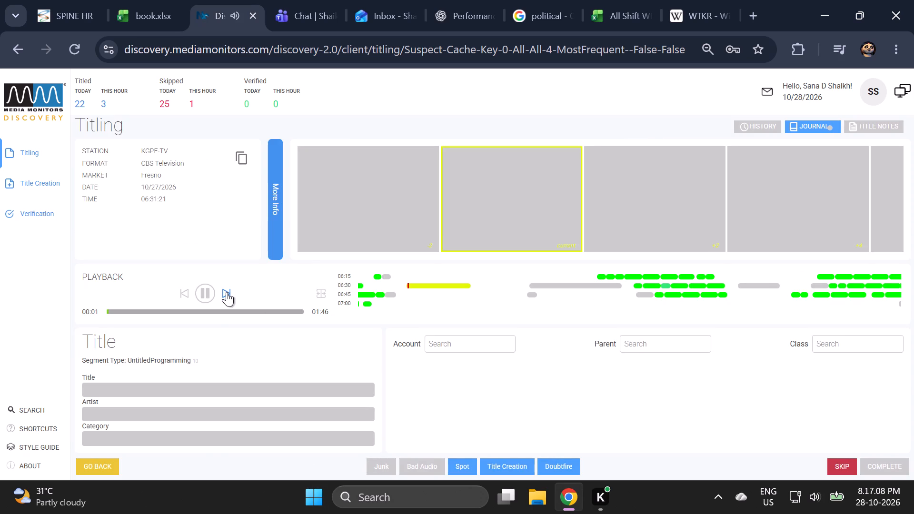
# Skim ahead through the KGPE-TV news clip from 06:31:21 and mark it as junk.
pyautogui.click(227, 292)
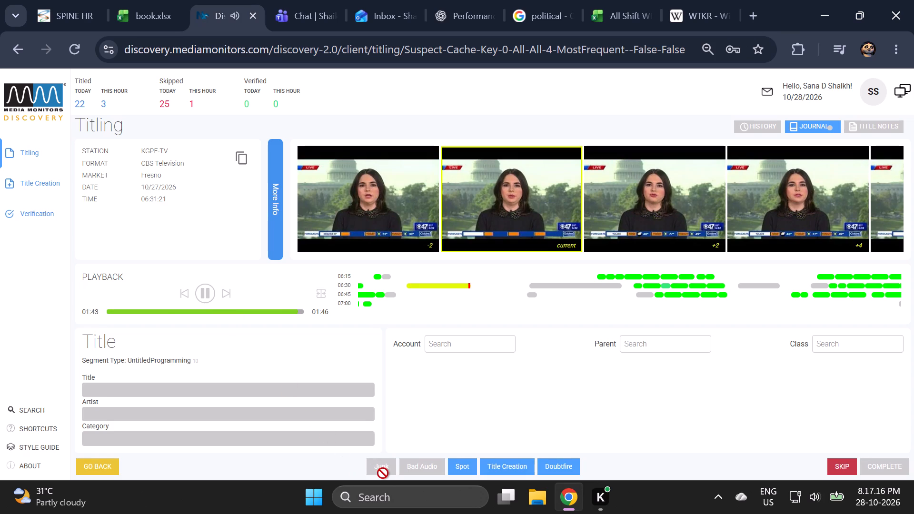
pyautogui.click(382, 465)
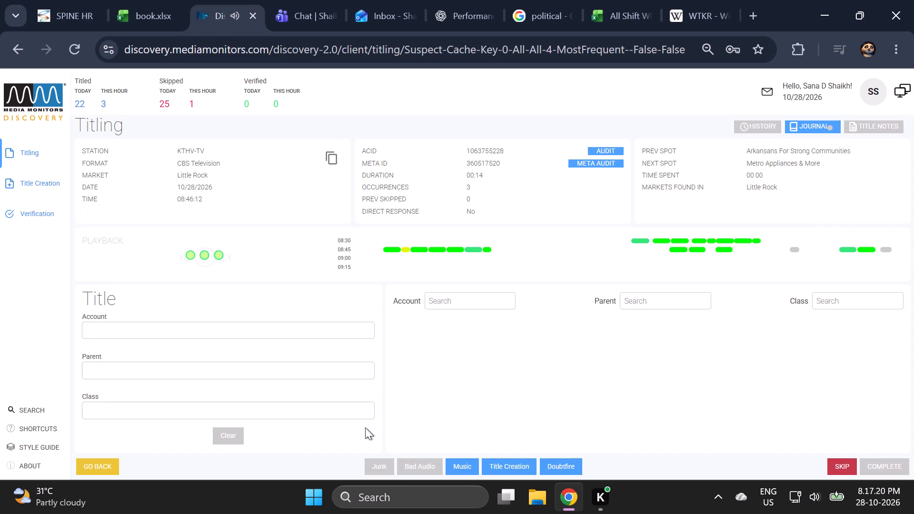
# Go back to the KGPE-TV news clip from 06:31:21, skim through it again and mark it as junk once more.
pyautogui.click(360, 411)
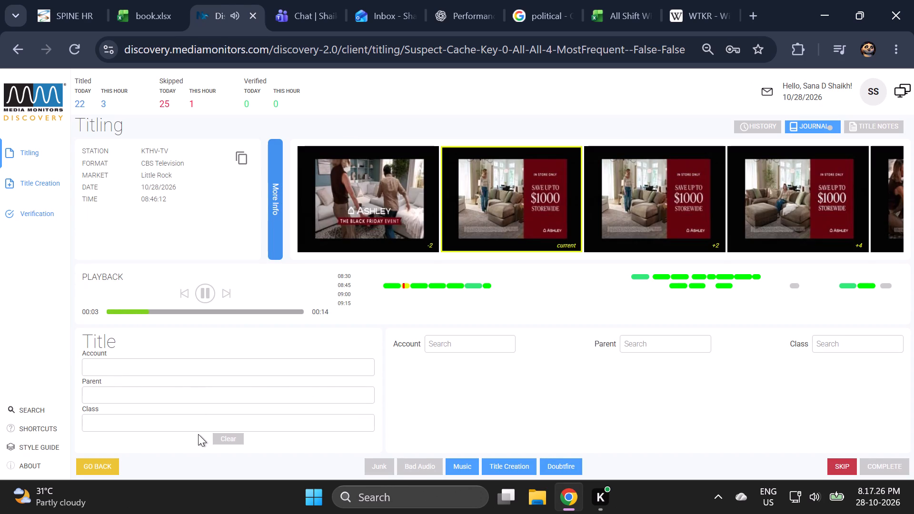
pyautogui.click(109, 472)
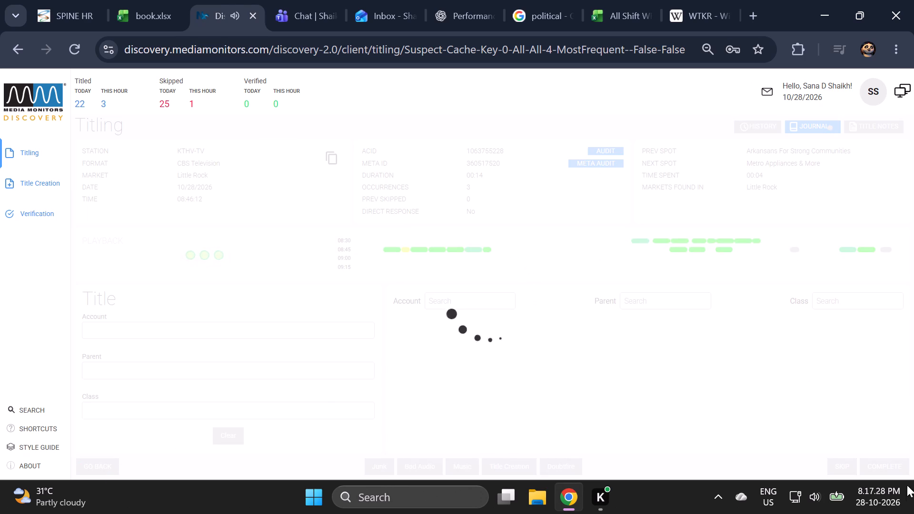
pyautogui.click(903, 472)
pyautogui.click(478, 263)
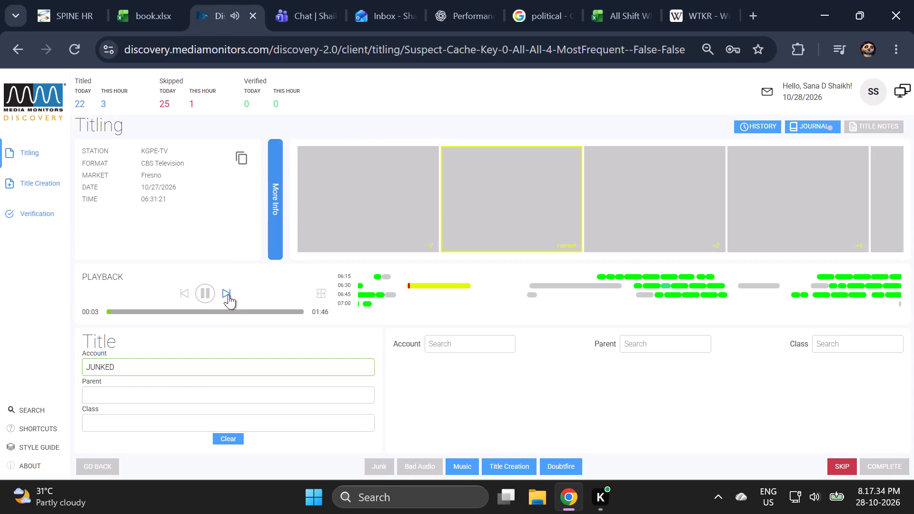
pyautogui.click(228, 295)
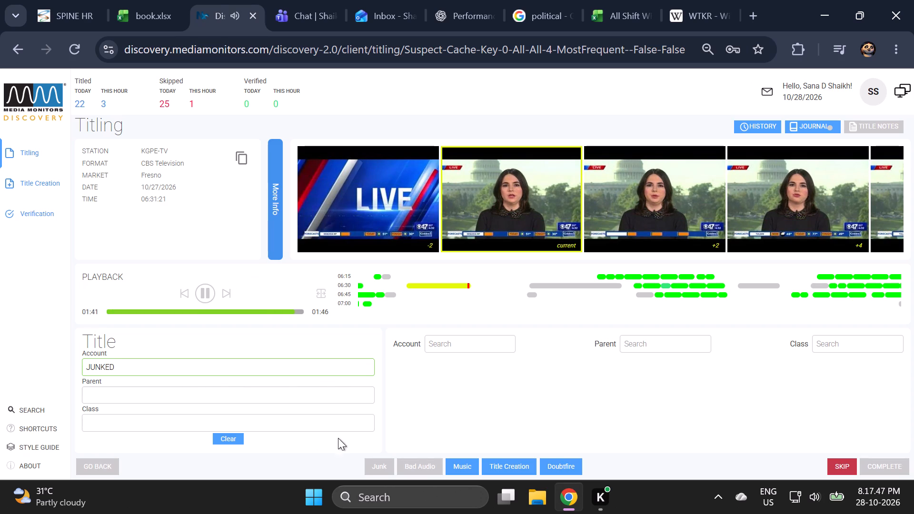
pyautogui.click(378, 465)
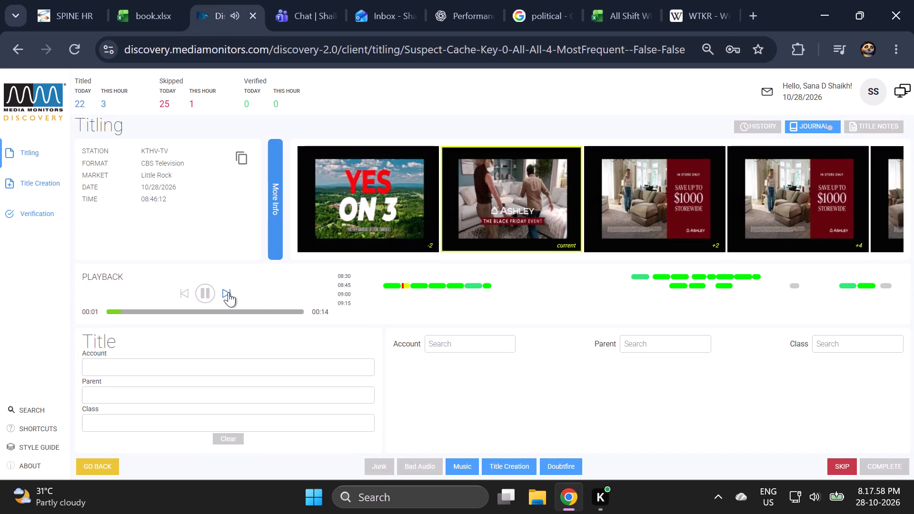
# For the KTHV-TV Ashley ad from 08:46:12, search the web for "ashley's song" and copy the word "ashley's" from the query.
pyautogui.click(228, 292)
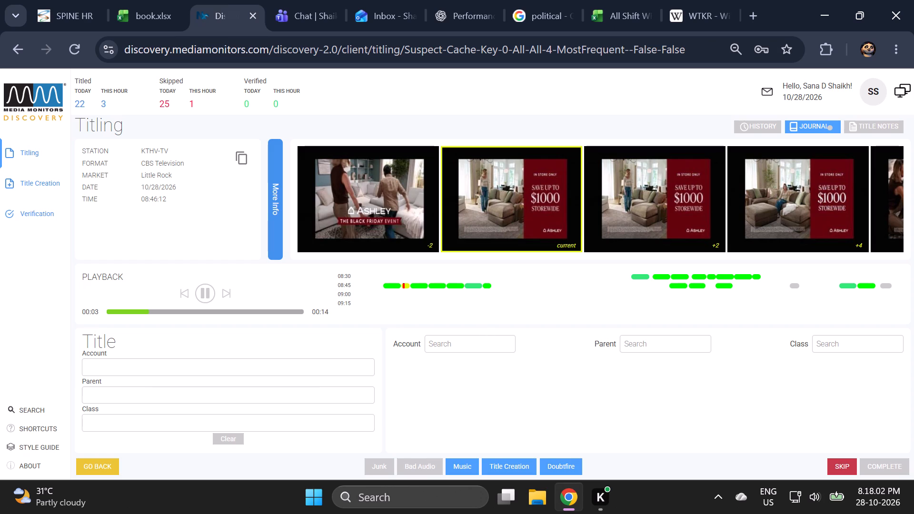
pyautogui.click(684, 17)
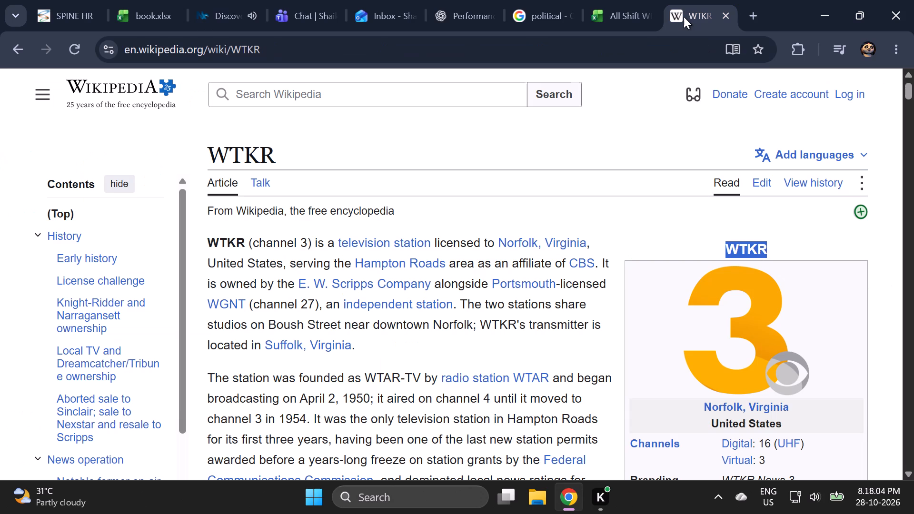
pyautogui.click(439, 61)
pyautogui.press('a')
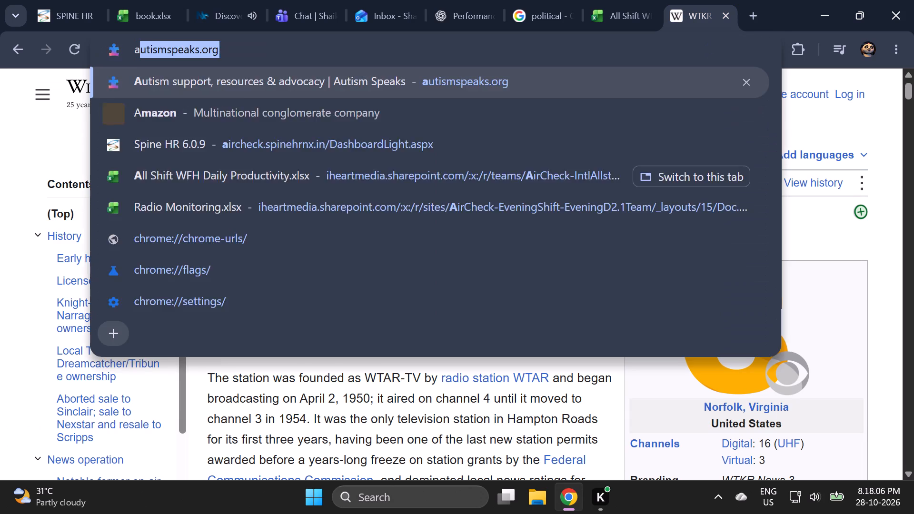
pyautogui.write('shl')
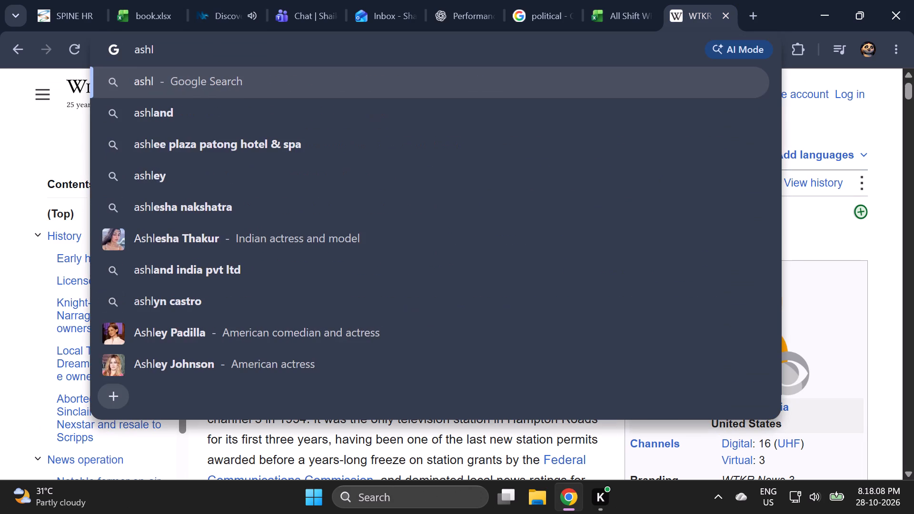
pyautogui.write('ey')
pyautogui.press('s')
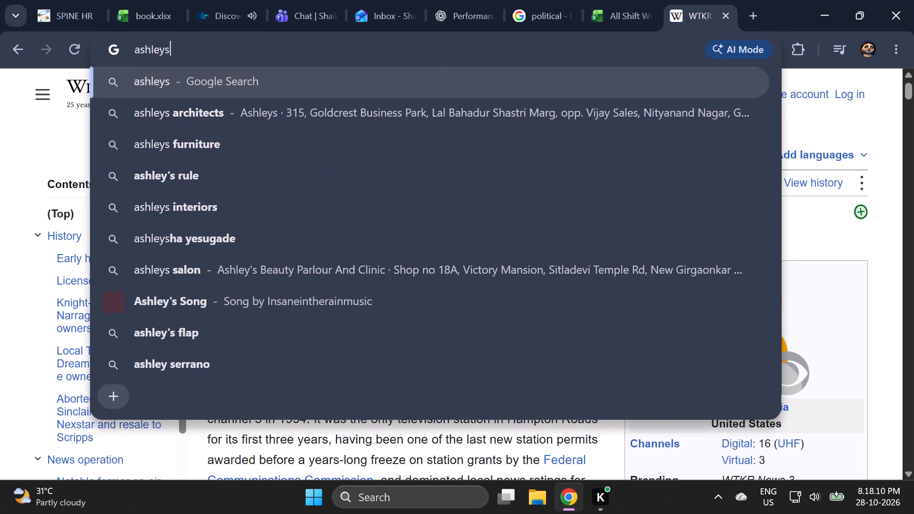
pyautogui.click(366, 308)
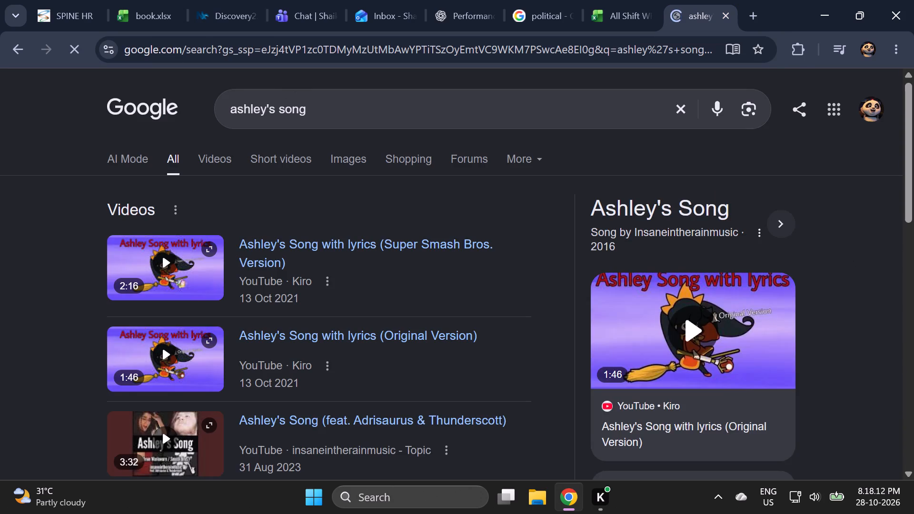
pyautogui.moveTo(275, 115); pyautogui.dragTo(227, 118)
pyautogui.hotkey('ctrl', 'c')
pyautogui.click(228, 0)
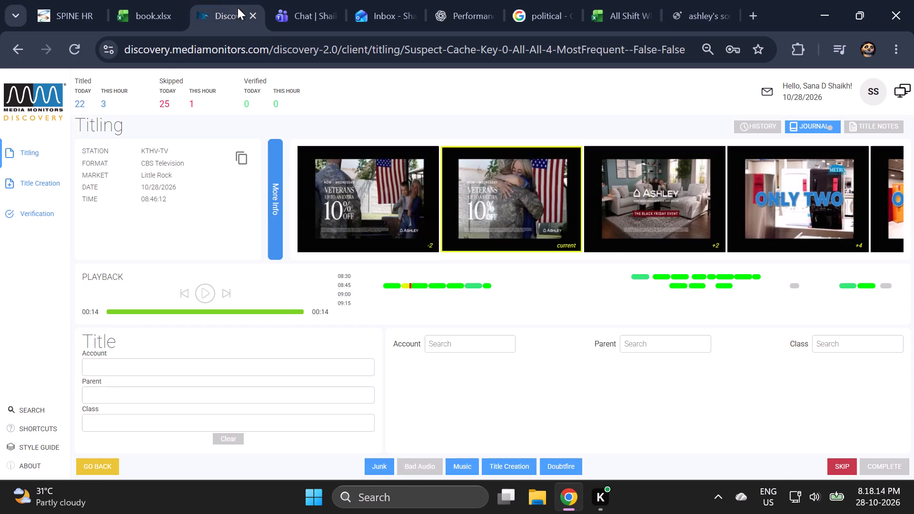
# Search the titling accounts for "ashley's" with the class filter "home".
pyautogui.keyDown('ctrl'); pyautogui.click(485, 348); pyautogui.keyUp('ctrl')
pyautogui.hotkey('ctrl', 'v')
pyautogui.moveTo(855, 352); pyautogui.dragTo(853, 346)
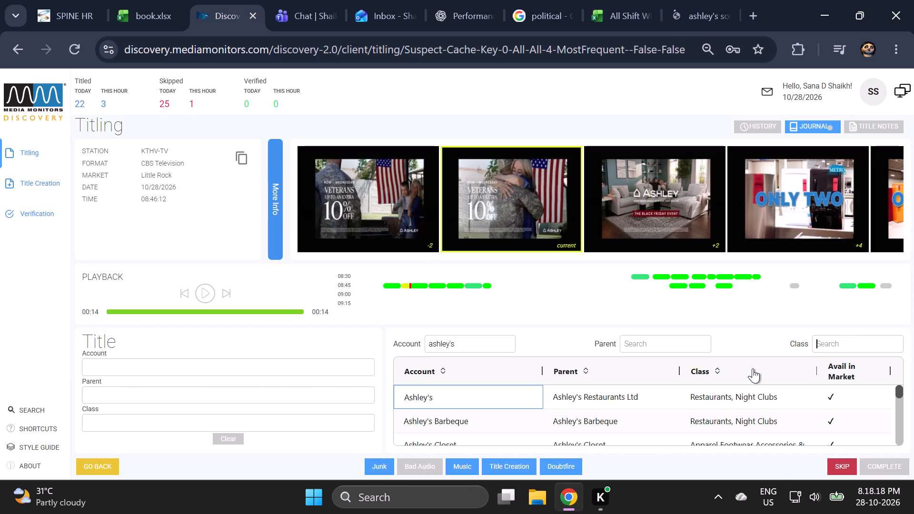
pyautogui.write('home')
pyautogui.keyDown('ctrl'); pyautogui.scroll(-1, 654, 346); pyautogui.keyUp('ctrl')
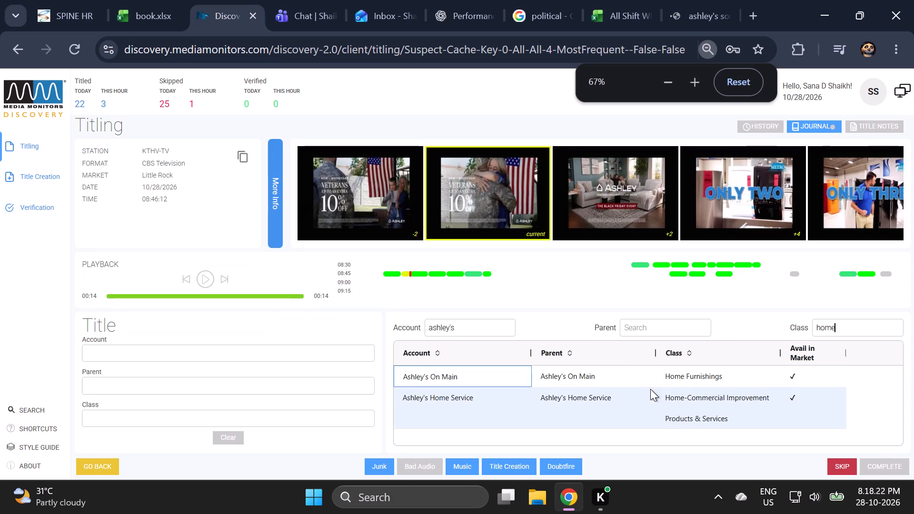
# Shorten the account search to "ashley" and choose the account Ashley of Morris Furniture Co Inc, Home Furnishings.
pyautogui.click(479, 332)
pyautogui.click(471, 325)
pyautogui.press('BackSpace')
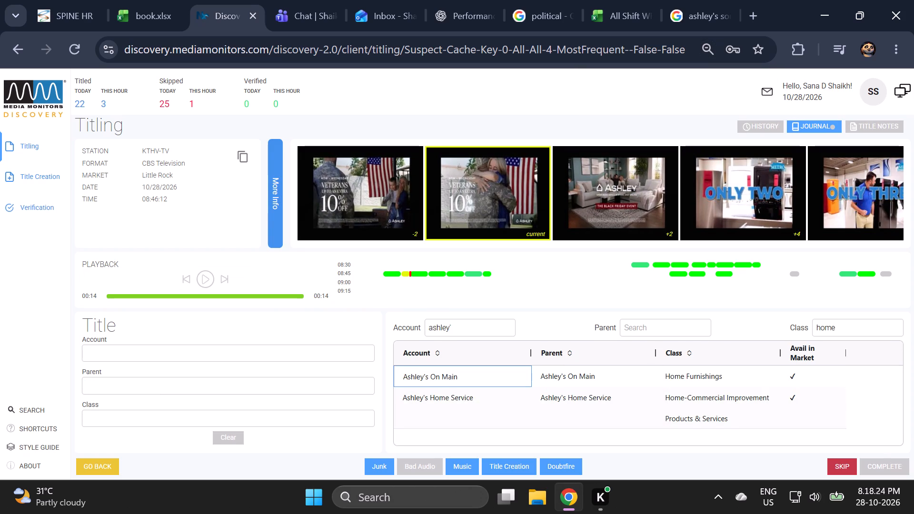
pyautogui.press('BackSpace')
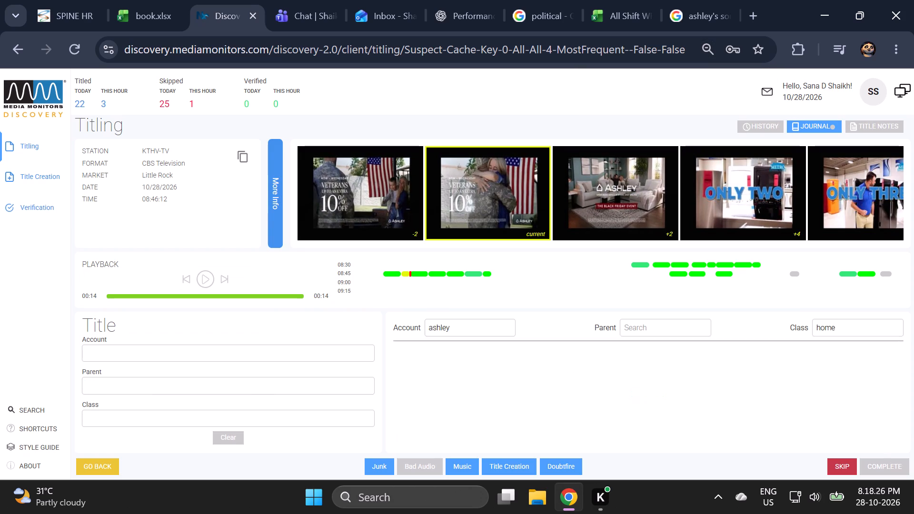
pyautogui.click(536, 406)
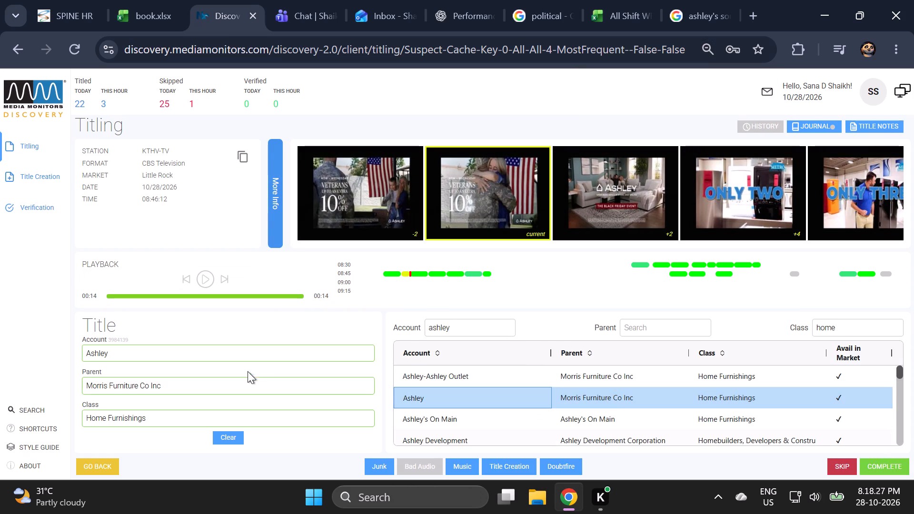
# Copy the chosen parent, filter the accounts by parent Morris Furniture Co Inc and select the Ashley account.
pyautogui.click(246, 376)
pyautogui.keyDown('ctrl'); pyautogui.click(276, 382); pyautogui.keyUp('ctrl')
pyautogui.hotkey('ctrl', 'c')
pyautogui.click(670, 330)
pyautogui.hotkey('ctrl', 'v')
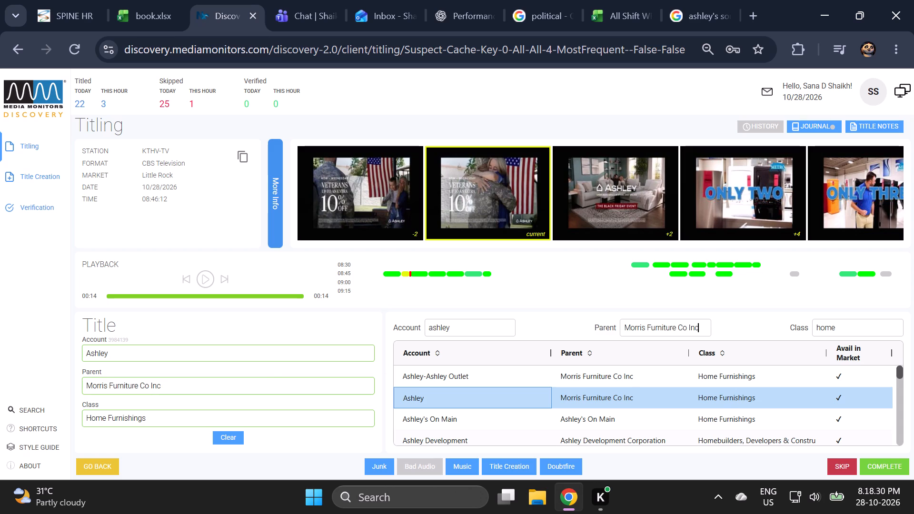
pyautogui.click(515, 399)
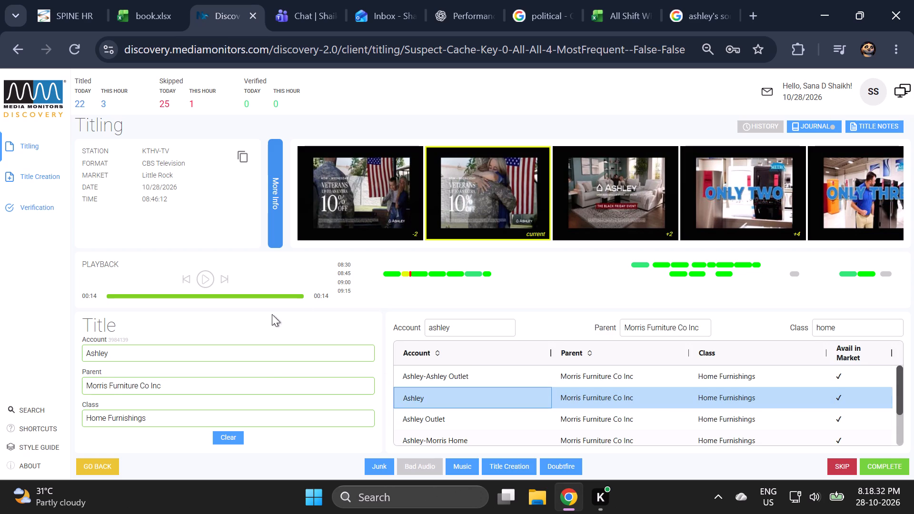
# Replay the KTHV-TV Ashley Black Friday ad and complete its title as a Direct Response advertisement.
pyautogui.click(185, 281)
pyautogui.keyDown('ctrl'); pyautogui.scroll(1, 212, 357); pyautogui.keyUp('ctrl')
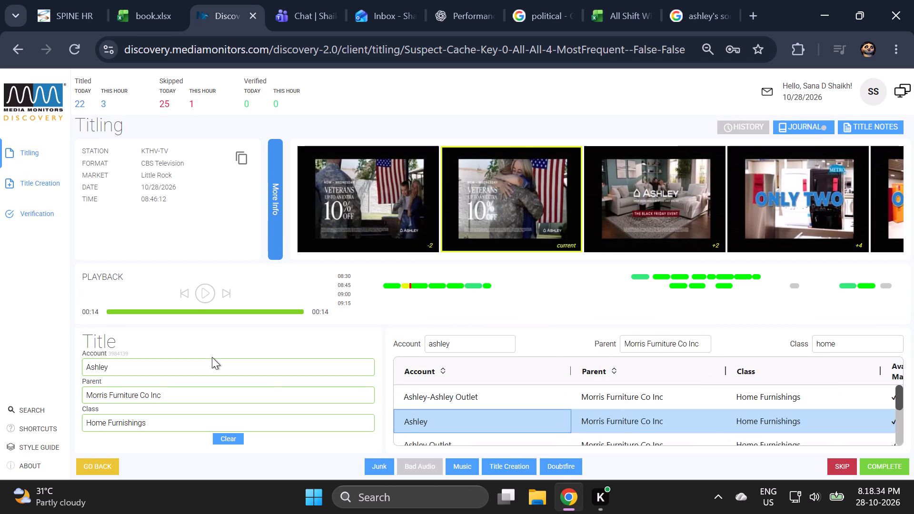
pyautogui.keyDown('ctrl'); pyautogui.scroll(1, 212, 357); pyautogui.keyUp('ctrl')
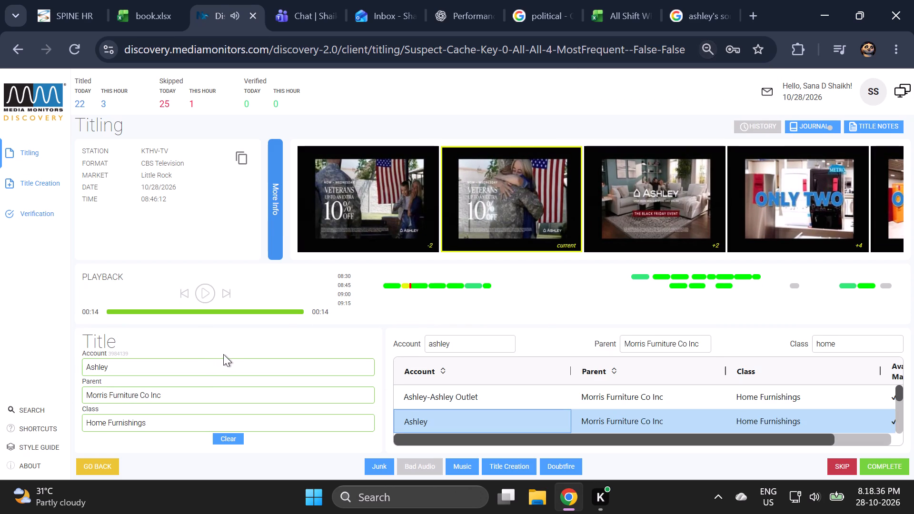
pyautogui.click(228, 294)
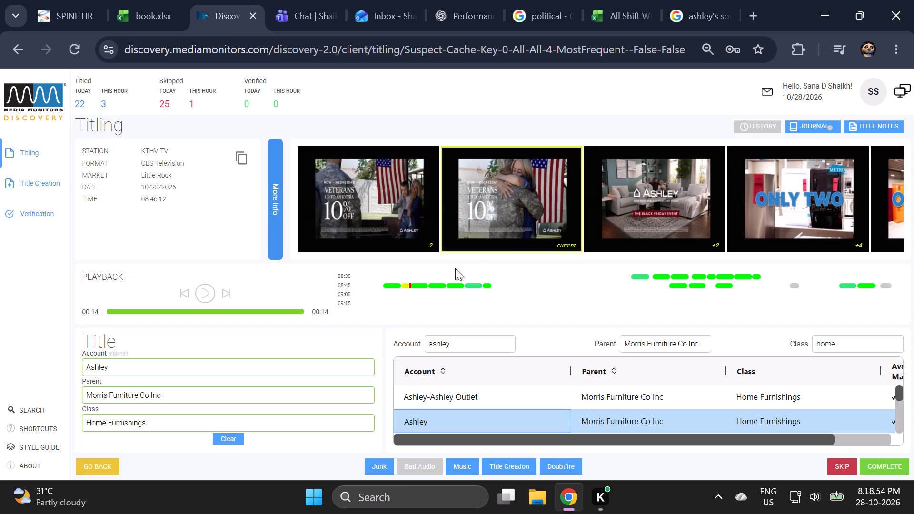
pyautogui.click(188, 292)
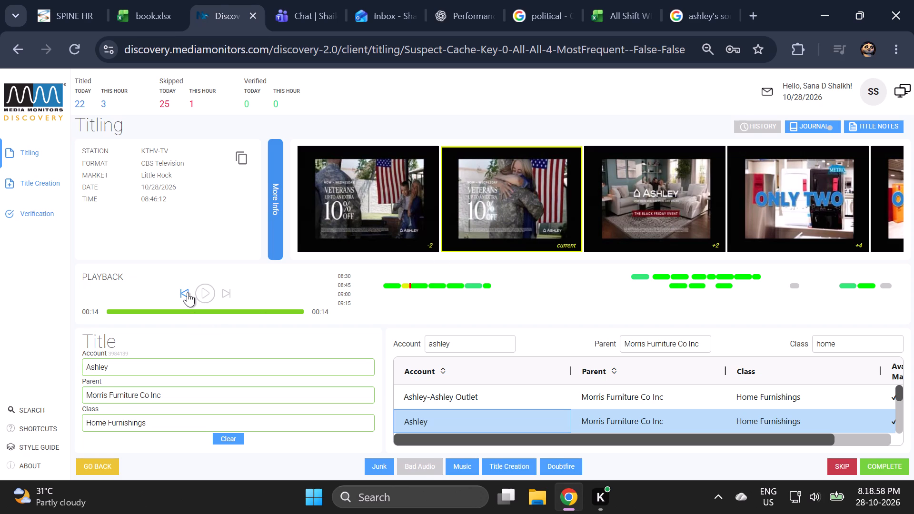
pyautogui.click(226, 295)
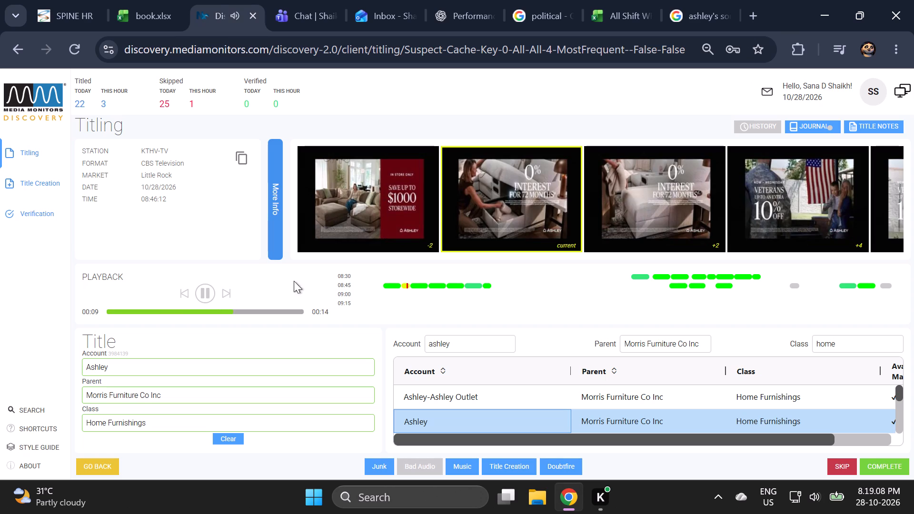
pyautogui.click(825, 343)
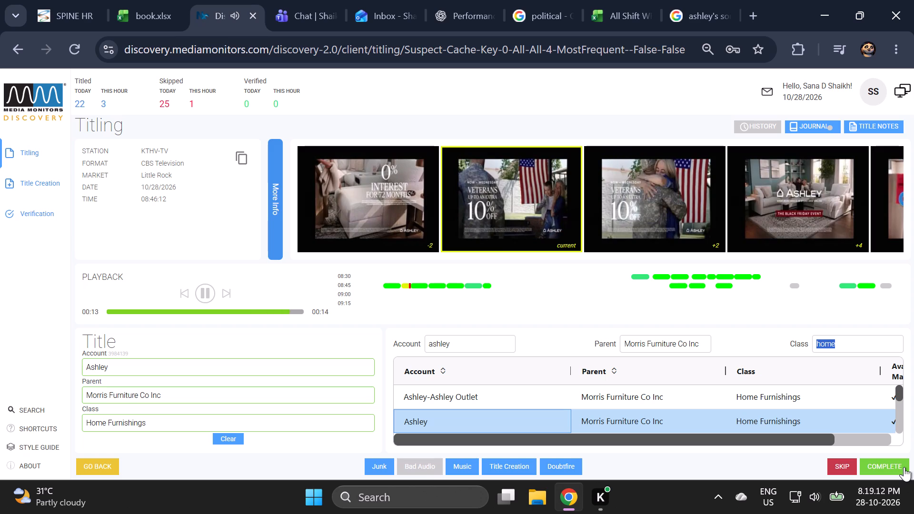
pyautogui.click(904, 467)
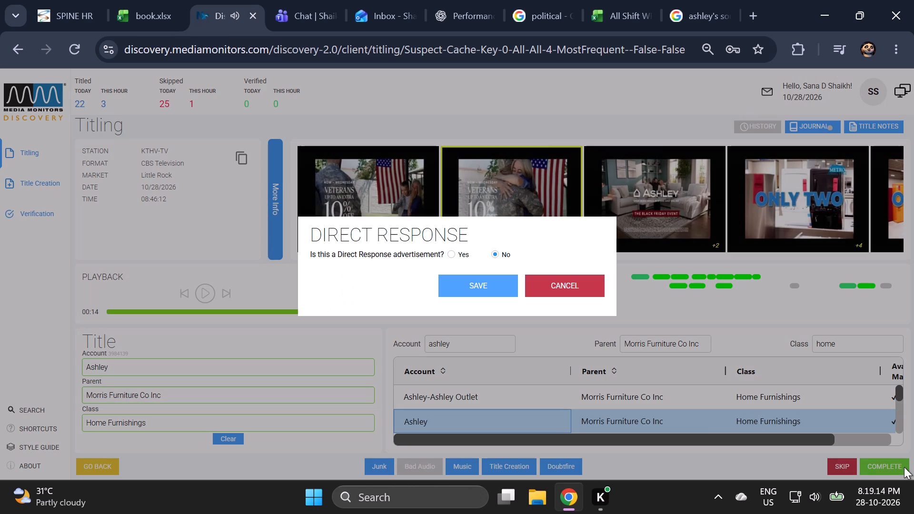
pyautogui.click(456, 254)
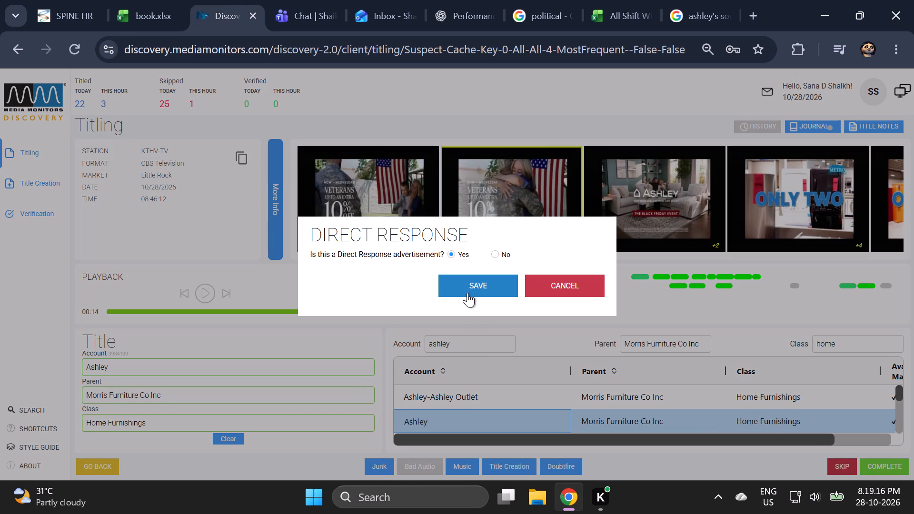
pyautogui.click(467, 292)
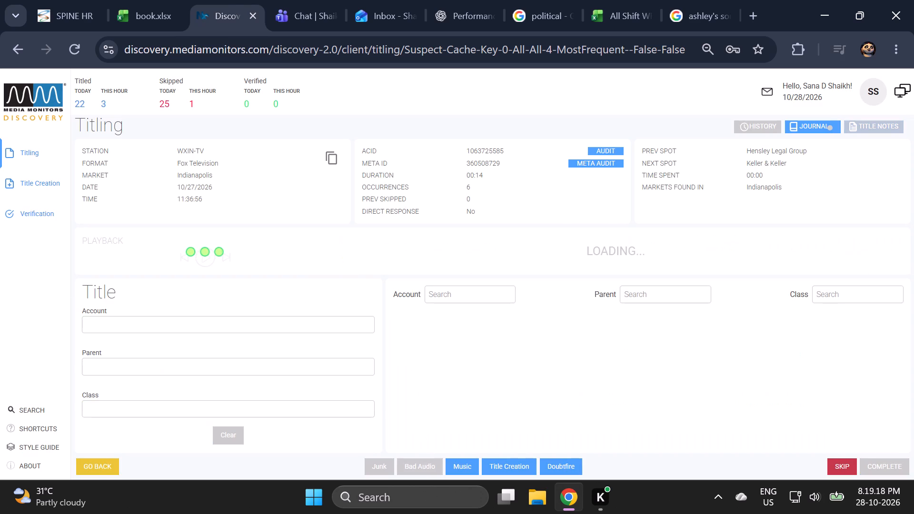
# Play the WXIN-TV Fox Television clip and skip ahead in it.
pyautogui.click(456, 320)
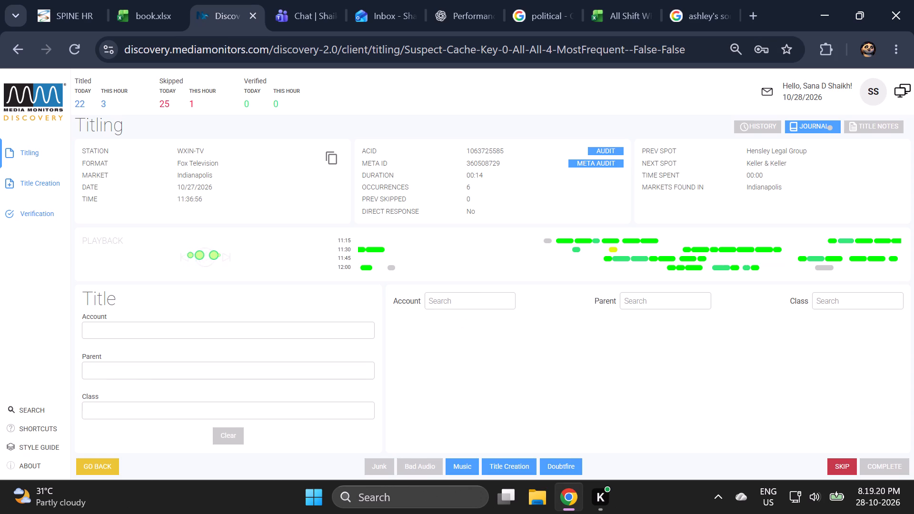
pyautogui.click(456, 306)
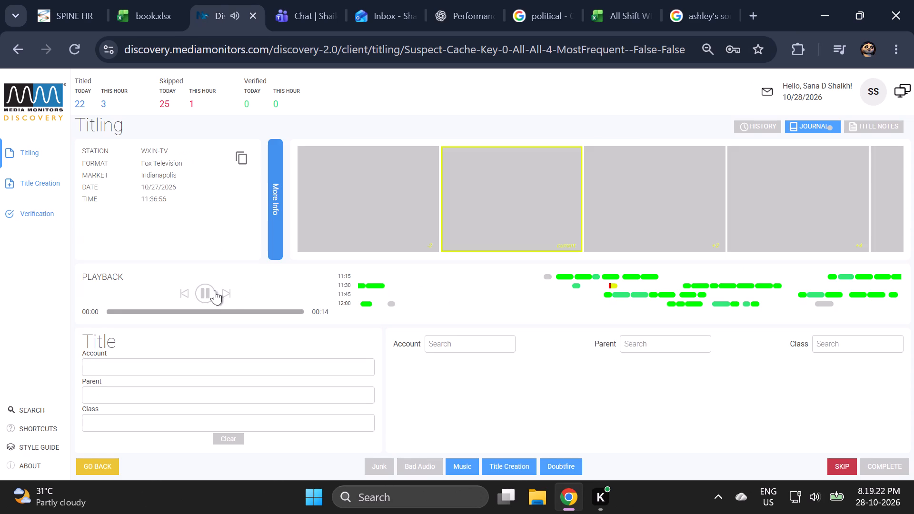
pyautogui.click(229, 293)
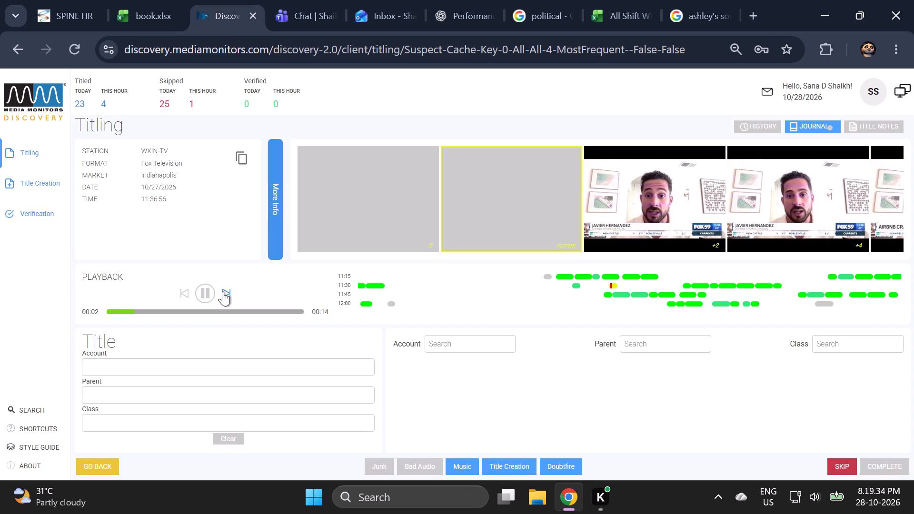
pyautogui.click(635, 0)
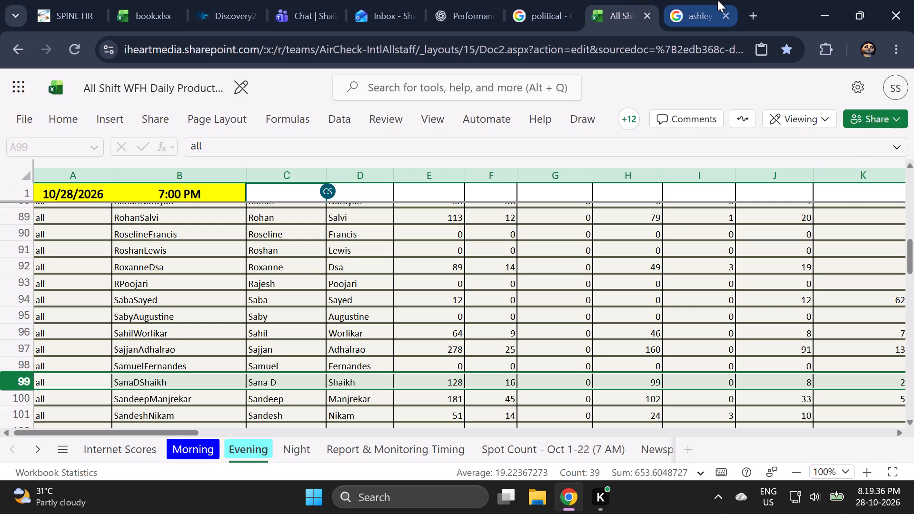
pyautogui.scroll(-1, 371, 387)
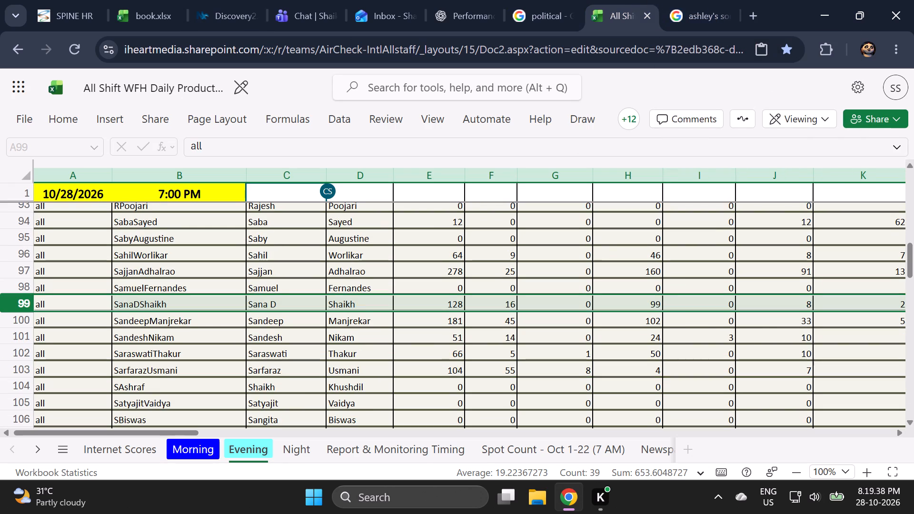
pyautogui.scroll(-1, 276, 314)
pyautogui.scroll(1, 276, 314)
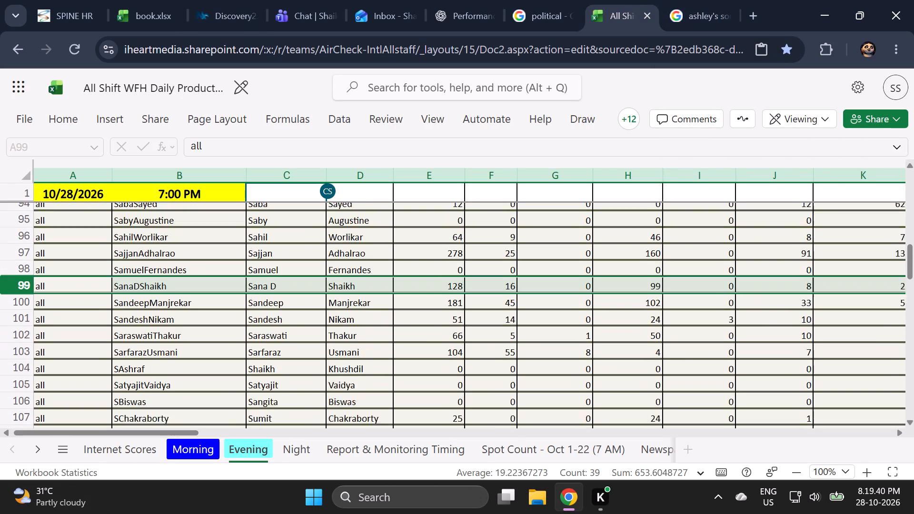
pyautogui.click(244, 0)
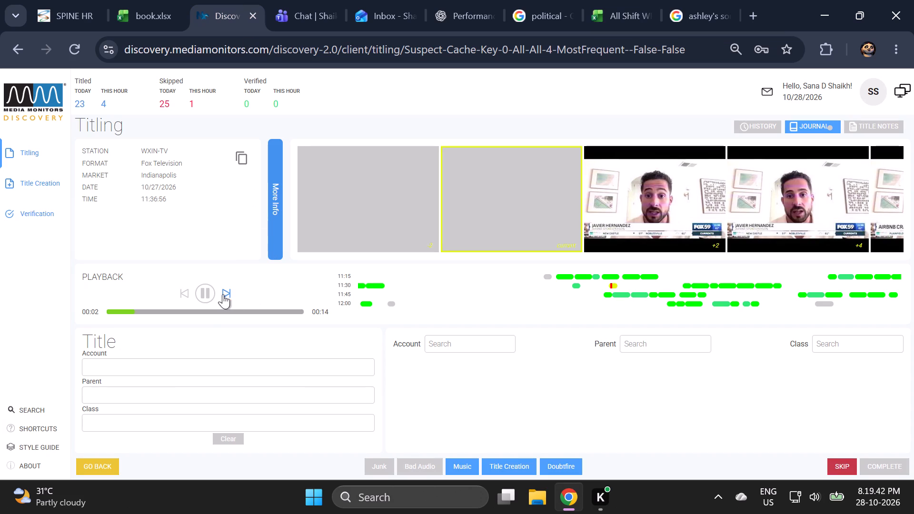
# Skip ahead in the WXIN-TV clip and compare its spot details with the surrounding video frames.
pyautogui.click(223, 294)
pyautogui.click(273, 253)
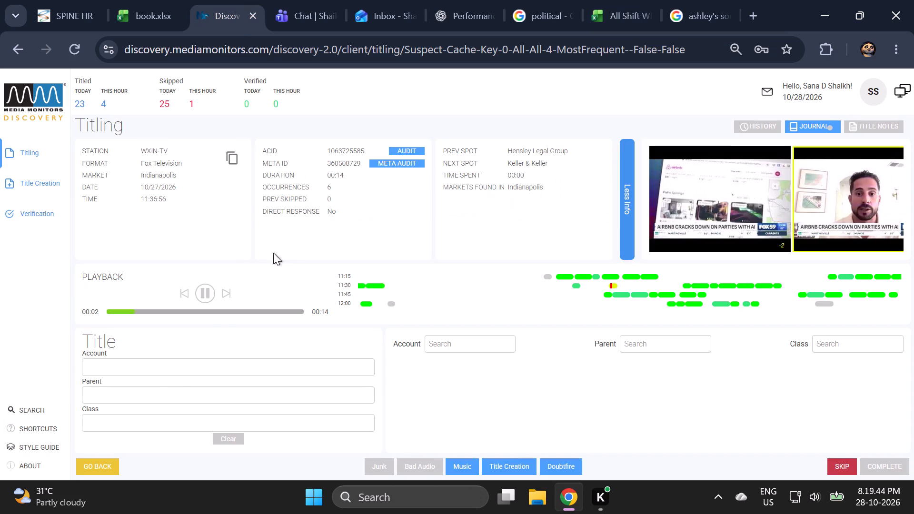
pyautogui.click(630, 170)
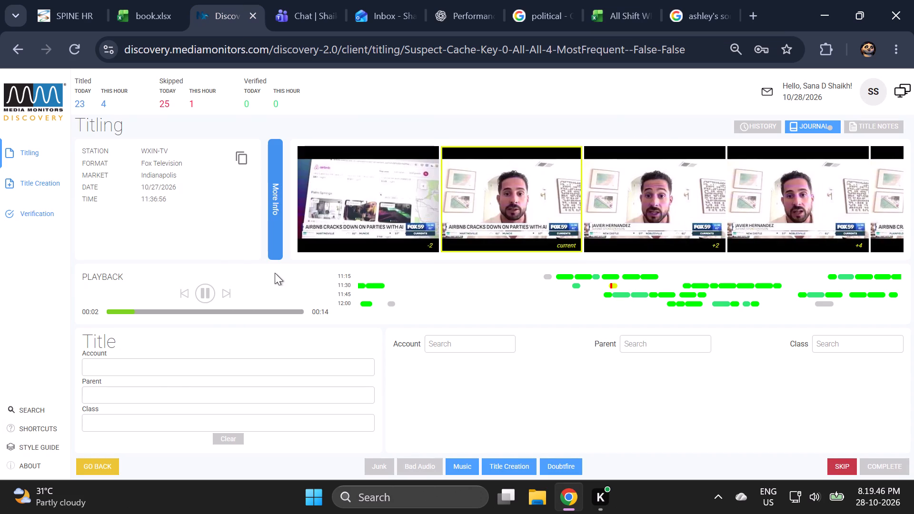
pyautogui.doubleClick(228, 291)
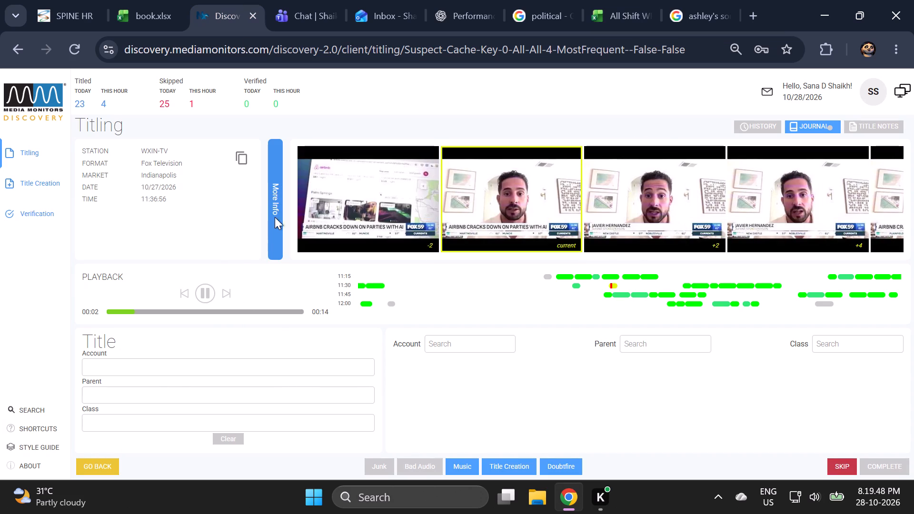
pyautogui.click(282, 211)
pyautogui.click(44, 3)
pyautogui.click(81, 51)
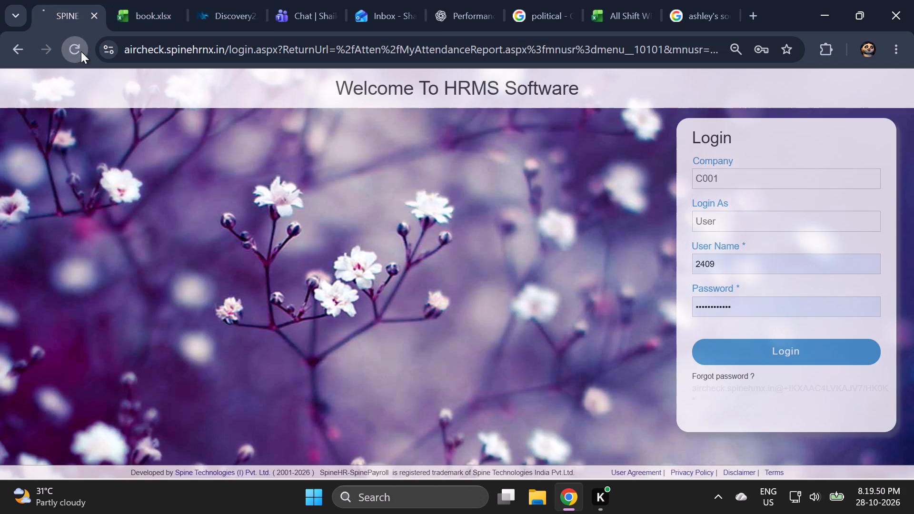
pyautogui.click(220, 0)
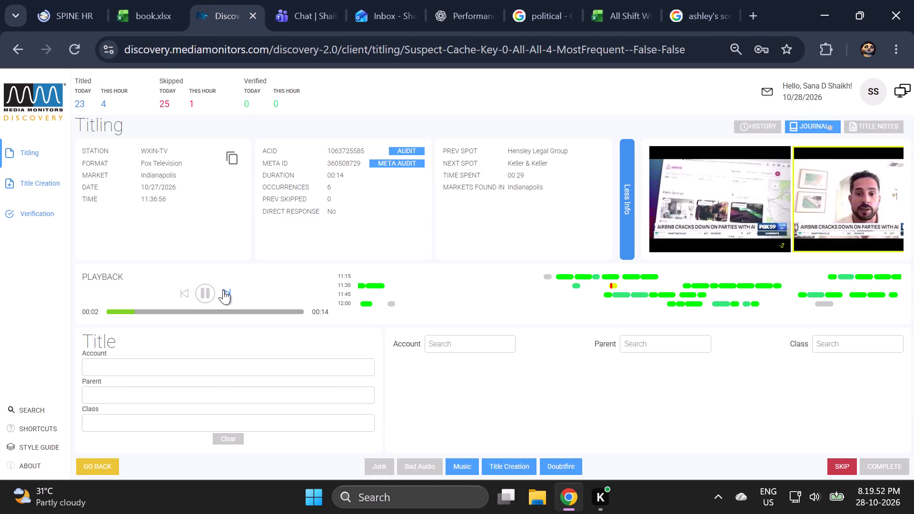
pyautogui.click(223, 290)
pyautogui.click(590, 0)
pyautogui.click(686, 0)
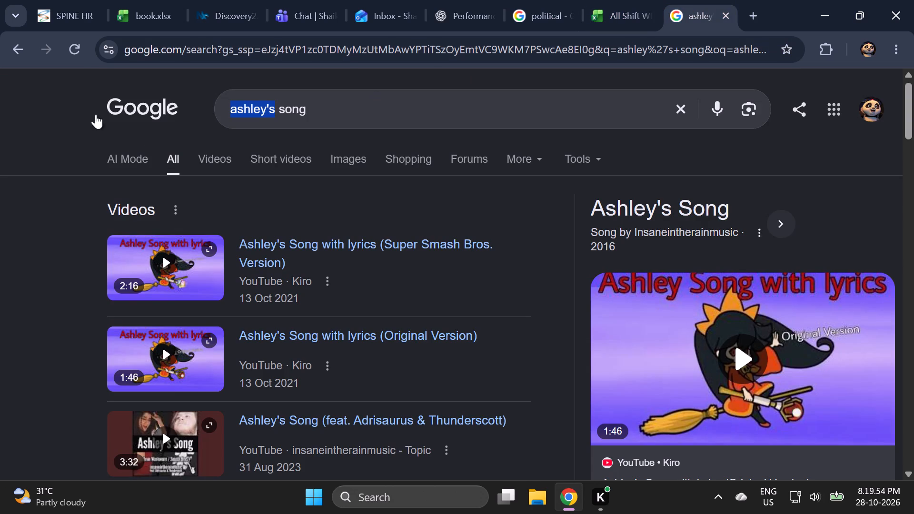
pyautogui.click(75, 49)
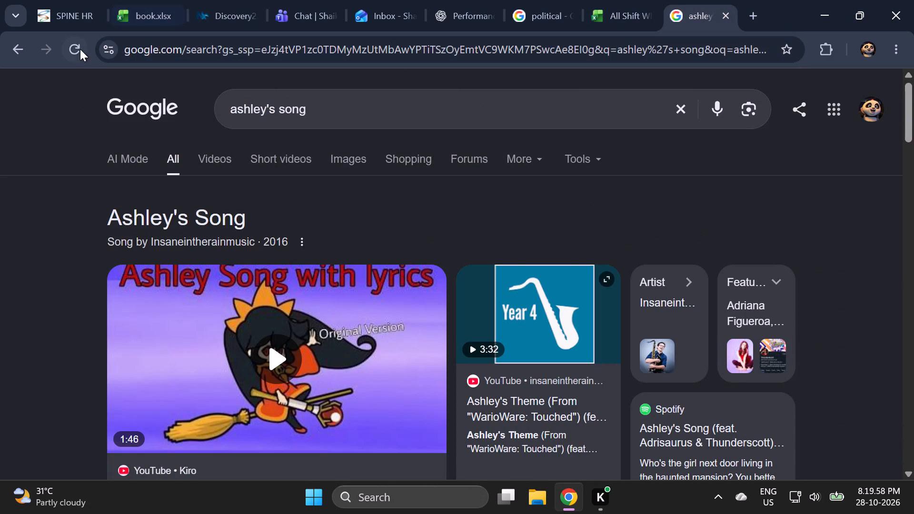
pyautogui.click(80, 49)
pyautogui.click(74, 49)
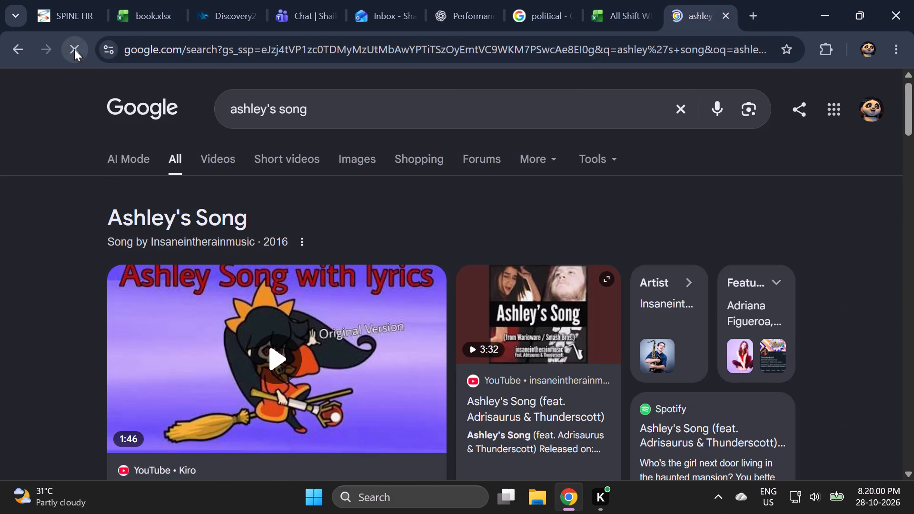
# Review the frames of the WXIN-TV Airbnb news segment and junk the clip.
pyautogui.click(241, 0)
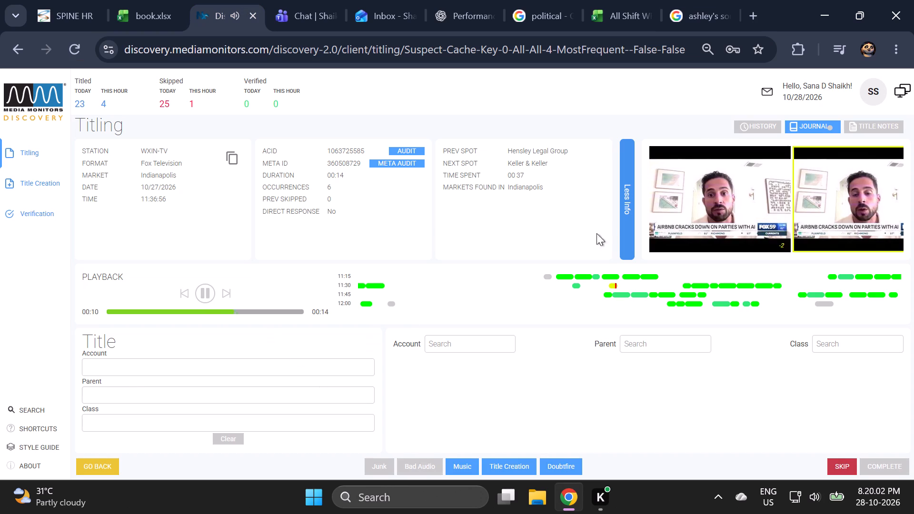
pyautogui.click(633, 203)
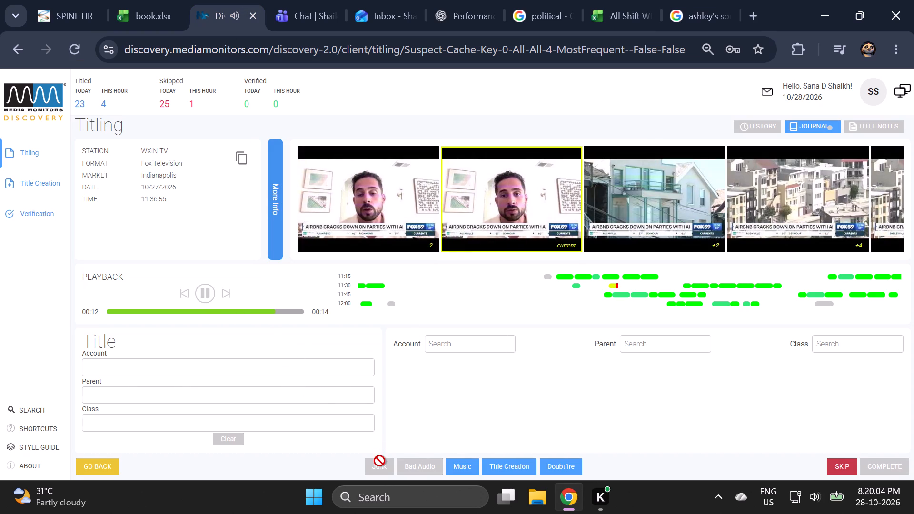
pyautogui.click(378, 461)
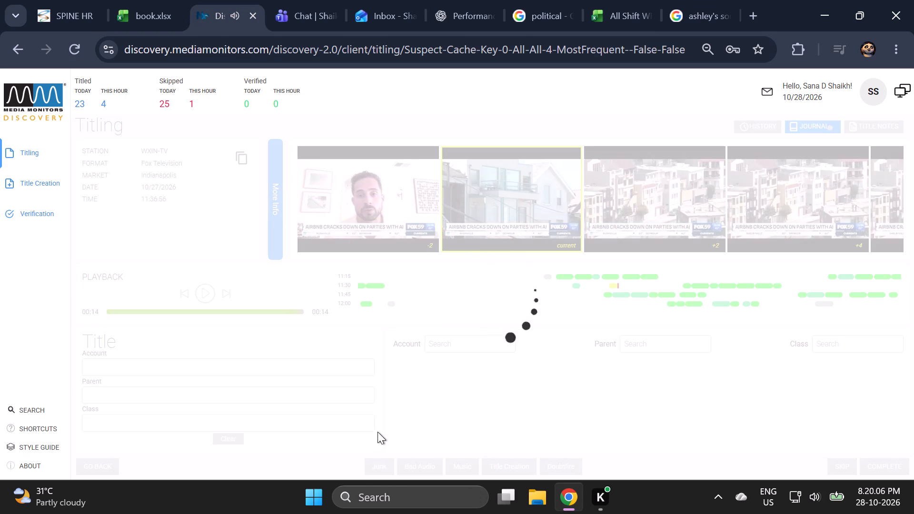
pyautogui.click(373, 411)
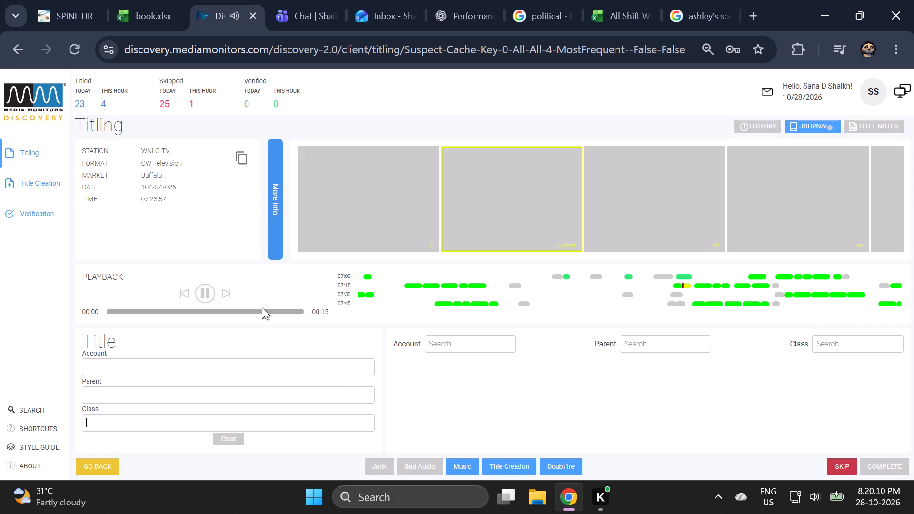
# Watch the WNLO-TV clip at an enlarged view and search the accounts for "becker farms".
pyautogui.click(223, 296)
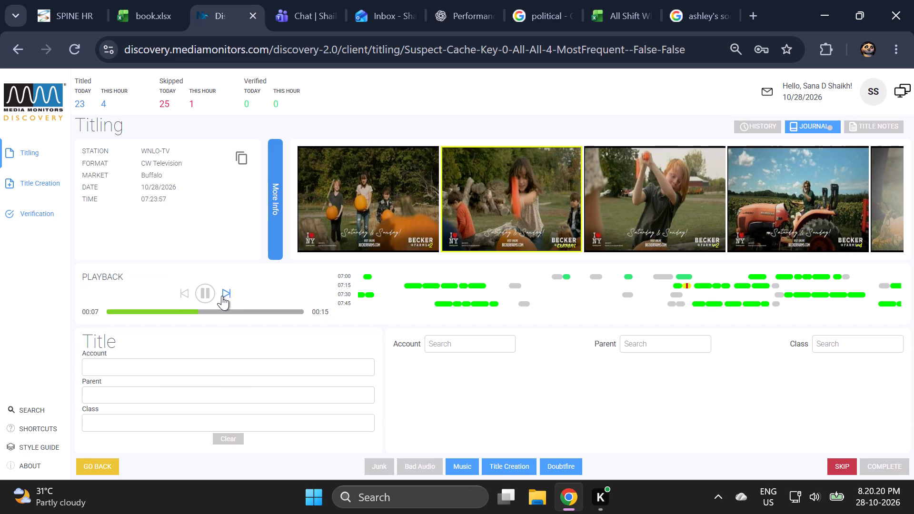
pyautogui.keyDown('ctrl'); pyautogui.scroll(3, 505, 308); pyautogui.keyUp('ctrl')
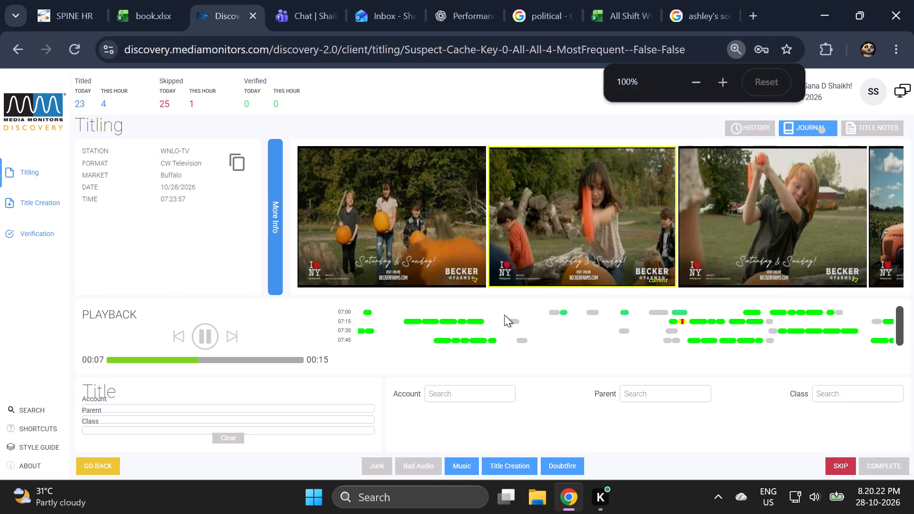
pyautogui.click(483, 390)
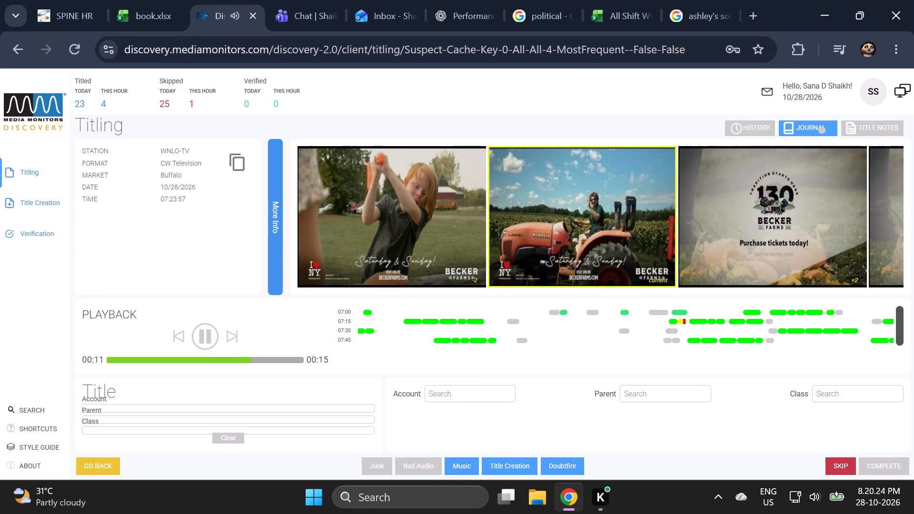
pyautogui.press('b')
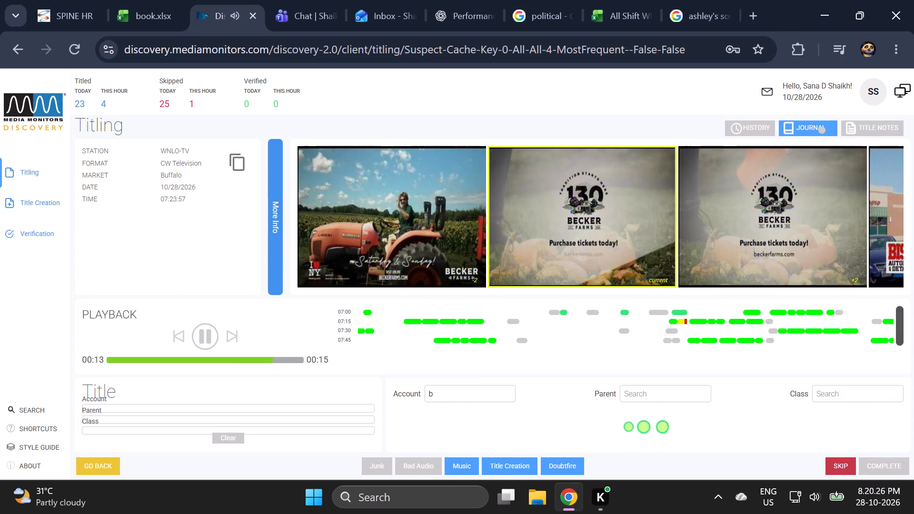
pyautogui.press('e')
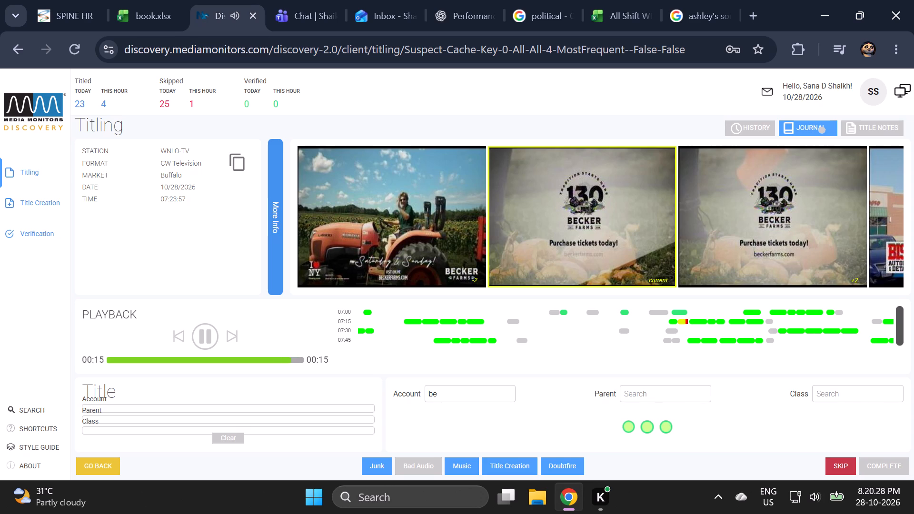
pyautogui.press('c')
pyautogui.press('k')
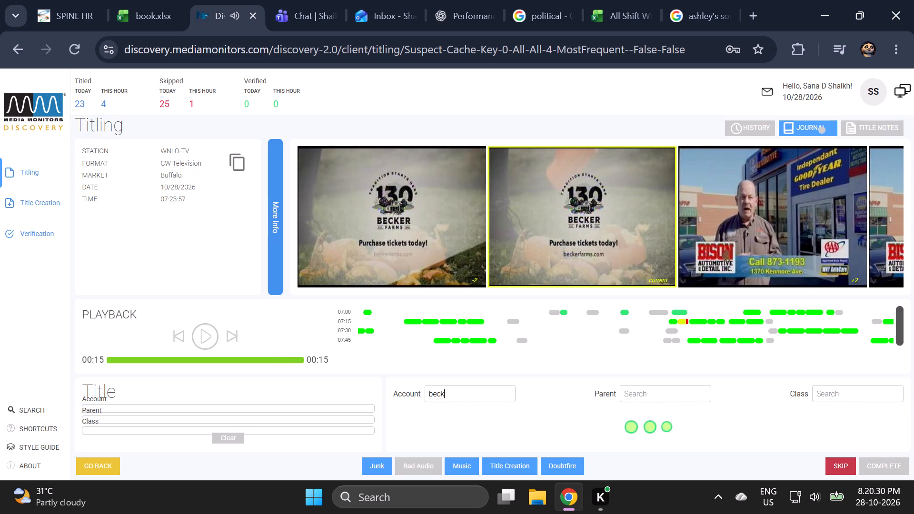
pyautogui.write('er')
pyautogui.press('space')
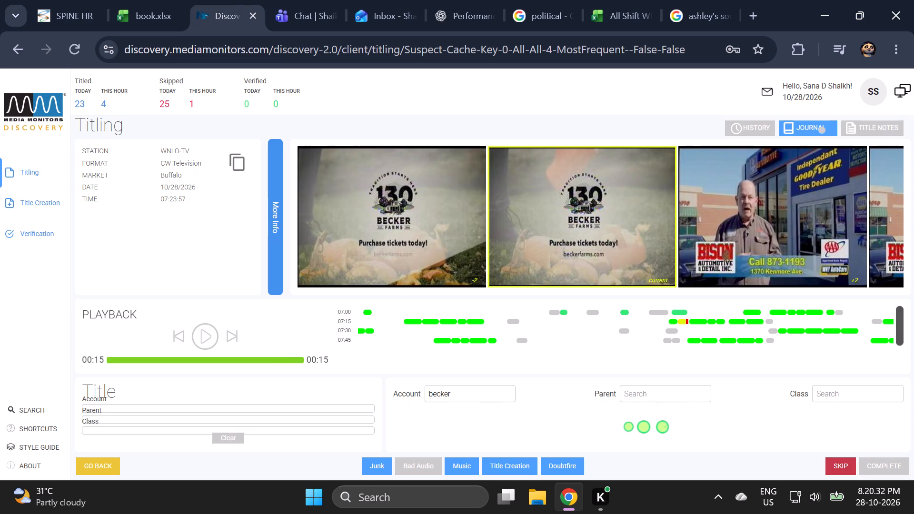
pyautogui.press('f')
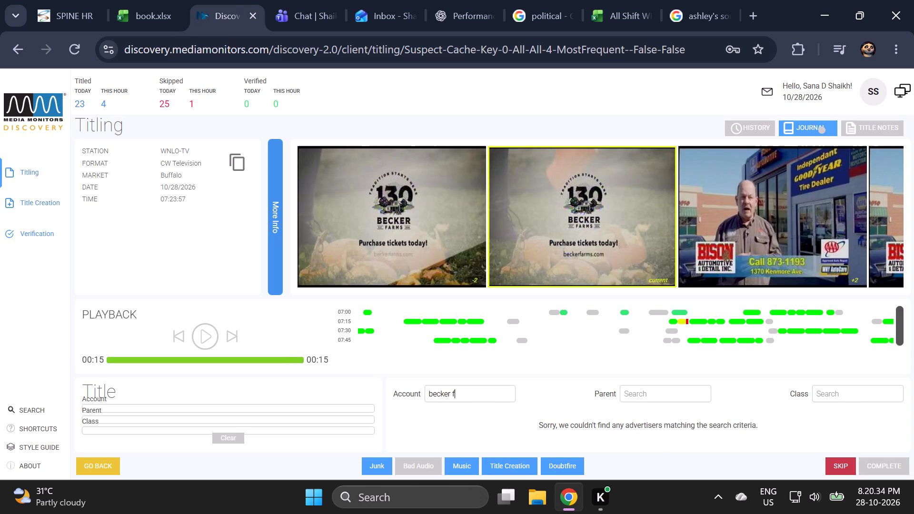
pyautogui.press('a')
pyautogui.write('rms')
# Title the clip with the account Becker Farms, parent Becker Farms, class Wineries & Vineyards.
pyautogui.keyDown('ctrl'); pyautogui.scroll(-3, 515, 323); pyautogui.keyUp('ctrl')
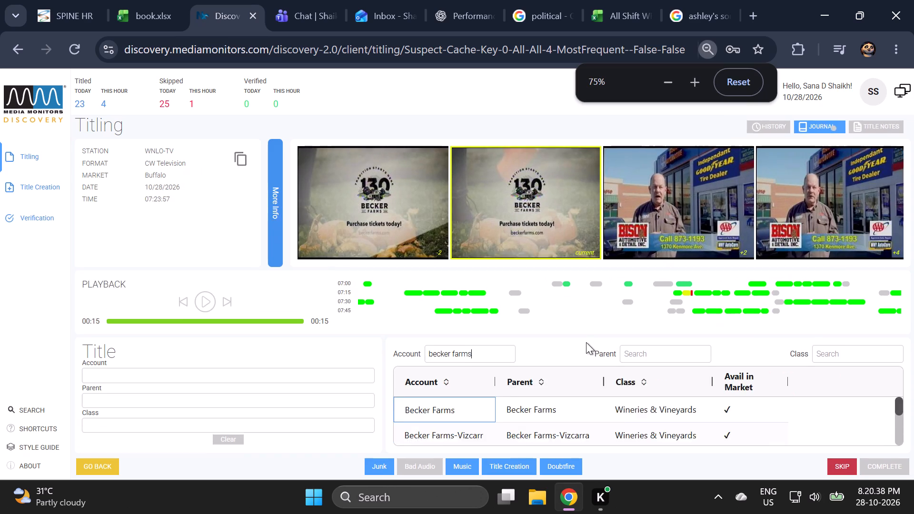
pyautogui.moveTo(596, 395); pyautogui.dragTo(603, 368)
pyautogui.keyDown('ctrl'); pyautogui.scroll(-1, 626, 324); pyautogui.keyUp('ctrl')
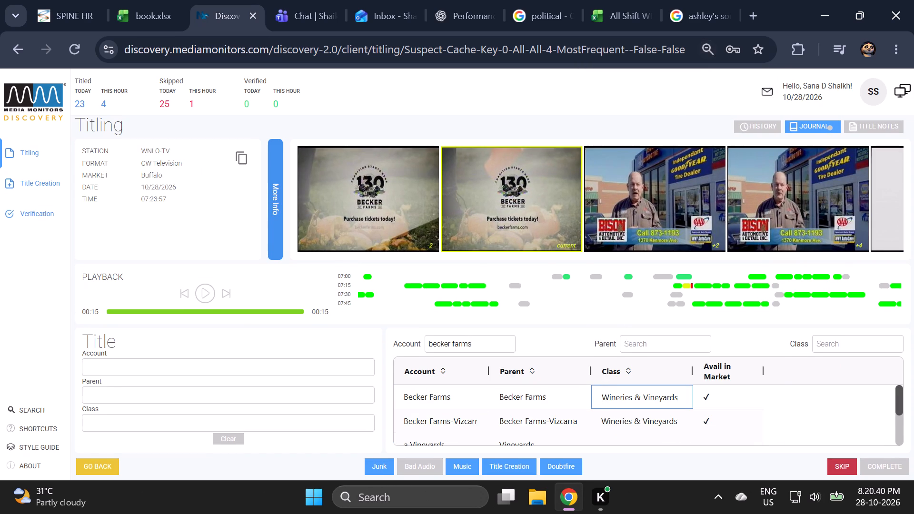
pyautogui.click(604, 369)
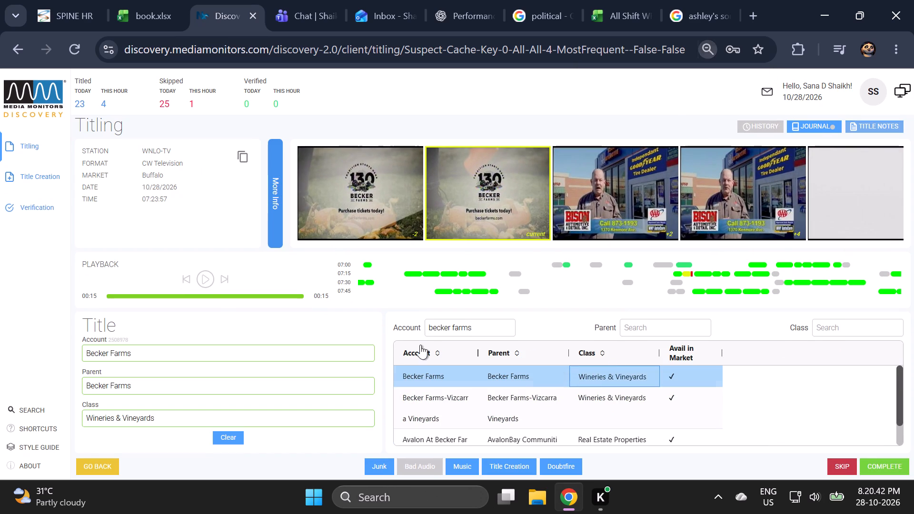
# Replay the Becker Farms clip from the start and check the matching accounts, keeping Becker Farms selected.
pyautogui.click(196, 279)
pyautogui.click(186, 279)
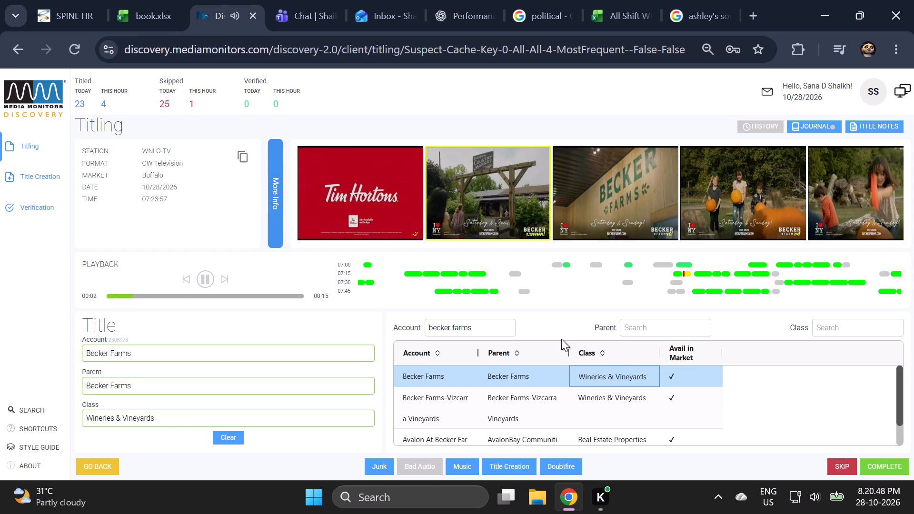
pyautogui.scroll(-2, 559, 391)
pyautogui.scroll(2, 559, 391)
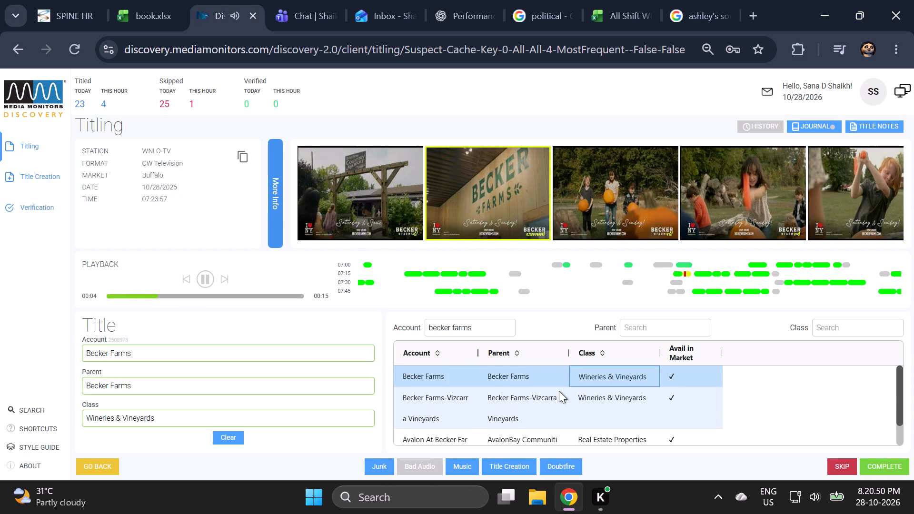
pyautogui.click(564, 372)
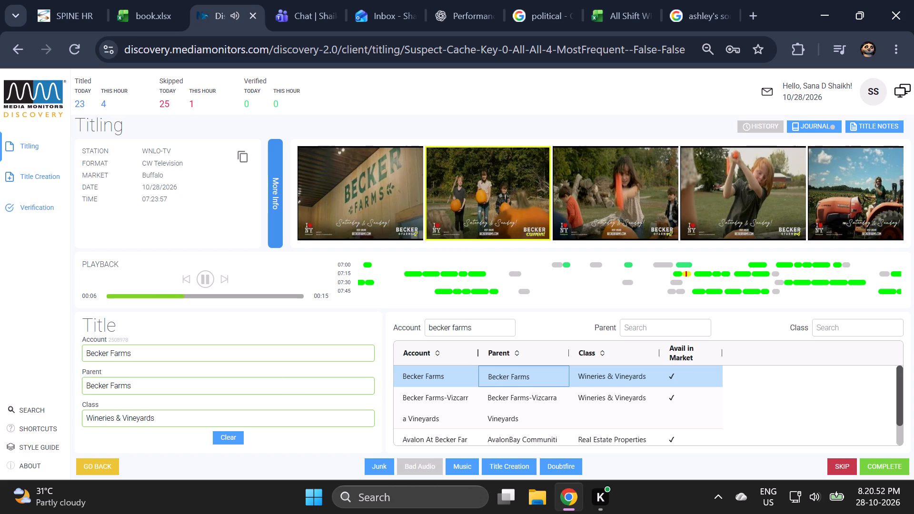
pyautogui.click(269, 357)
pyautogui.click(870, 124)
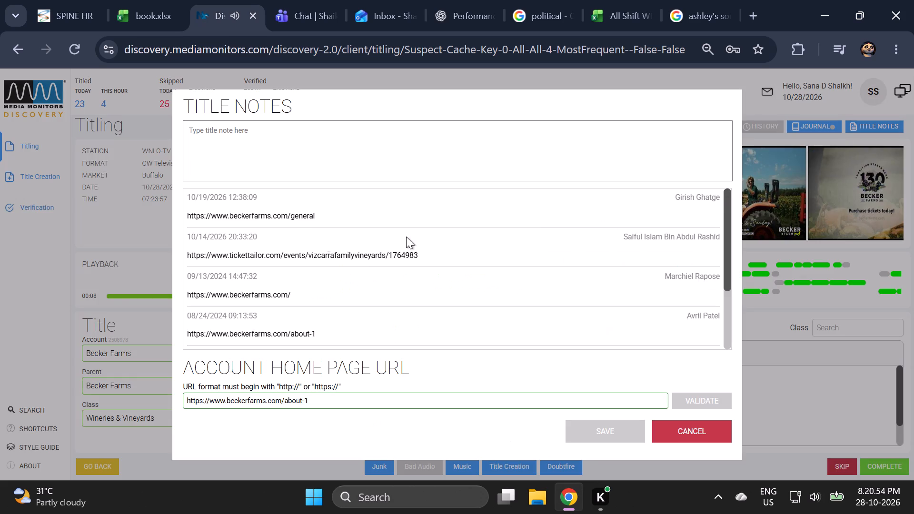
pyautogui.moveTo(286, 215); pyautogui.dragTo(179, 212)
pyautogui.hotkey('ctrl', 'c')
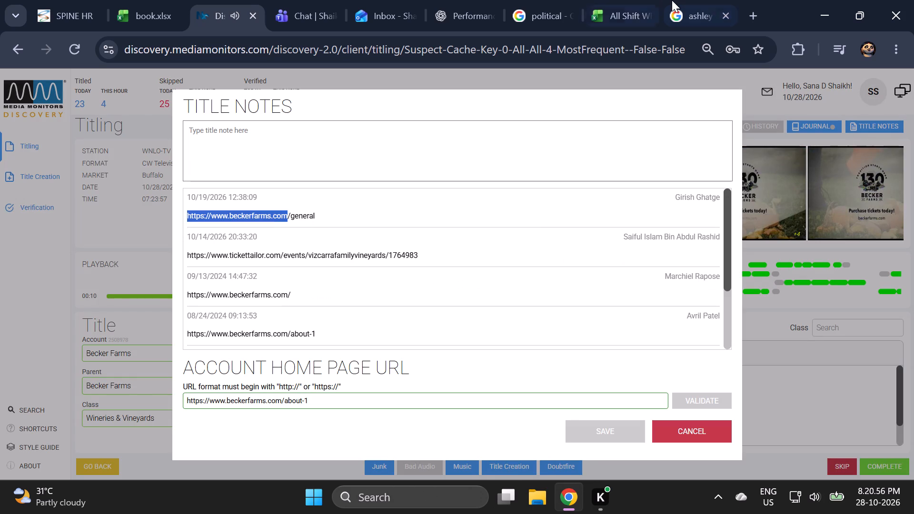
pyautogui.moveTo(672, 0); pyautogui.dragTo(667, 0)
pyautogui.click(555, 42)
pyautogui.hotkey('ctrl', 'v')
pyautogui.press('Return')
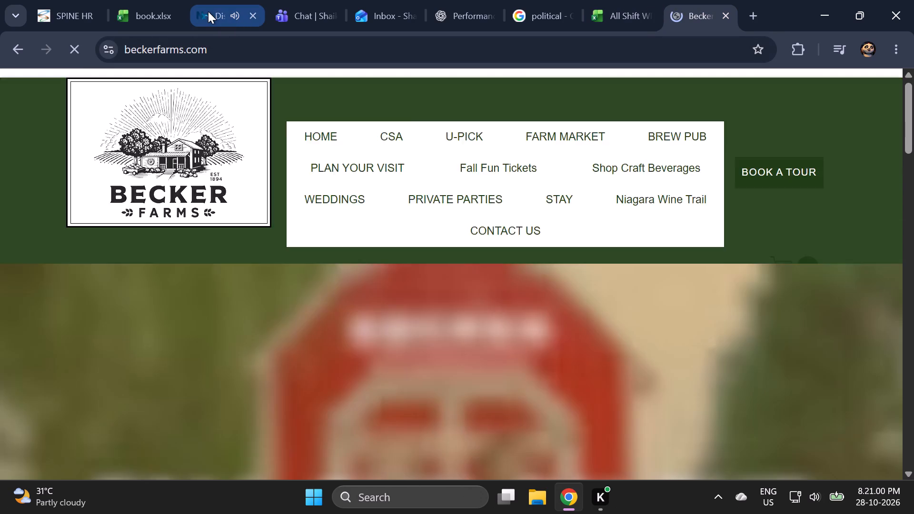
pyautogui.click(208, 11)
pyautogui.click(682, 432)
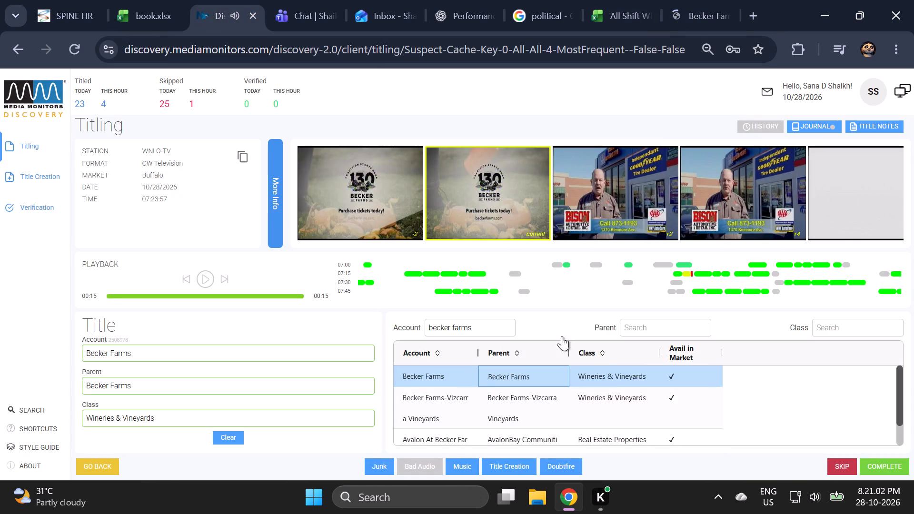
# Narrow the account list by the parent Becker Farms and select the Becker Farms account in Wineries & Vineyards.
pyautogui.click(248, 385)
pyautogui.hotkey('ctrl', 'c')
pyautogui.keyDown('ctrl'); pyautogui.click(690, 327); pyautogui.keyUp('ctrl')
pyautogui.hotkey('ctrl', 'v')
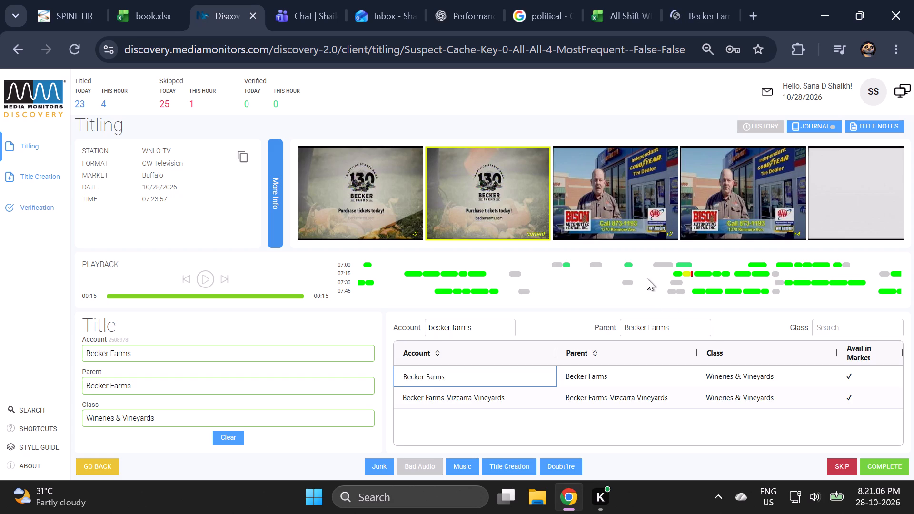
pyautogui.click(587, 370)
# Search the Becker Farms website for the account name "Becker Farms" and examine the top of its home page.
pyautogui.click(251, 354)
pyautogui.hotkey('ctrl', 'c')
pyautogui.click(675, 0)
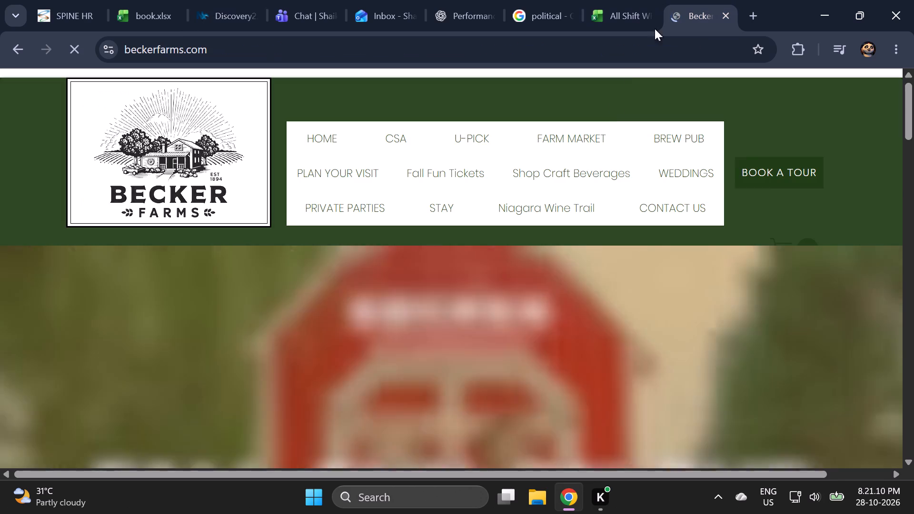
pyautogui.hotkey('ctrl', 'f')
pyautogui.hotkey('ctrl', 'v')
pyautogui.click(687, 89)
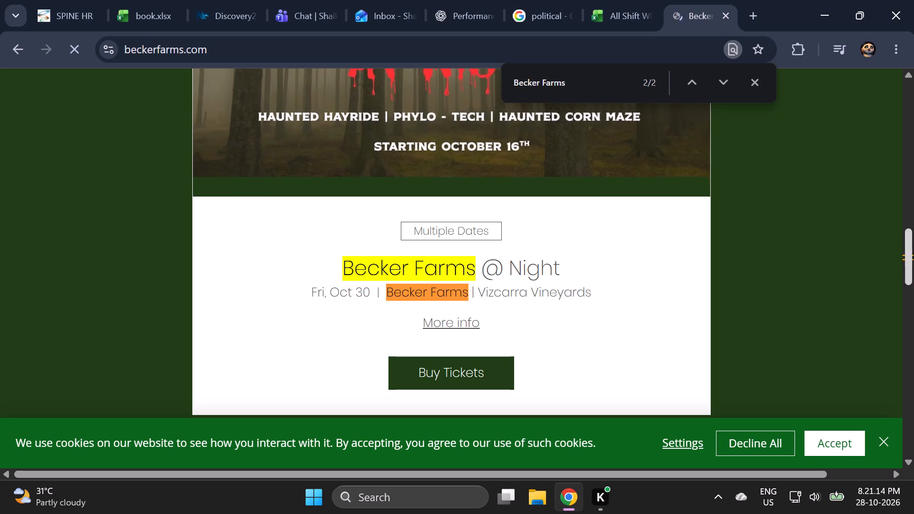
pyautogui.moveTo(913, 245); pyautogui.dragTo(795, 33)
pyautogui.moveTo(913, 249); pyautogui.dragTo(913, 52)
pyautogui.click(304, 219)
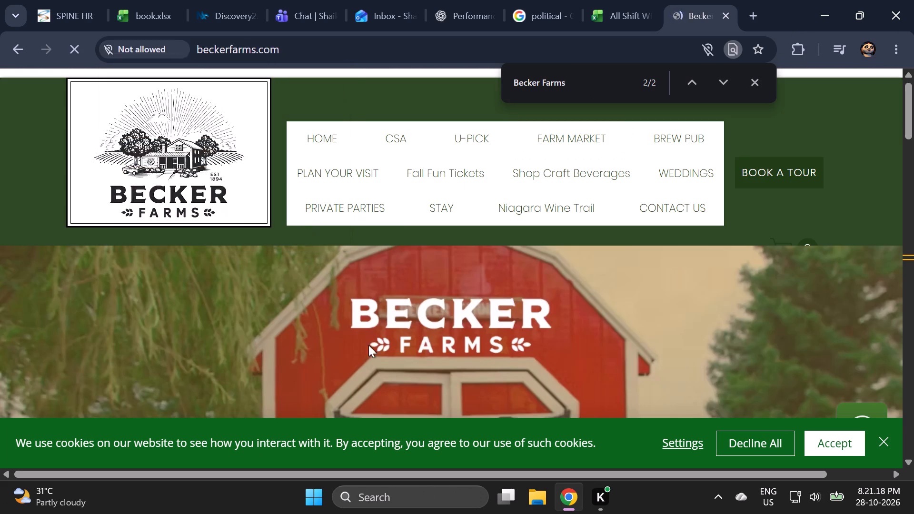
# Compare the Becker Farms branding in the enlarged WNLO-TV clip frames with the logo and name on the website.
pyautogui.click(229, 0)
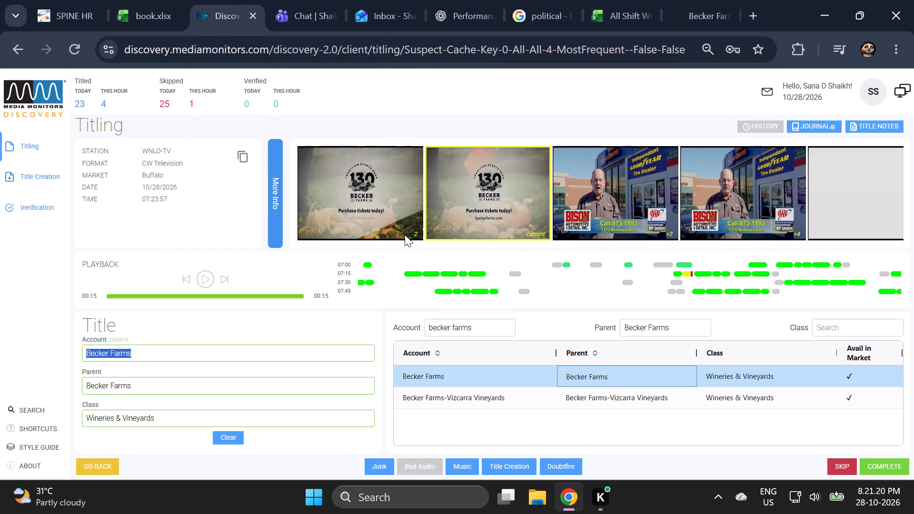
pyautogui.click(684, 0)
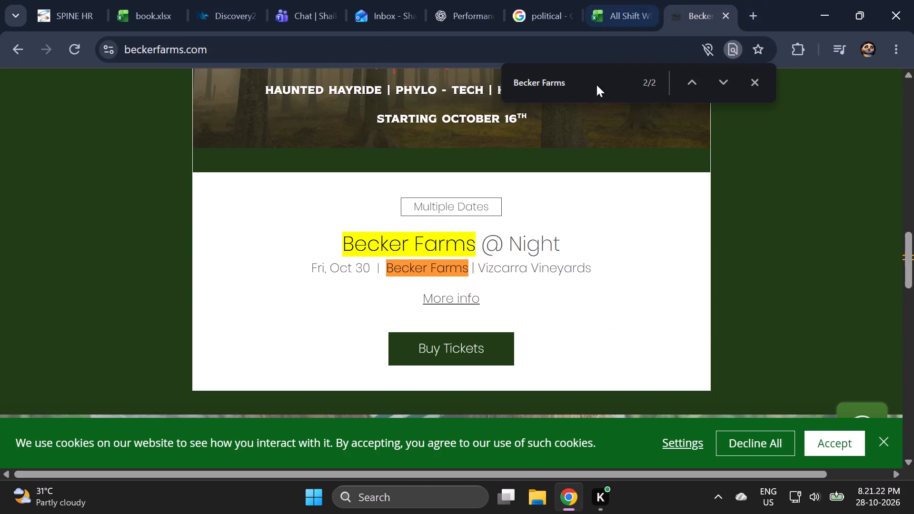
pyautogui.moveTo(913, 252); pyautogui.dragTo(891, 42)
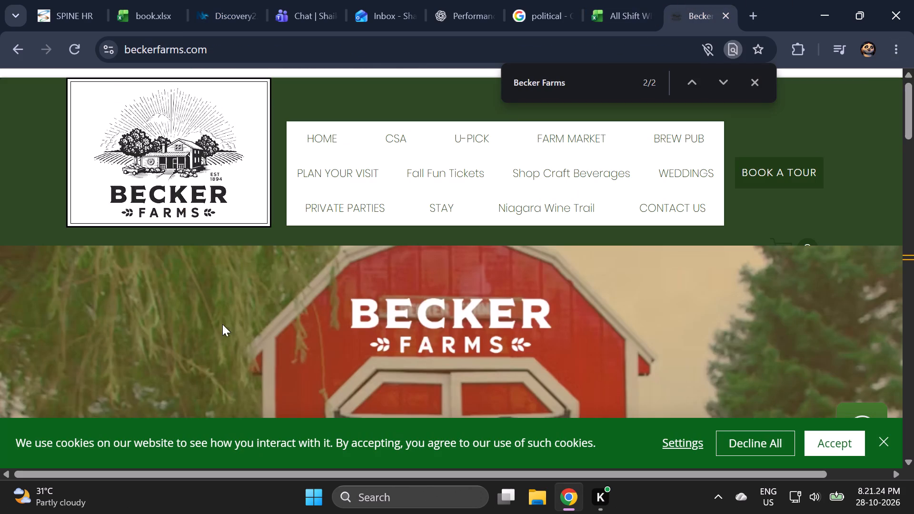
pyautogui.click(221, 0)
pyautogui.keyDown('ctrl'); pyautogui.scroll(3, 504, 286); pyautogui.keyUp('ctrl')
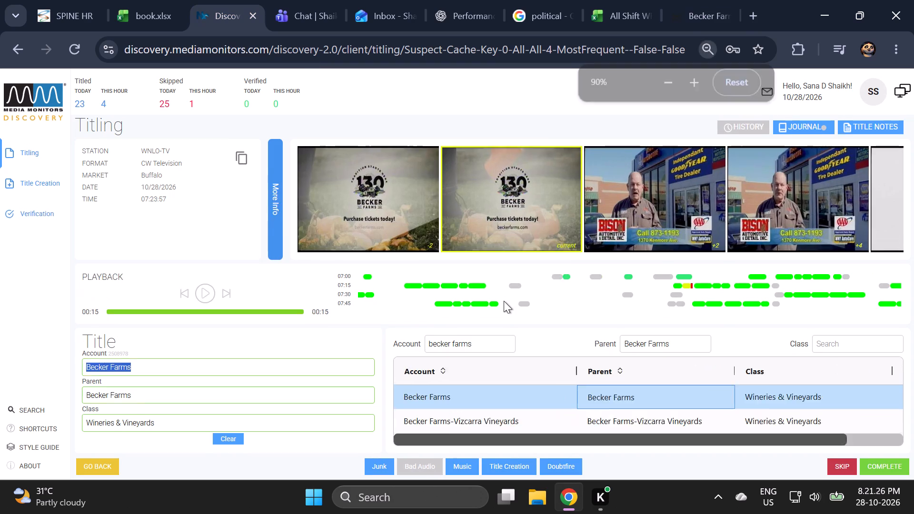
pyautogui.keyDown('ctrl'); pyautogui.scroll(2, 506, 310); pyautogui.keyUp('ctrl')
pyautogui.keyDown('ctrl'); pyautogui.scroll(-1, 507, 311); pyautogui.keyUp('ctrl')
pyautogui.keyDown('ctrl'); pyautogui.scroll(2, 507, 311); pyautogui.keyUp('ctrl')
pyautogui.keyDown('ctrl'); pyautogui.scroll(-1, 507, 312); pyautogui.keyUp('ctrl')
pyautogui.keyDown('ctrl'); pyautogui.scroll(4, 507, 310); pyautogui.keyUp('ctrl')
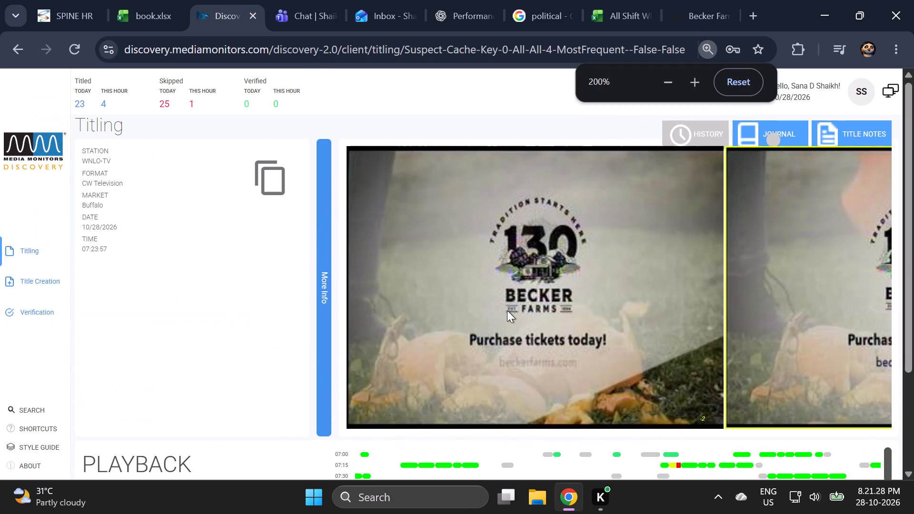
pyautogui.keyDown('ctrl'); pyautogui.scroll(-7, 507, 311); pyautogui.keyUp('ctrl')
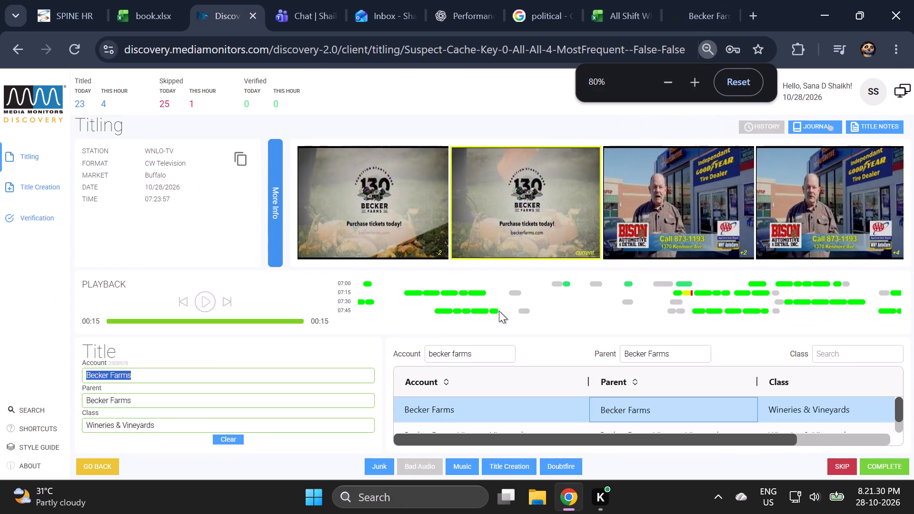
pyautogui.click(689, 0)
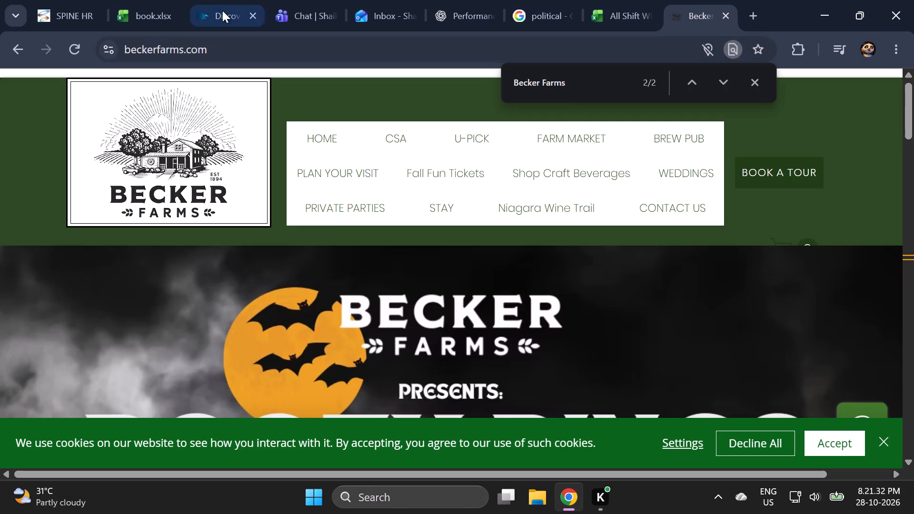
pyautogui.click(219, 7)
pyautogui.keyDown('ctrl'); pyautogui.scroll(-1, 539, 249); pyautogui.keyUp('ctrl')
pyautogui.keyDown('ctrl'); pyautogui.scroll(8, 539, 251); pyautogui.keyUp('ctrl')
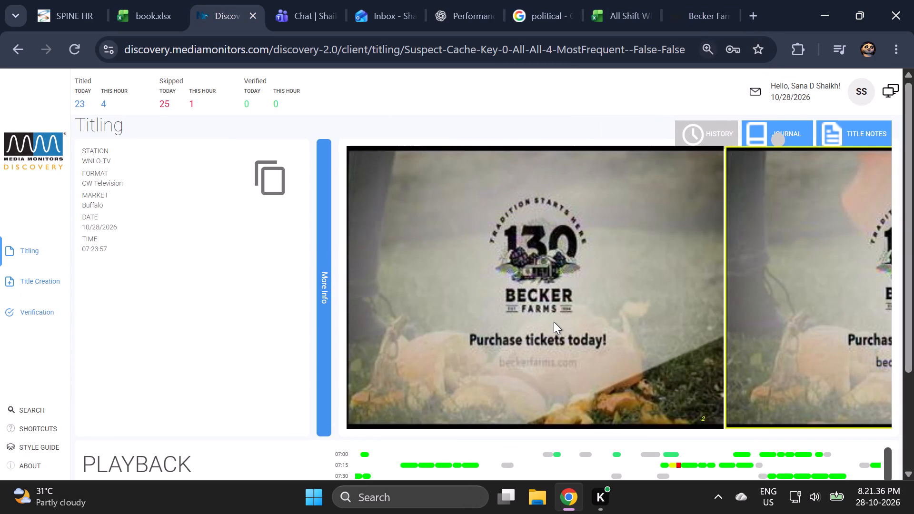
pyautogui.keyDown('ctrl'); pyautogui.scroll(-7, 554, 322); pyautogui.keyUp('ctrl')
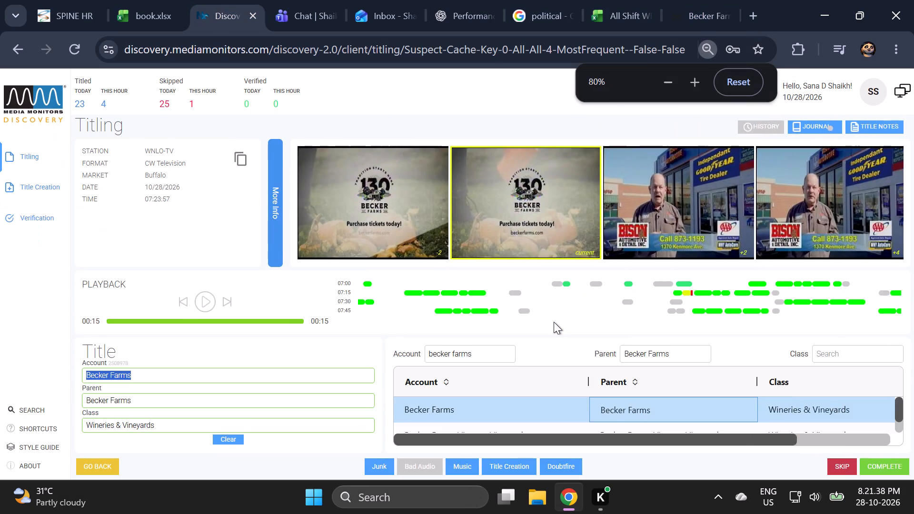
pyautogui.keyDown('ctrl'); pyautogui.scroll(-2, 554, 322); pyautogui.keyUp('ctrl')
pyautogui.click(700, 6)
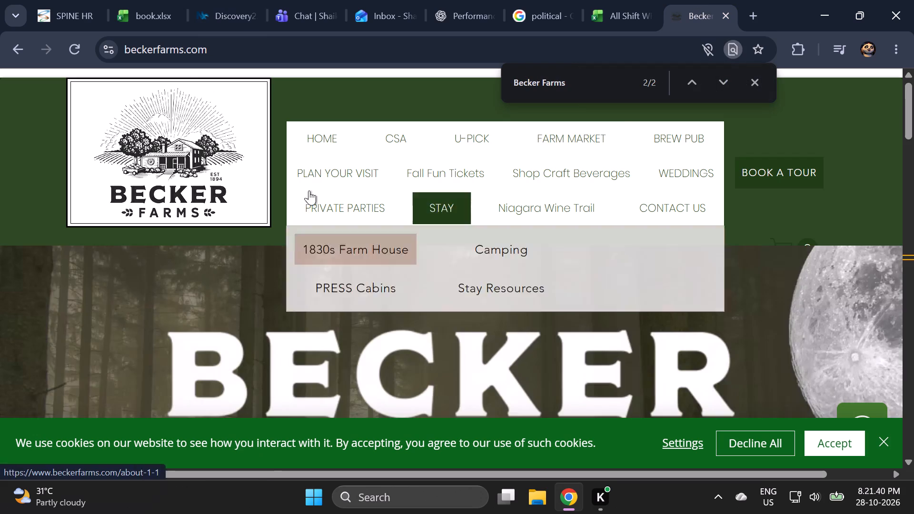
pyautogui.click(240, 0)
# Complete the WNLO-TV clip's titling with the Becker Farms account.
pyautogui.click(872, 379)
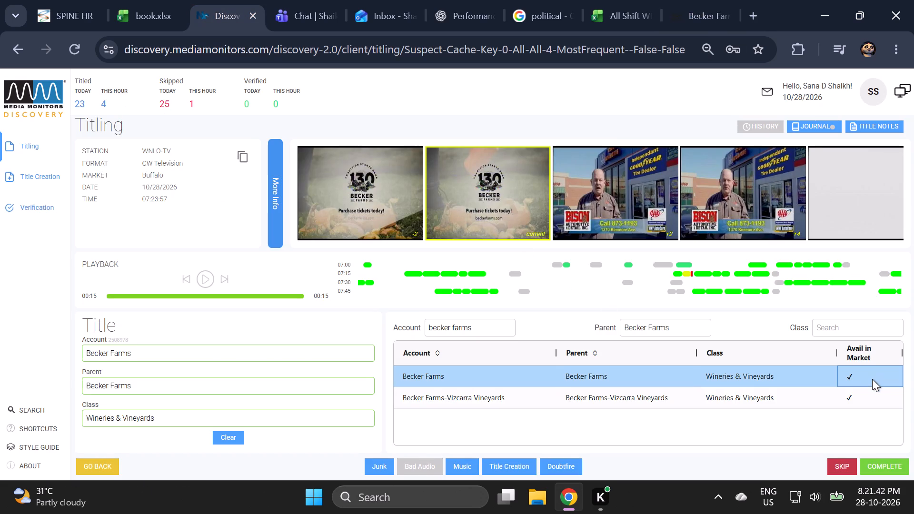
pyautogui.click(902, 464)
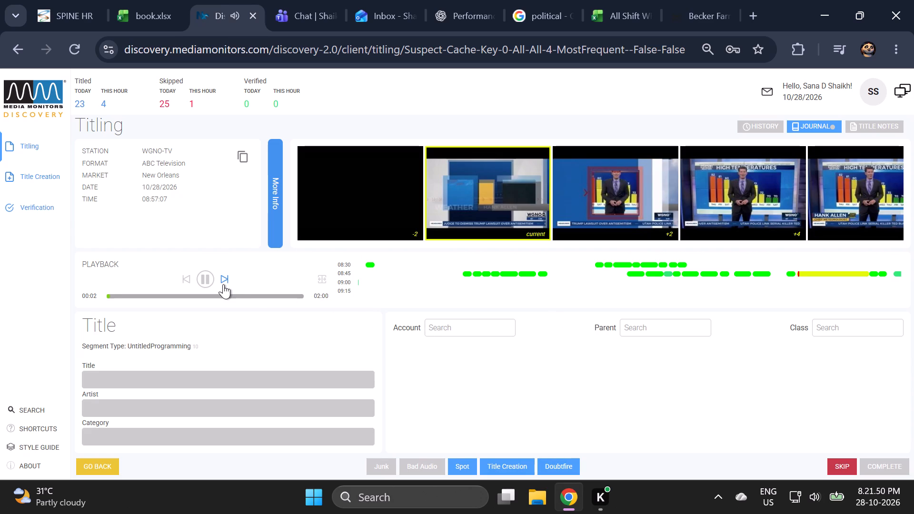
# Check the WGNO-TV weather clip through its middle and end, and junk it.
pyautogui.click(223, 284)
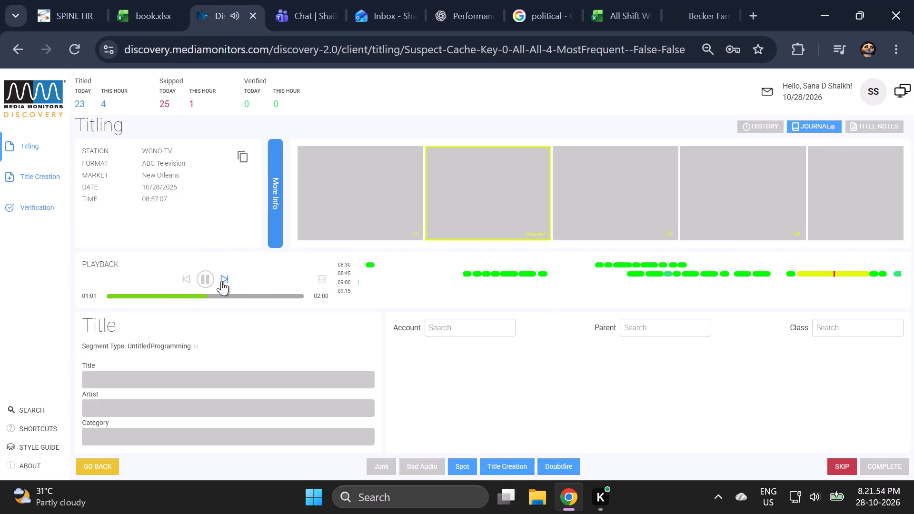
pyautogui.click(222, 278)
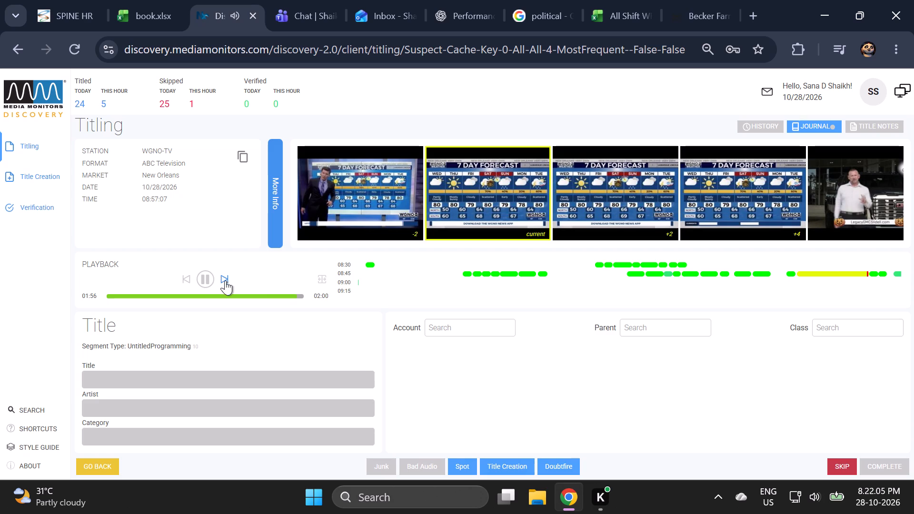
pyautogui.click(380, 464)
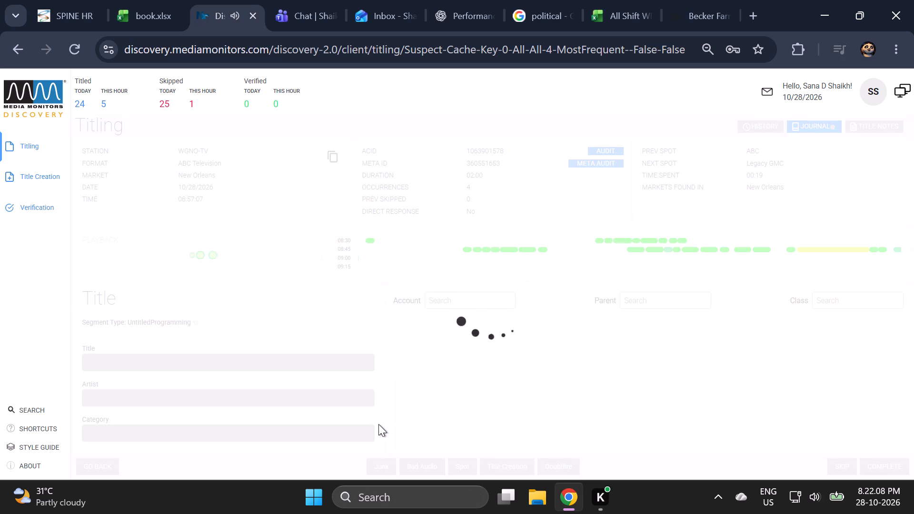
# Check the KFSM-TV weather clip up to its end and junk it.
pyautogui.click(372, 411)
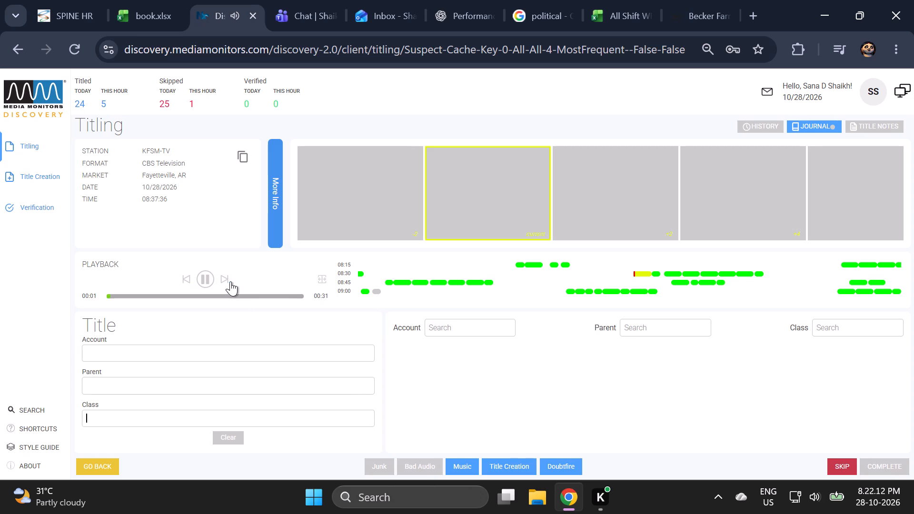
pyautogui.click(228, 279)
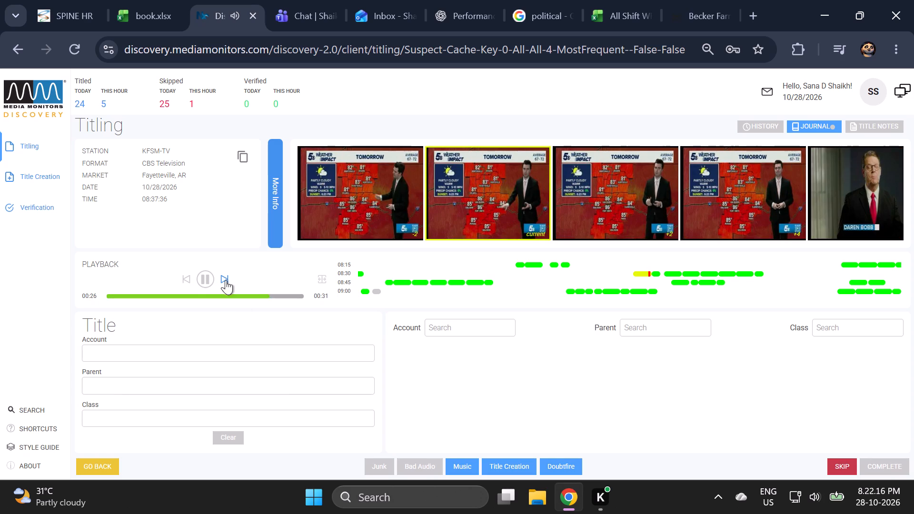
pyautogui.click(379, 463)
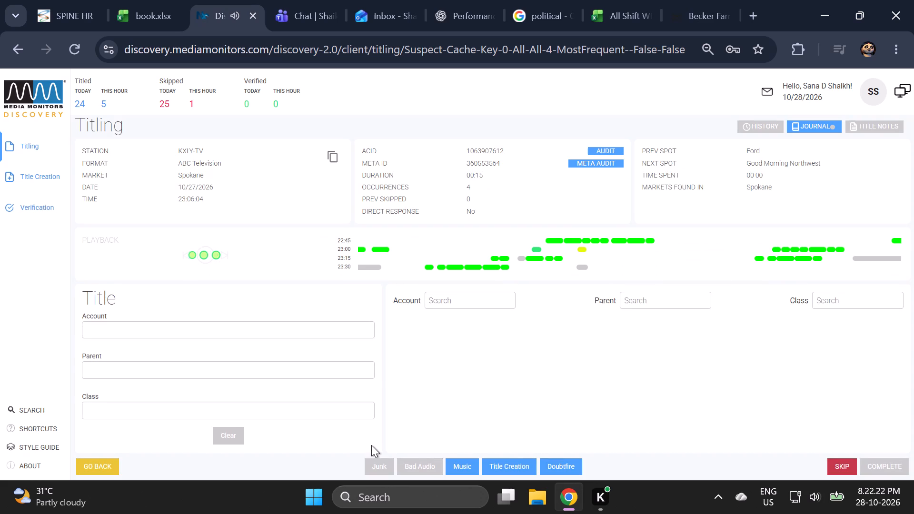
# Check the KXLY-TV news clip up to its end and junk it.
pyautogui.click(283, 337)
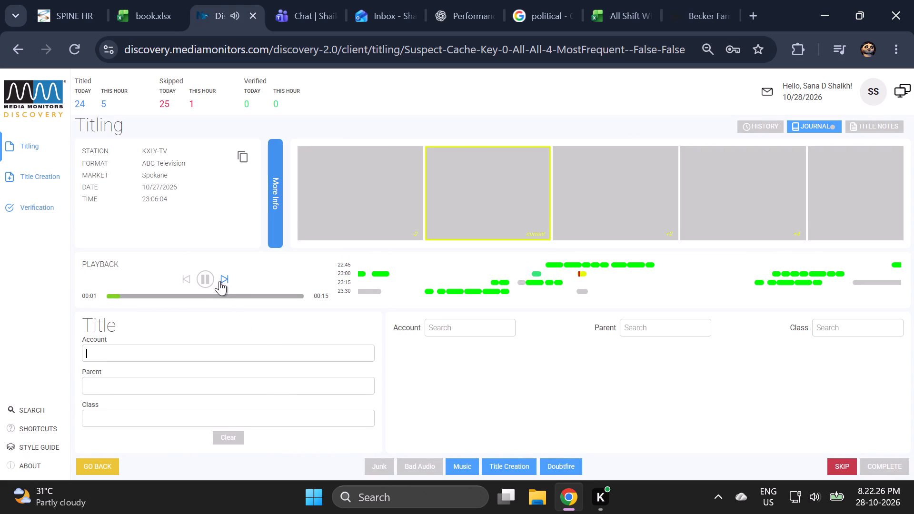
pyautogui.click(223, 277)
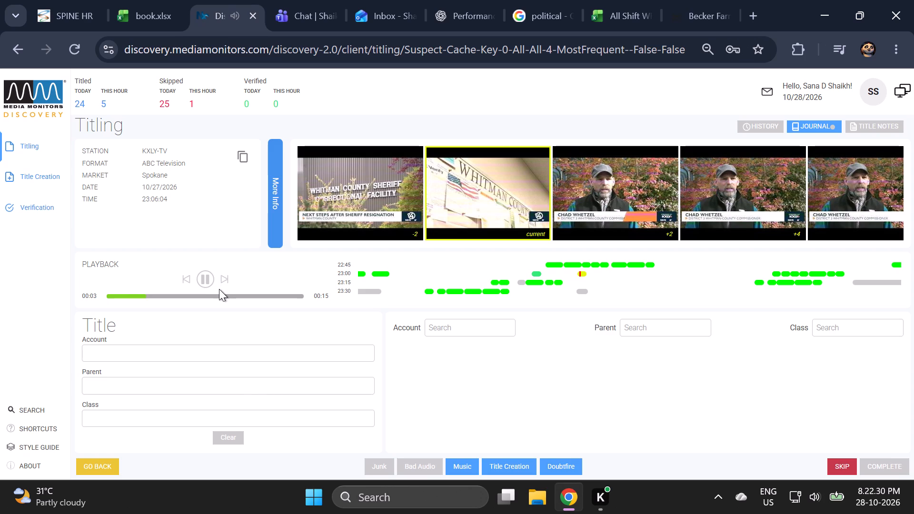
pyautogui.click(379, 466)
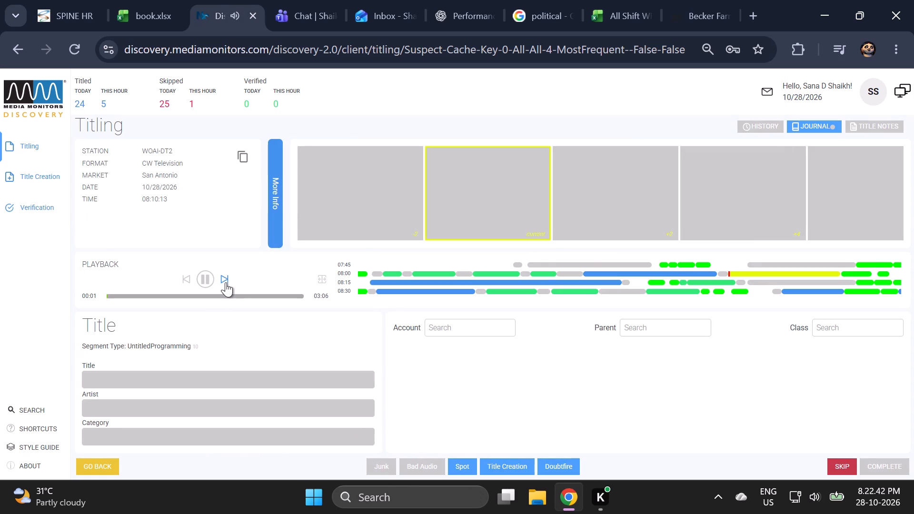
# Check the WOAI-DT2 news clip to its end and split it at 02:58, with a segment type for the main part and the rest as trash.
pyautogui.click(225, 277)
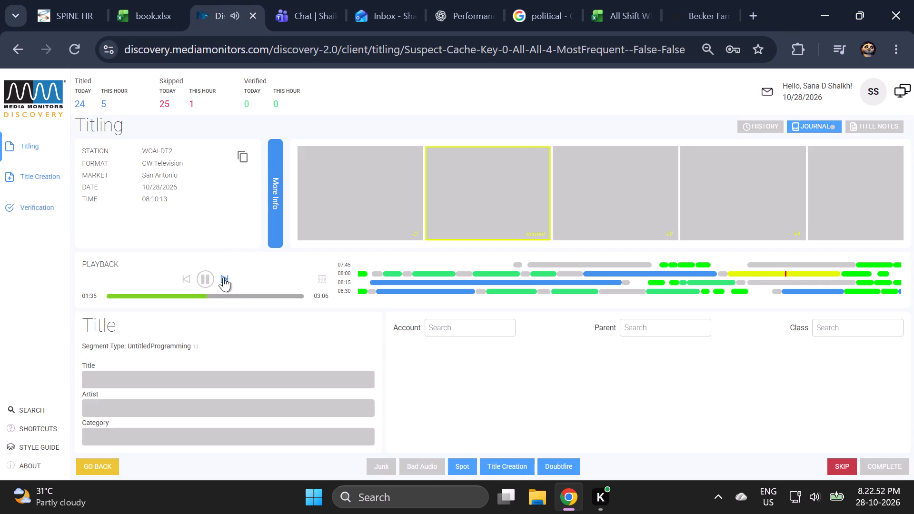
pyautogui.click(222, 280)
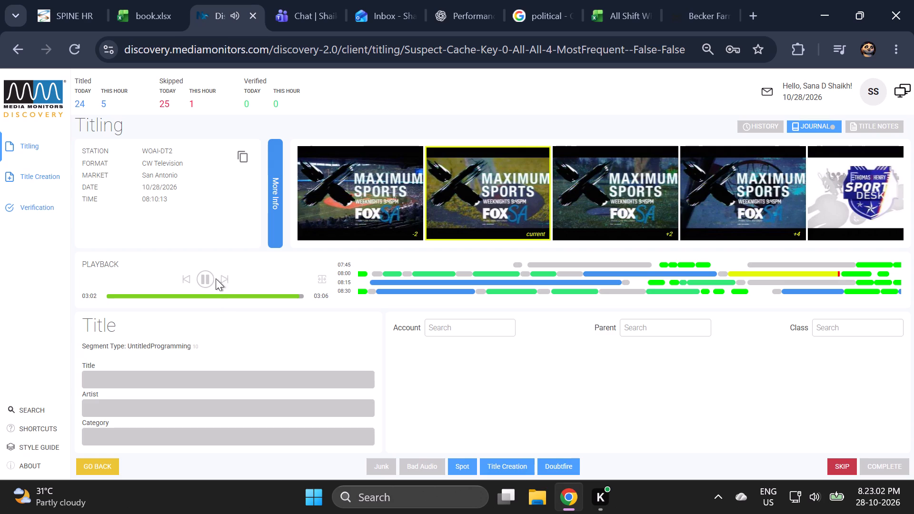
pyautogui.click(292, 296)
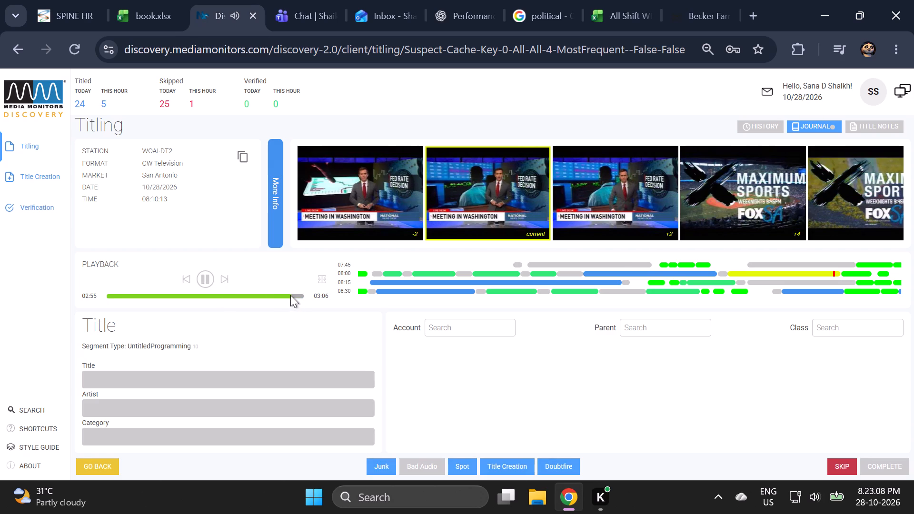
pyautogui.click(207, 280)
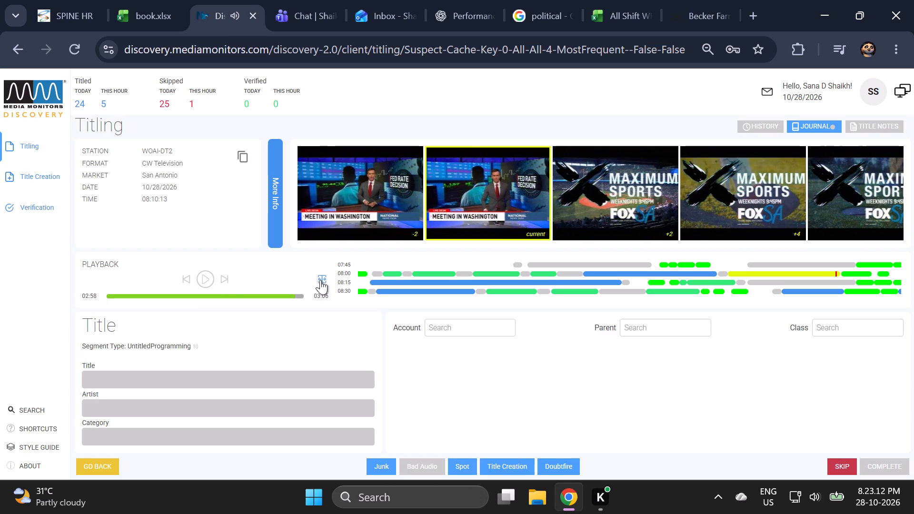
pyautogui.click(321, 279)
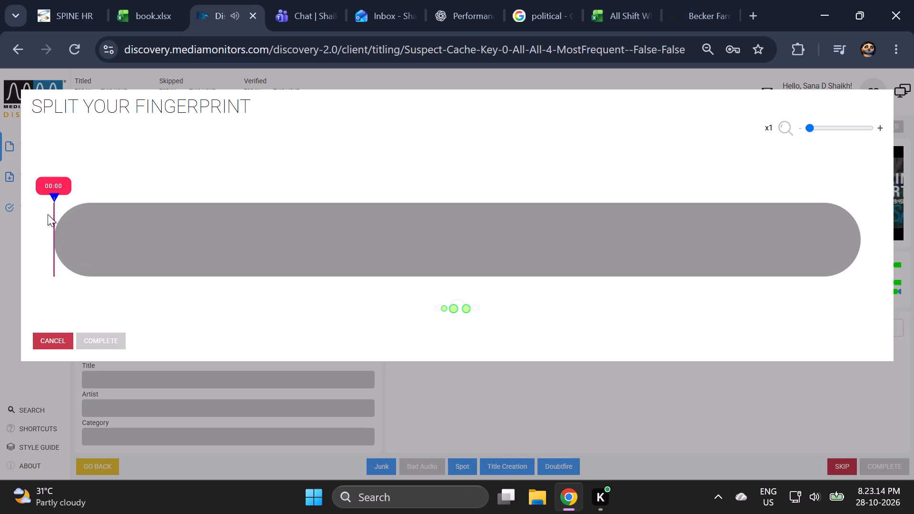
pyautogui.moveTo(56, 198); pyautogui.dragTo(798, 198)
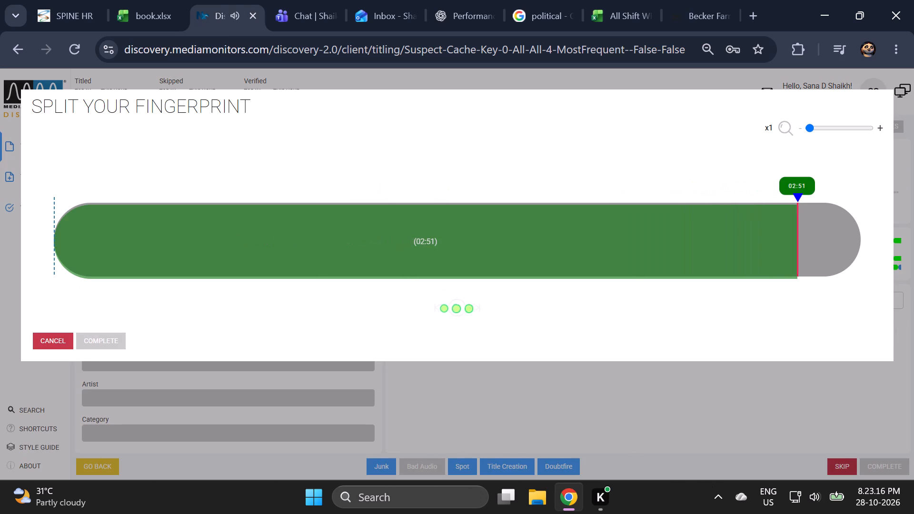
pyautogui.moveTo(798, 198); pyautogui.dragTo(826, 198)
pyautogui.click(826, 198)
pyautogui.click(826, 198)
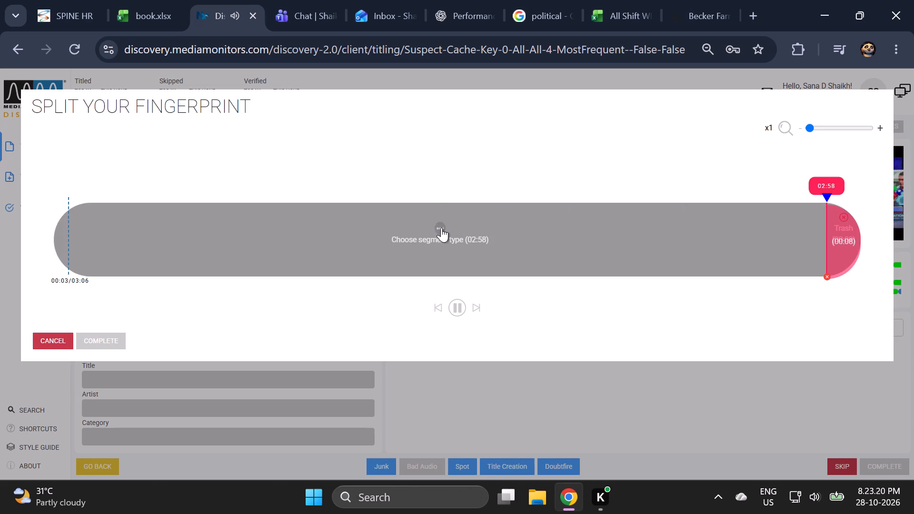
pyautogui.click(441, 227)
pyautogui.click(447, 150)
pyautogui.click(118, 346)
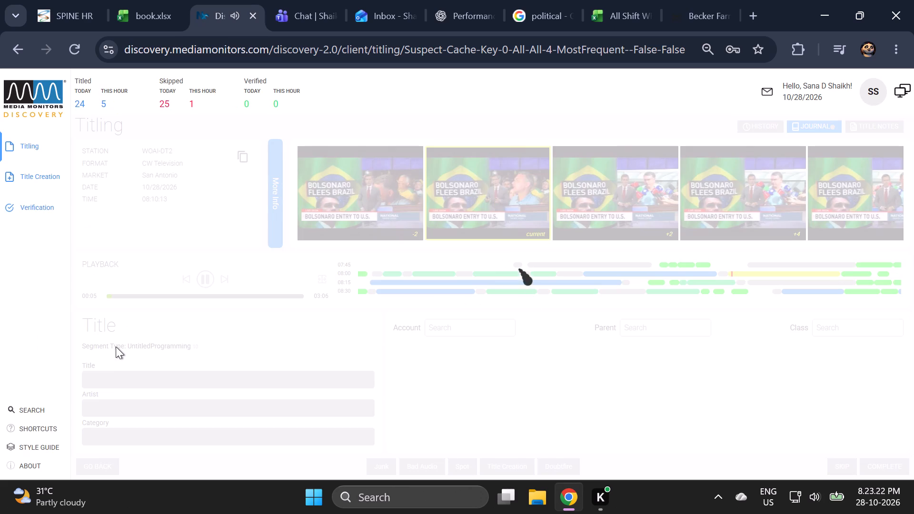
pyautogui.click(178, 331)
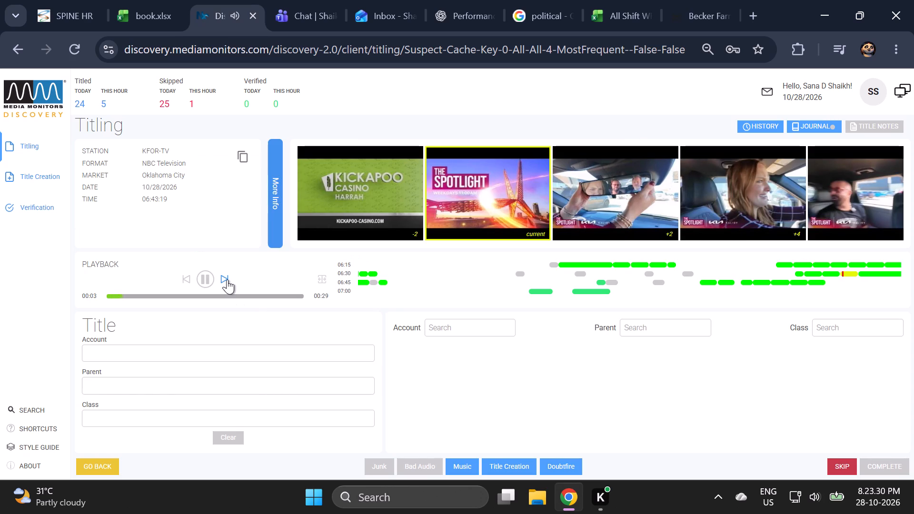
# Advance the preview of the KFOR-TV Spotlight clip.
pyautogui.click(227, 279)
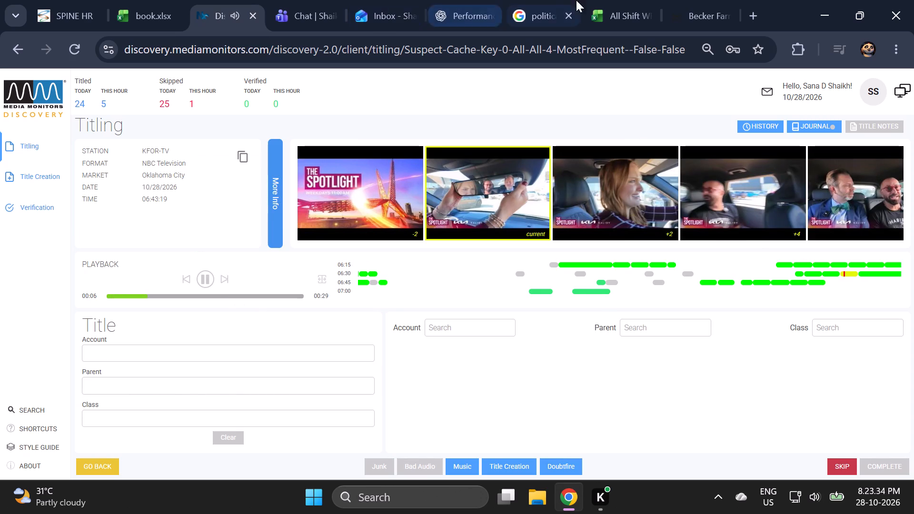
# Check who else has the All Shift WFH productivity workbook open, and return to the titling page.
pyautogui.click(619, 0)
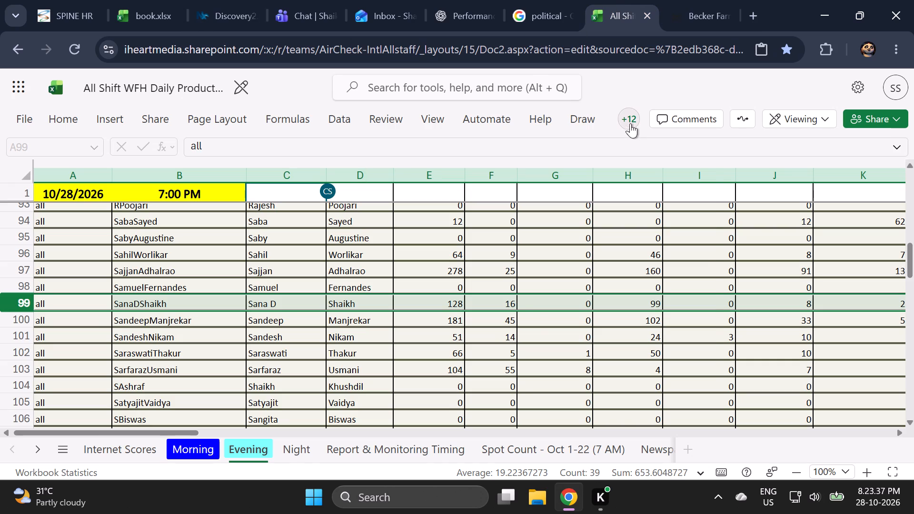
pyautogui.click(630, 123)
pyautogui.scroll(-2, 633, 326)
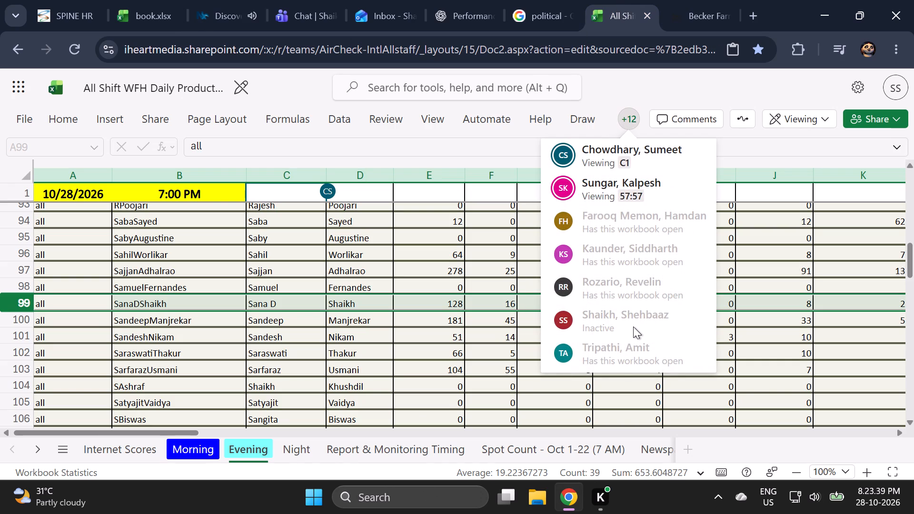
pyautogui.click(253, 0)
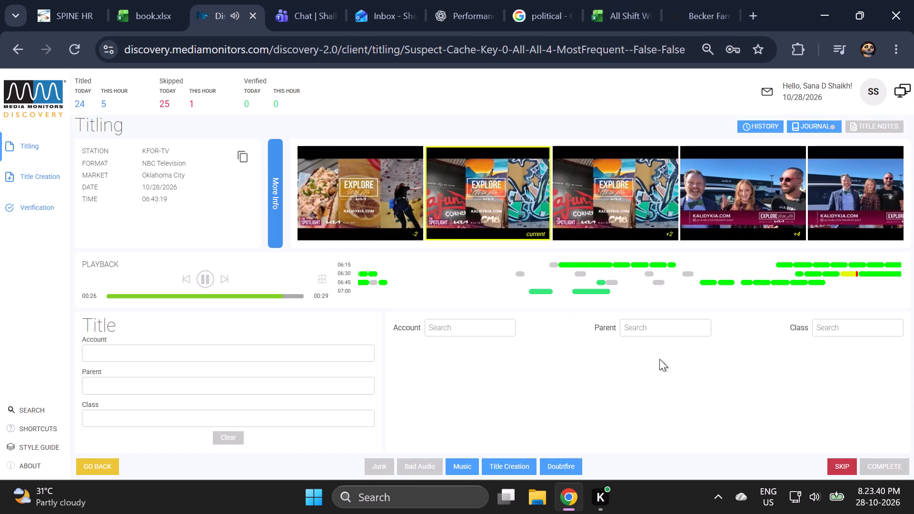
# Skip the KFOR-TV Spotlight clip.
pyautogui.click(842, 468)
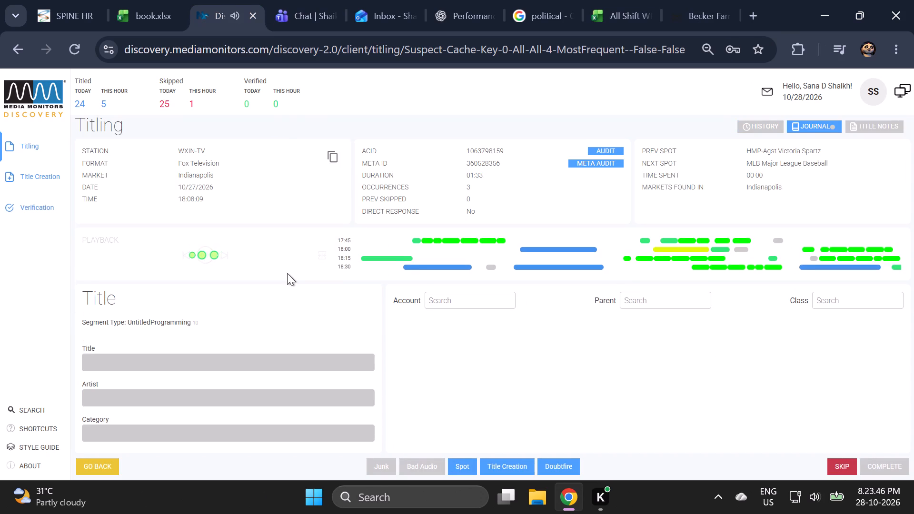
# Check the WXIN-TV election news clip up to its end and junk it.
pyautogui.click(227, 278)
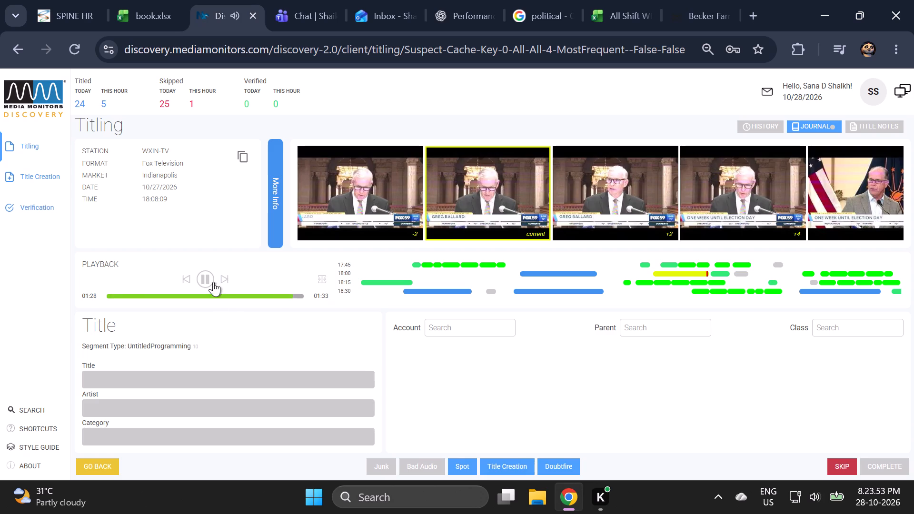
pyautogui.click(380, 466)
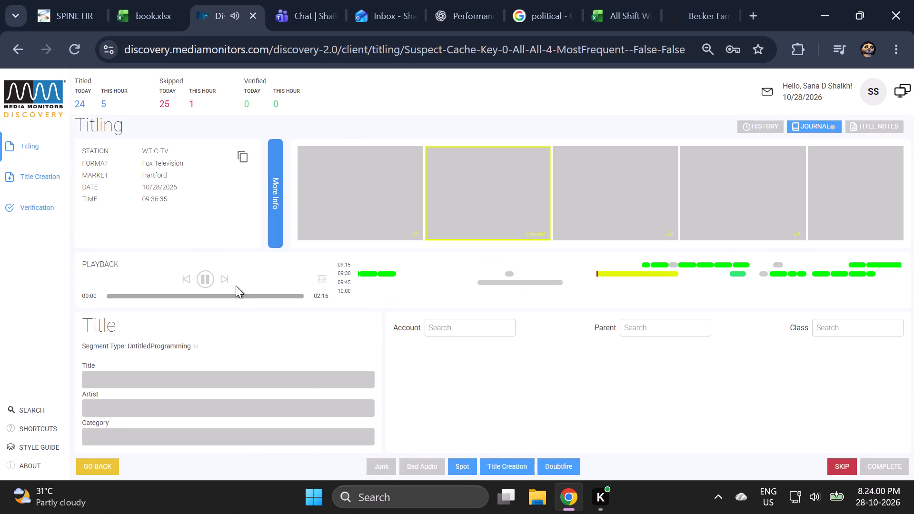
# Check the WTIC-TV clip through its middle and end, and junk it.
pyautogui.click(225, 280)
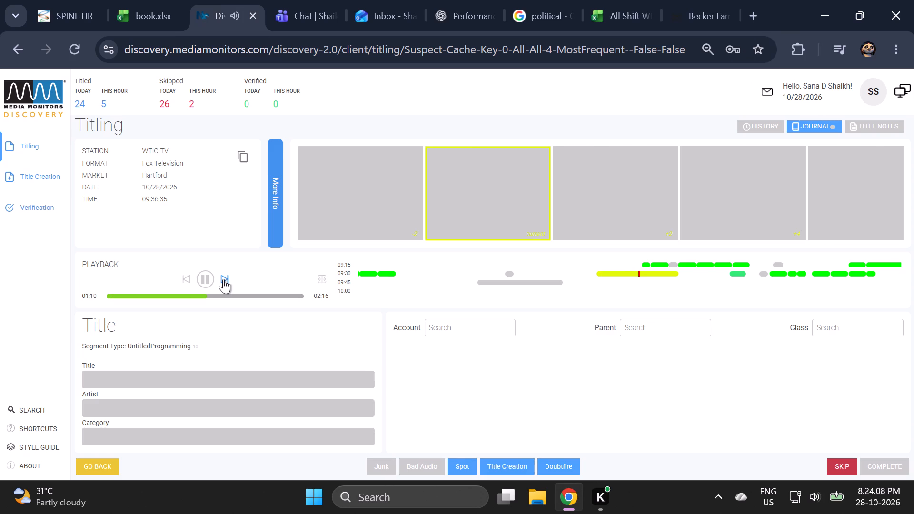
pyautogui.click(223, 279)
pyautogui.click(223, 279)
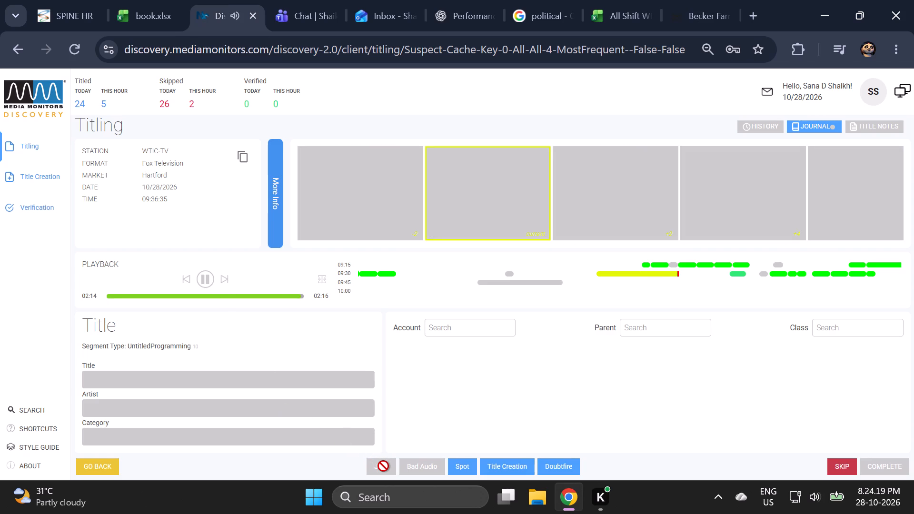
pyautogui.click(383, 466)
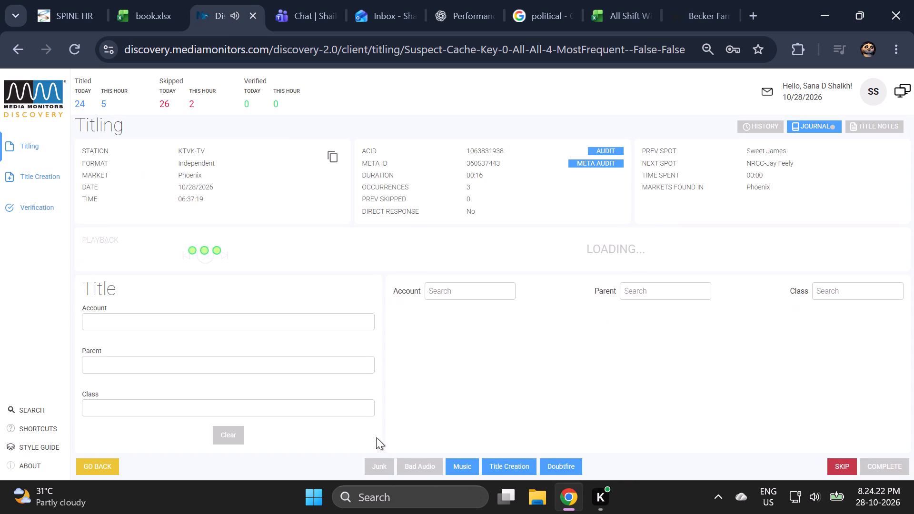
# Check the 16-second KTVK-TV news clip and junk it.
pyautogui.click(364, 417)
pyautogui.click(364, 414)
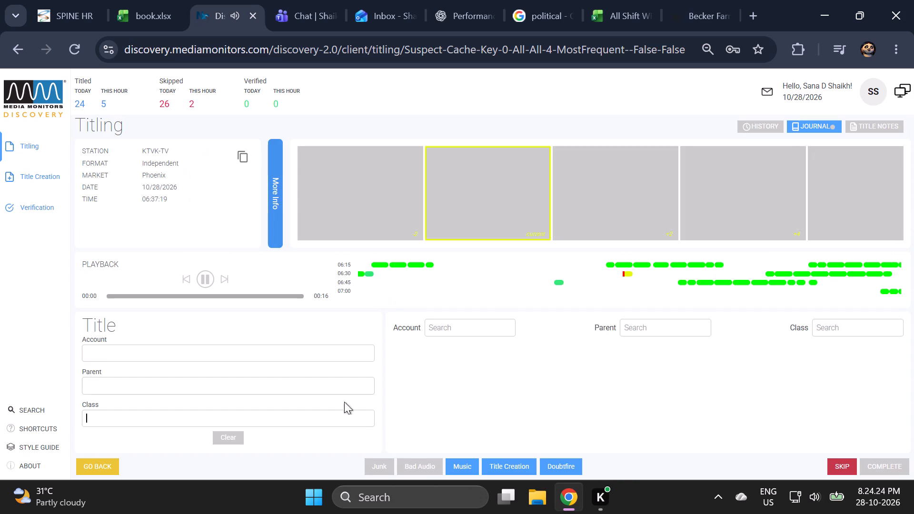
pyautogui.click(228, 280)
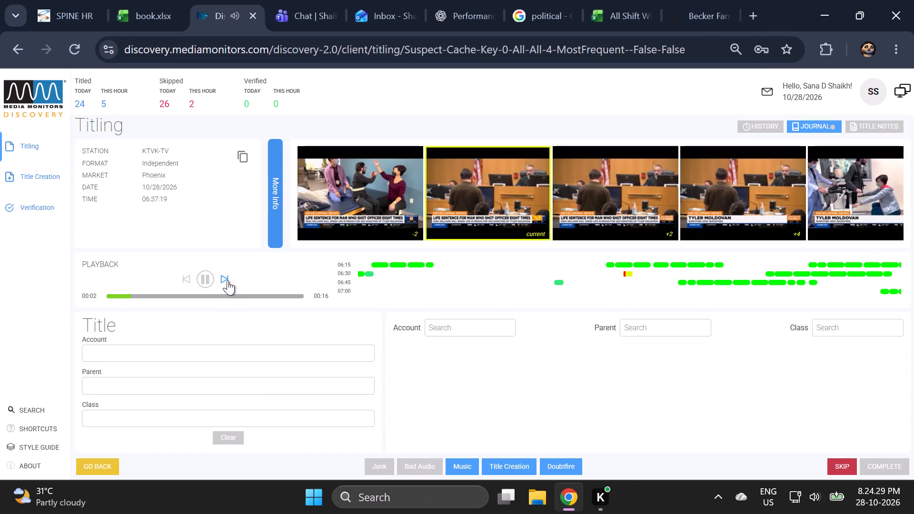
pyautogui.click(300, 354)
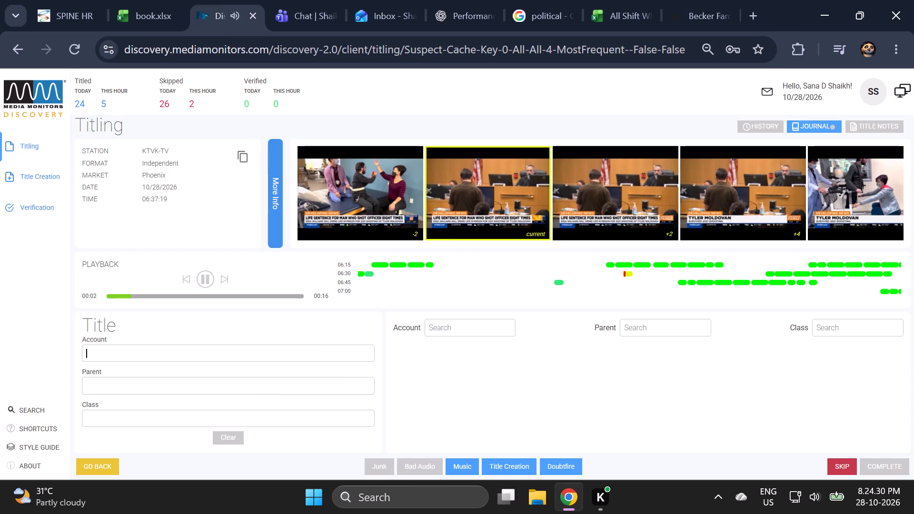
pyautogui.click(383, 467)
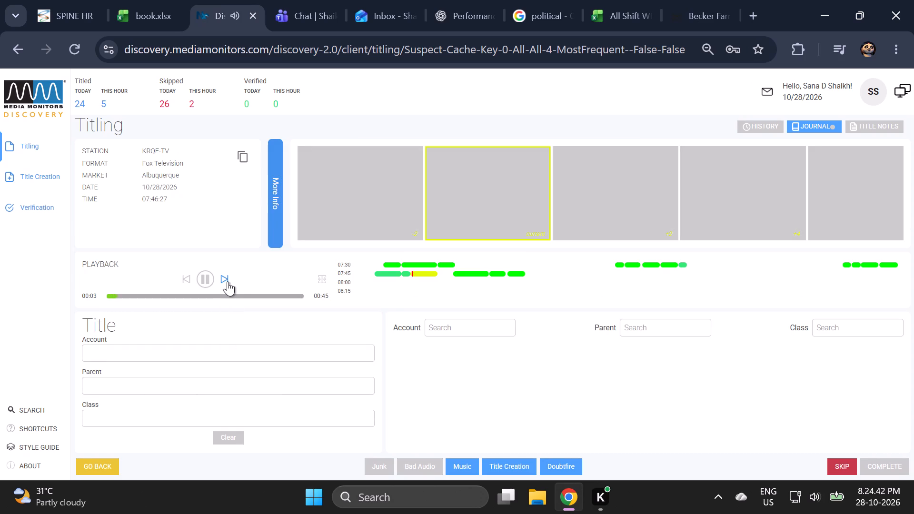
# Check the KRQE-TV news clip up to its end and junk it.
pyautogui.click(228, 281)
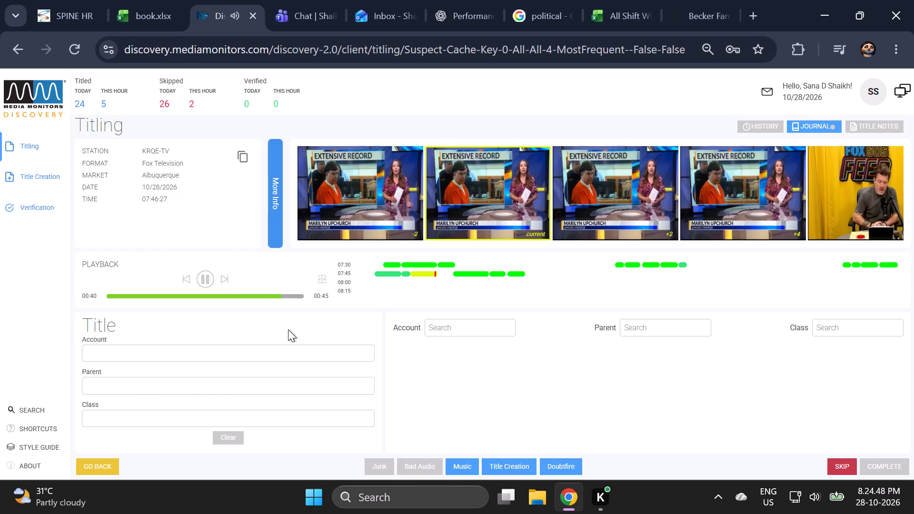
pyautogui.click(374, 466)
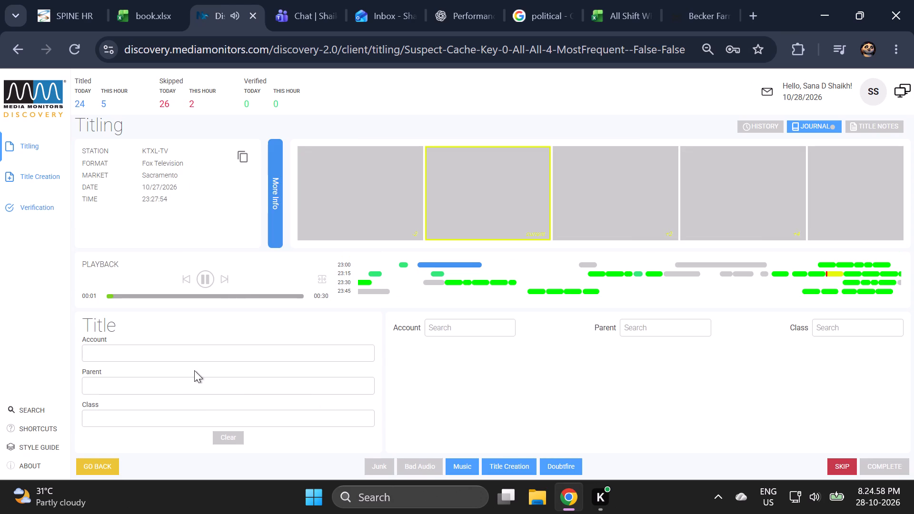
# Go back to the previous KRQE-TV clip, recheck it up to its end and junk it again.
pyautogui.click(113, 456)
pyautogui.click(113, 462)
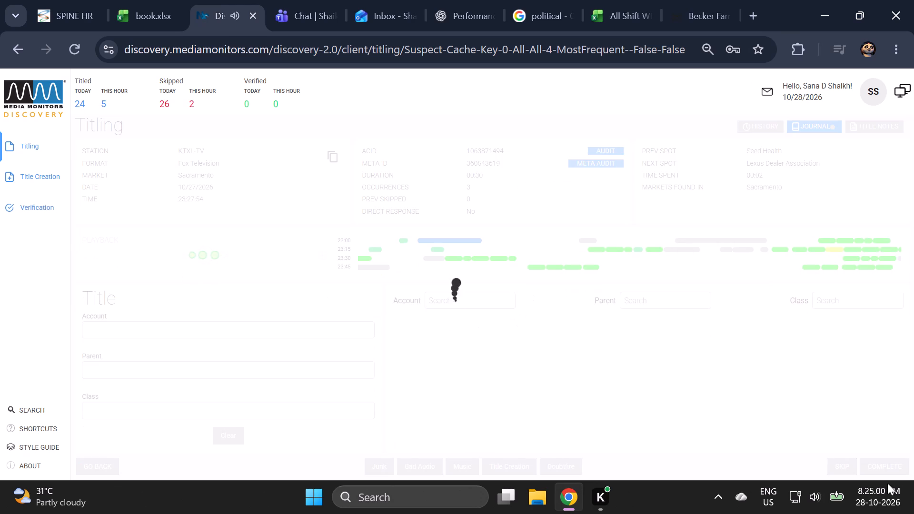
pyautogui.click(891, 462)
pyautogui.click(471, 263)
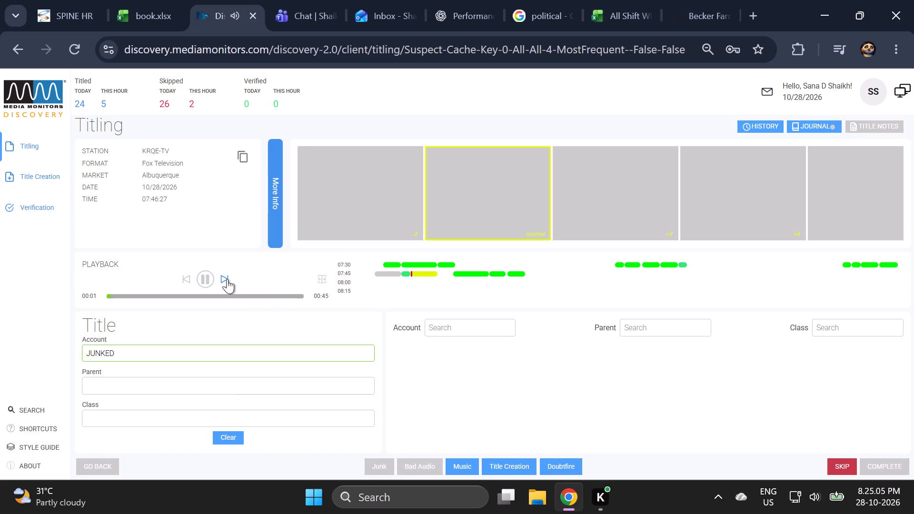
pyautogui.click(227, 279)
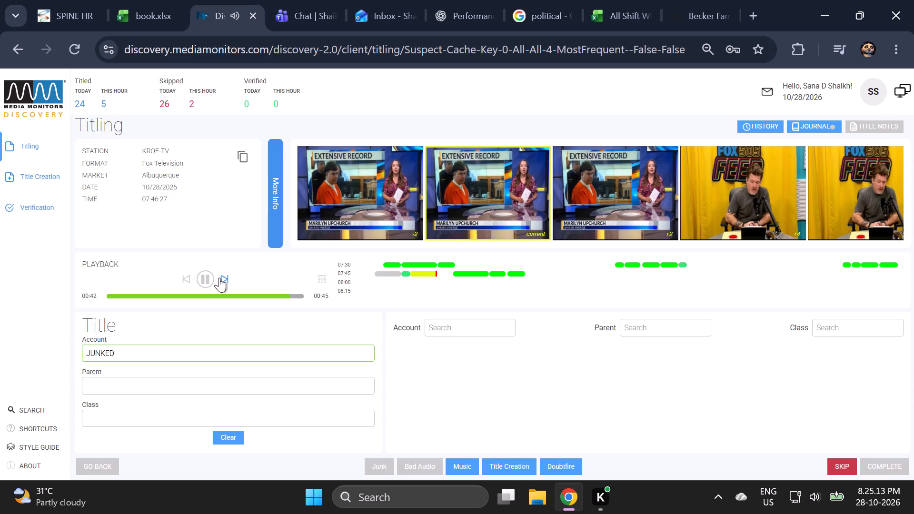
pyautogui.click(376, 459)
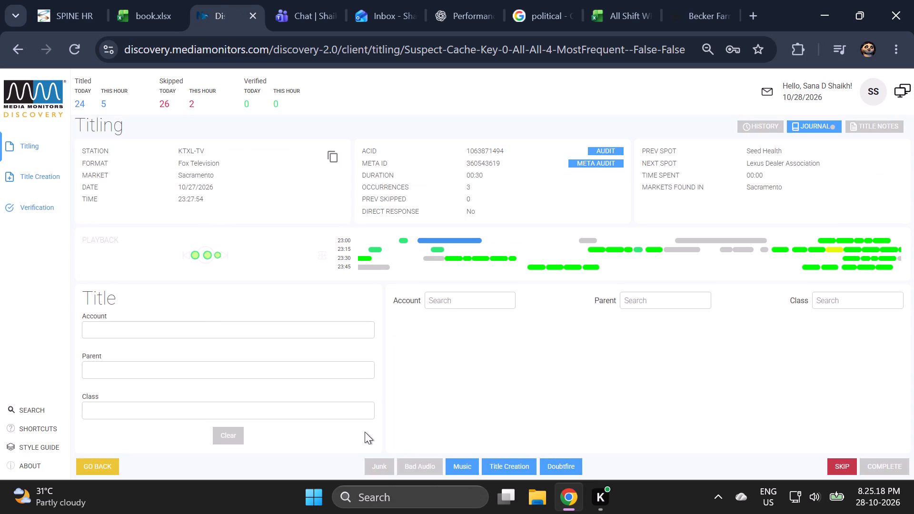
# Check the KTXL-TV election coverage promo clip up to its end.
pyautogui.click(358, 406)
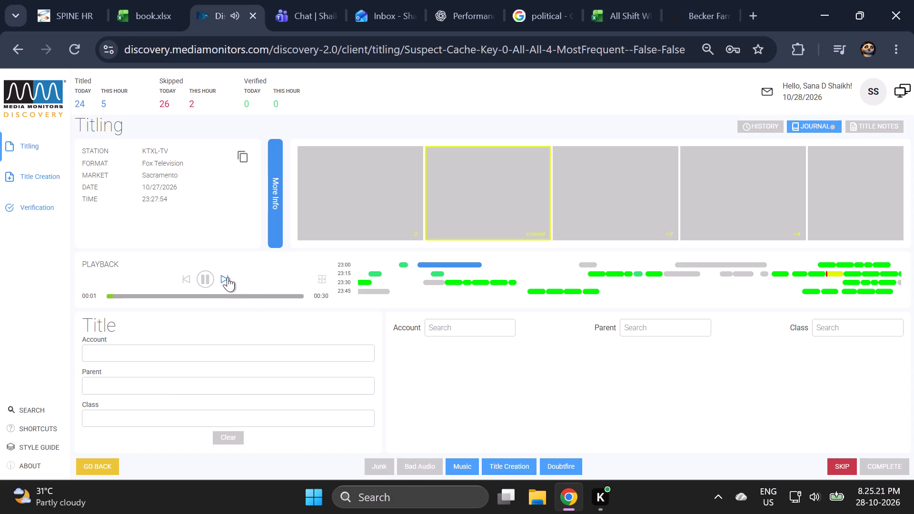
pyautogui.click(228, 277)
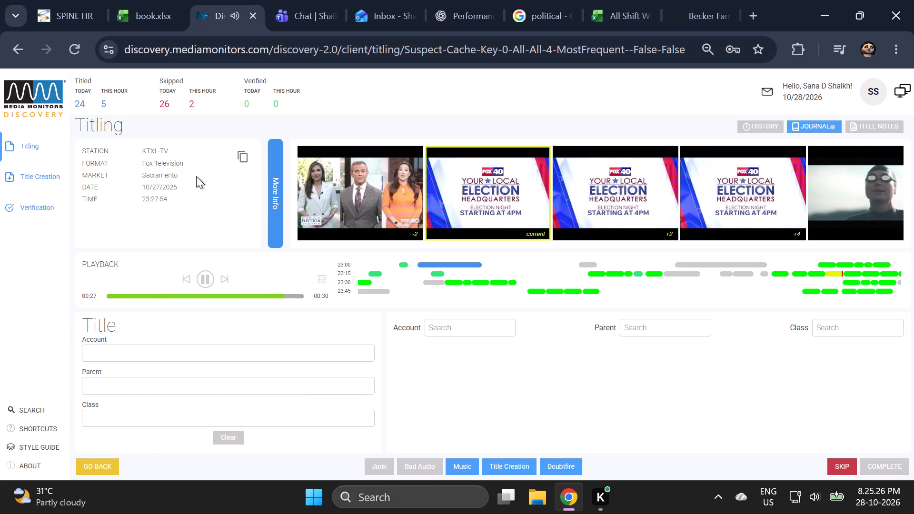
# Search the web for the station KTXL-TV and examine its Wikipedia article for the station's identity and branding.
pyautogui.moveTo(177, 148); pyautogui.dragTo(144, 152)
pyautogui.hotkey('ctrl', 'c')
pyautogui.click(691, 0)
pyautogui.click(568, 48)
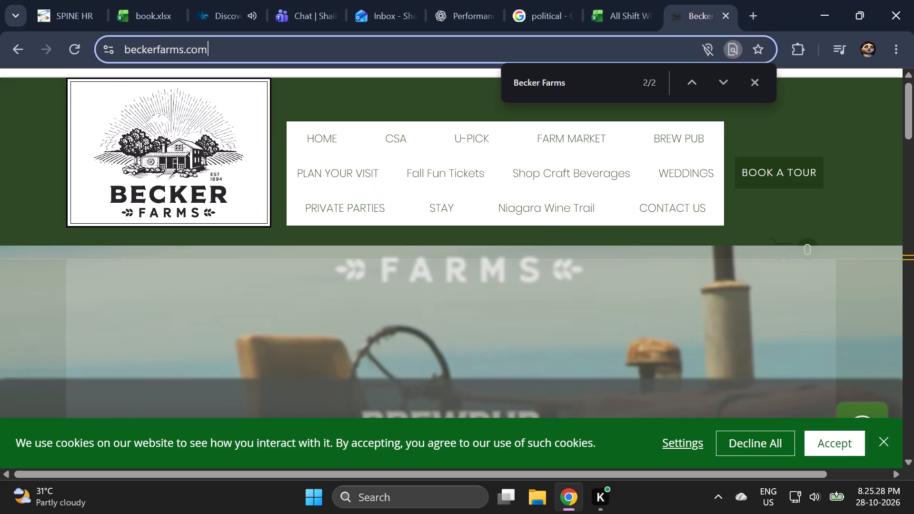
pyautogui.hotkey('ctrl', 'v')
pyautogui.press('Return')
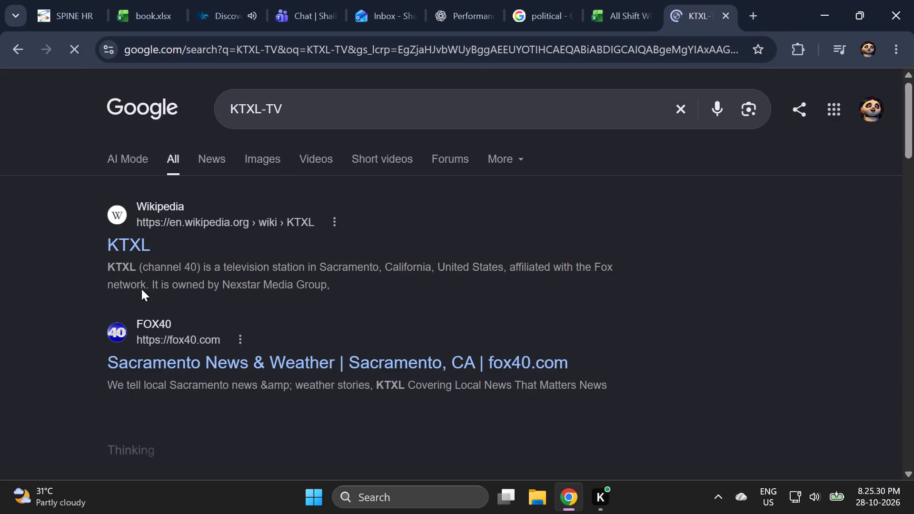
pyautogui.click(129, 240)
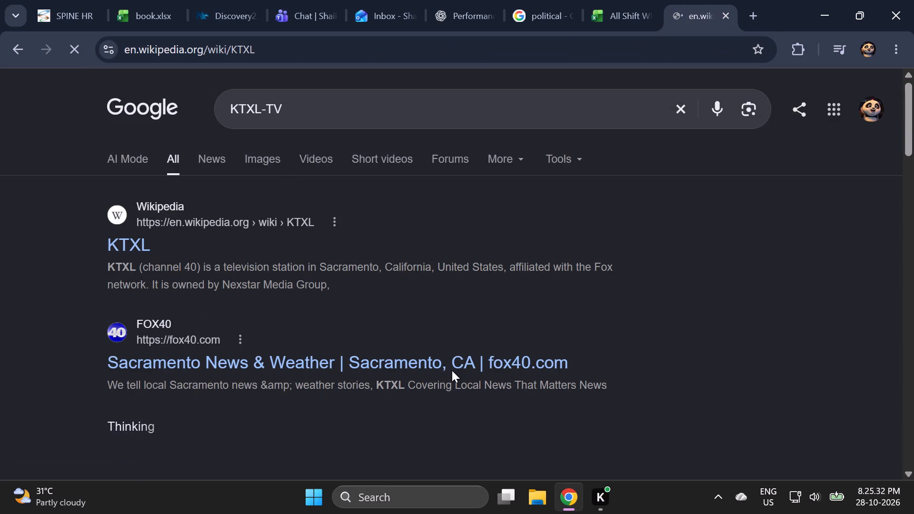
pyautogui.scroll(-2, 455, 373)
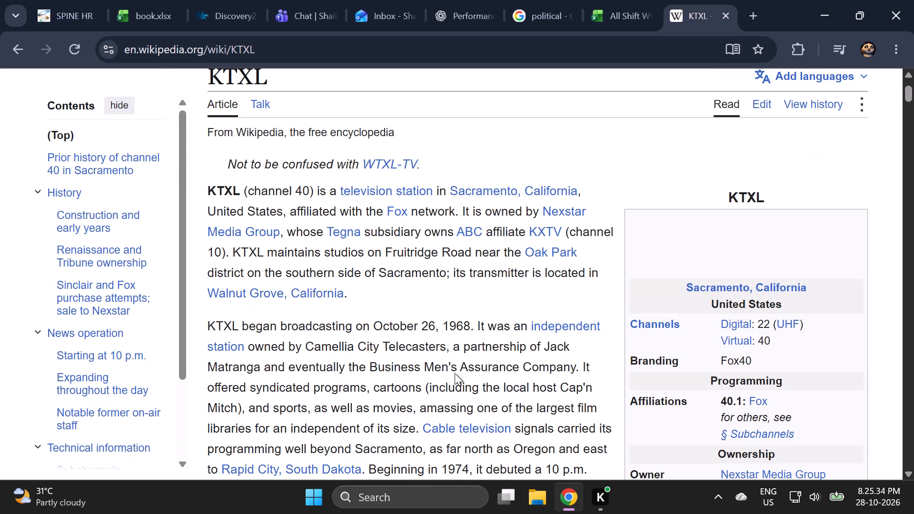
# Title the KTXL-TV election promo clip with the Nexstar Media Group account KTXL-TV, replay it from start to end and complete it.
pyautogui.click(253, 0)
pyautogui.click(477, 333)
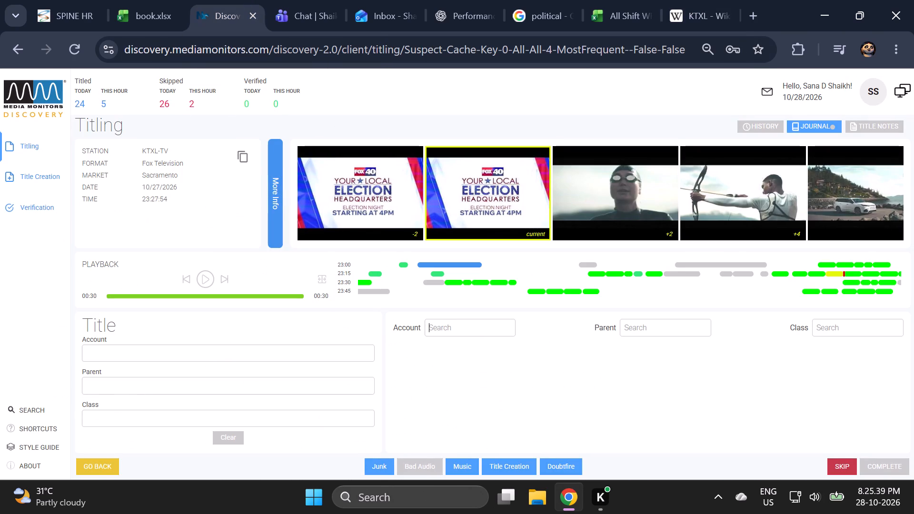
pyautogui.hotkey('ctrl', 'v')
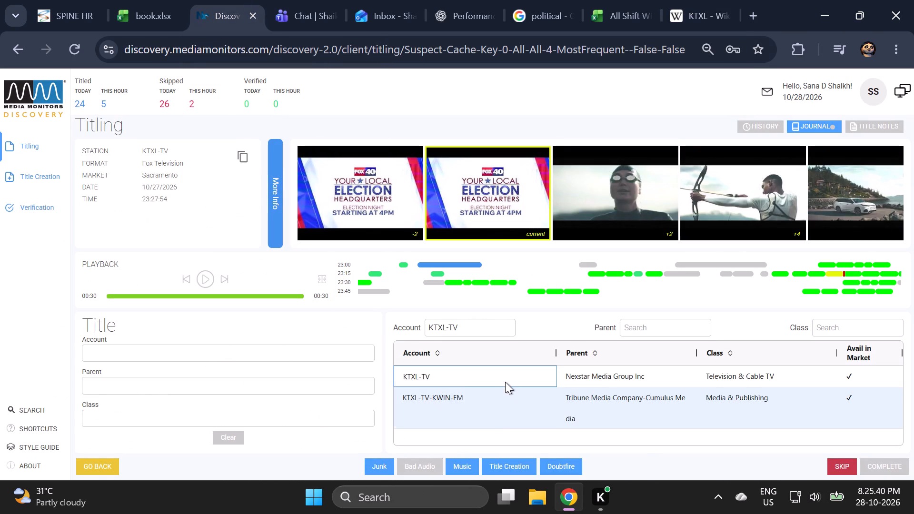
pyautogui.click(505, 382)
pyautogui.click(188, 283)
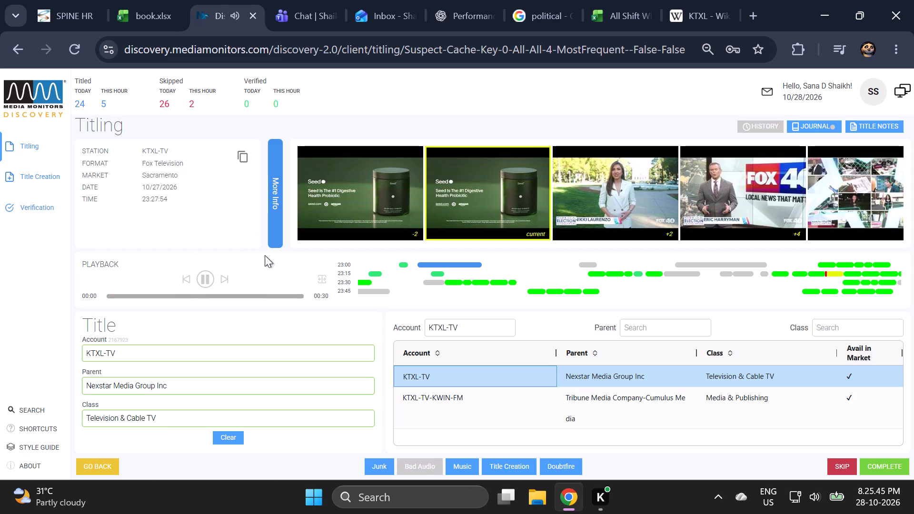
pyautogui.click(224, 284)
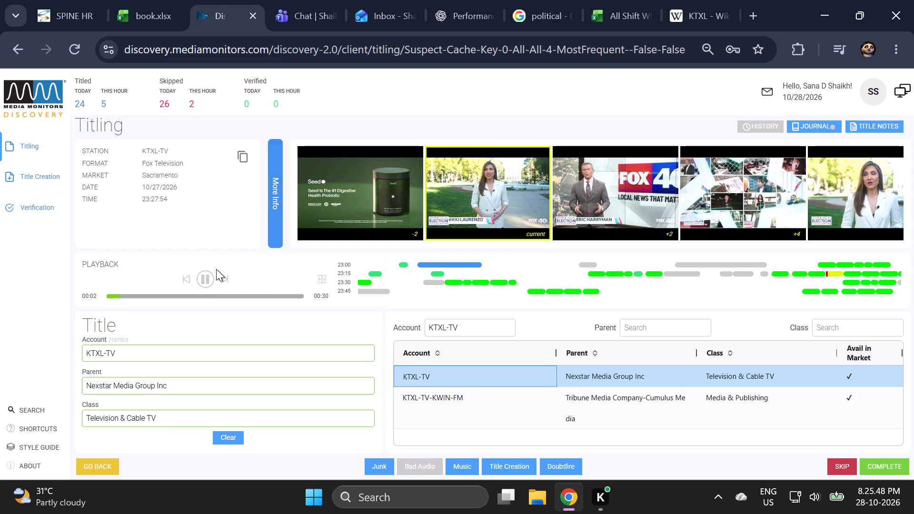
pyautogui.click(884, 373)
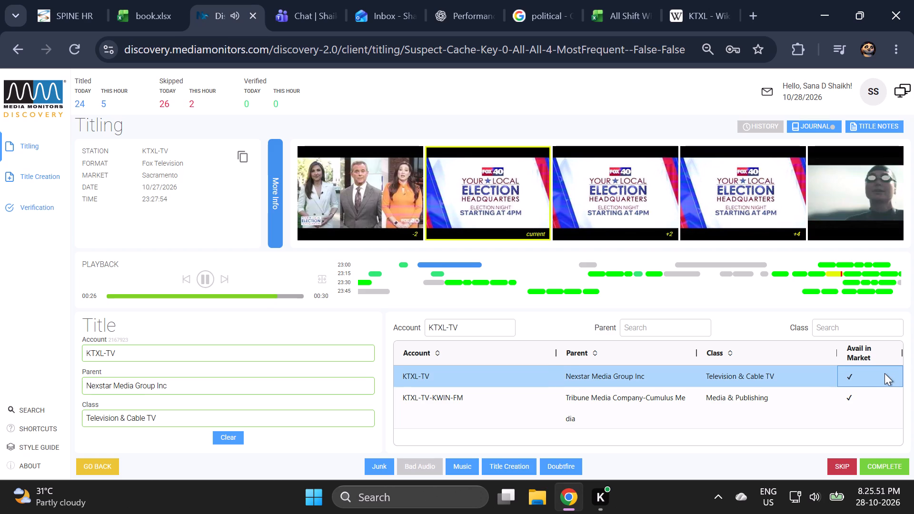
pyautogui.click(899, 468)
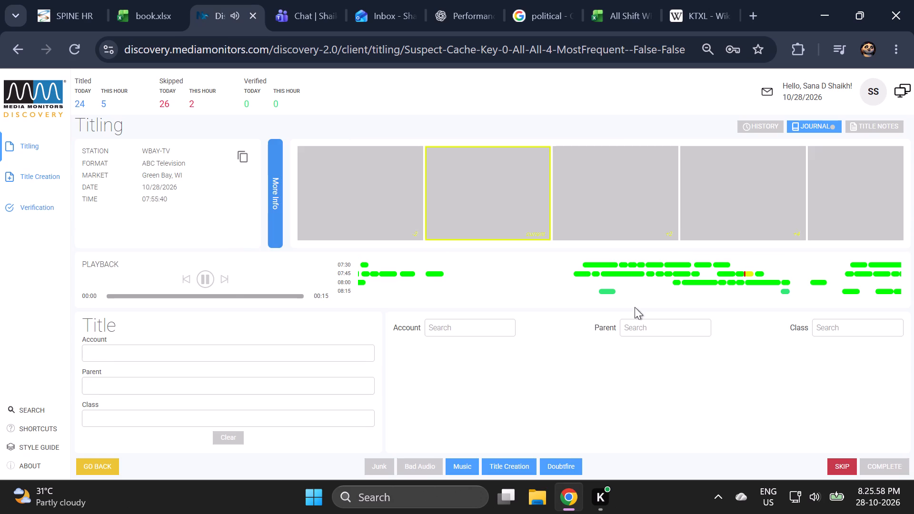
# Check the WBAY-TV clip up to its end and examine the enlarged frames of the Small Towns promo.
pyautogui.click(228, 278)
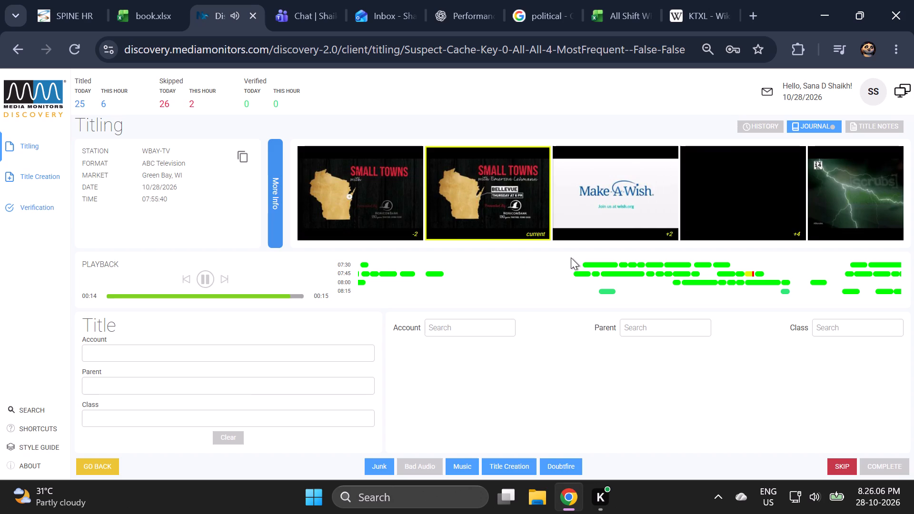
pyautogui.keyDown('ctrl'); pyautogui.scroll(6, 556, 286); pyautogui.keyUp('ctrl')
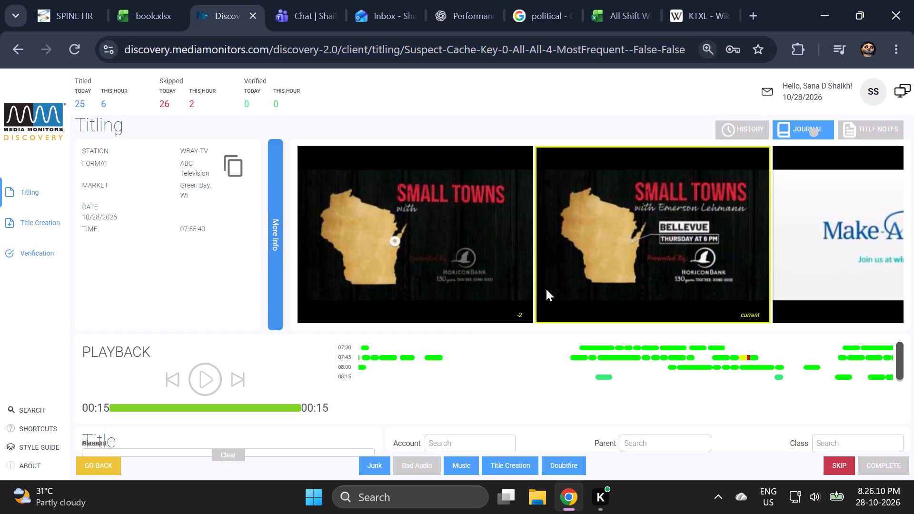
pyautogui.keyDown('ctrl'); pyautogui.scroll(1, 546, 289); pyautogui.keyUp('ctrl')
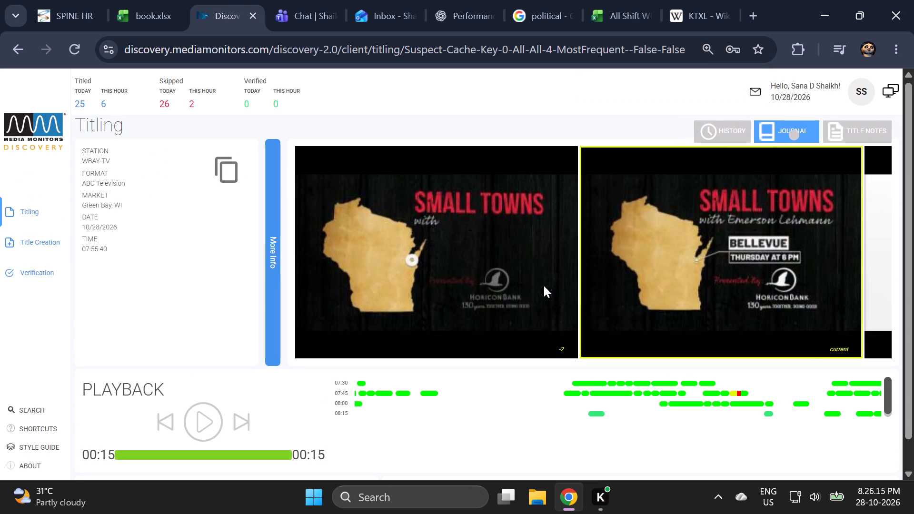
pyautogui.keyDown('ctrl'); pyautogui.scroll(-3, 542, 282); pyautogui.keyUp('ctrl')
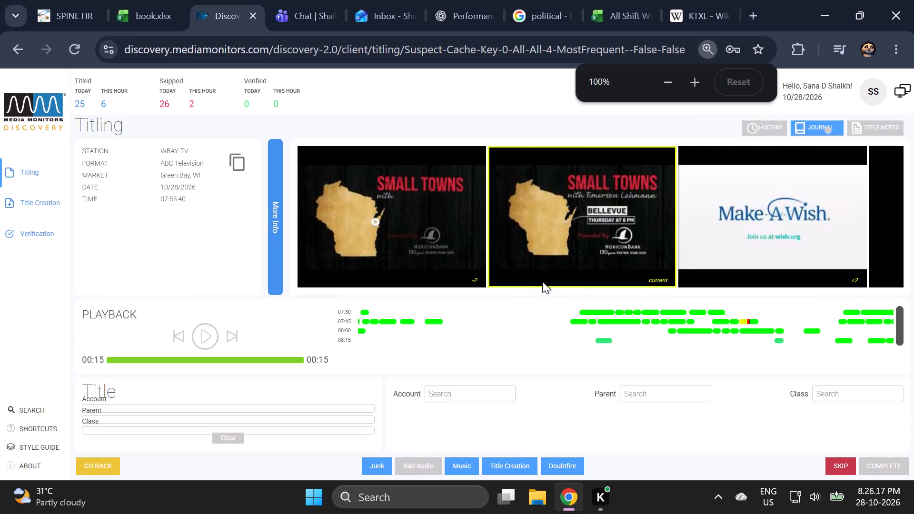
pyautogui.keyDown('ctrl'); pyautogui.scroll(-2, 542, 279); pyautogui.keyUp('ctrl')
# Search the accounts for the clip's station, WBAY-TV, and assign the Gray Media Inc account as its title.
pyautogui.moveTo(180, 150); pyautogui.dragTo(141, 149)
pyautogui.hotkey('ctrl', 'c')
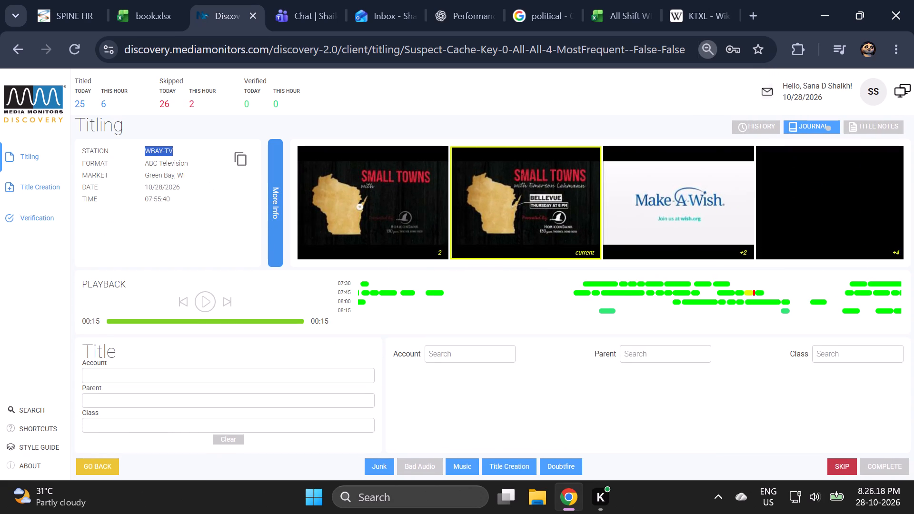
pyautogui.keyDown('ctrl'); pyautogui.click(466, 359); pyautogui.keyUp('ctrl')
pyautogui.hotkey('ctrl', 'v')
pyautogui.keyDown('ctrl'); pyautogui.scroll(-1, 591, 285); pyautogui.keyUp('ctrl')
pyautogui.click(552, 400)
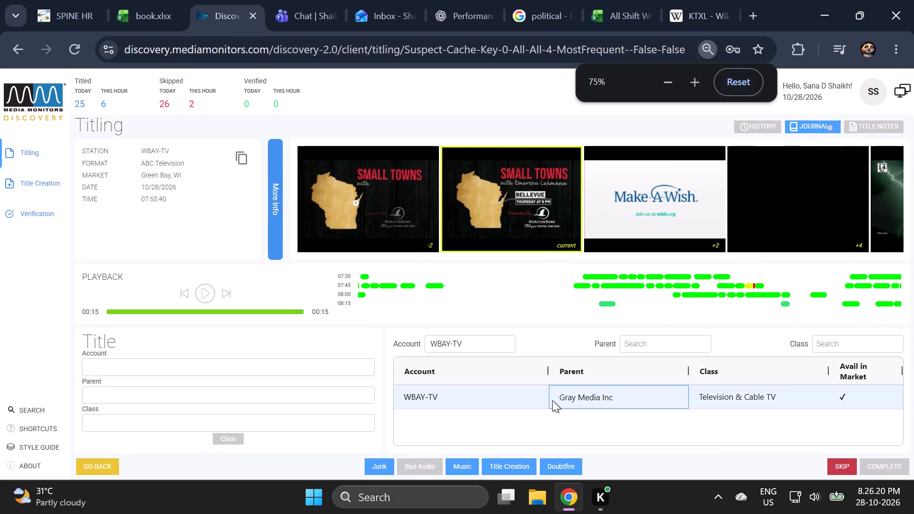
# Look through the WBAY-TV title notes, open the noted link wbay.com/news/small-towns/ to verify the program, and close the notes without changes.
pyautogui.click(859, 129)
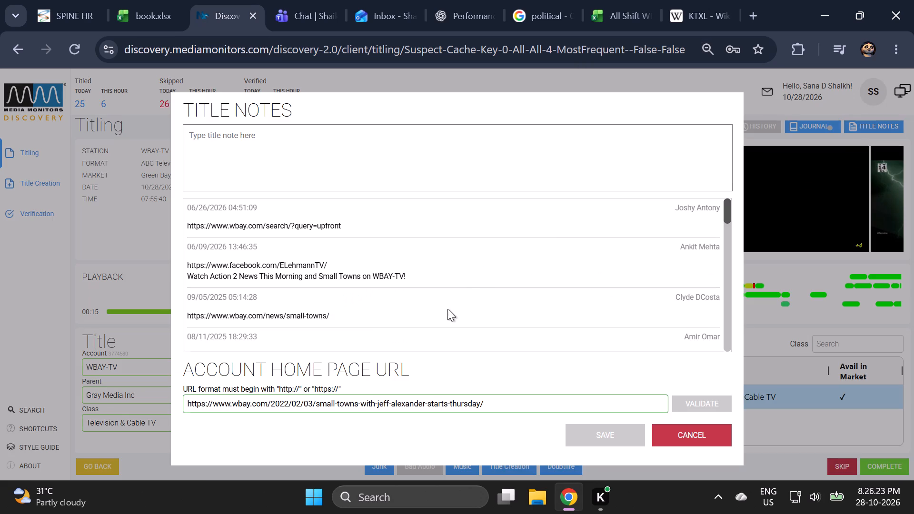
pyautogui.moveTo(333, 309); pyautogui.dragTo(148, 309)
pyautogui.hotkey('ctrl', 'c')
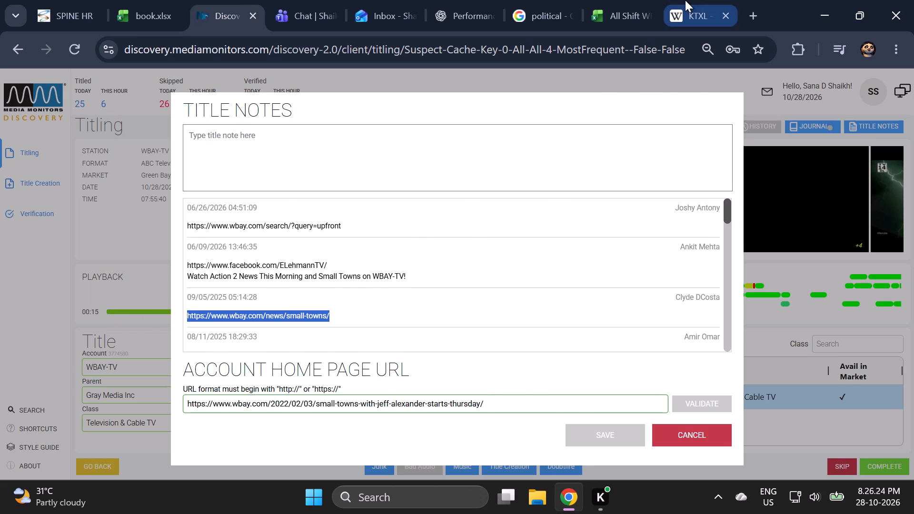
pyautogui.click(685, 0)
pyautogui.click(595, 55)
pyautogui.hotkey('ctrl', 'v')
pyautogui.press('Return')
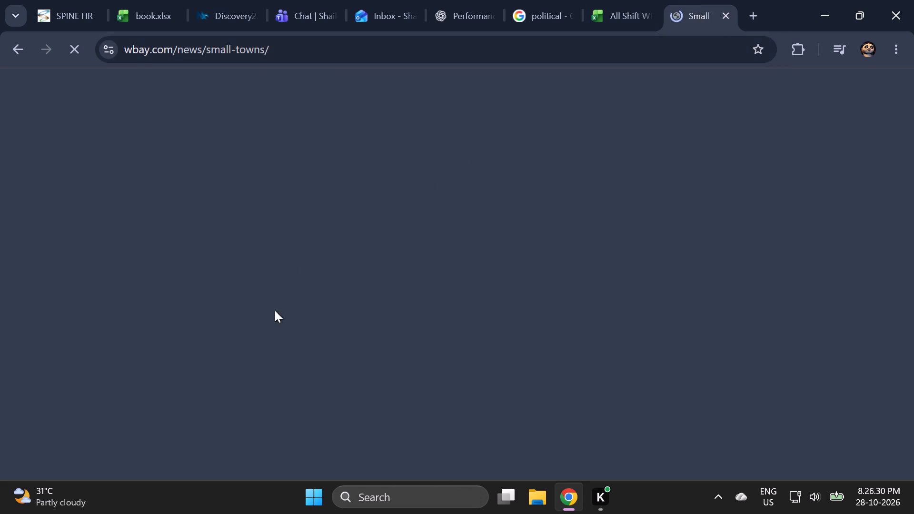
pyautogui.scroll(-2, 265, 308)
pyautogui.scroll(2, 265, 308)
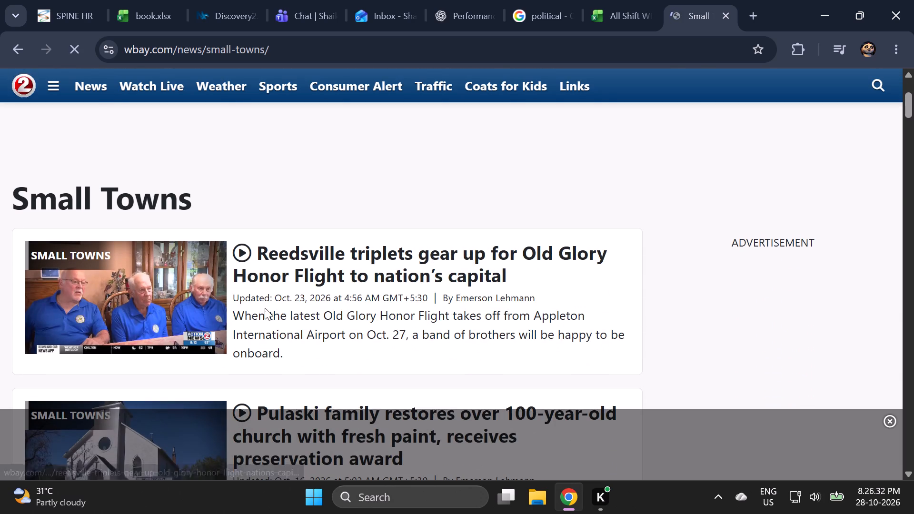
pyautogui.scroll(1, 265, 308)
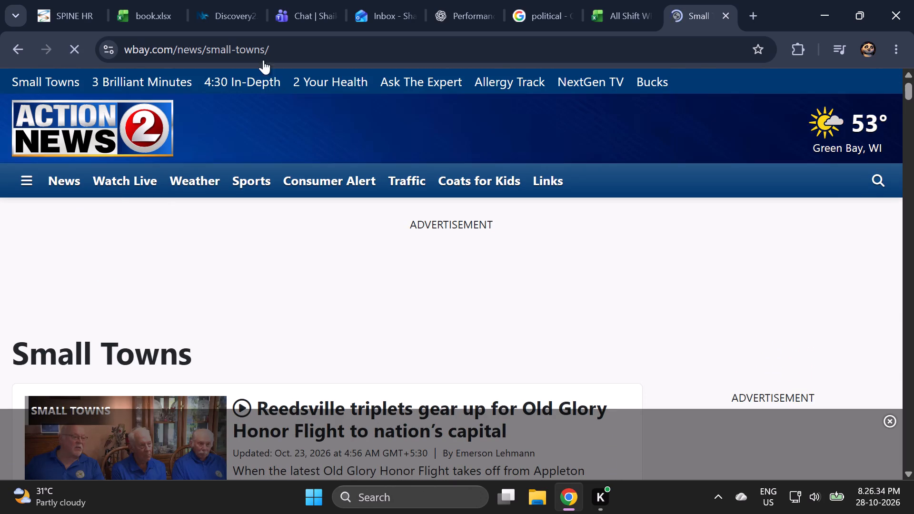
pyautogui.click(206, 0)
pyautogui.click(666, 431)
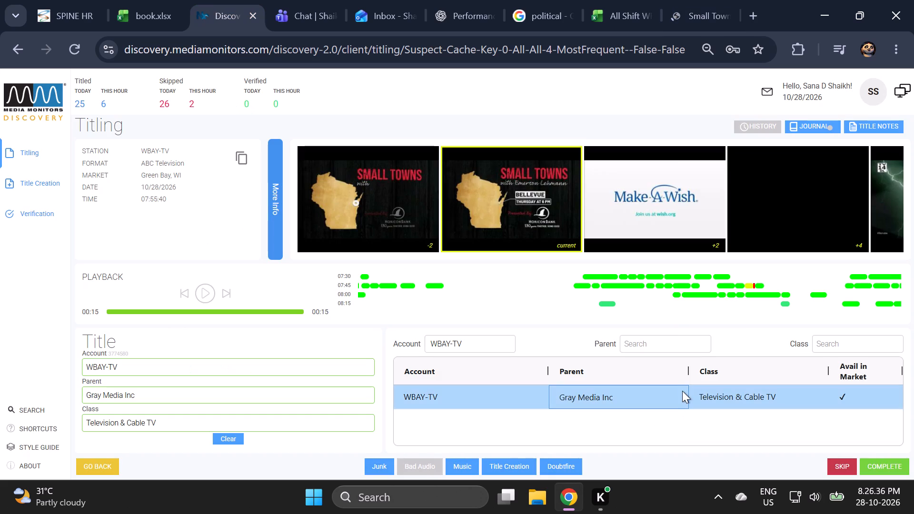
# Replay the WBAY-TV Small Towns promo clip from its start and complete it with the WBAY-TV title.
pyautogui.click(682, 391)
pyautogui.click(185, 294)
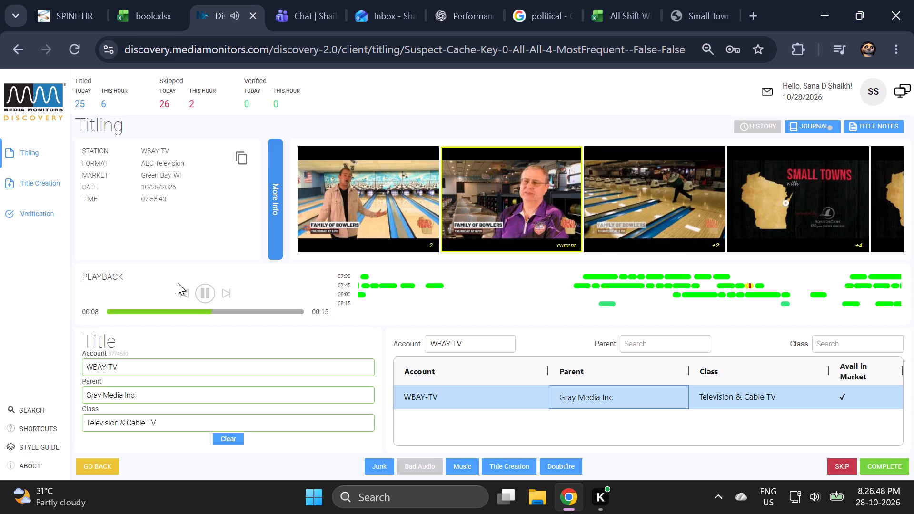
pyautogui.click(851, 386)
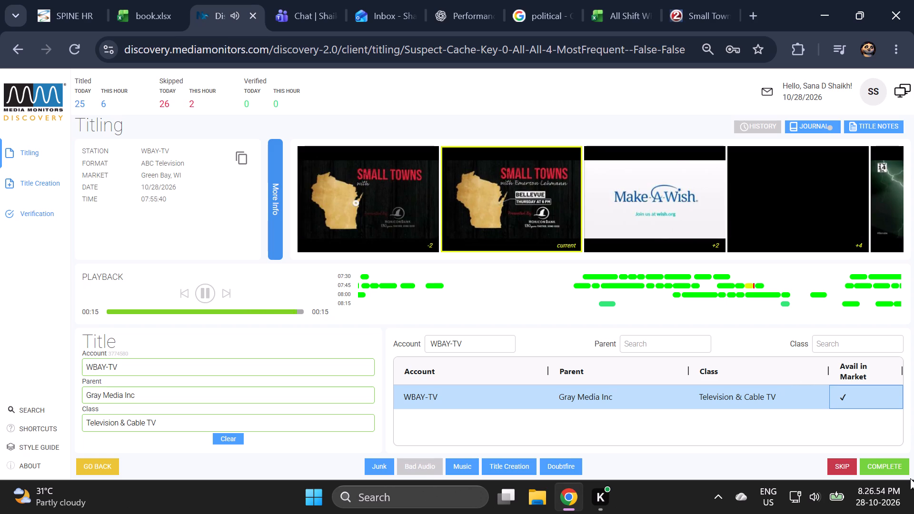
pyautogui.click(899, 467)
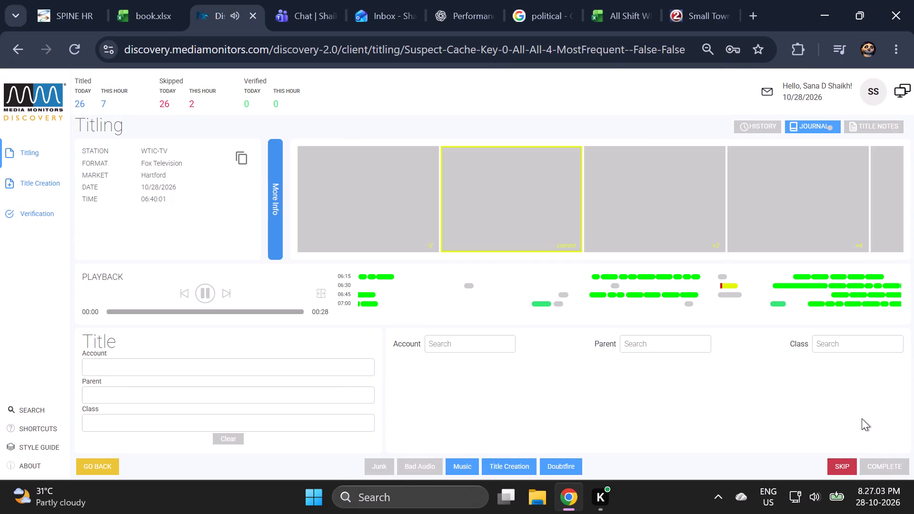
# Check the WTIC-TV clip up to its end.
pyautogui.click(225, 294)
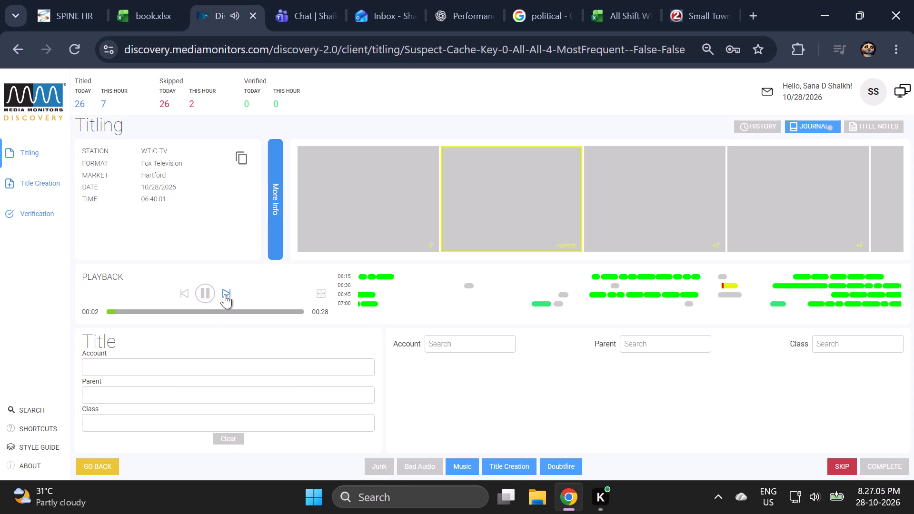
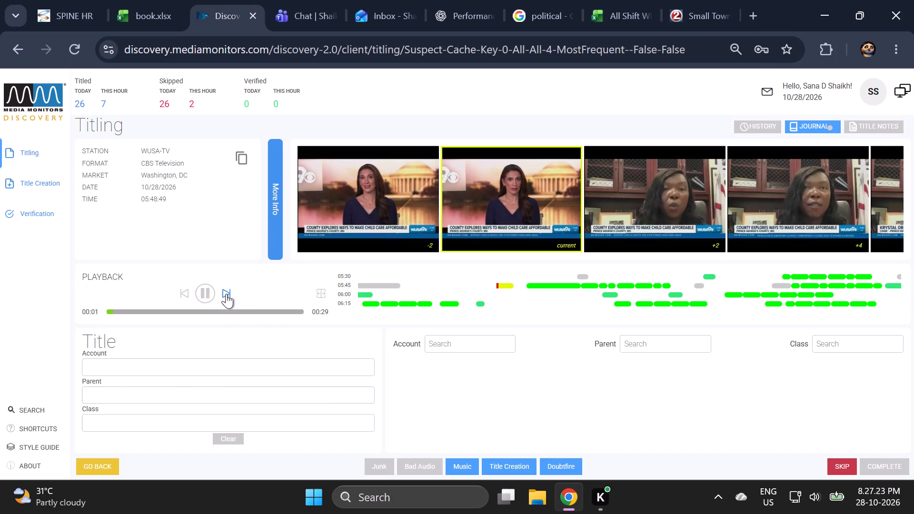
# Switch from the titling queue to the open wbay.com Small Towns page.
pyautogui.click(705, 0)
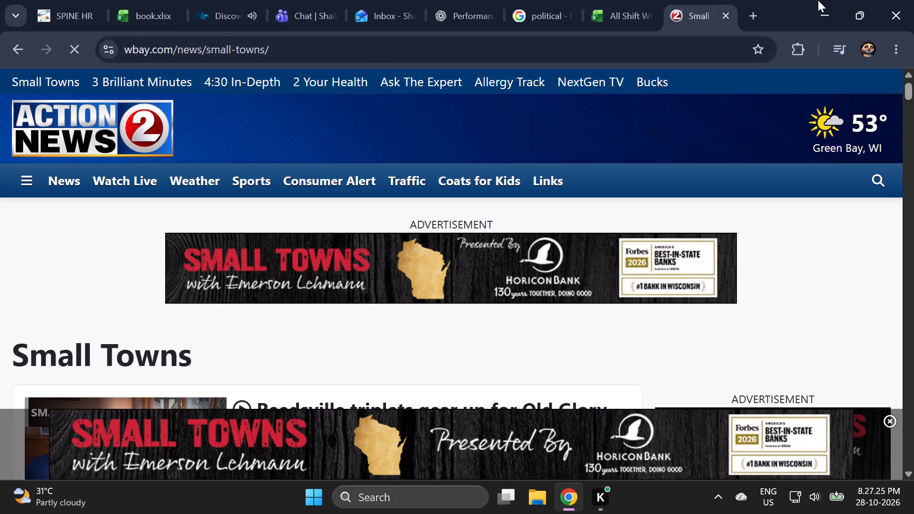
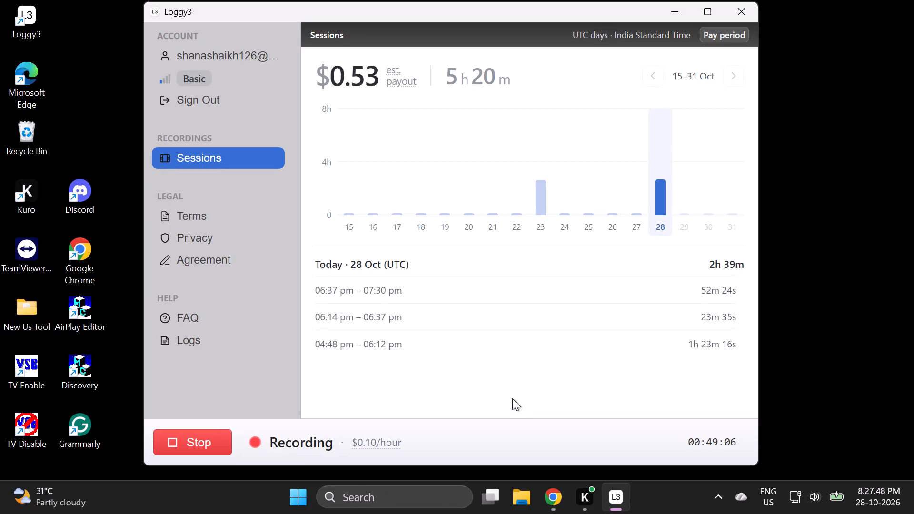
# Close the Loggy3 sessions window.
pyautogui.scroll(1, 512, 398)
pyautogui.scroll(-1, 512, 397)
pyautogui.click(739, 7)
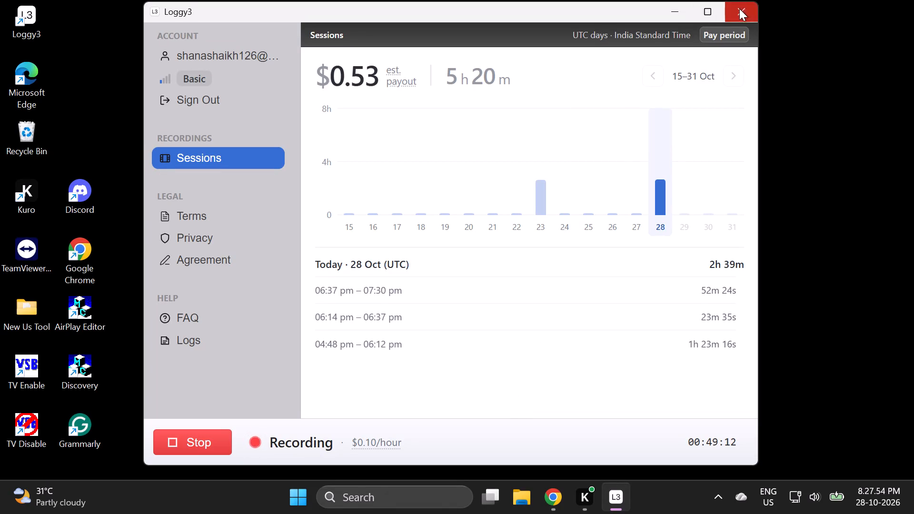
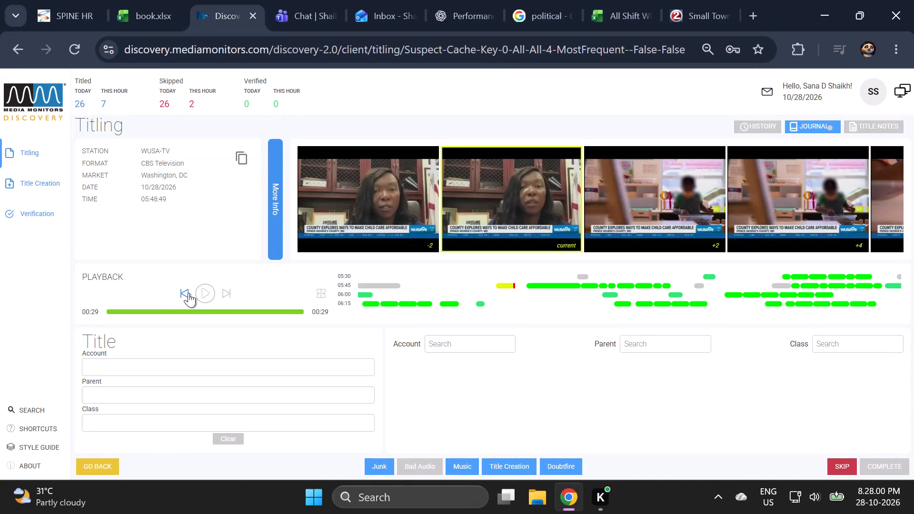
# Review the WUSA-TV clip about making child care affordable and mark it as junk.
pyautogui.click(223, 294)
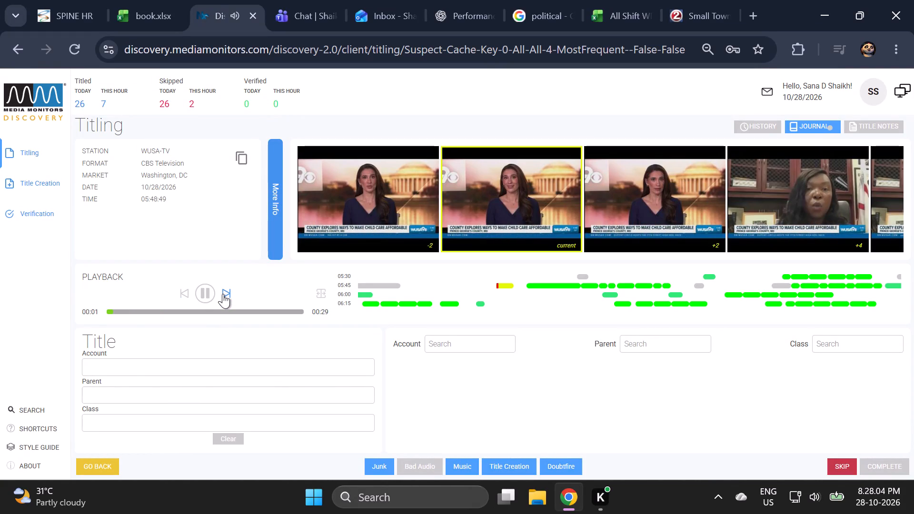
pyautogui.click(301, 365)
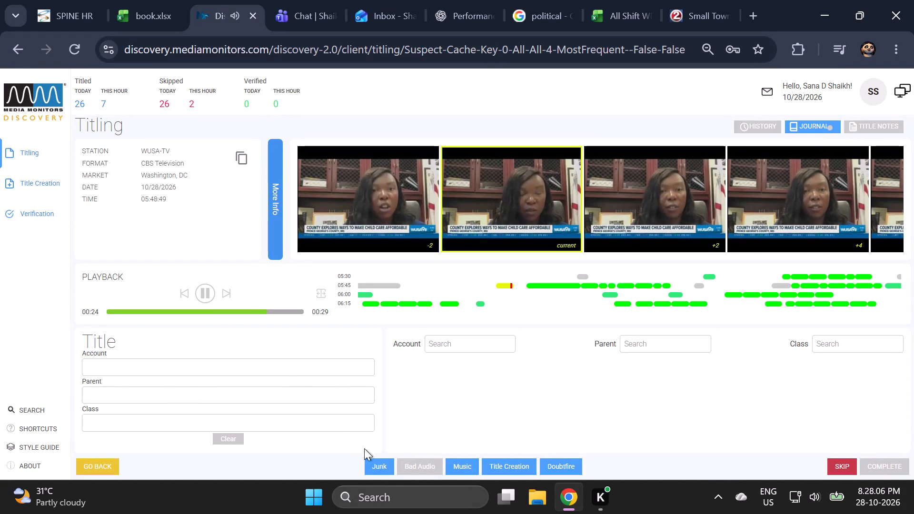
pyautogui.click(375, 463)
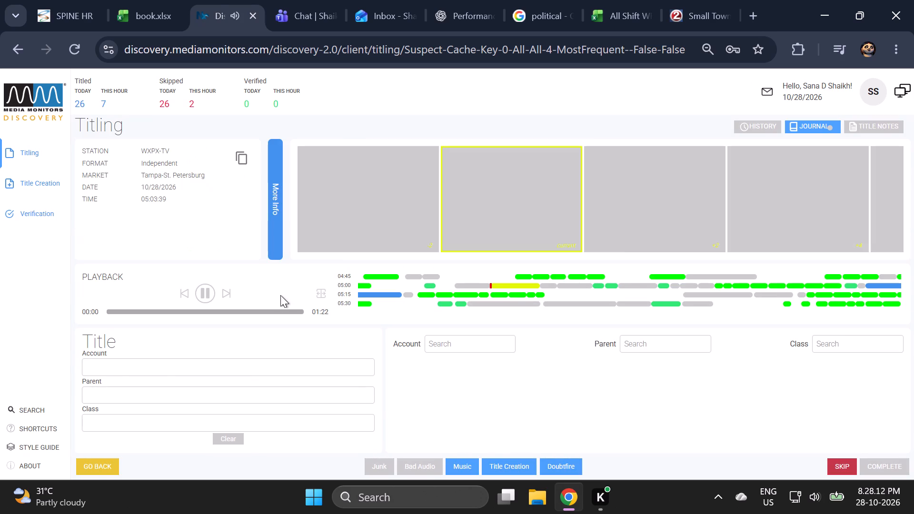
# Review the WXPX-TV "Susan Solves It" news segment and mark it as junk.
pyautogui.click(229, 293)
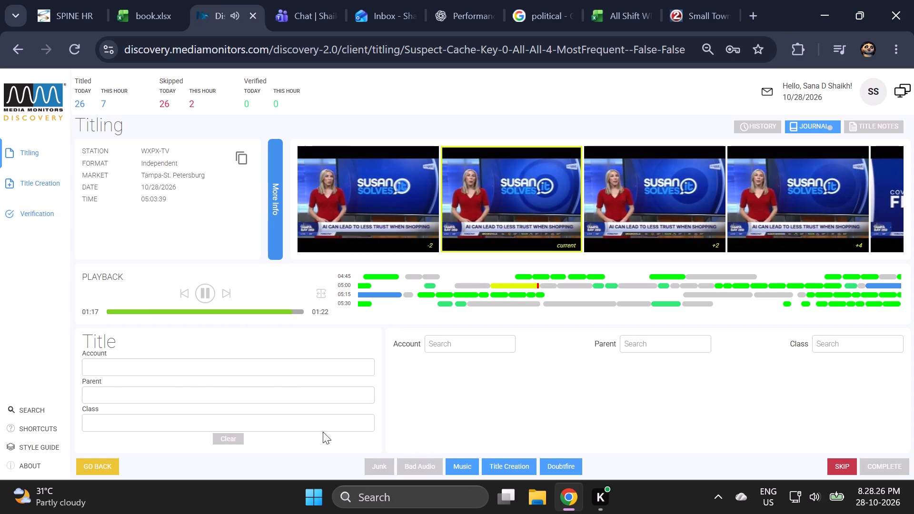
pyautogui.click(378, 465)
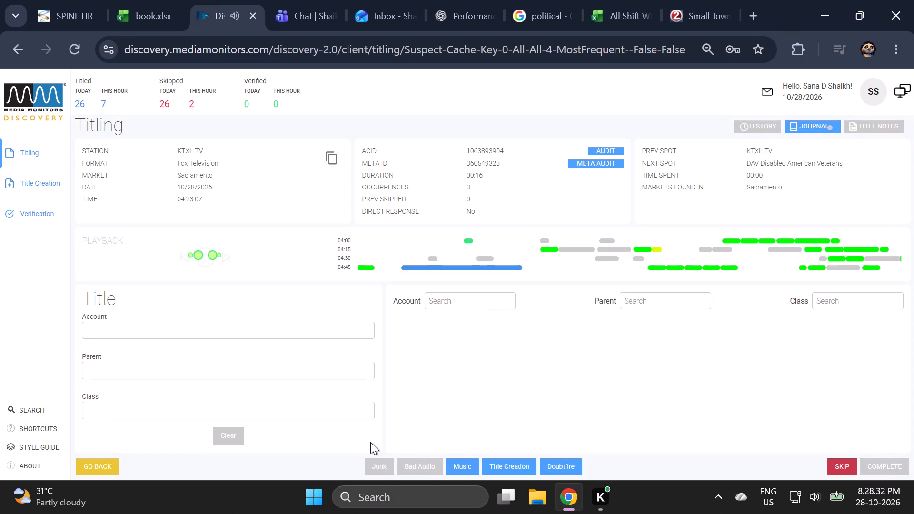
# Preview the KTXL-TV clip, search the web for KTXL-TV, and check the station's ownership on its Wikipedia page.
pyautogui.click(270, 333)
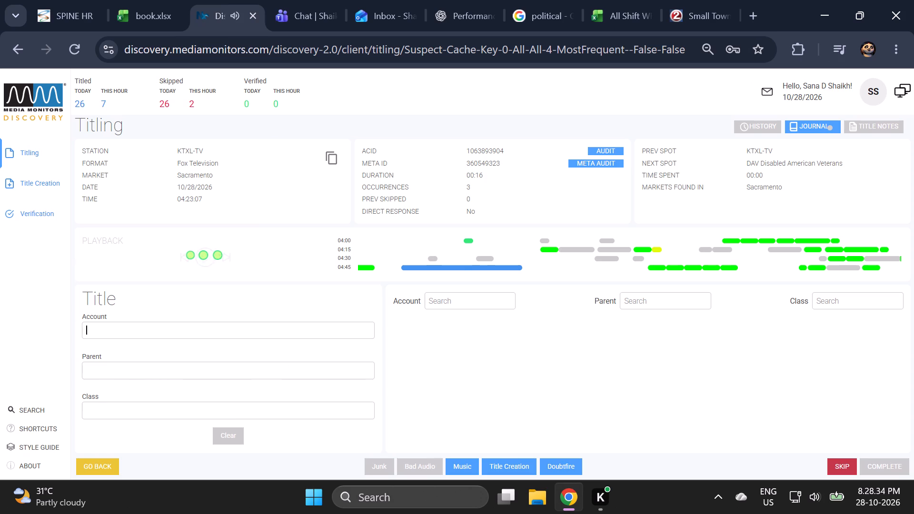
pyautogui.click(231, 296)
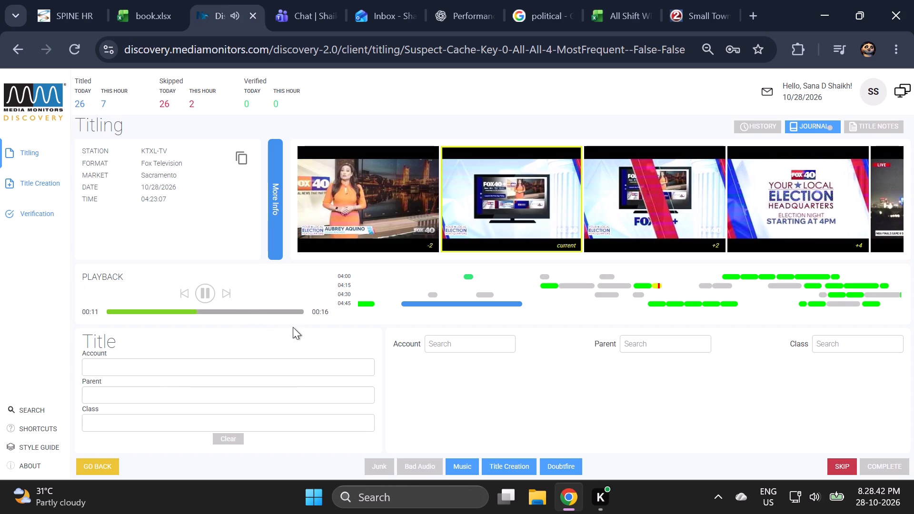
pyautogui.moveTo(176, 153); pyautogui.dragTo(131, 149)
pyautogui.hotkey('ctrl', 'c')
pyautogui.click(690, 0)
pyautogui.keyDown('ctrl'); pyautogui.click(592, 49); pyautogui.keyUp('ctrl')
pyautogui.hotkey('ctrl', 'v')
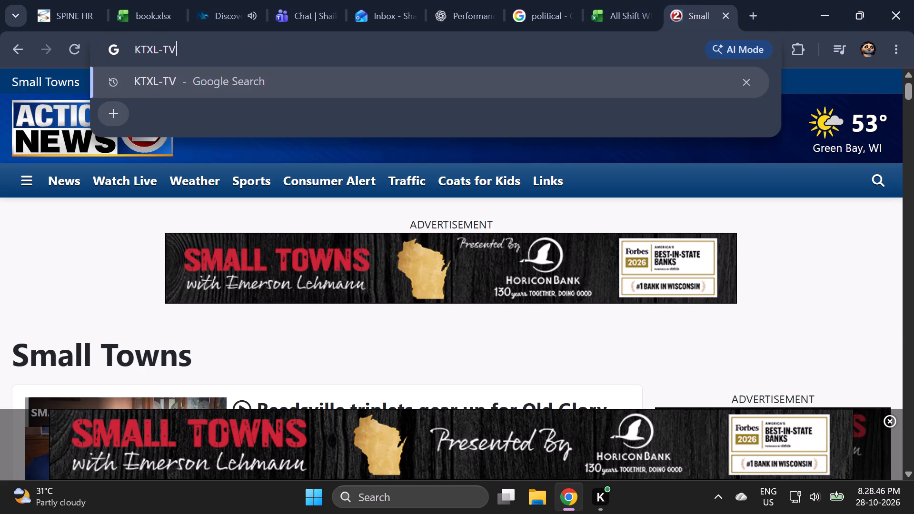
pyautogui.press('Return')
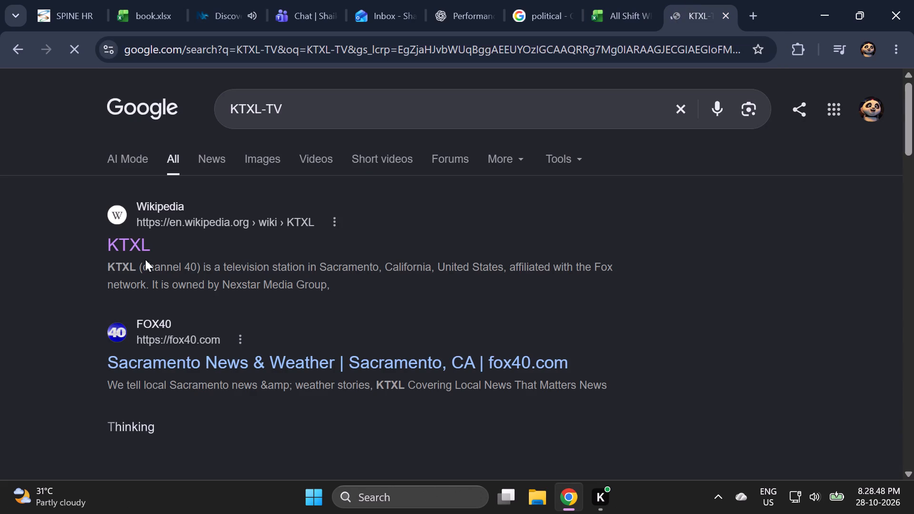
pyautogui.click(138, 240)
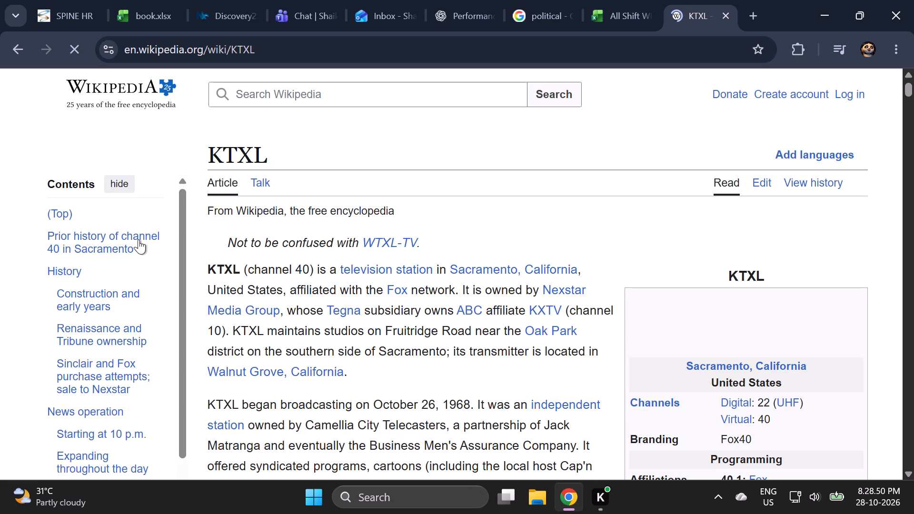
pyautogui.scroll(-2, 508, 390)
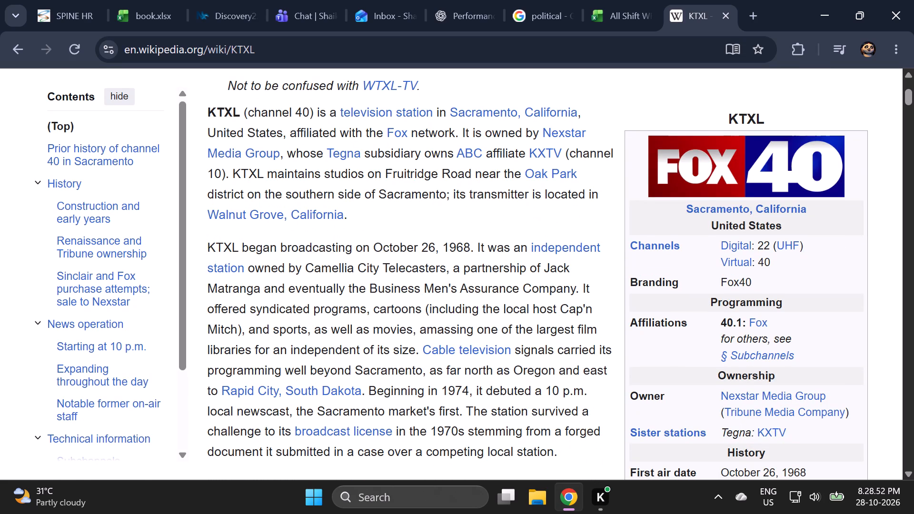
# Title the Fox40 election promo with the KTXL-TV account under Nexstar Media Group Inc, recheck the clip, and complete it.
pyautogui.click(225, 0)
pyautogui.click(469, 343)
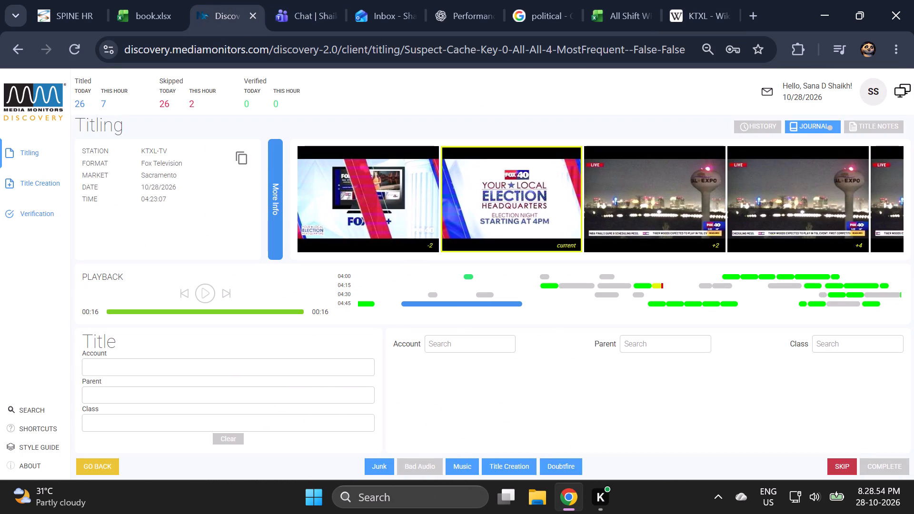
pyautogui.hotkey('ctrl', 'v')
pyautogui.click(527, 393)
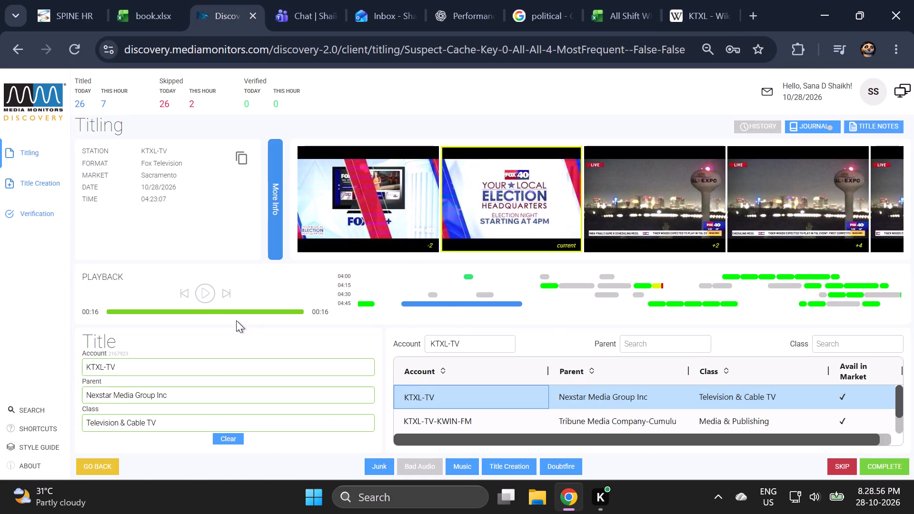
pyautogui.click(185, 296)
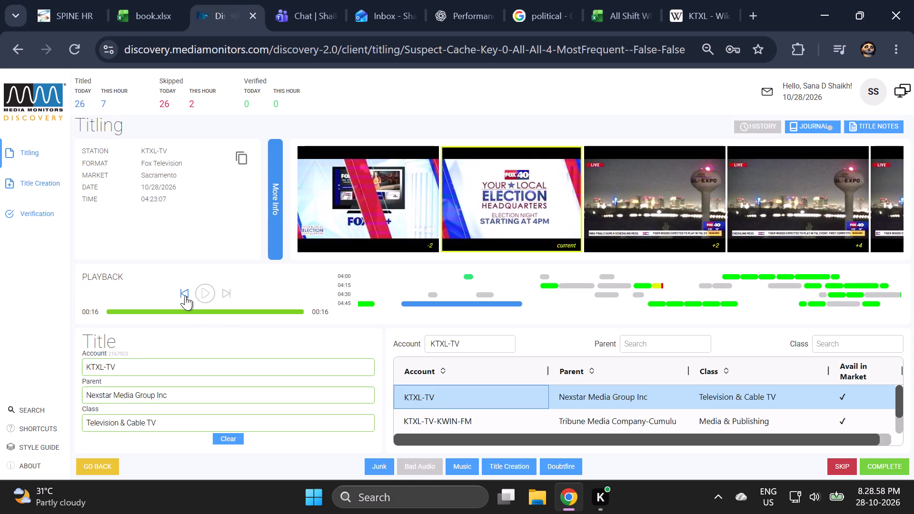
pyautogui.click(223, 295)
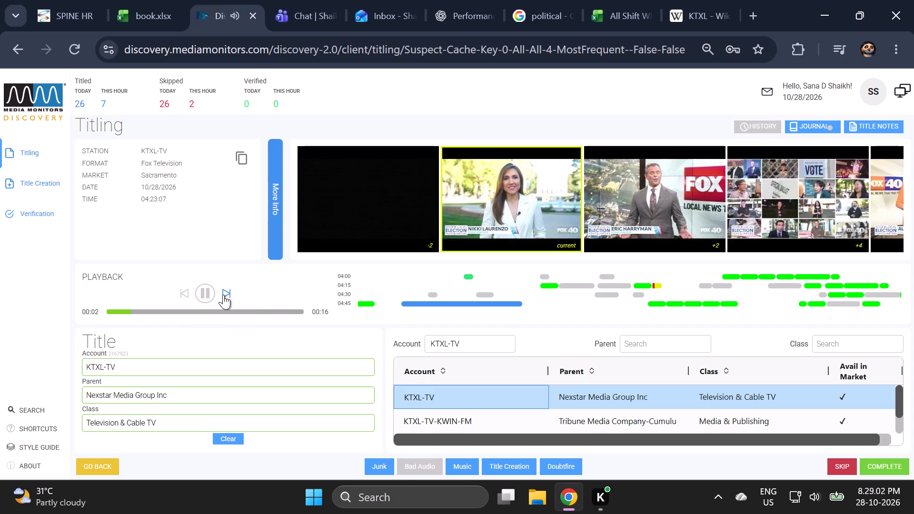
pyautogui.click(838, 394)
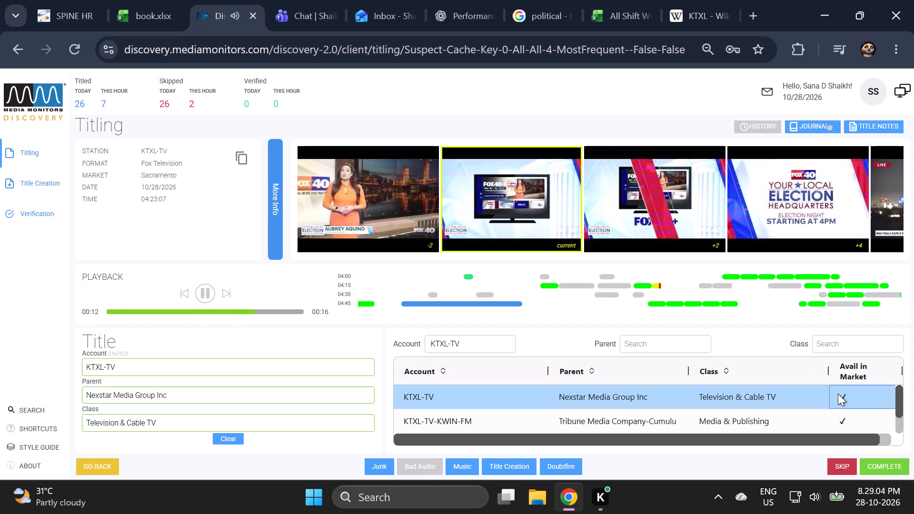
pyautogui.click(899, 468)
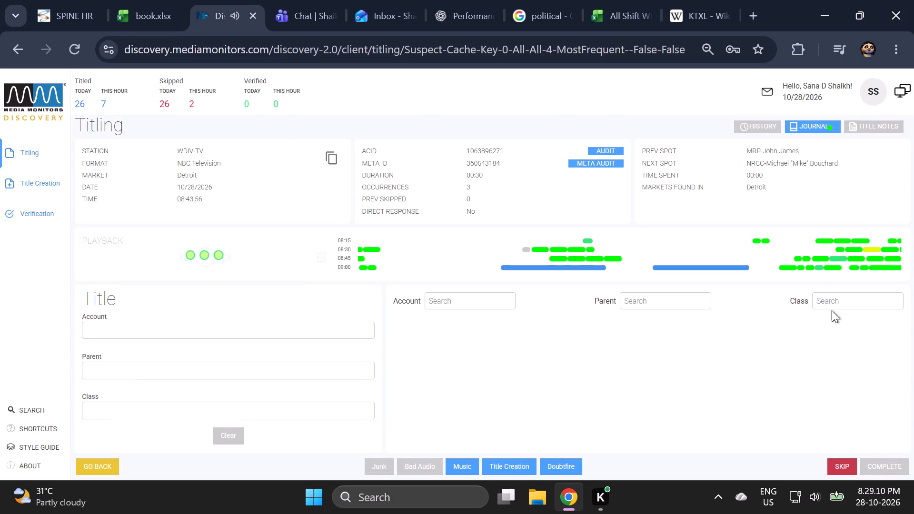
# Title the WDIV-TV political ad with the journal's earlier account, Safety & Affordability PAC-Agst William Lawrence, and complete it.
pyautogui.click(813, 130)
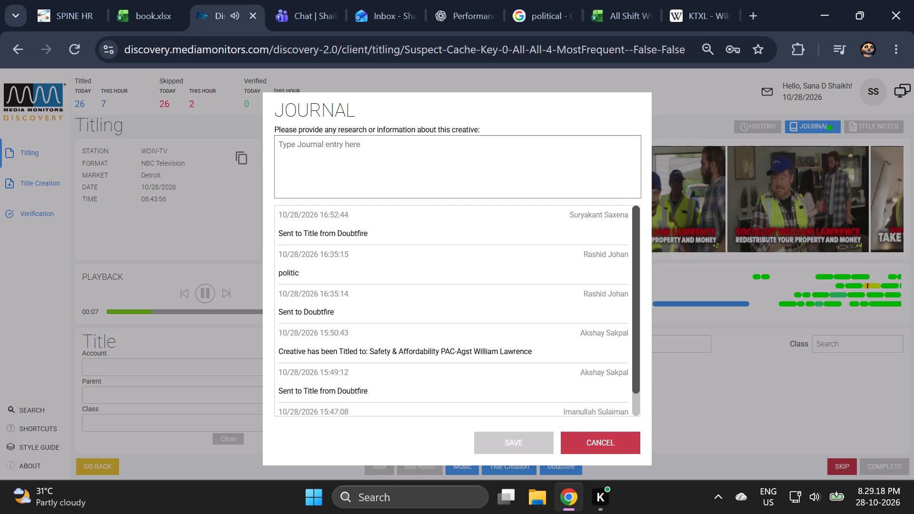
pyautogui.moveTo(548, 356); pyautogui.dragTo(378, 356)
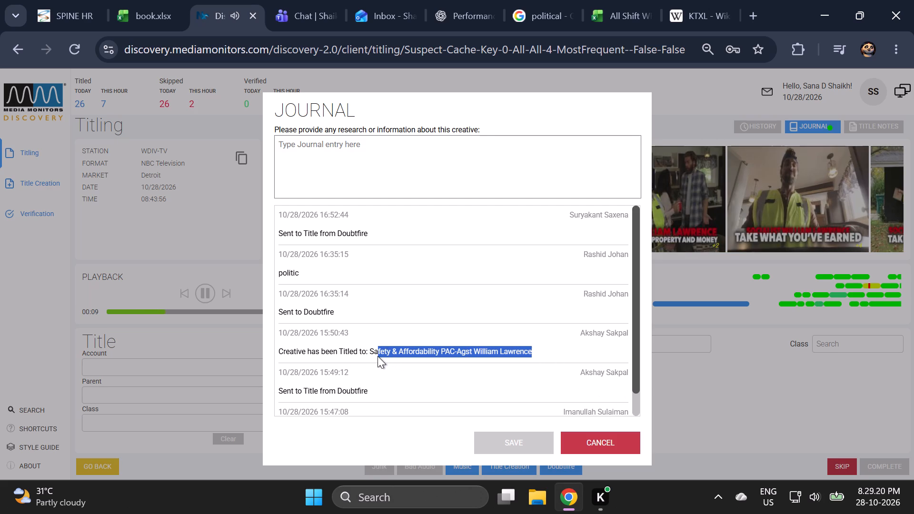
pyautogui.moveTo(378, 356); pyautogui.dragTo(370, 356)
pyautogui.hotkey('ctrl', 'c')
pyautogui.hotkey('ctrl', 'c')
pyautogui.hotkey('ctrl', 'c')
pyautogui.hotkey('ctrl', 'c')
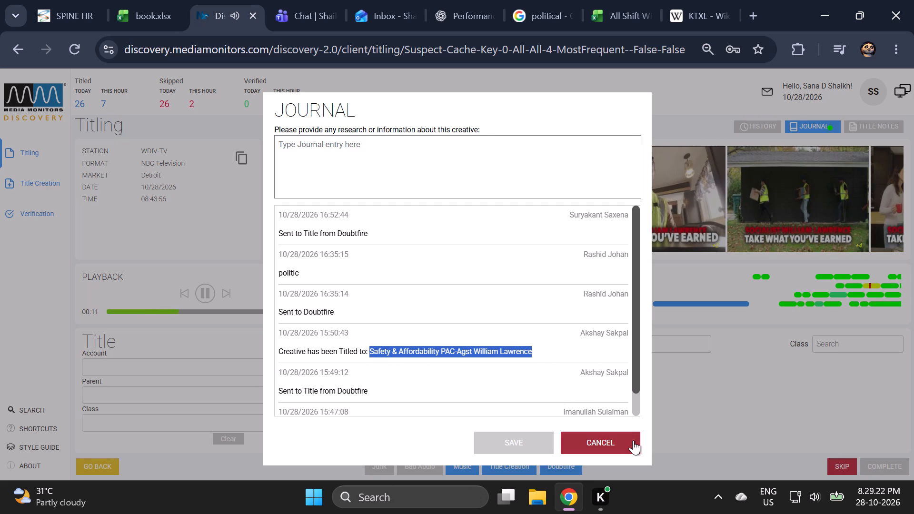
pyautogui.click(633, 440)
pyautogui.keyDown('ctrl'); pyautogui.click(456, 352); pyautogui.keyUp('ctrl')
pyautogui.hotkey('ctrl', 'v')
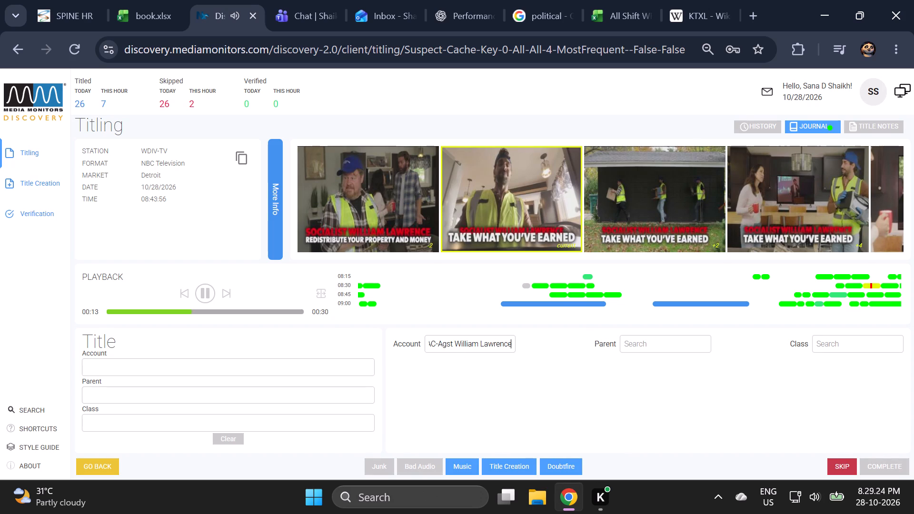
pyautogui.click(590, 395)
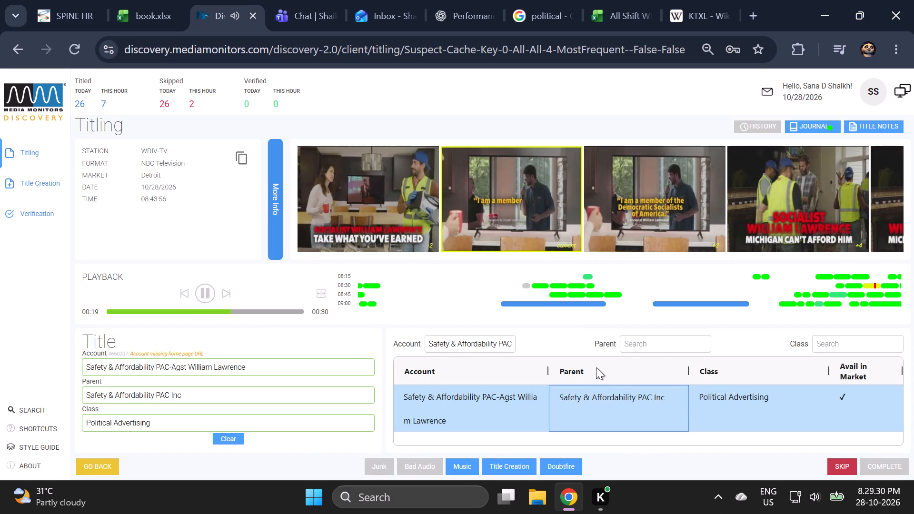
pyautogui.click(889, 410)
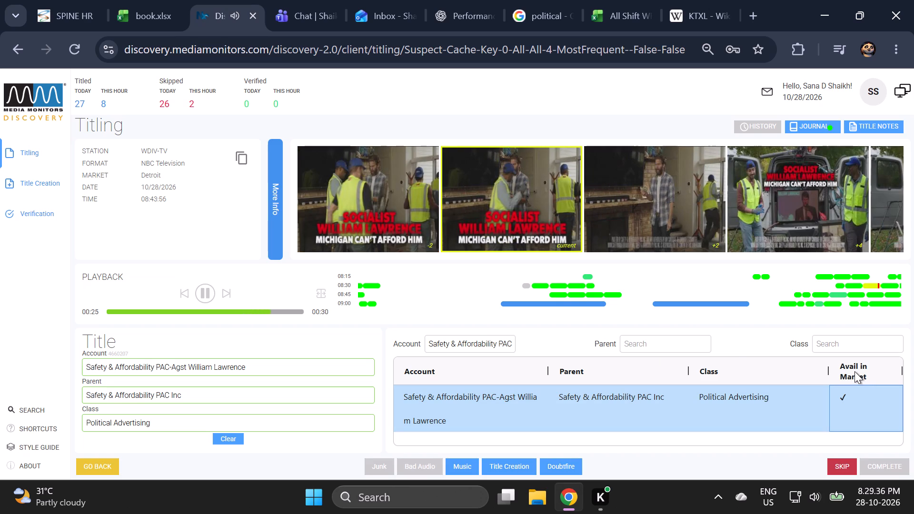
pyautogui.click(856, 393)
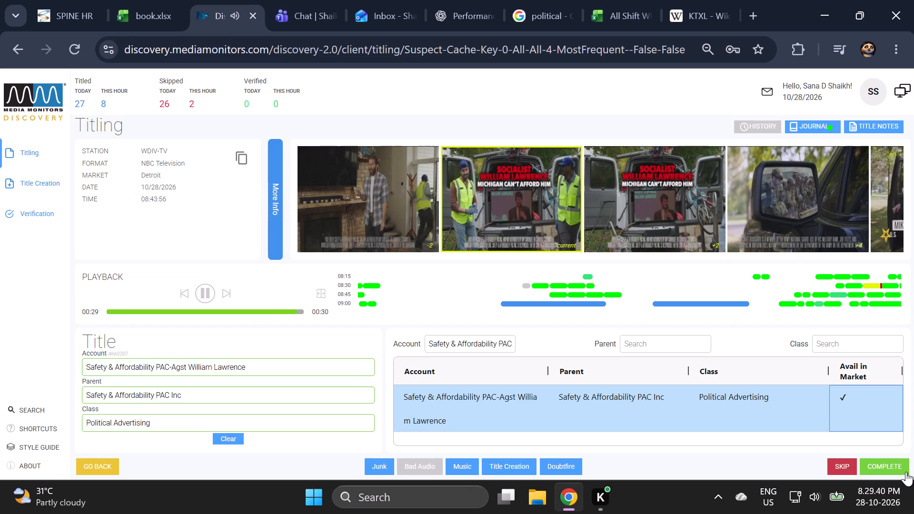
pyautogui.click(903, 467)
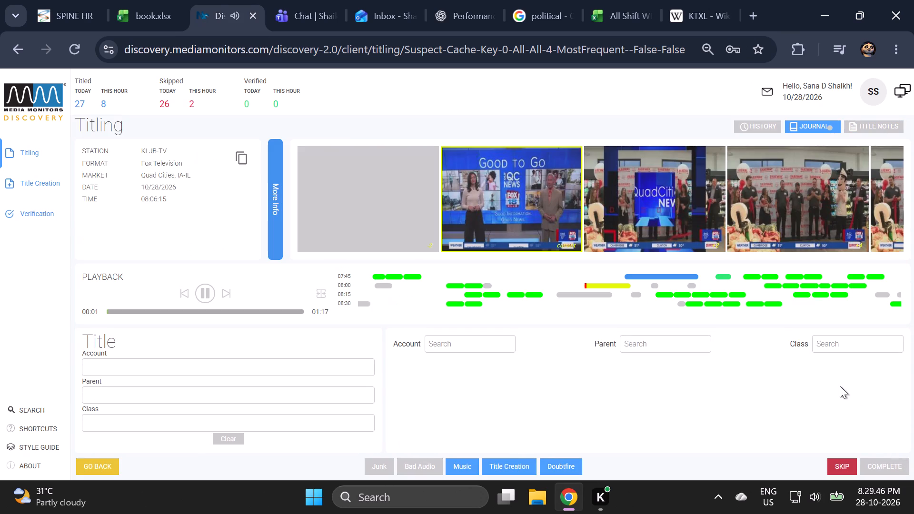
# Review the KLJB-TV news clip about the Fareway store and mark it as junk.
pyautogui.click(228, 296)
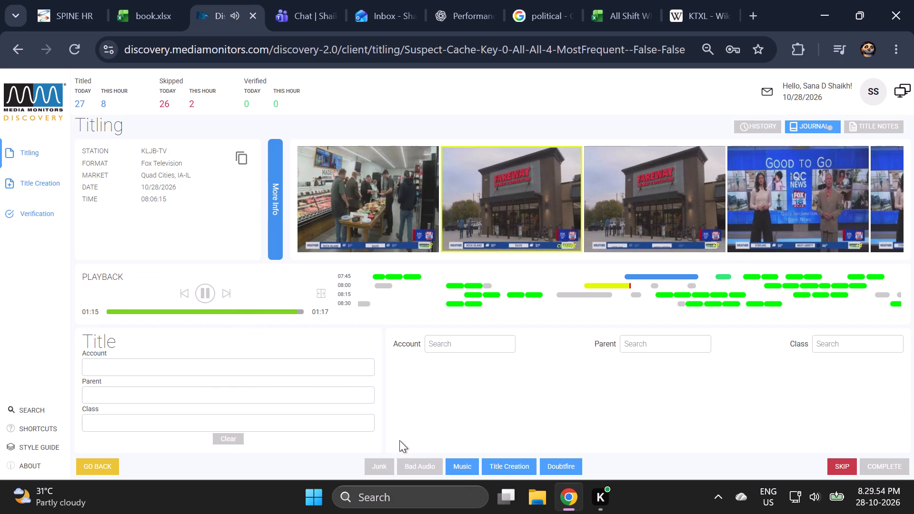
pyautogui.click(382, 463)
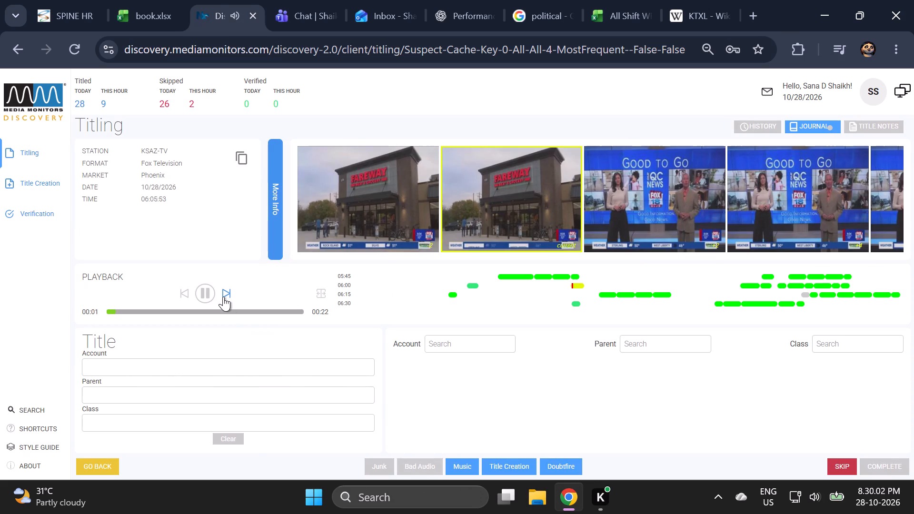
# Review the KSAZ-TV clip about the Sky Harbor Airport emergency exercise.
pyautogui.click(223, 297)
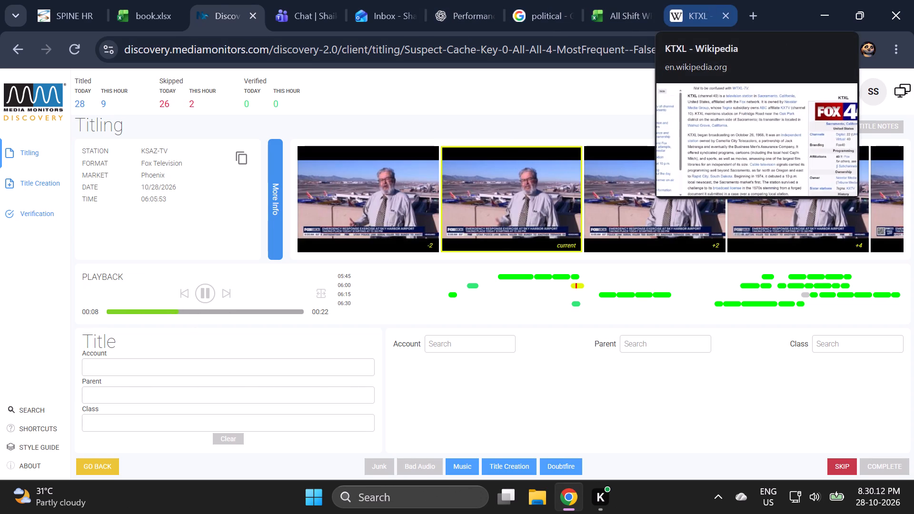
pyautogui.click(232, 369)
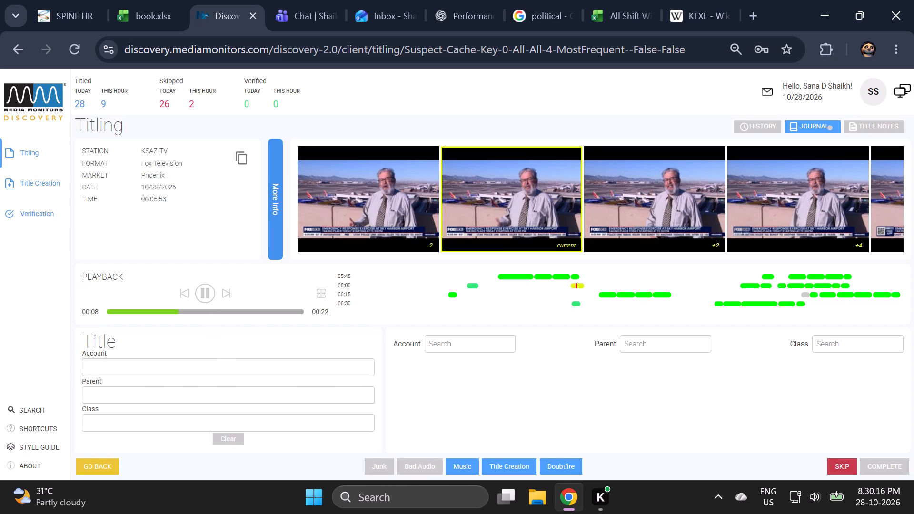
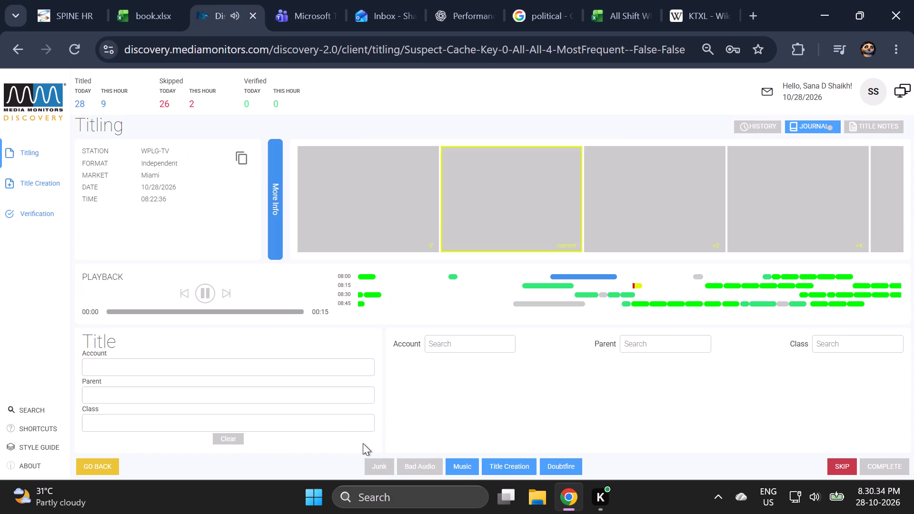
# Review the WPLG-TV news clip about the Cuban Foreign Minister and mark it as junk.
pyautogui.click(228, 295)
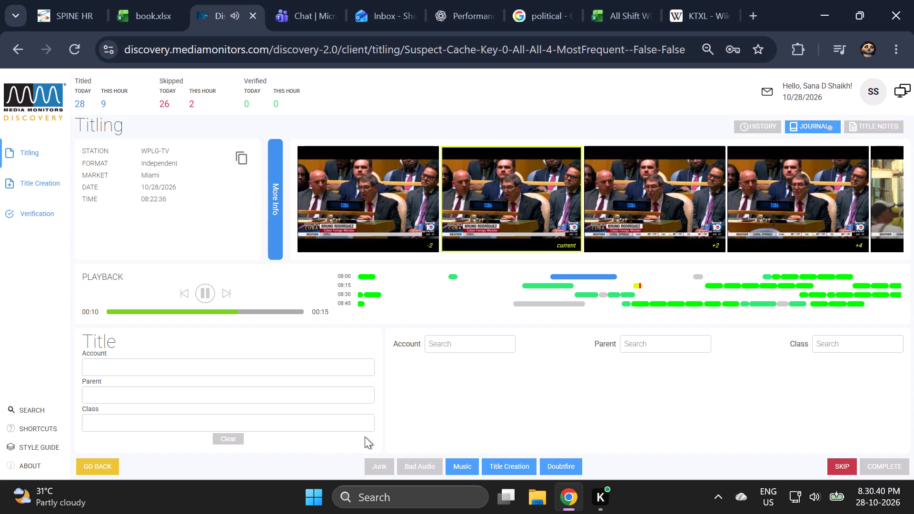
pyautogui.click(379, 464)
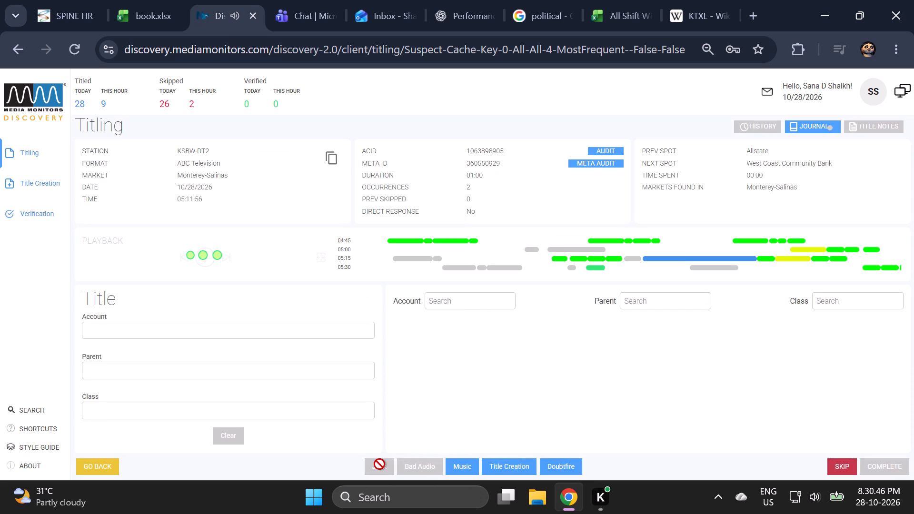
# Review the KSBW-DT2 clip and split it at 00:31 between the Audi Monterey Peninsula and CardinaleWay GMC ads, marking both segments as Spot.
pyautogui.click(360, 417)
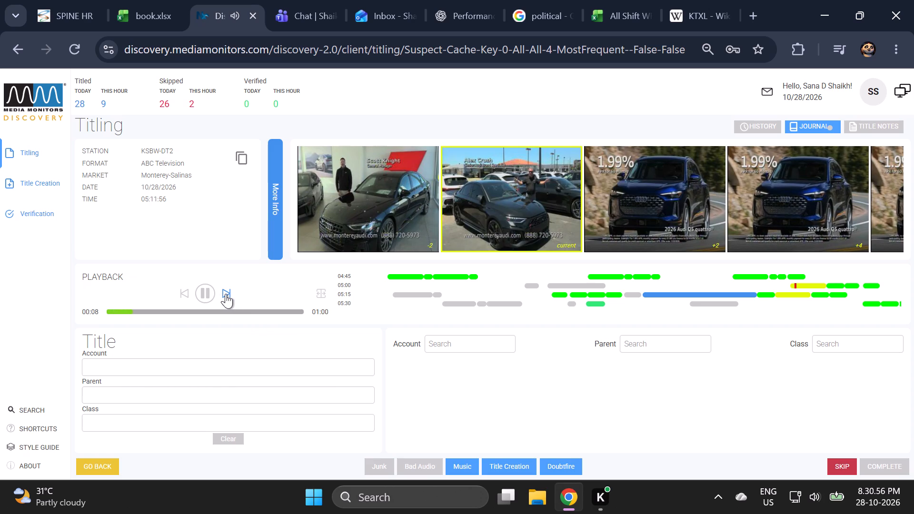
pyautogui.rightClick(226, 294)
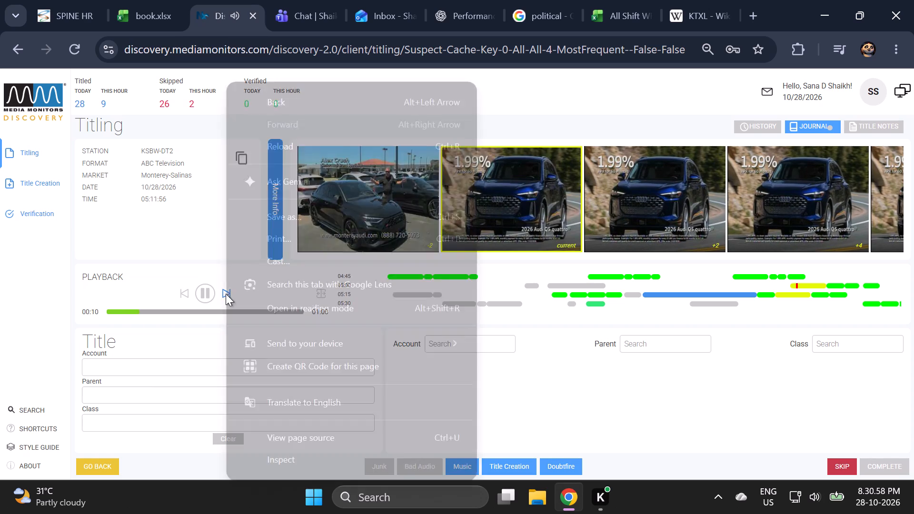
pyautogui.click(203, 371)
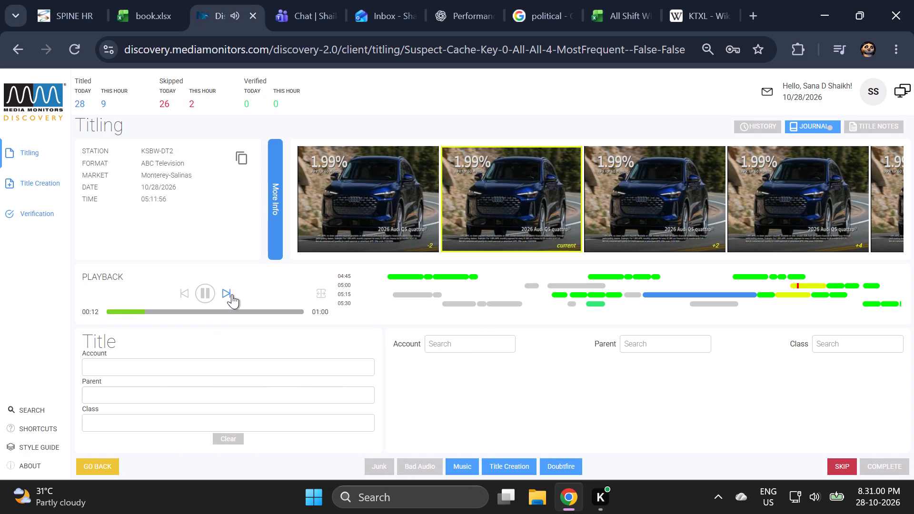
pyautogui.click(228, 291)
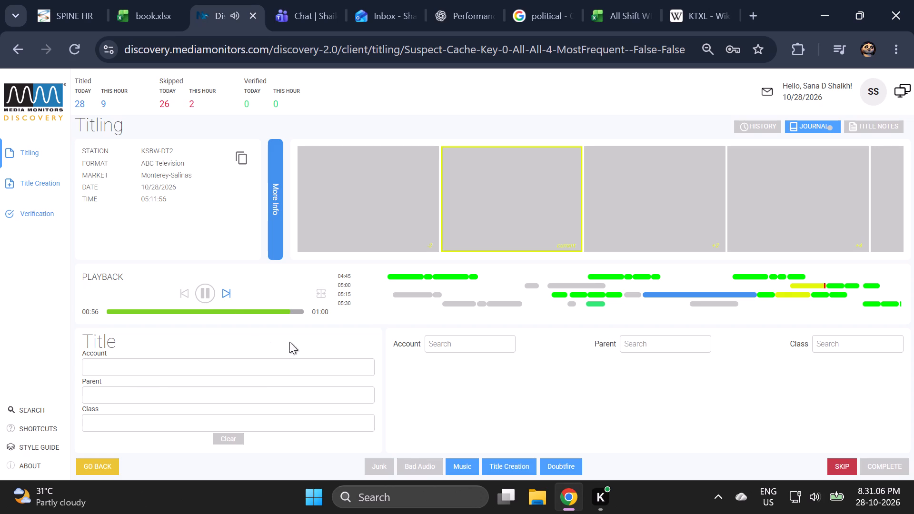
pyautogui.click(198, 313)
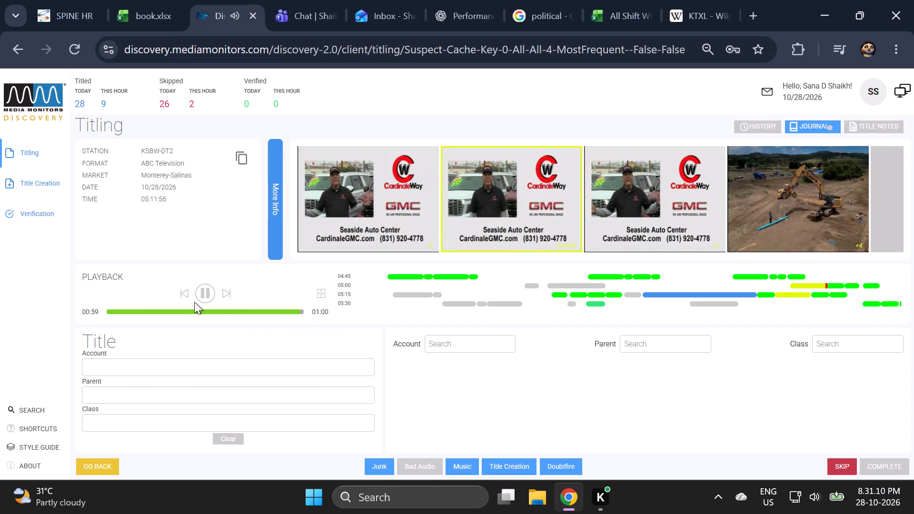
pyautogui.click(209, 295)
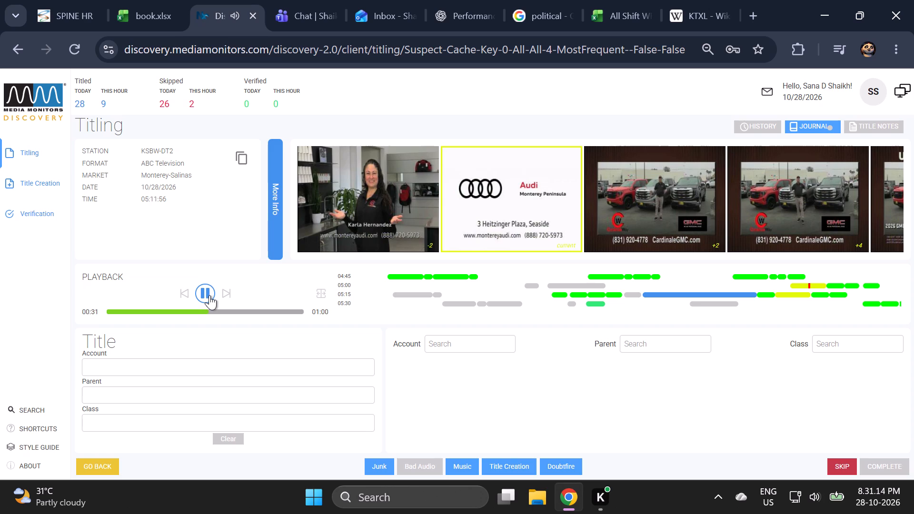
pyautogui.click(323, 292)
pyautogui.moveTo(55, 203); pyautogui.dragTo(474, 199)
pyautogui.doubleClick(474, 199)
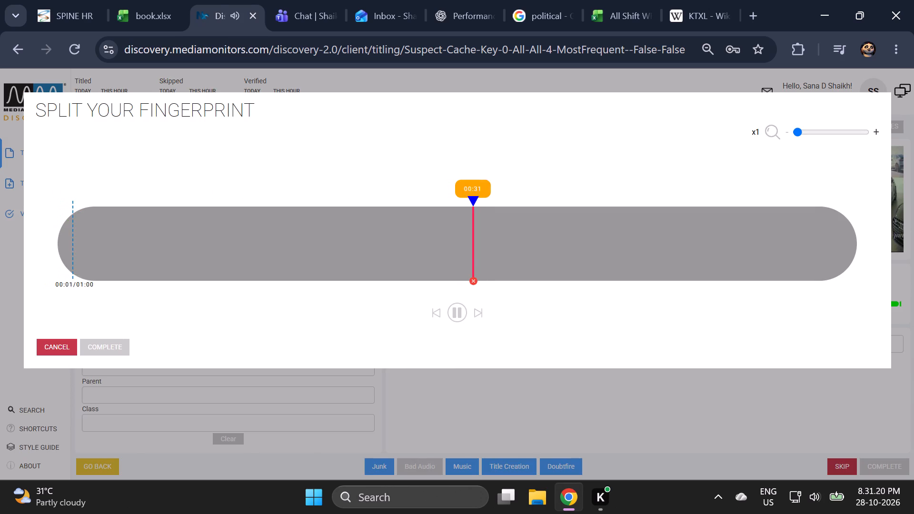
pyautogui.click(459, 312)
pyautogui.click(666, 231)
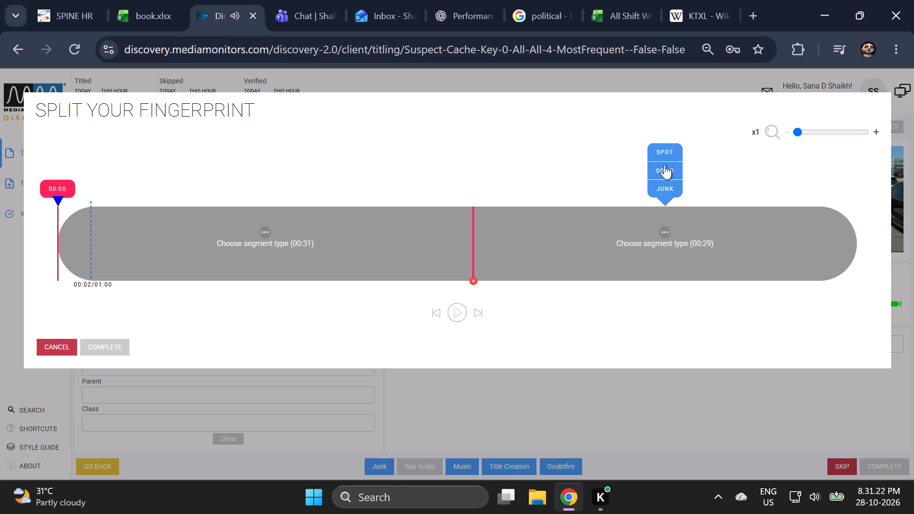
pyautogui.click(665, 155)
pyautogui.click(265, 231)
pyautogui.click(274, 153)
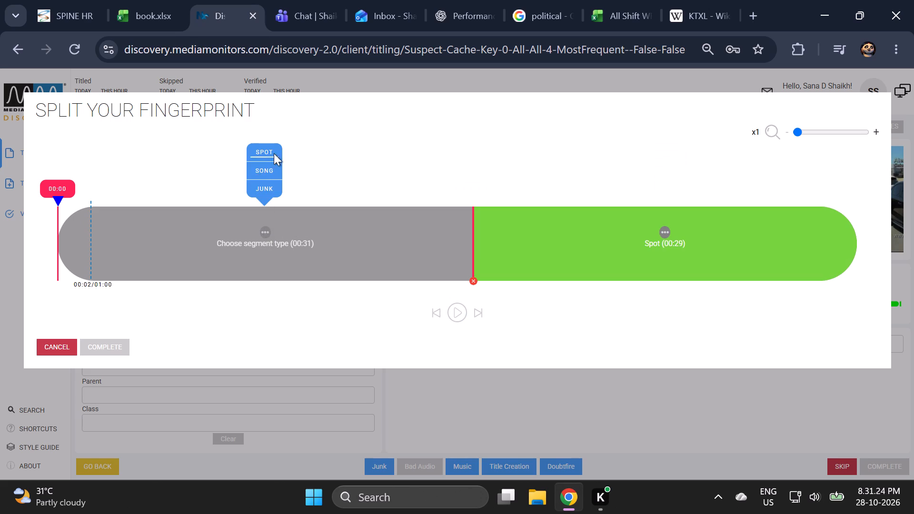
pyautogui.click(110, 344)
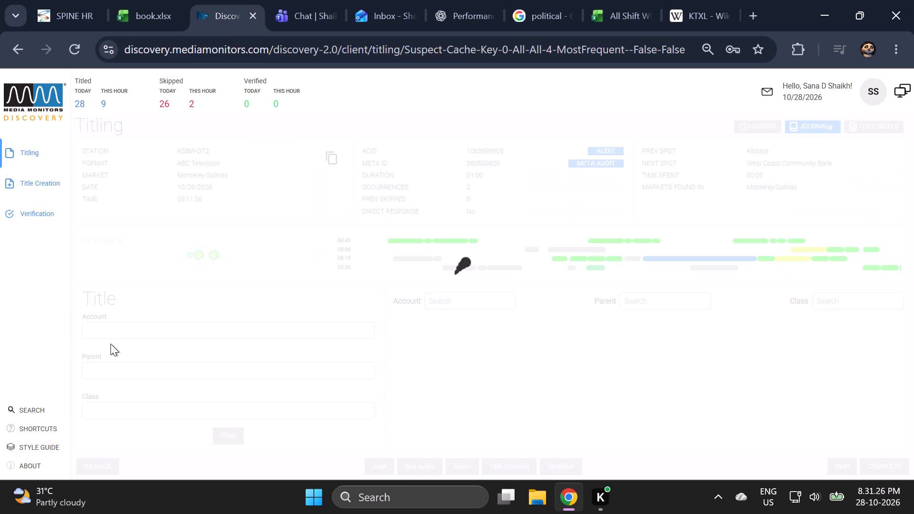
# Title the WUCW-TV CW Sports promo with the account The CW under The CW Network LLC and complete it.
pyautogui.click(110, 329)
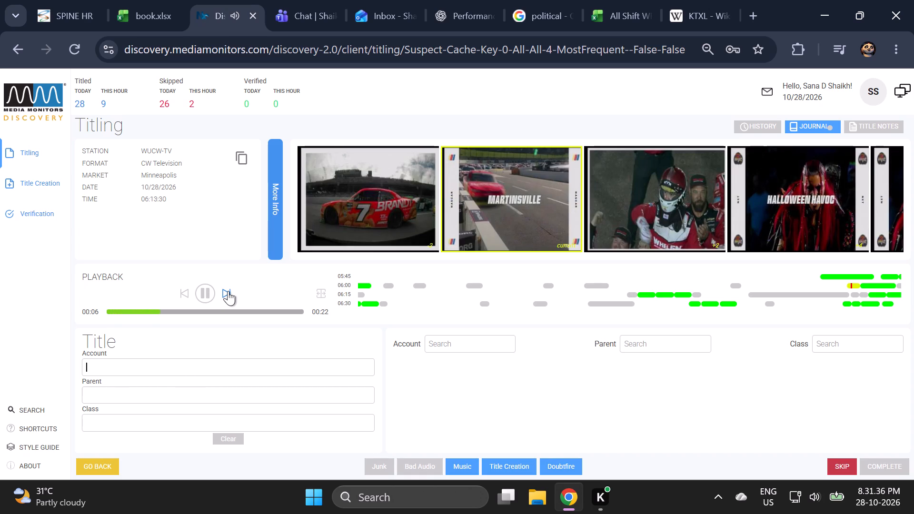
pyautogui.click(472, 346)
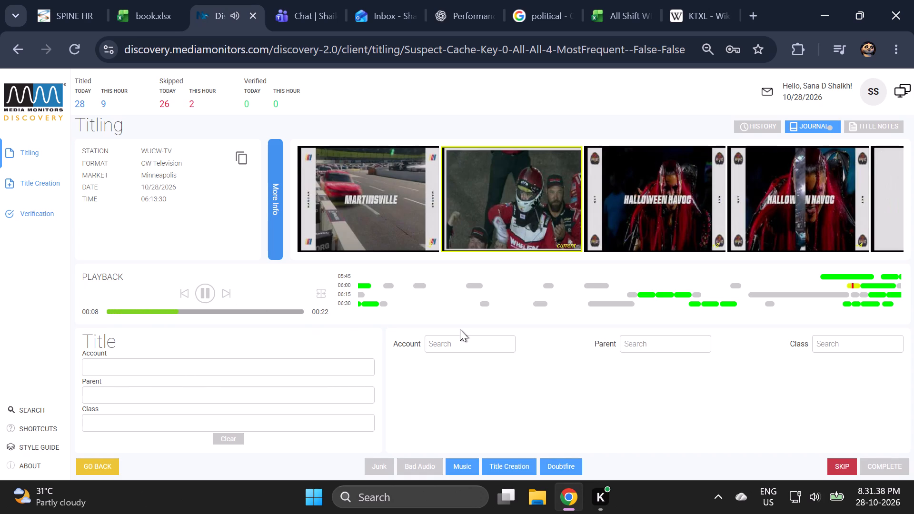
pyautogui.write('the cw')
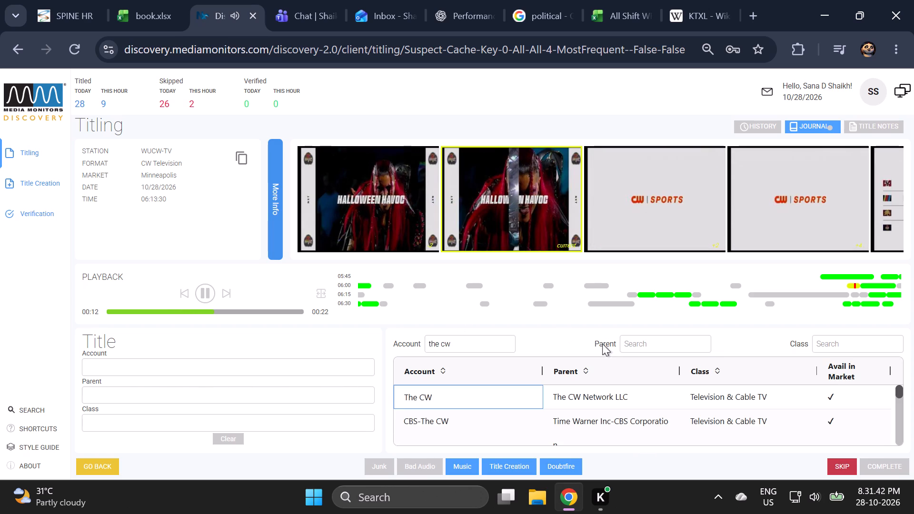
pyautogui.click(805, 401)
pyautogui.moveTo(815, 399); pyautogui.dragTo(835, 396)
pyautogui.click(835, 396)
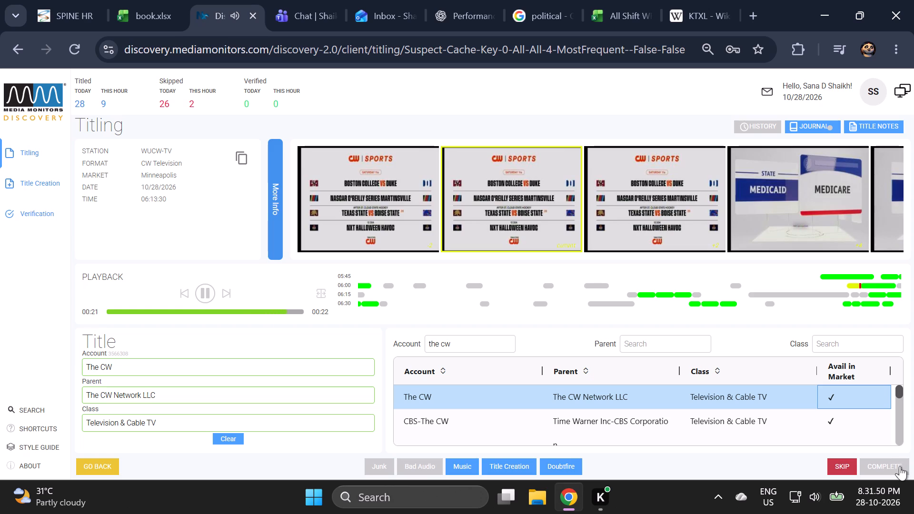
pyautogui.click(900, 466)
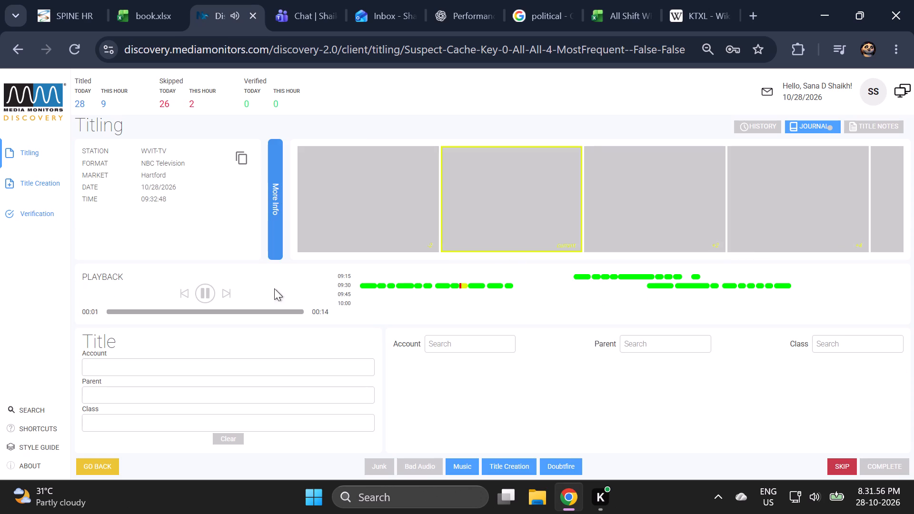
# Preview the WVIT-TV CT Live promo, search the web for WVIT-TV and open the station's Wikipedia article.
pyautogui.click(227, 292)
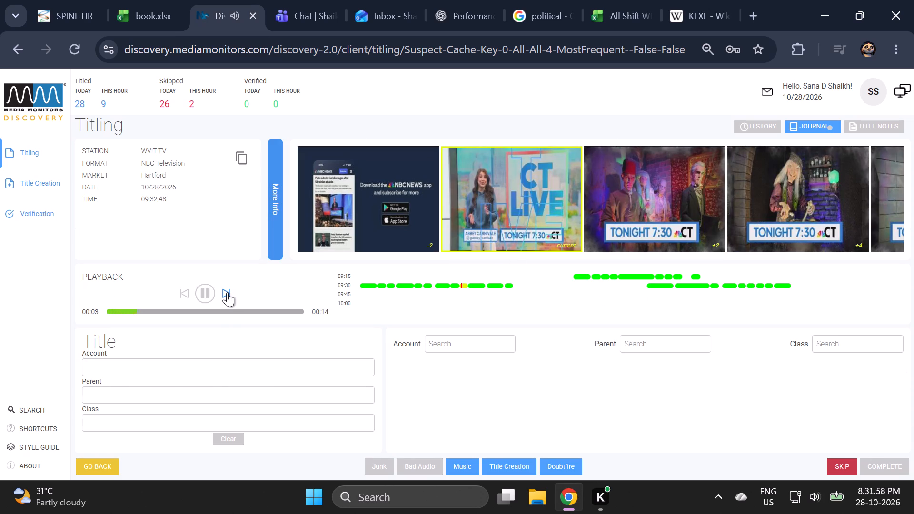
pyautogui.moveTo(189, 148); pyautogui.dragTo(130, 149)
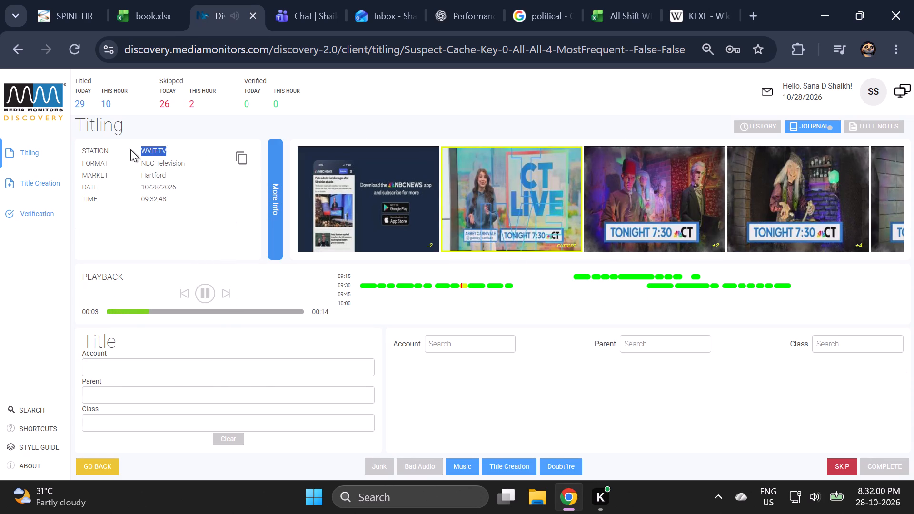
pyautogui.moveTo(130, 149); pyautogui.dragTo(127, 150)
pyautogui.hotkey('ctrl', 'c')
pyautogui.click(699, 2)
pyautogui.keyDown('ctrl'); pyautogui.click(601, 46); pyautogui.keyUp('ctrl')
pyautogui.hotkey('ctrl', 'v')
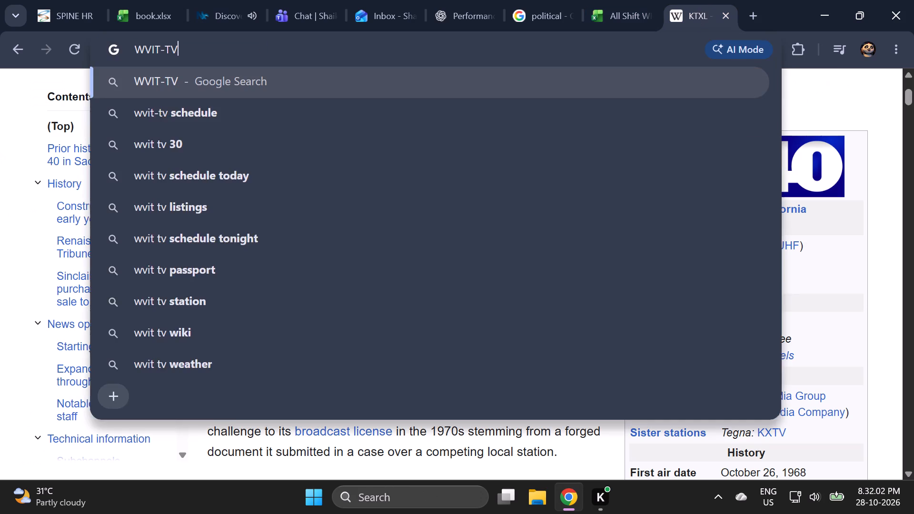
pyautogui.press('Return')
pyautogui.click(123, 247)
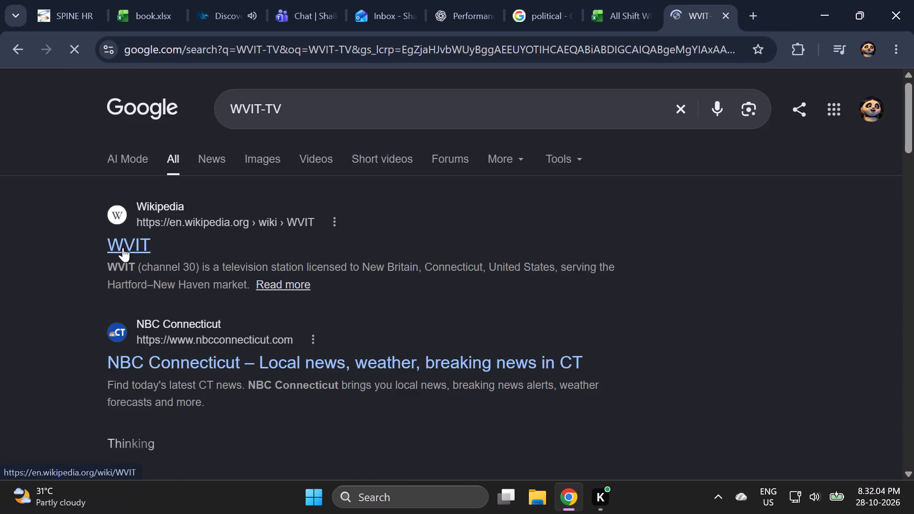
# Check your own row 100 across its columns in the Evening sheet of the All Shift WFH workbook.
pyautogui.click(619, 0)
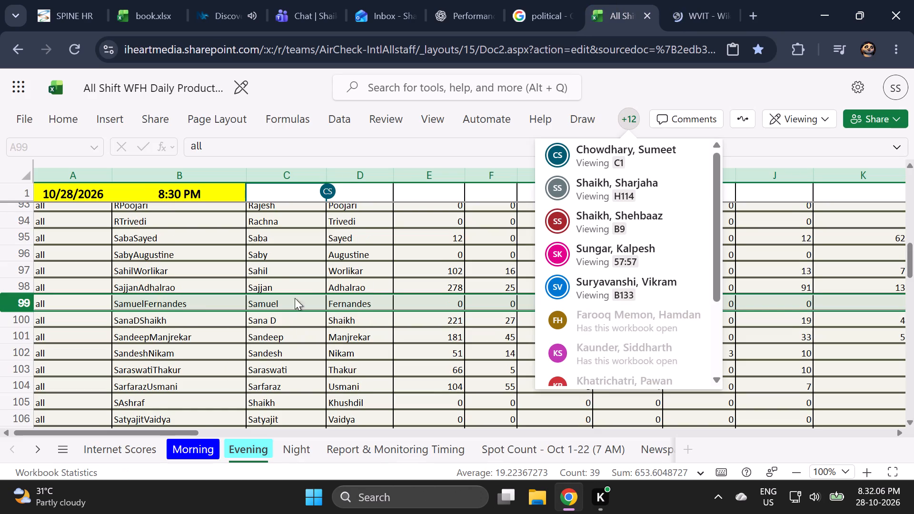
pyautogui.click(88, 324)
pyautogui.click(16, 319)
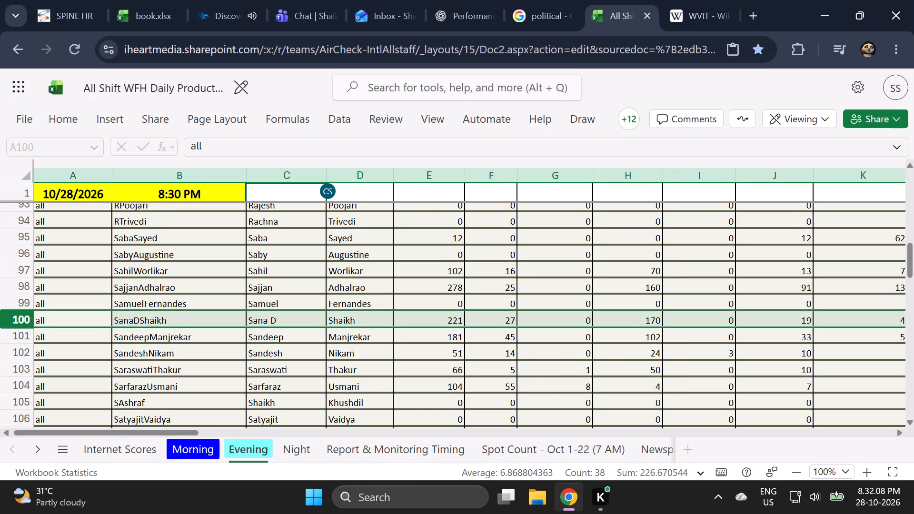
pyautogui.moveTo(180, 434); pyautogui.dragTo(343, 417)
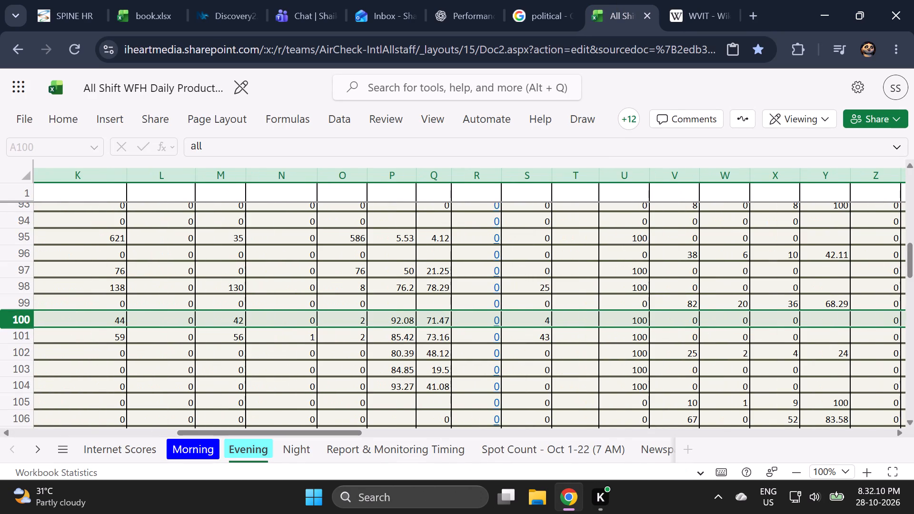
# Check WVIT's Wikipedia article, title the CT Live promo with WVIT-TV under NBCUniversal Media LLC, check its title notes, replay the clip and complete it.
pyautogui.click(716, 0)
pyautogui.scroll(-1, 539, 320)
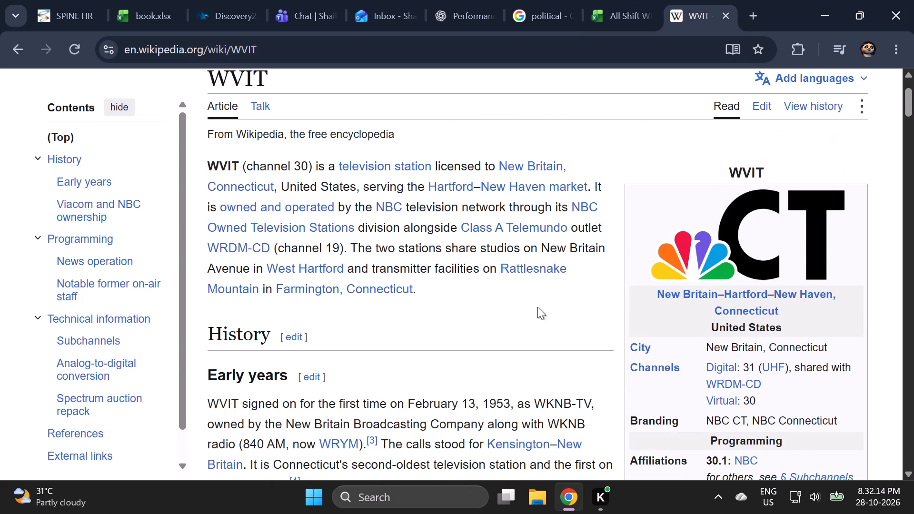
pyautogui.click(202, 0)
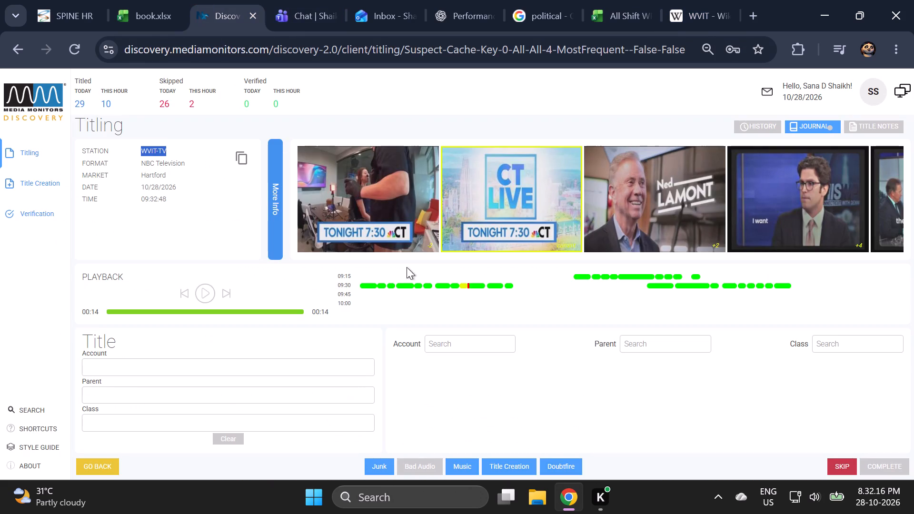
pyautogui.click(465, 340)
pyautogui.hotkey('ctrl', 'v')
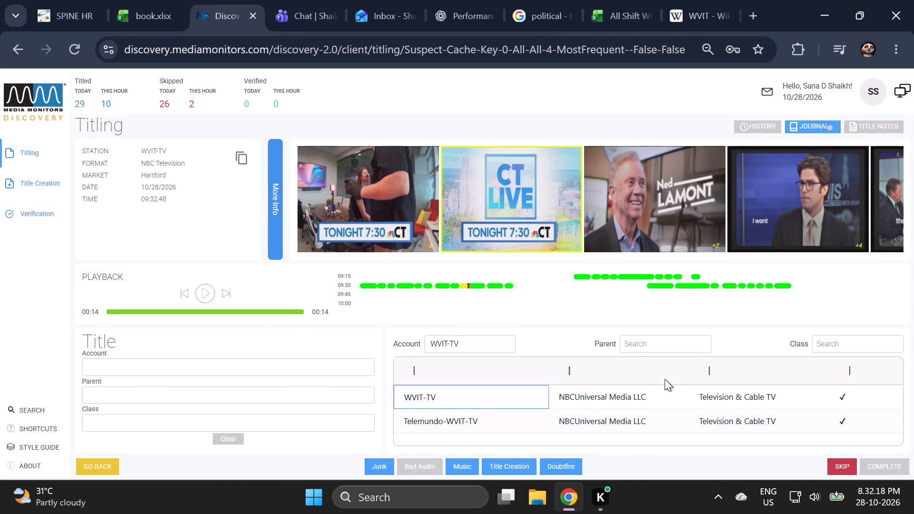
pyautogui.click(647, 394)
pyautogui.click(859, 133)
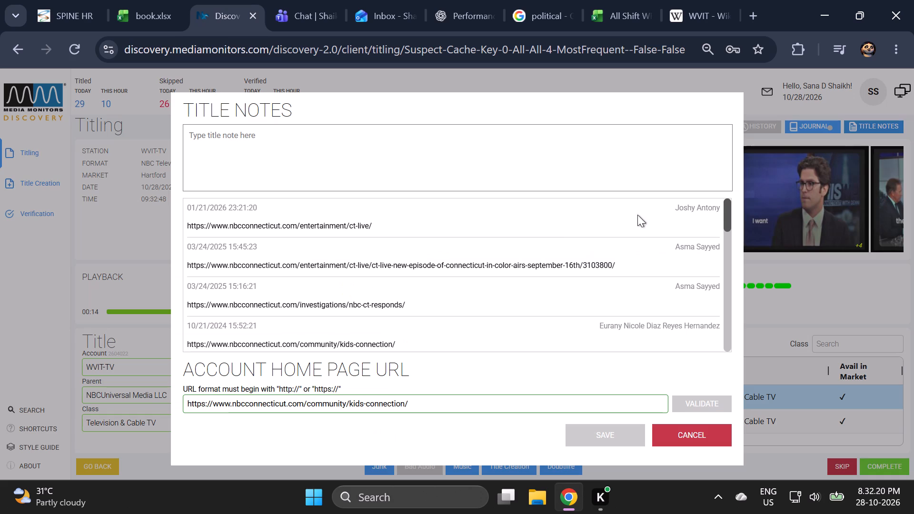
pyautogui.moveTo(389, 231); pyautogui.dragTo(314, 231)
pyautogui.click(718, 436)
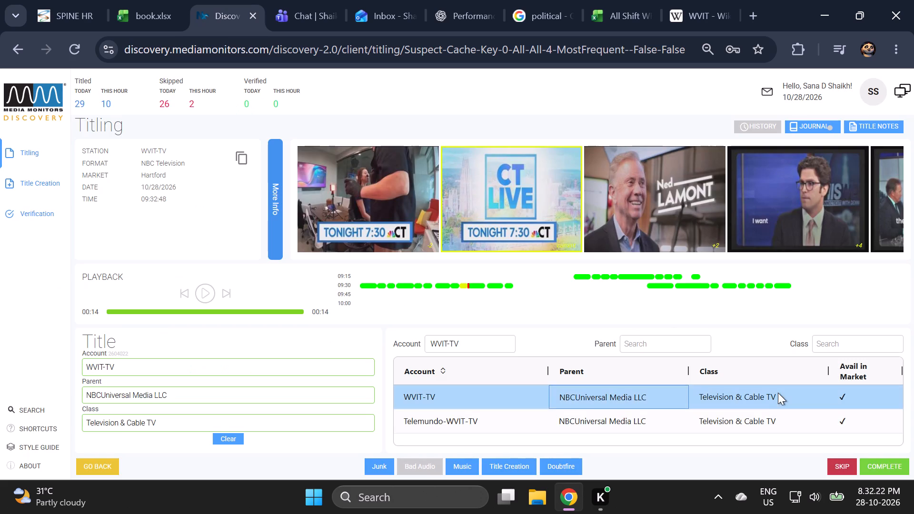
pyautogui.click(779, 392)
pyautogui.click(183, 294)
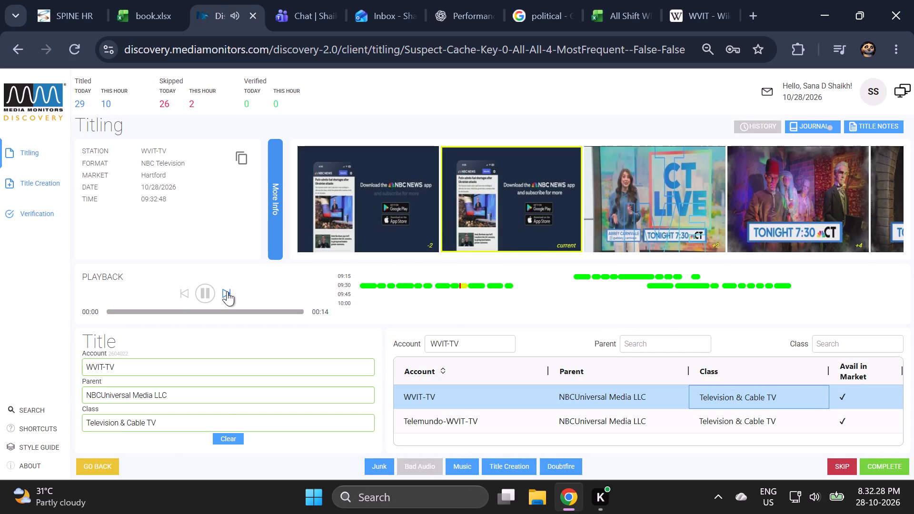
pyautogui.click(227, 291)
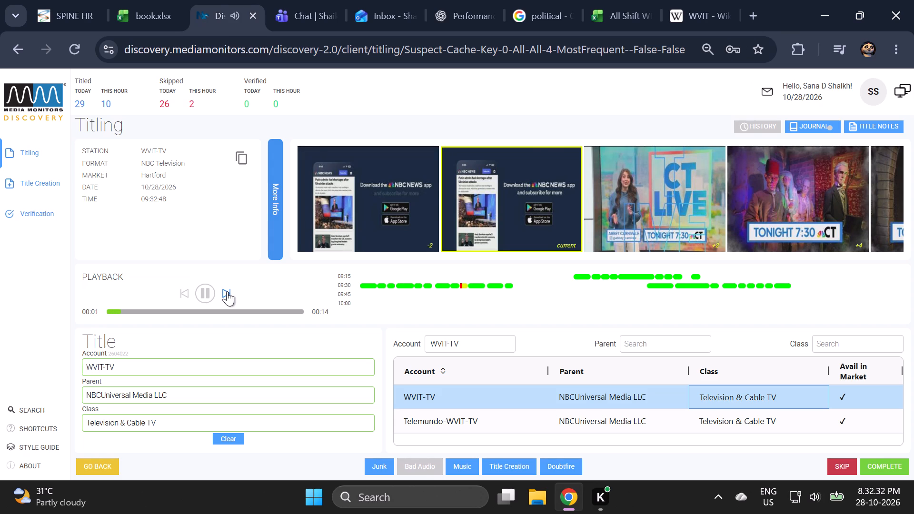
pyautogui.click(887, 400)
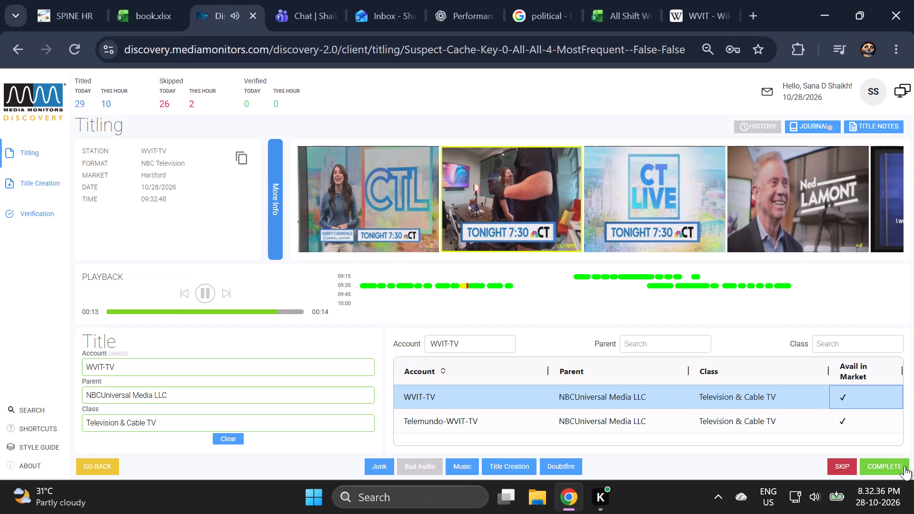
pyautogui.click(904, 466)
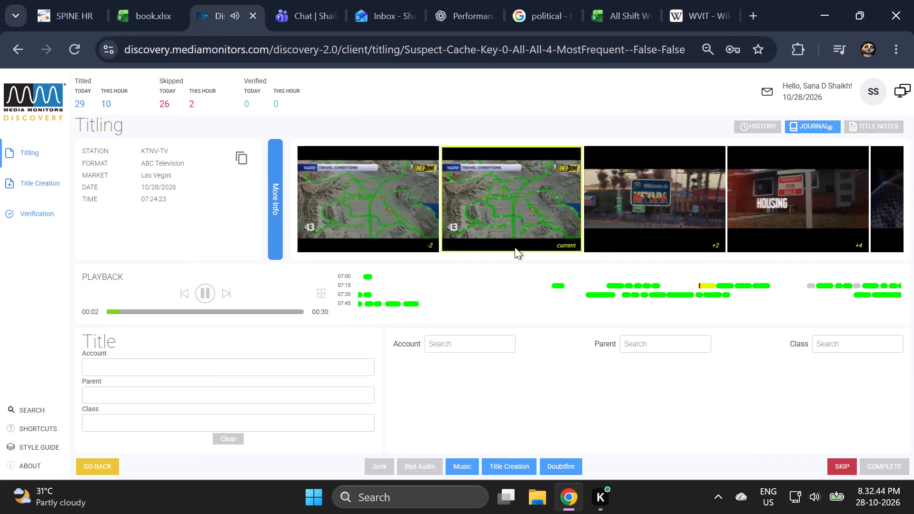
# Preview the KTNV-TV political ad, copy the word "Political" from the Google results page and submit the clip as Doubtfire with that message.
pyautogui.click(230, 294)
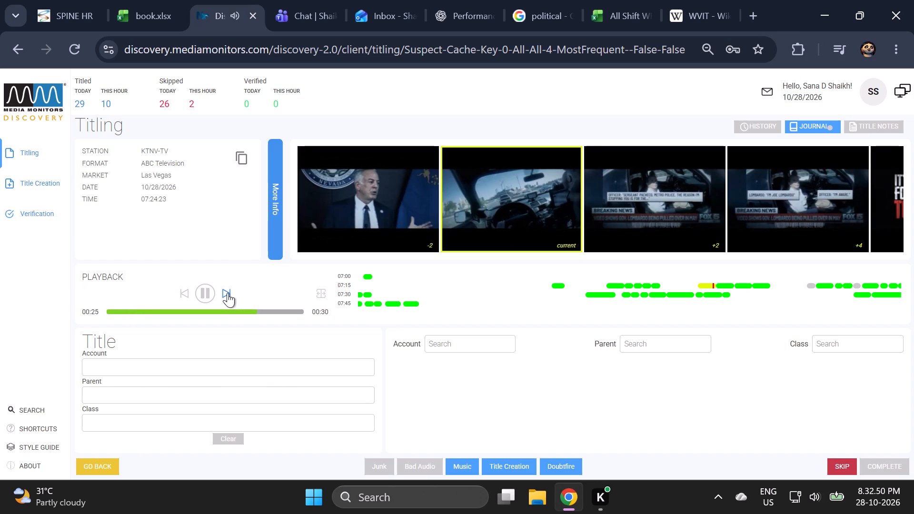
pyautogui.click(540, 0)
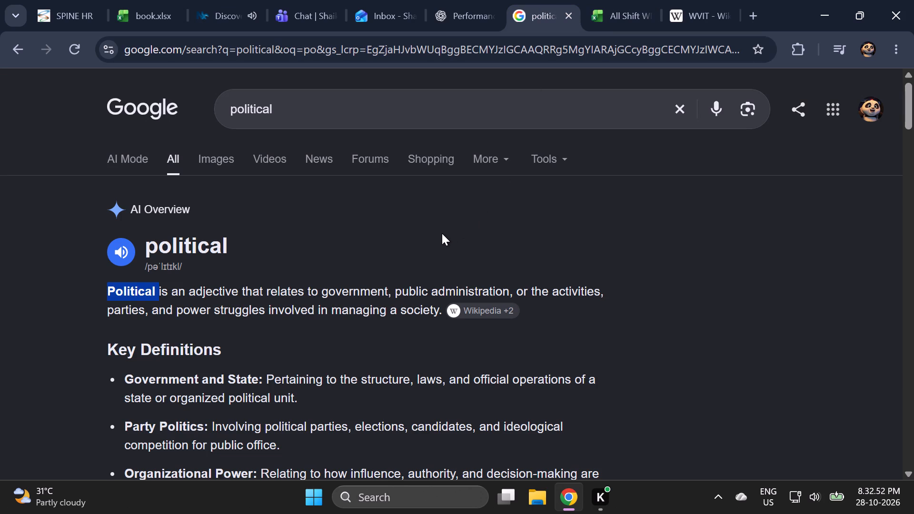
pyautogui.hotkey('ctrl', 'c')
pyautogui.hotkey('ctrl', 'c')
pyautogui.hotkey('ctrl', 'c')
pyautogui.hotkey('ctrl', 'c')
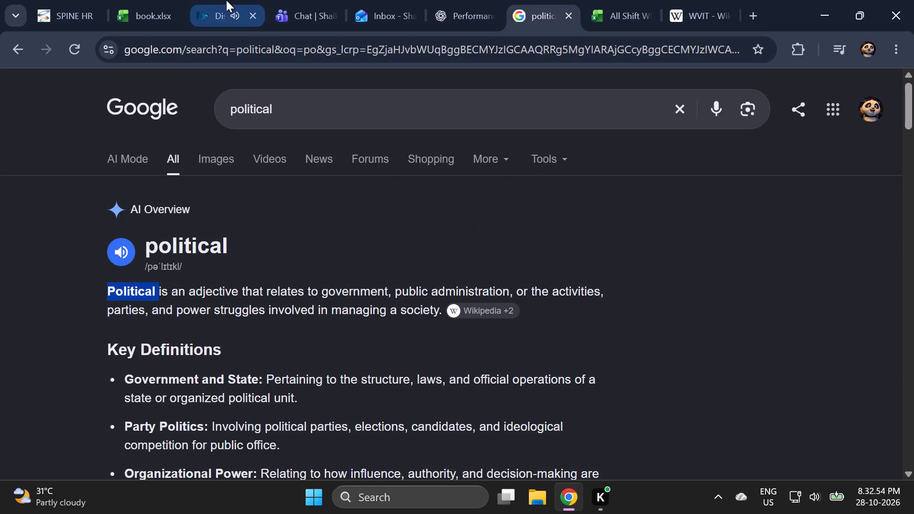
pyautogui.click(227, 0)
pyautogui.click(576, 459)
pyautogui.click(492, 165)
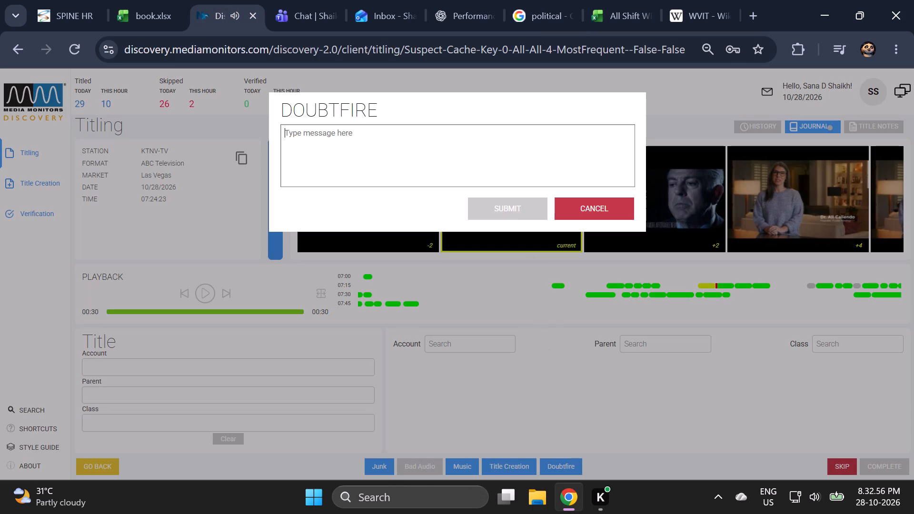
pyautogui.hotkey('ctrl', 'v')
pyautogui.click(494, 205)
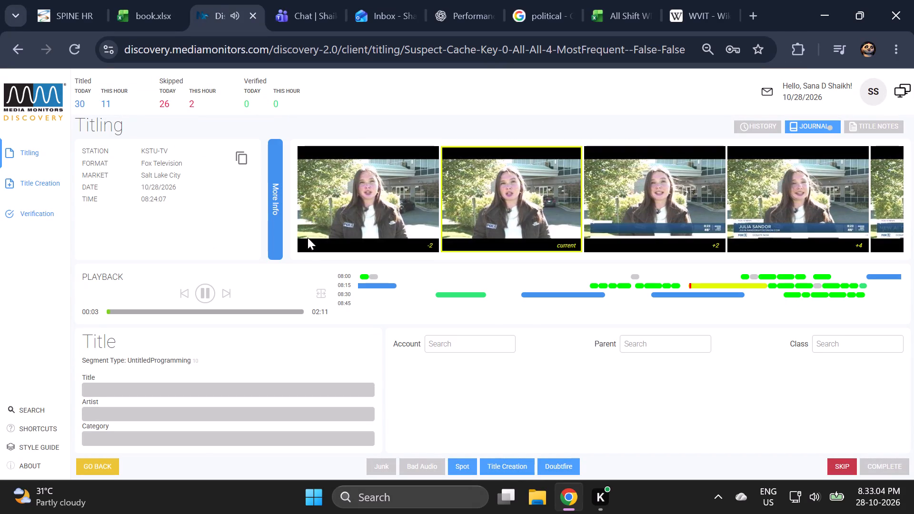
# Preview the KSTU-TV news clip from Salt Lake City through to its end and junk it.
pyautogui.click(225, 294)
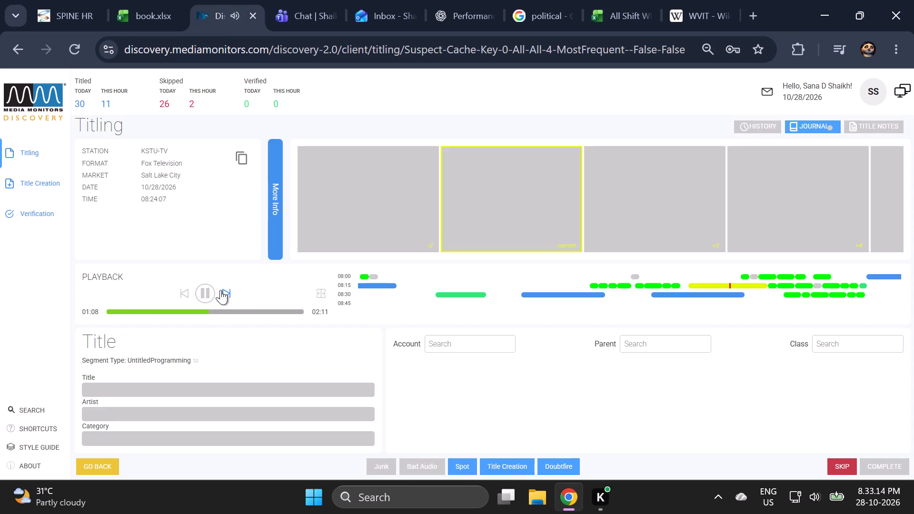
pyautogui.click(225, 292)
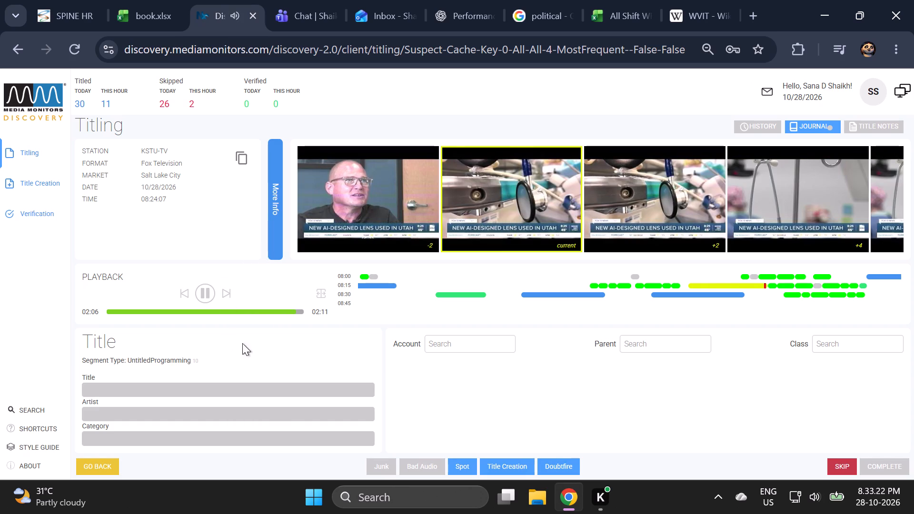
pyautogui.click(377, 464)
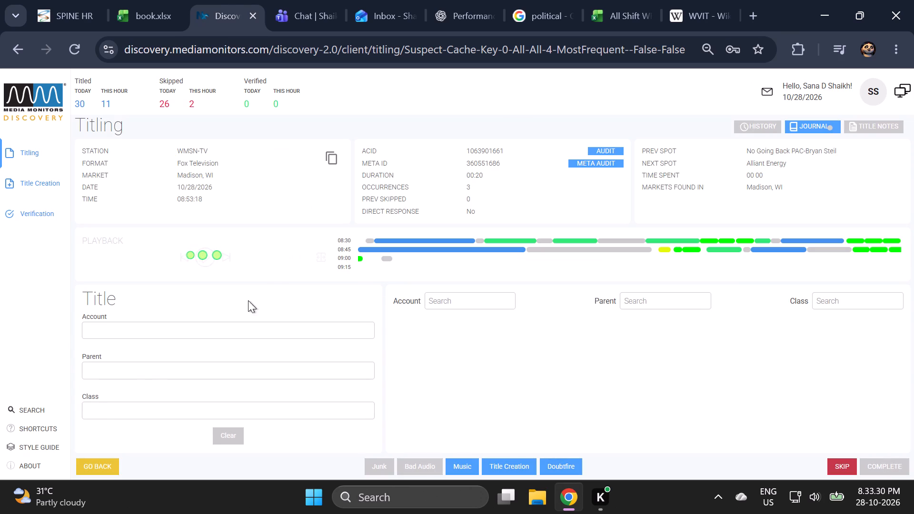
# Preview the WMSN-TV promo, search the web for WMSN-TV and check the station's owner in its Wikipedia article.
pyautogui.moveTo(208, 324); pyautogui.dragTo(203, 330)
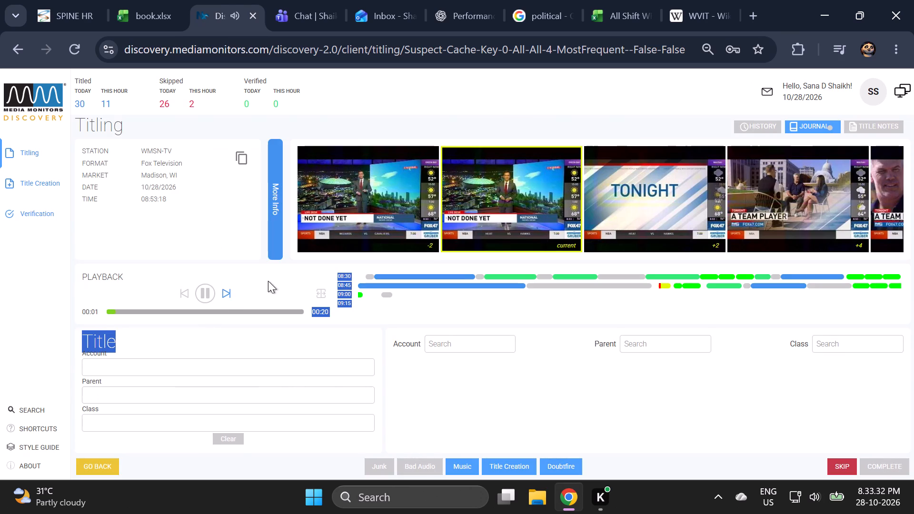
pyautogui.click(268, 280)
pyautogui.click(228, 291)
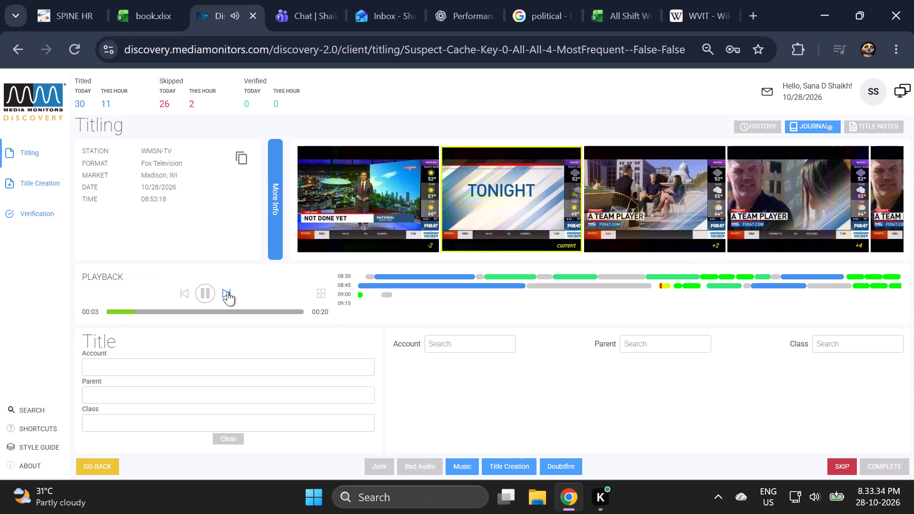
pyautogui.keyDown('ctrl'); pyautogui.moveTo(184, 146); pyautogui.dragTo(136, 146); pyautogui.keyUp('ctrl')
pyautogui.hotkey('ctrl', 'c')
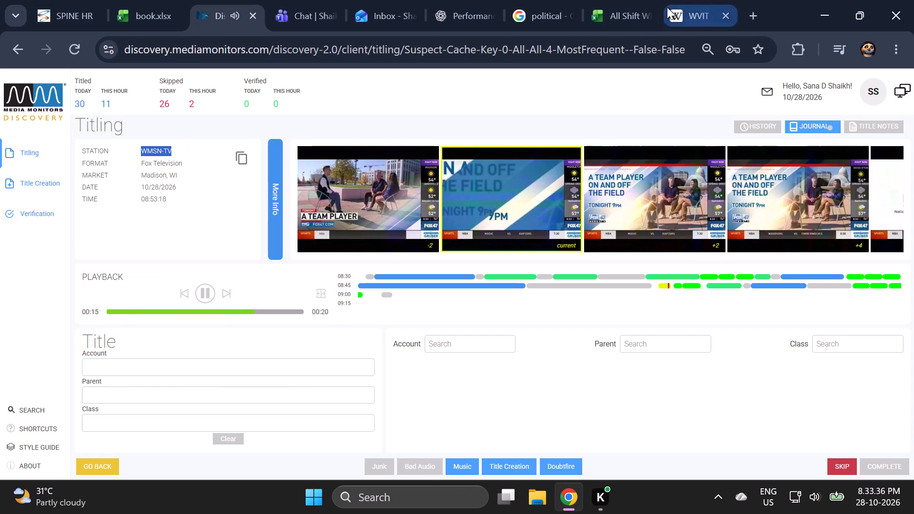
pyautogui.click(696, 8)
pyautogui.click(612, 46)
pyautogui.hotkey('ctrl', 'v')
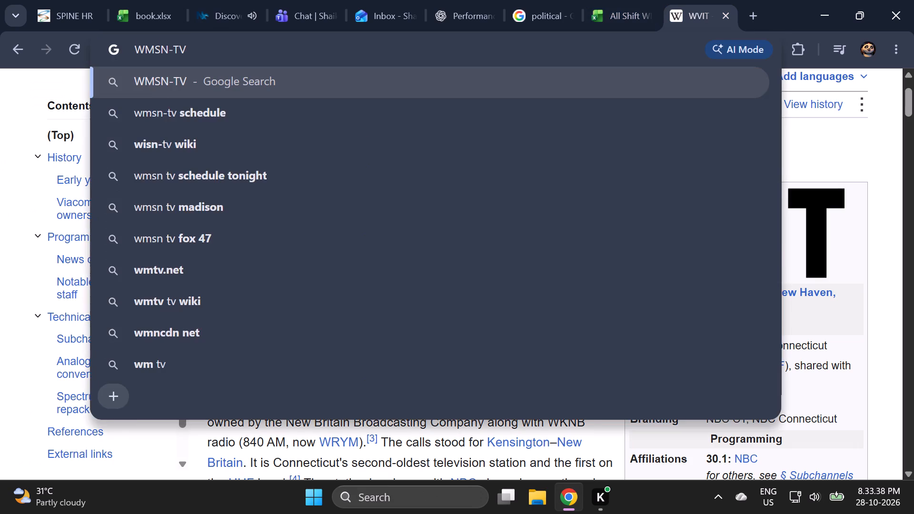
pyautogui.press('Return')
pyautogui.click(175, 243)
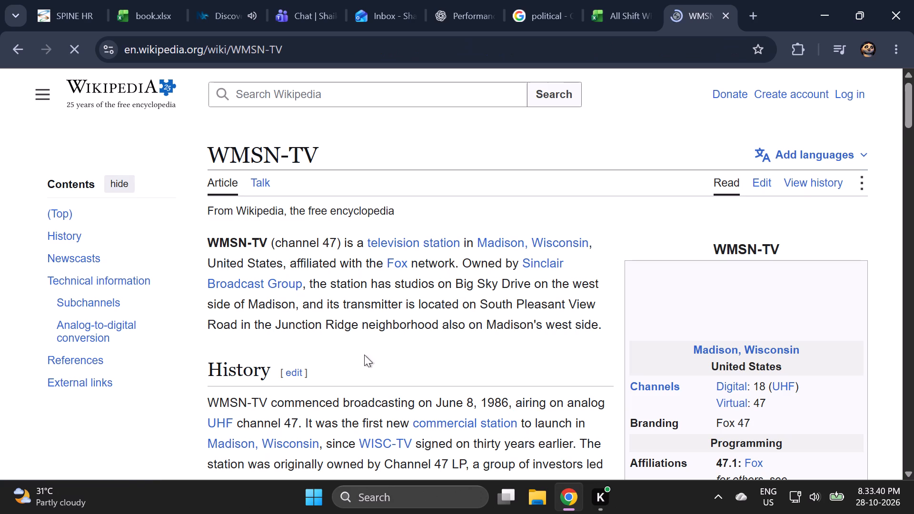
pyautogui.scroll(-1, 477, 356)
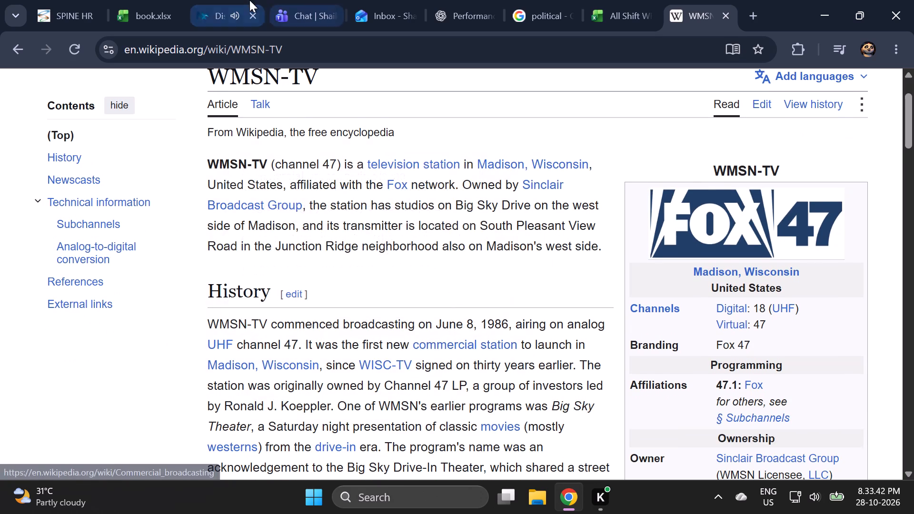
# Title the "A Team Player On and Off the Field" promo with WMSN-TV under Sinclair Inc, replay the clip and complete it.
pyautogui.click(247, 0)
pyautogui.click(464, 344)
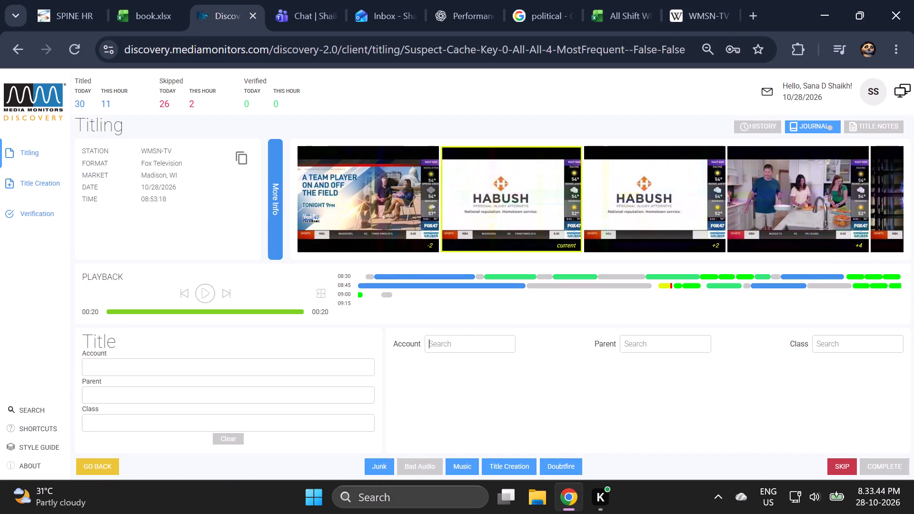
pyautogui.hotkey('ctrl', 'v')
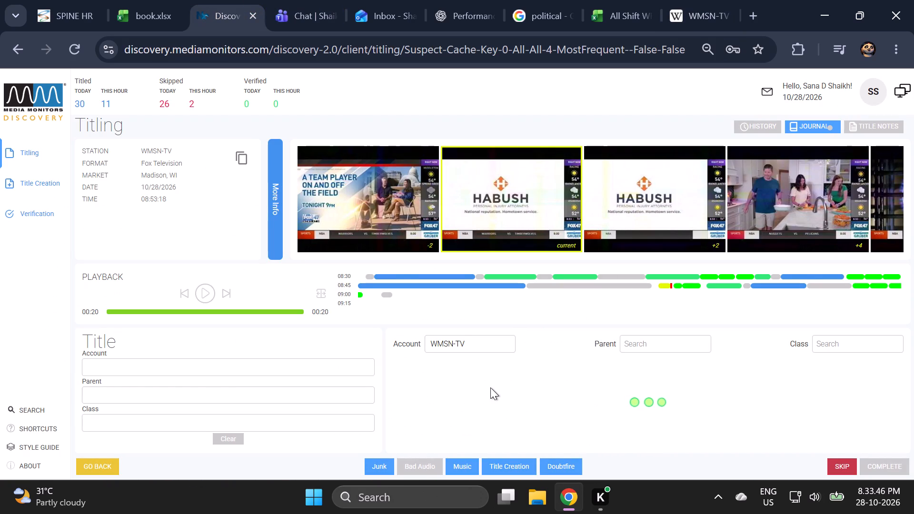
pyautogui.click(490, 387)
pyautogui.click(185, 295)
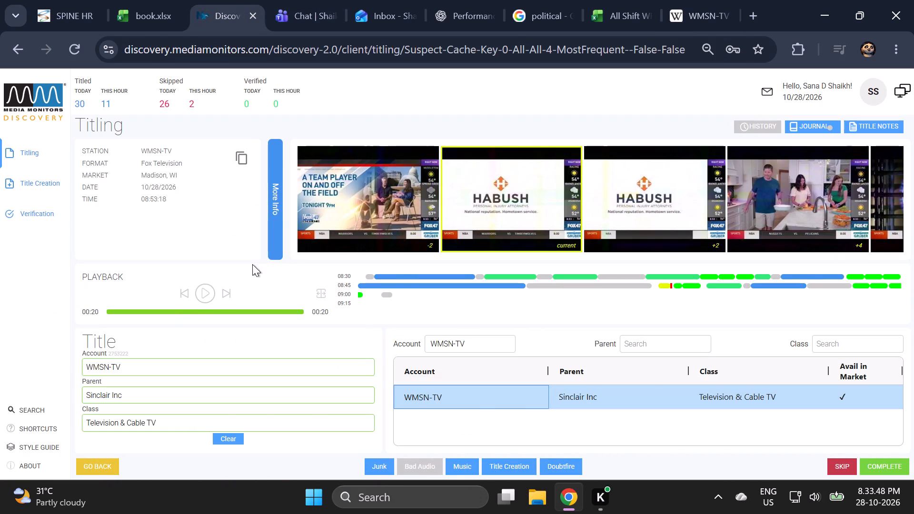
pyautogui.click(691, 0)
pyautogui.click(252, 0)
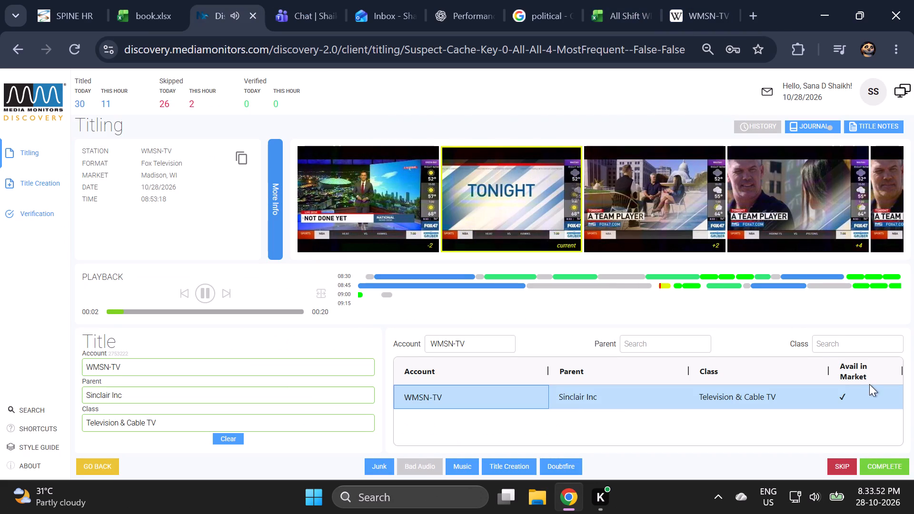
pyautogui.click(871, 390)
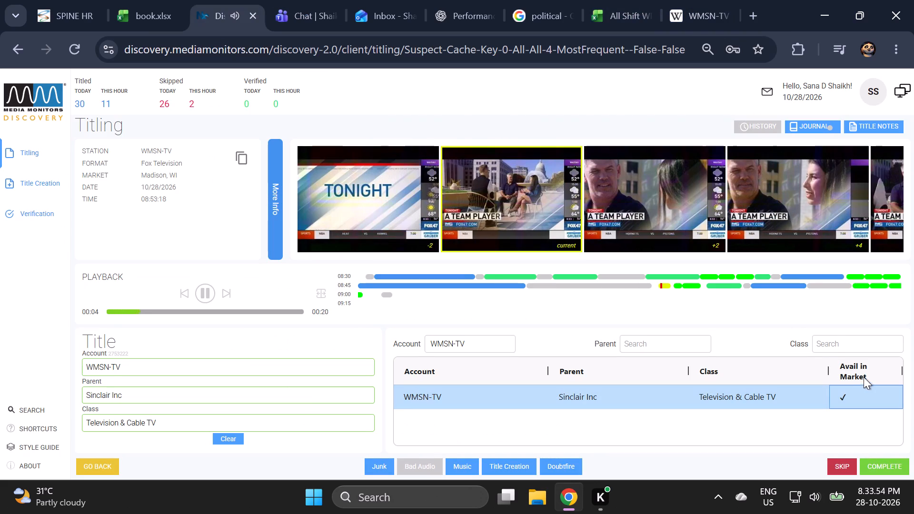
pyautogui.click(844, 391)
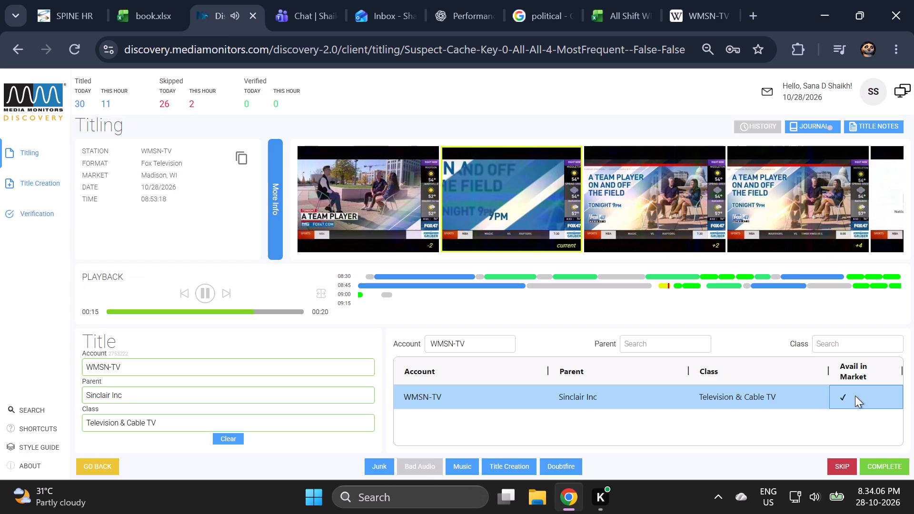
pyautogui.click(855, 395)
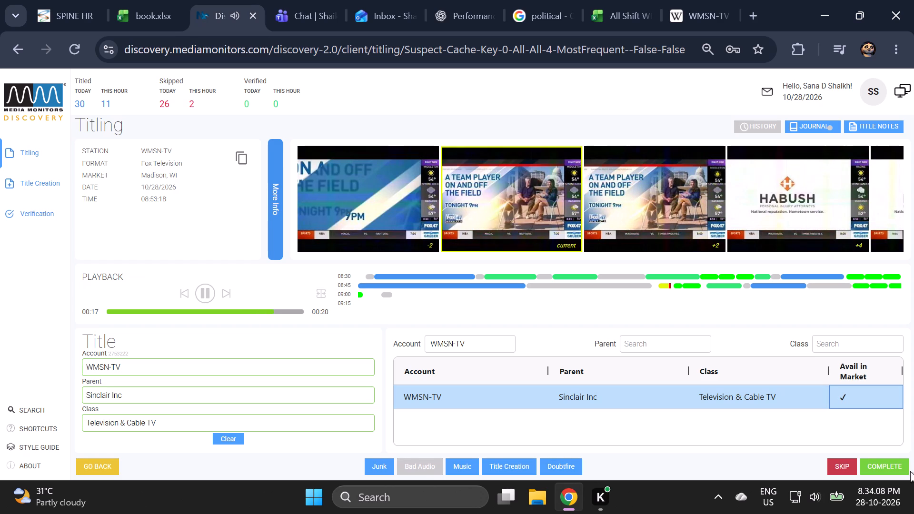
pyautogui.click(909, 467)
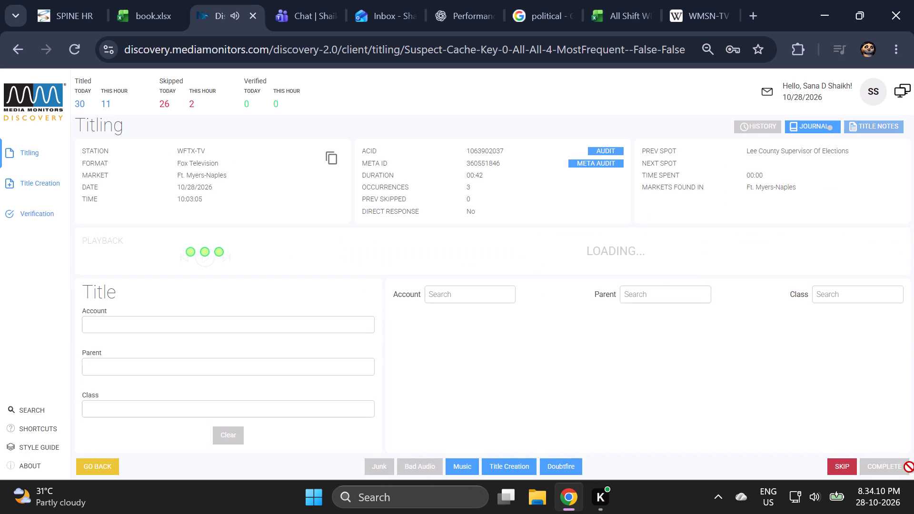
# Preview the WFTX-TV clip from the Ft. Myers-Naples market.
pyautogui.click(664, 18)
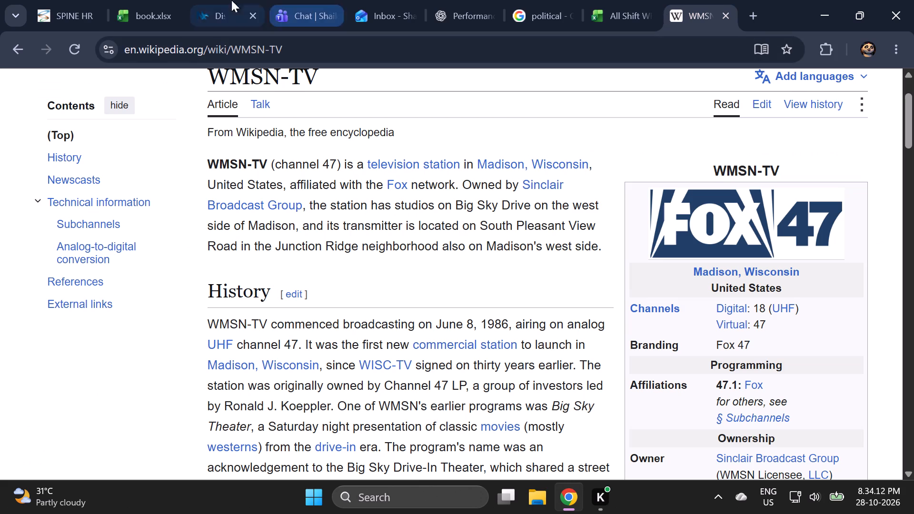
pyautogui.click(219, 0)
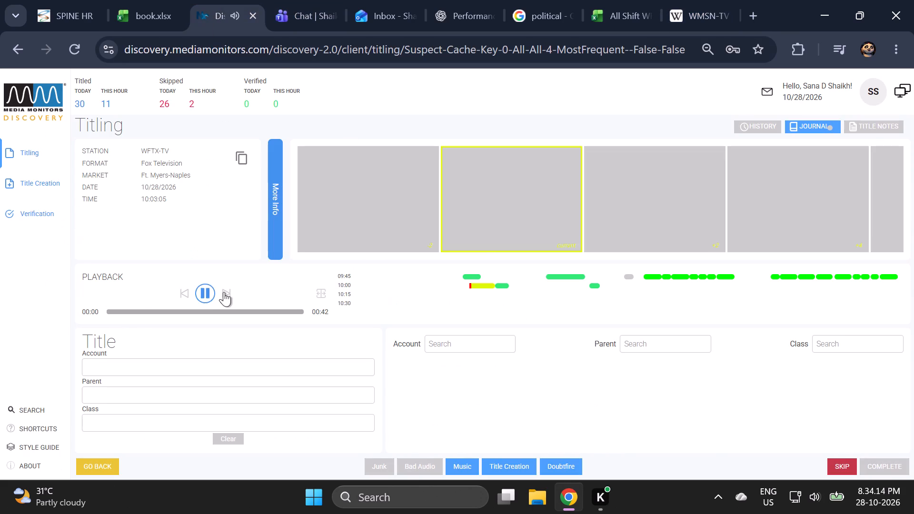
pyautogui.click(227, 291)
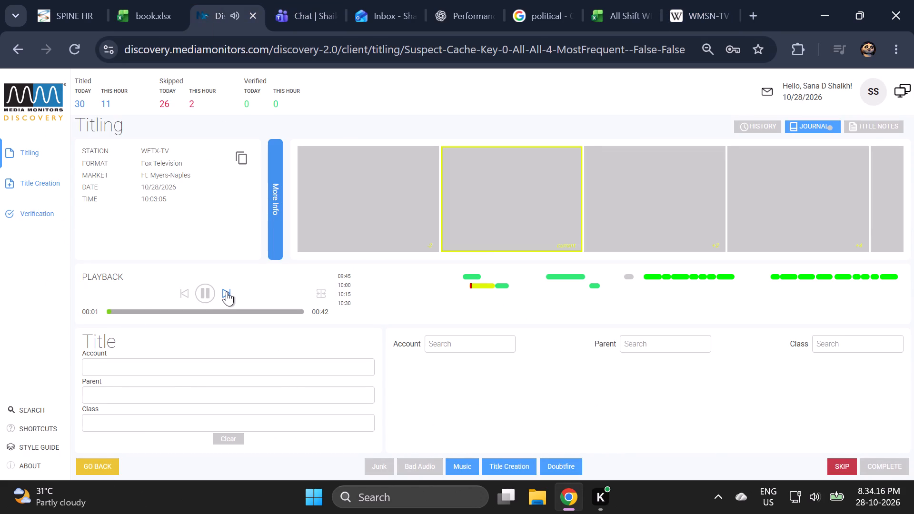
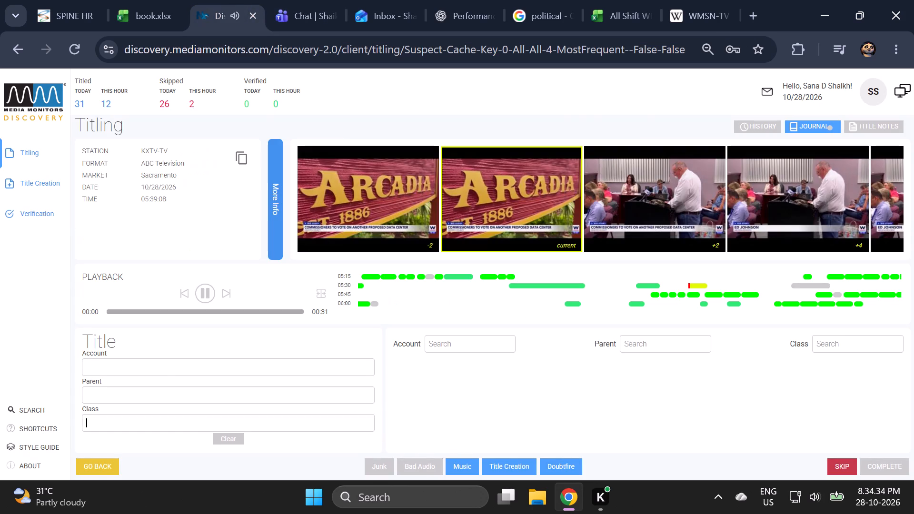
# Preview the KXTV-TV news clip from Sacramento near its end and junk it.
pyautogui.click(224, 293)
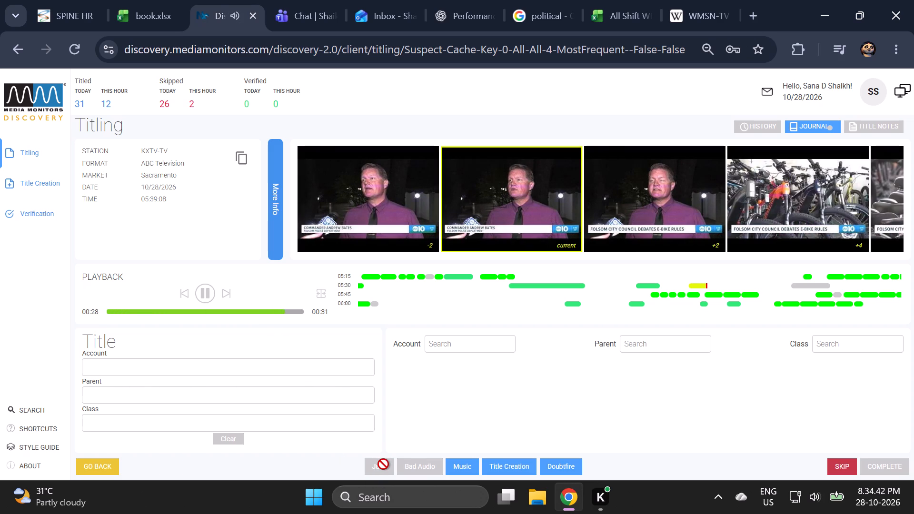
pyautogui.click(383, 464)
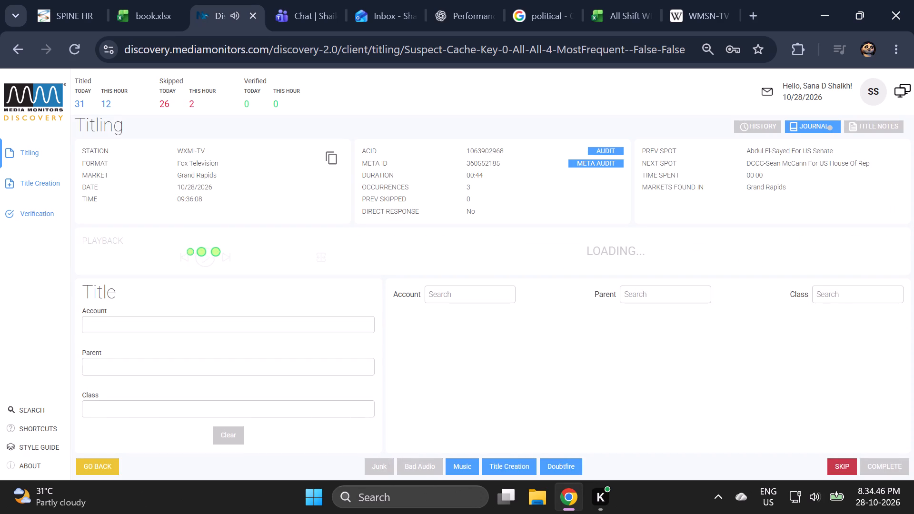
# Preview the WXMI-TV odd-even parking news clip from Grand Rapids near its end and junk it.
pyautogui.click(357, 416)
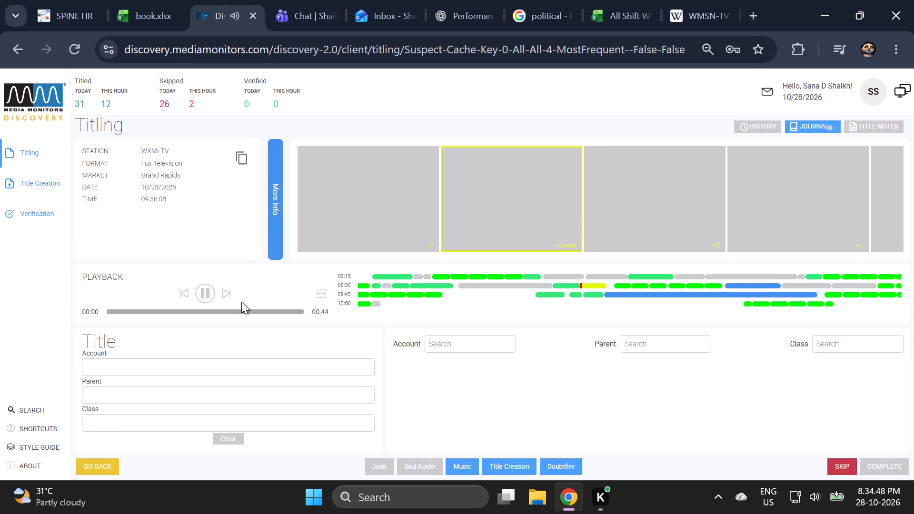
pyautogui.click(228, 293)
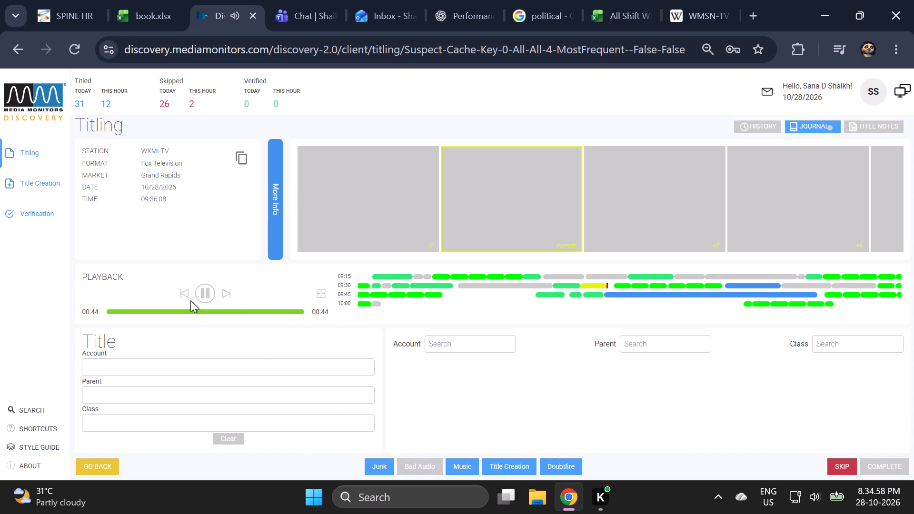
pyautogui.click(228, 296)
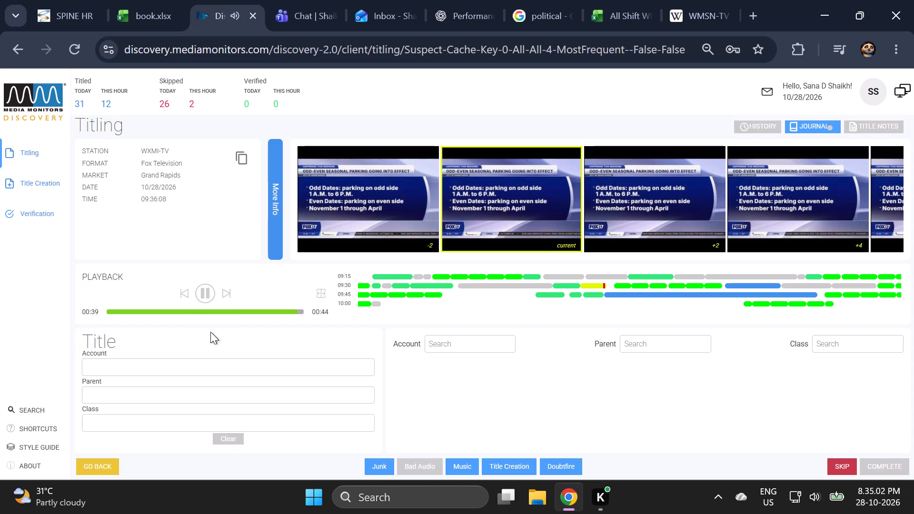
pyautogui.click(188, 290)
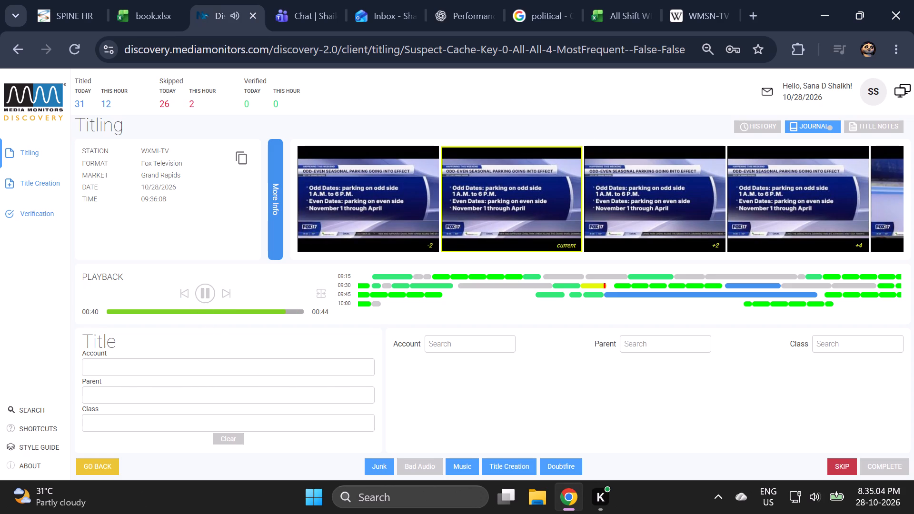
pyautogui.click(342, 422)
pyautogui.click(387, 463)
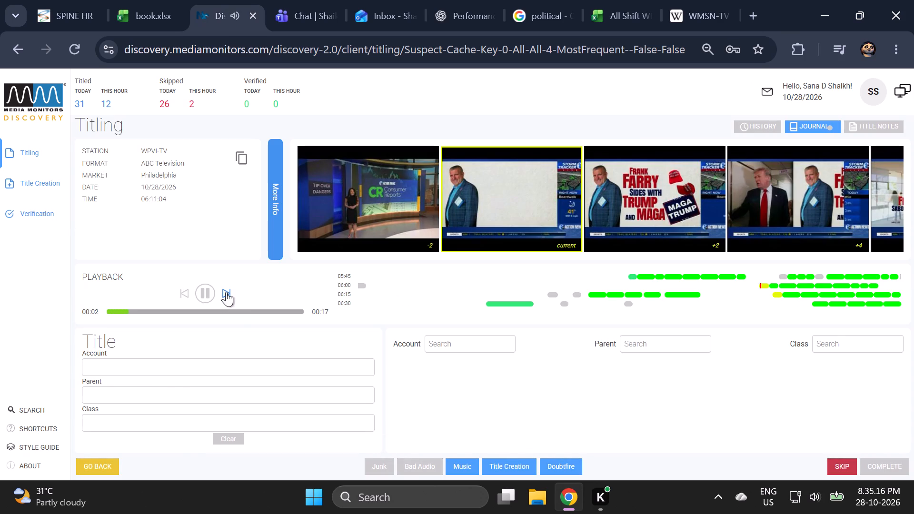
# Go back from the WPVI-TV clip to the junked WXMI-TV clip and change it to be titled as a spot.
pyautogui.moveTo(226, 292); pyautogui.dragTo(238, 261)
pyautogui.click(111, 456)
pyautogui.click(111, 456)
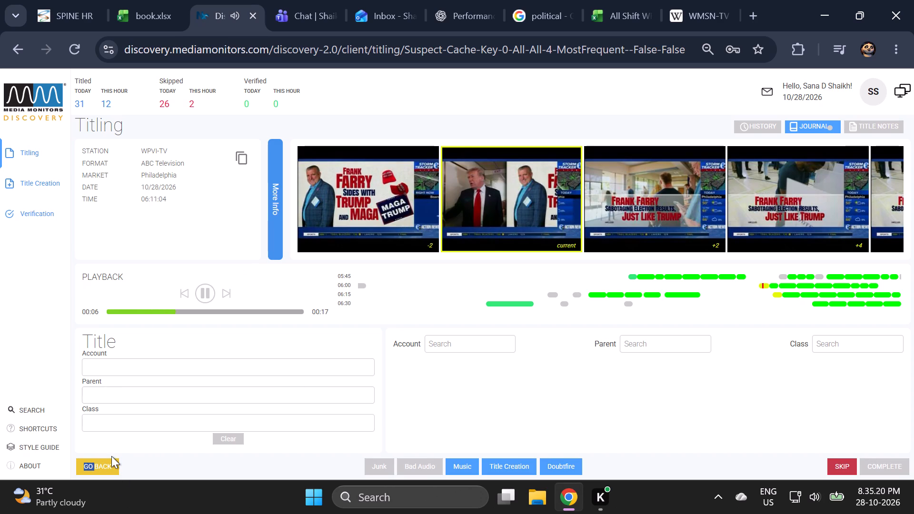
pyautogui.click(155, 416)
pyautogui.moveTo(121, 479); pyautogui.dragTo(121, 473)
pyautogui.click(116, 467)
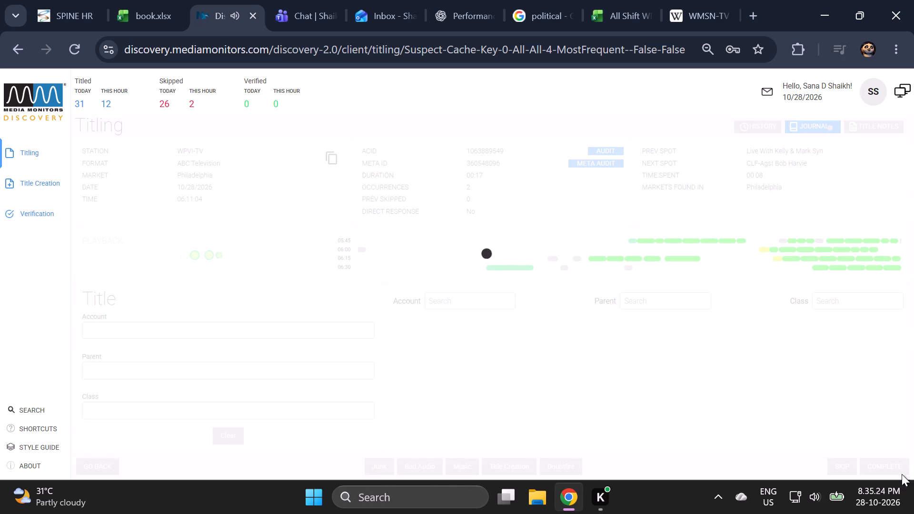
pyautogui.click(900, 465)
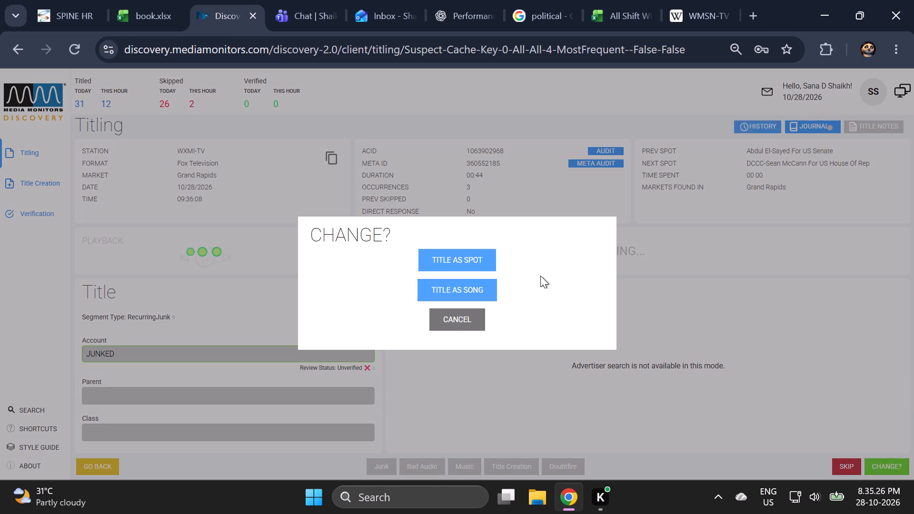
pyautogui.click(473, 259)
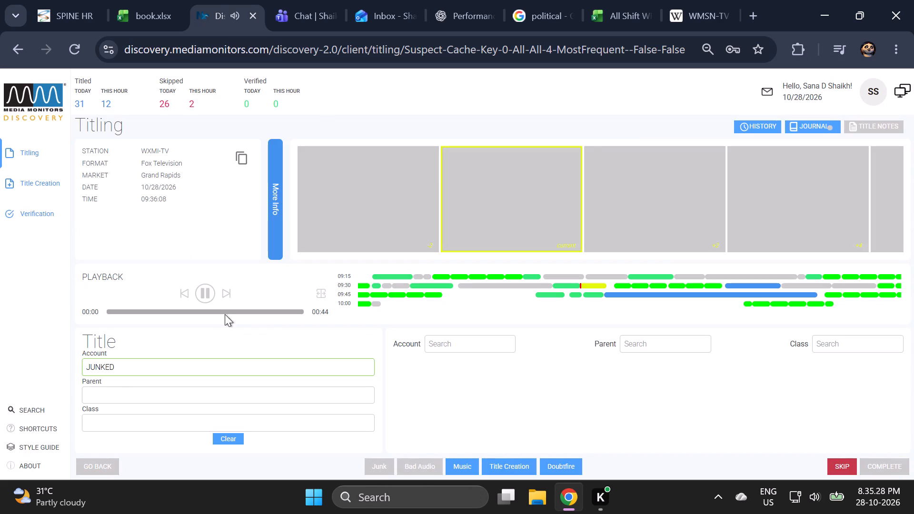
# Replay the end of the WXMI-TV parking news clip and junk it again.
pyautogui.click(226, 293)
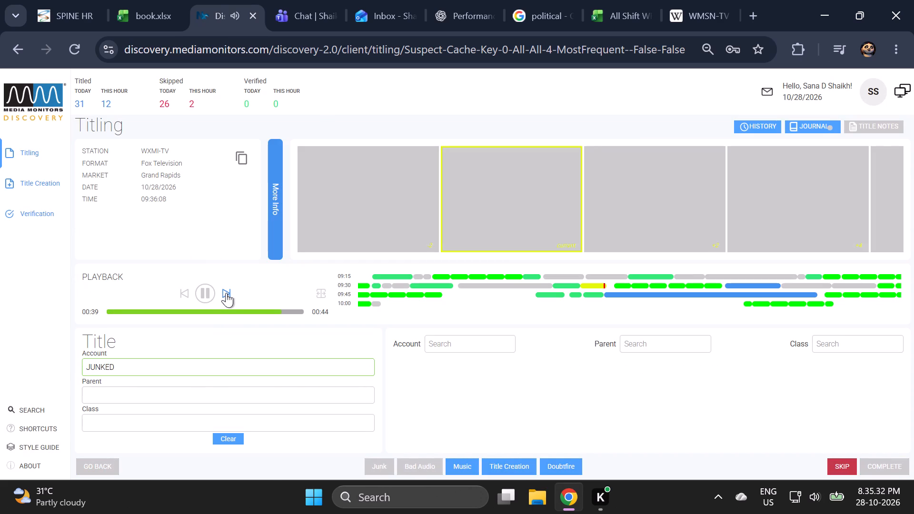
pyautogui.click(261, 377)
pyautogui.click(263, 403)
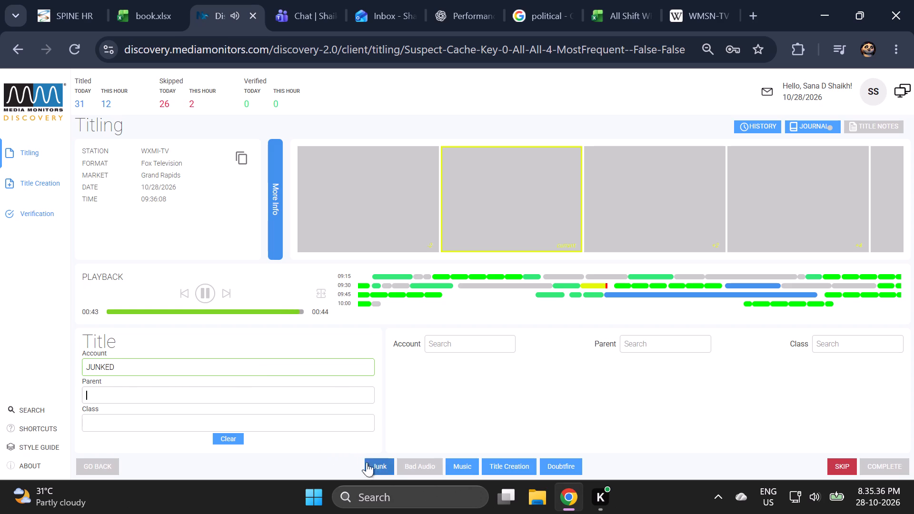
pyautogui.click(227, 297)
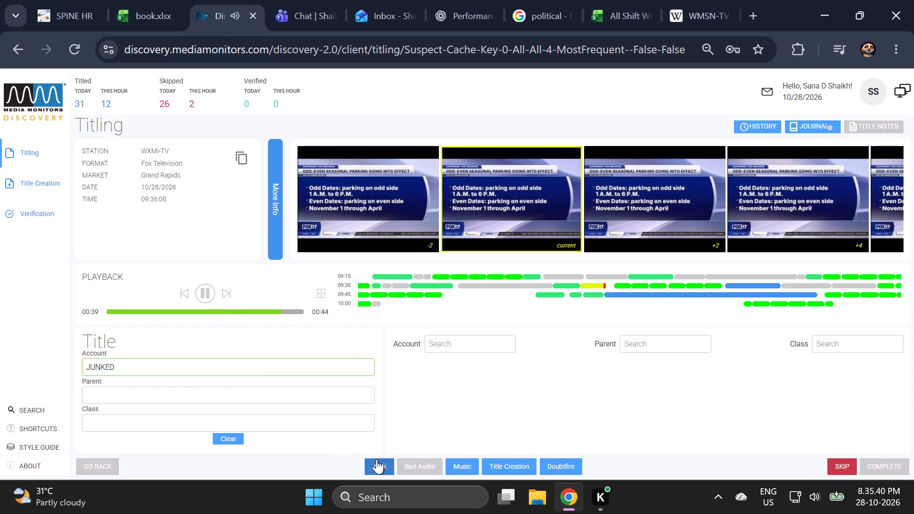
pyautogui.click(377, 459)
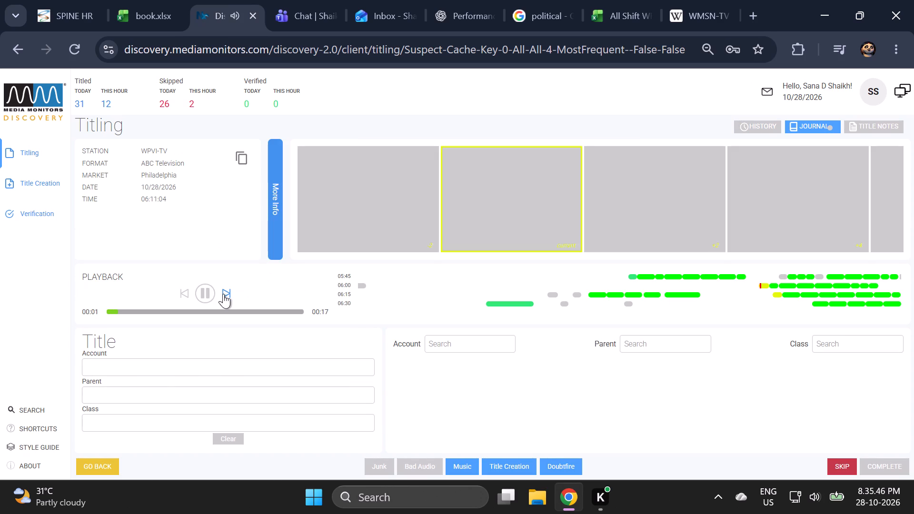
# Preview the WPVI-TV Frank Farry attack ad and doubtfire it with the word "Political" copied from the Google results.
pyautogui.click(223, 294)
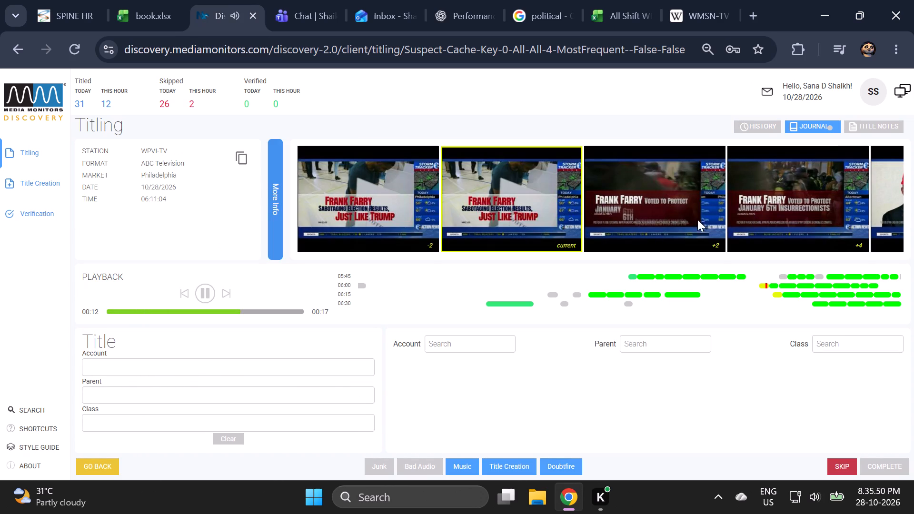
pyautogui.click(537, 0)
pyautogui.hotkey('ctrl', 'c')
pyautogui.hotkey('ctrl', 'c')
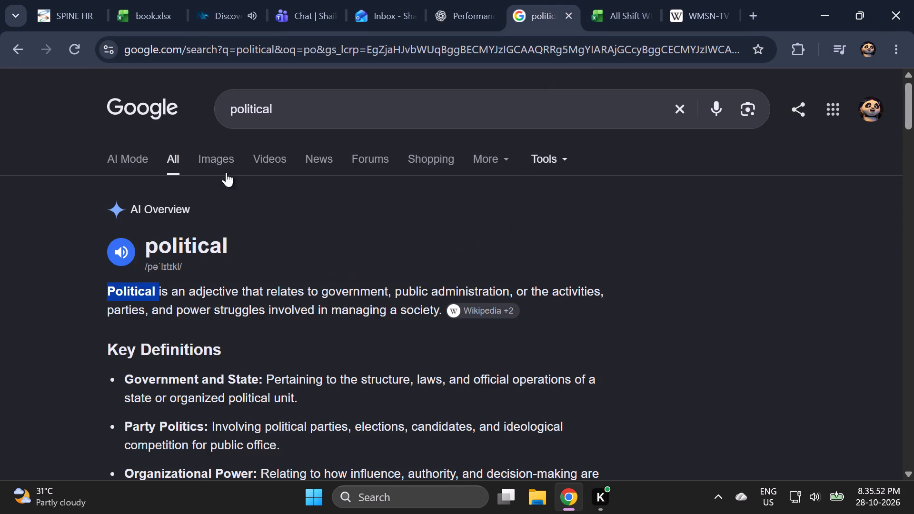
pyautogui.click(242, 0)
pyautogui.click(566, 472)
pyautogui.keyDown('ctrl'); pyautogui.click(435, 155); pyautogui.keyUp('ctrl')
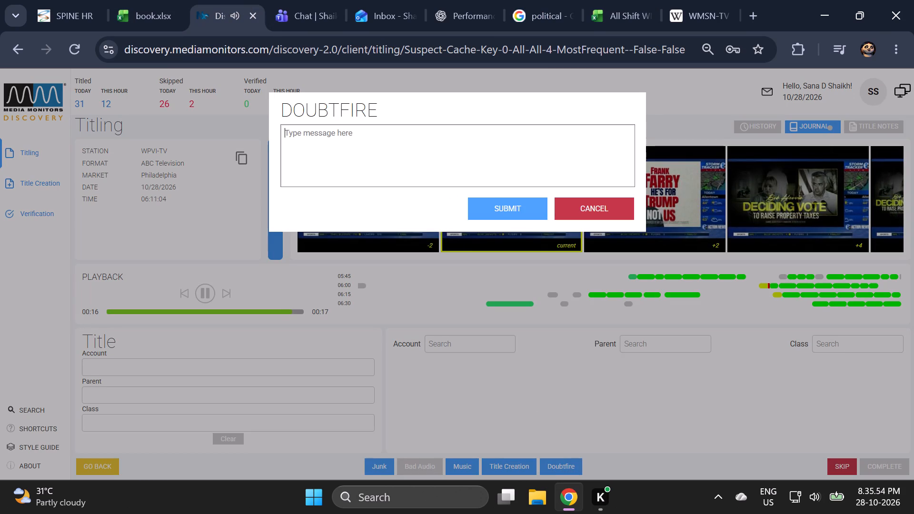
pyautogui.hotkey('ctrl', 'v')
pyautogui.click(497, 206)
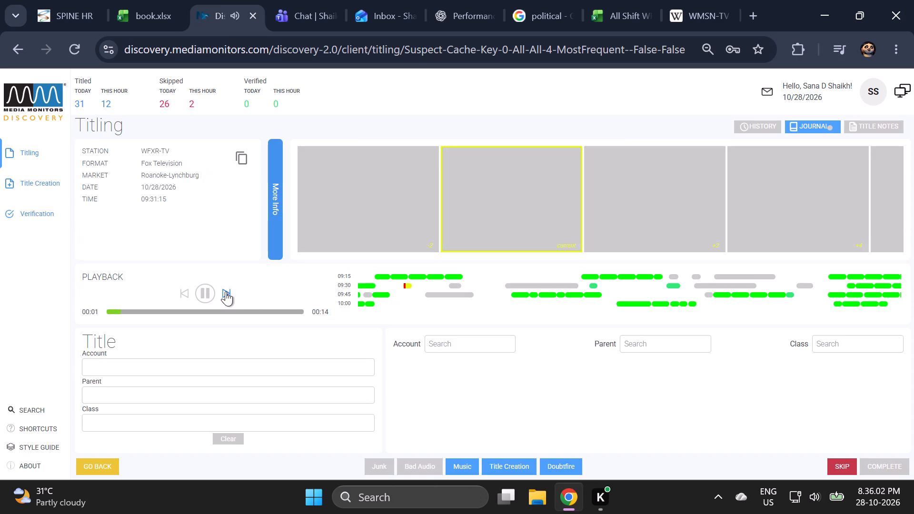
# Preview the WFXR-TV Good Day Virginia clip from Roanoke-Lynchburg and junk it.
pyautogui.click(226, 290)
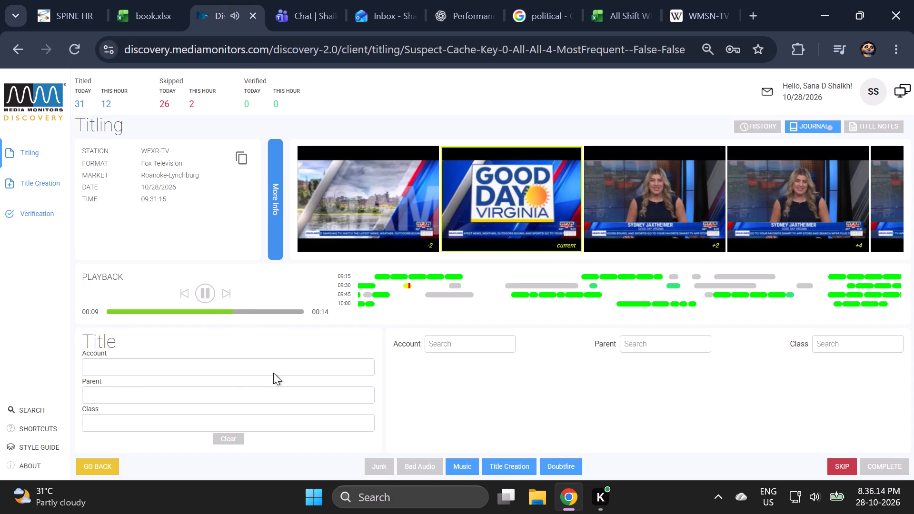
pyautogui.click(379, 466)
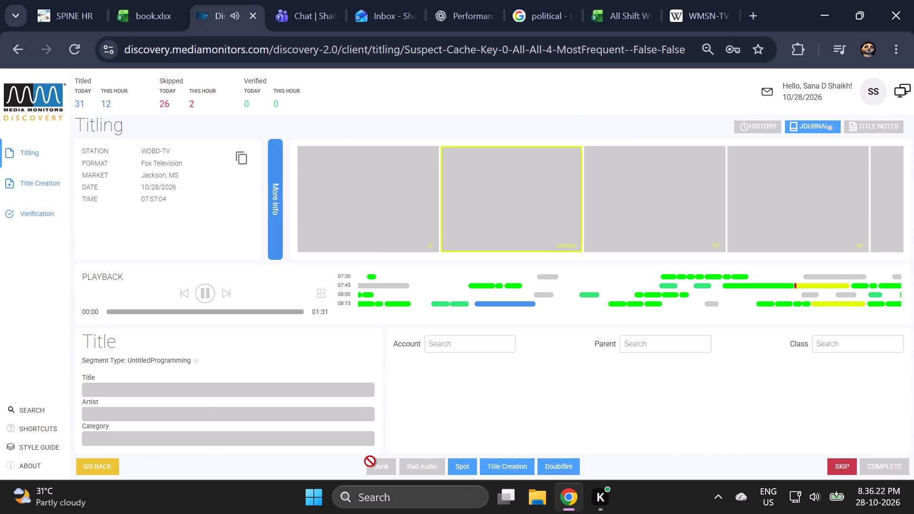
# Preview the end of the WDBD-TV weather forecast clip from Jackson, MS and junk it.
pyautogui.click(231, 295)
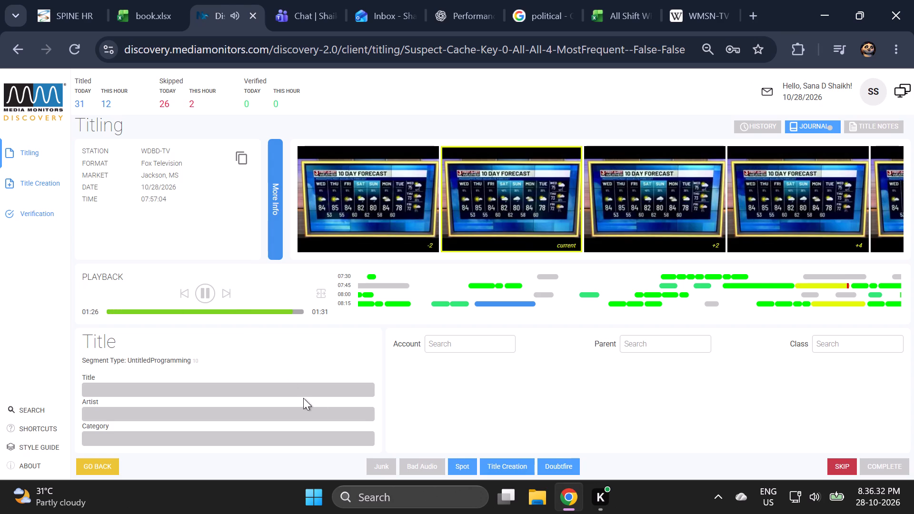
pyautogui.click(379, 463)
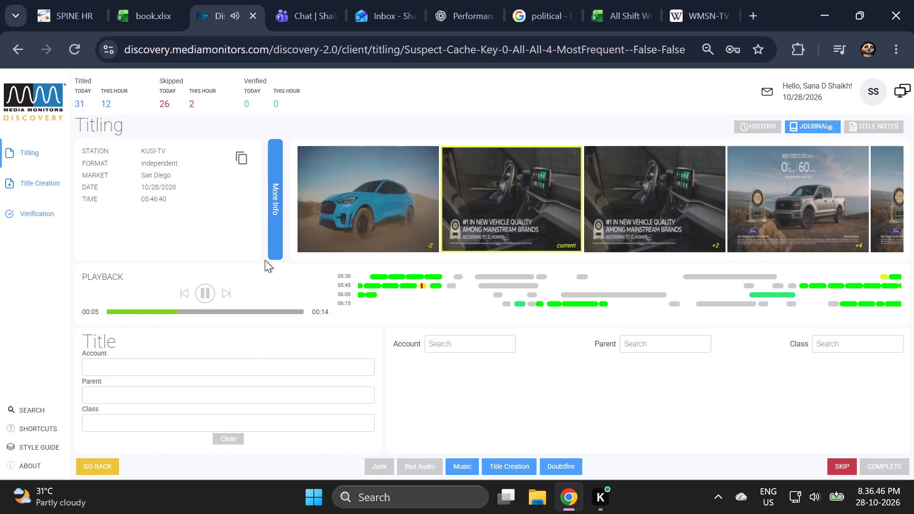
# Preview the KUSI-TV San Diego County Ford Dealers ad and title it with the Ford Dealer Association account, class Cars & Trucks, Dealer Association.
pyautogui.click(285, 244)
pyautogui.click(279, 247)
pyautogui.click(628, 192)
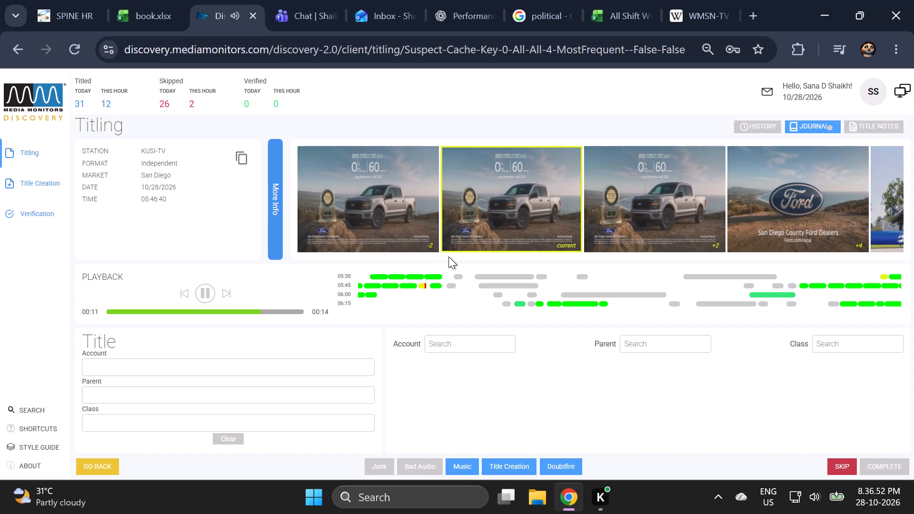
pyautogui.click(497, 347)
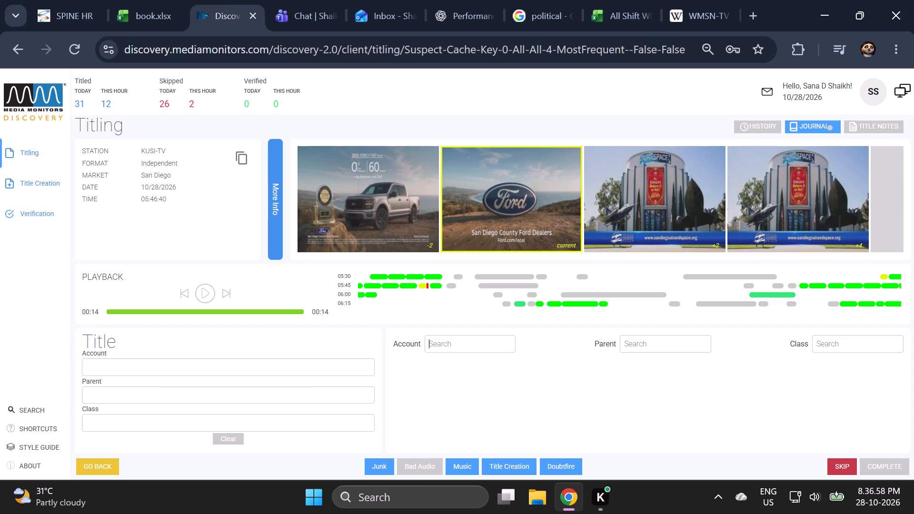
pyautogui.write('Fo')
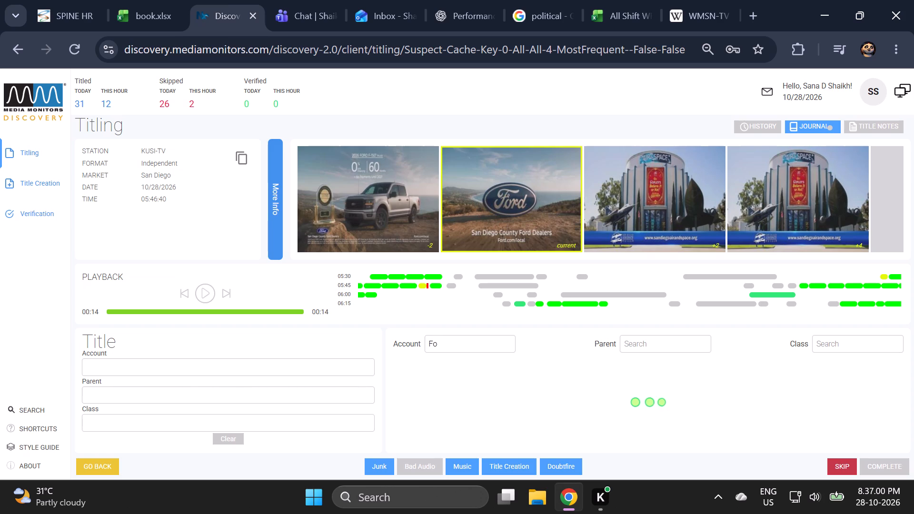
pyautogui.write('rd dealer asso')
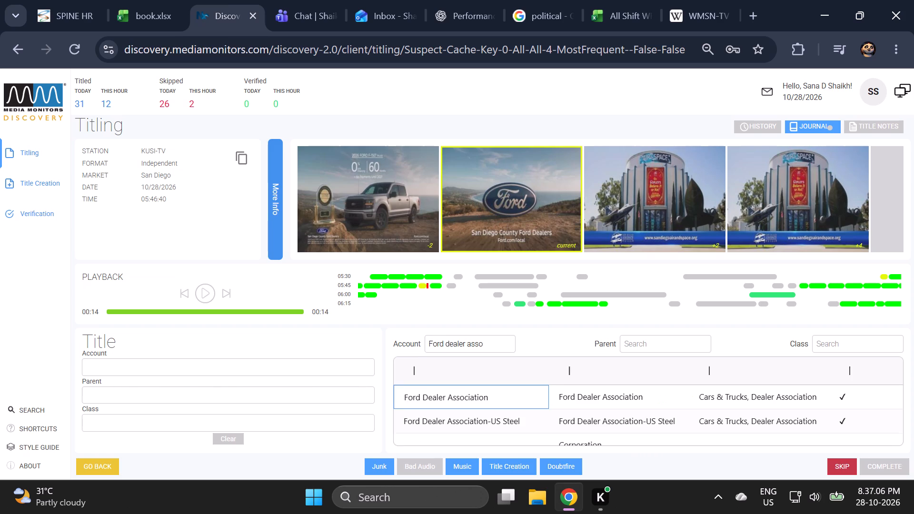
pyautogui.click(580, 393)
pyautogui.moveTo(782, 386); pyautogui.dragTo(780, 381)
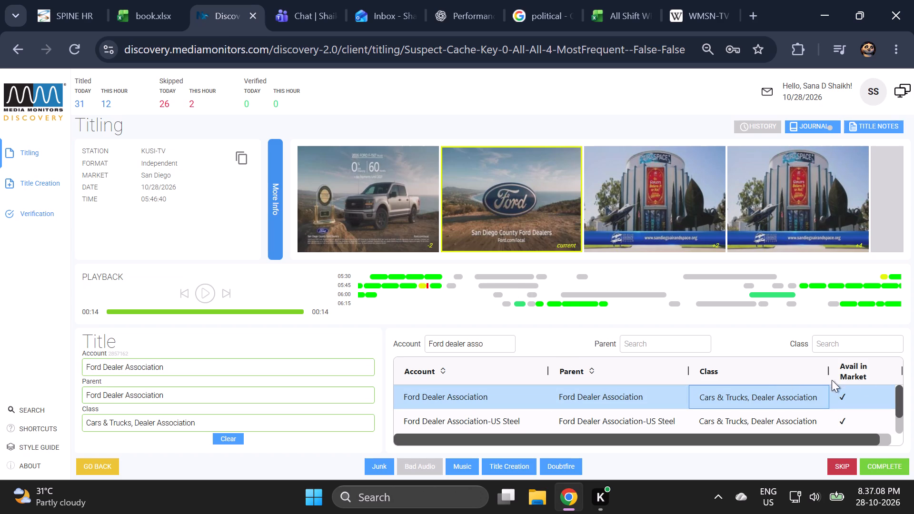
pyautogui.click(879, 382)
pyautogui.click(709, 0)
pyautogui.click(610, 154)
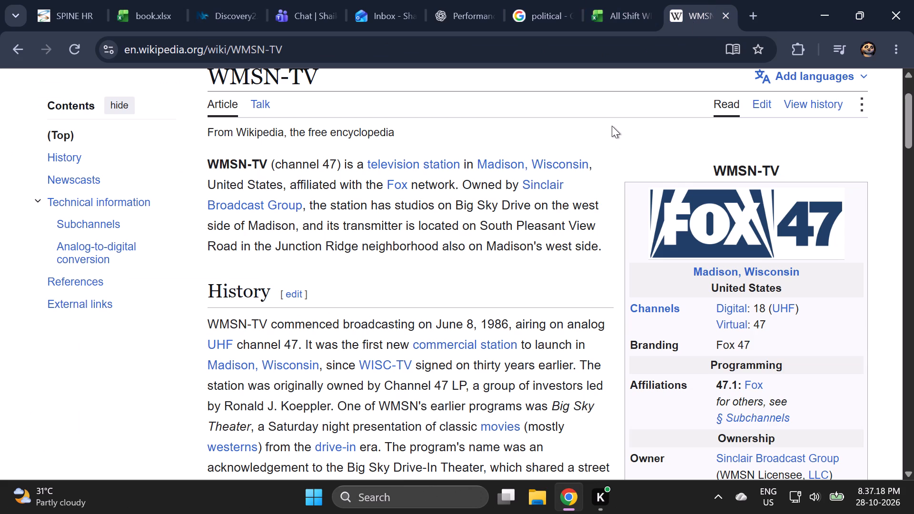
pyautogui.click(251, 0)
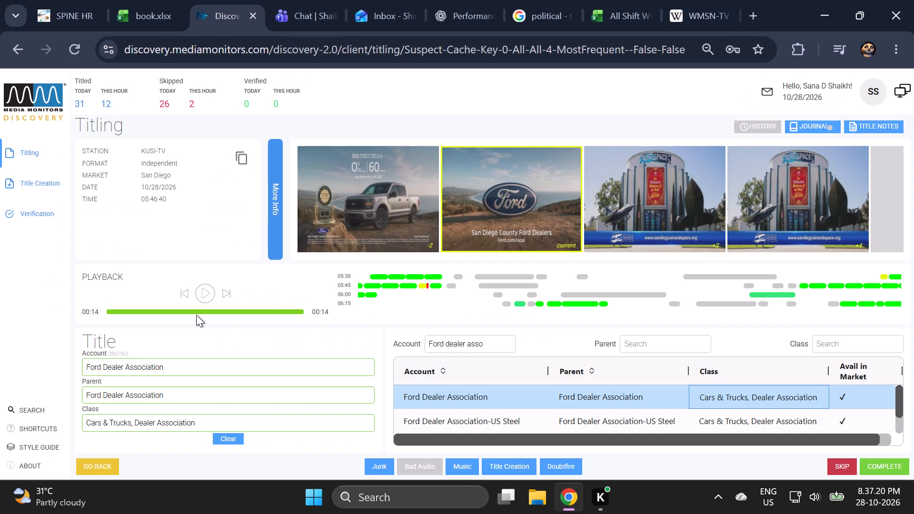
# Replay the KUSI-TV San Diego County Ford Dealers ad and submit it under the Ford Dealer Association account available in market.
pyautogui.click(181, 291)
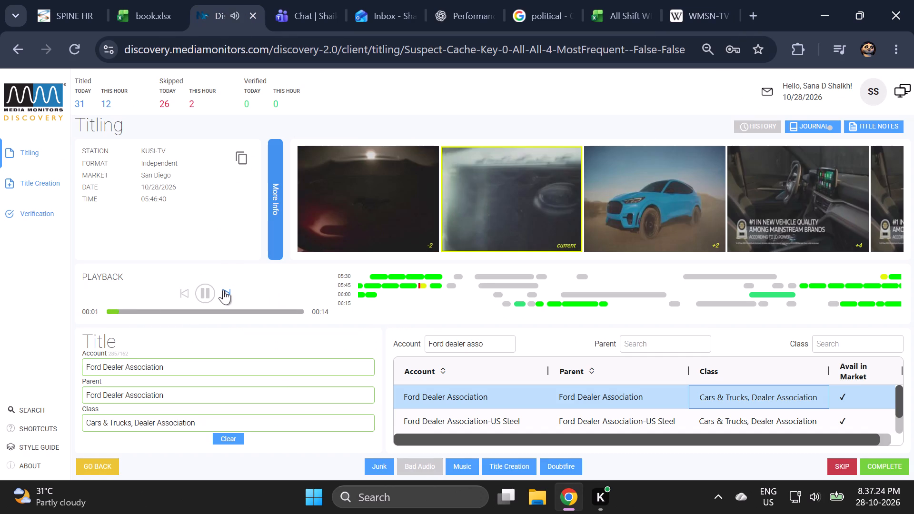
pyautogui.click(223, 290)
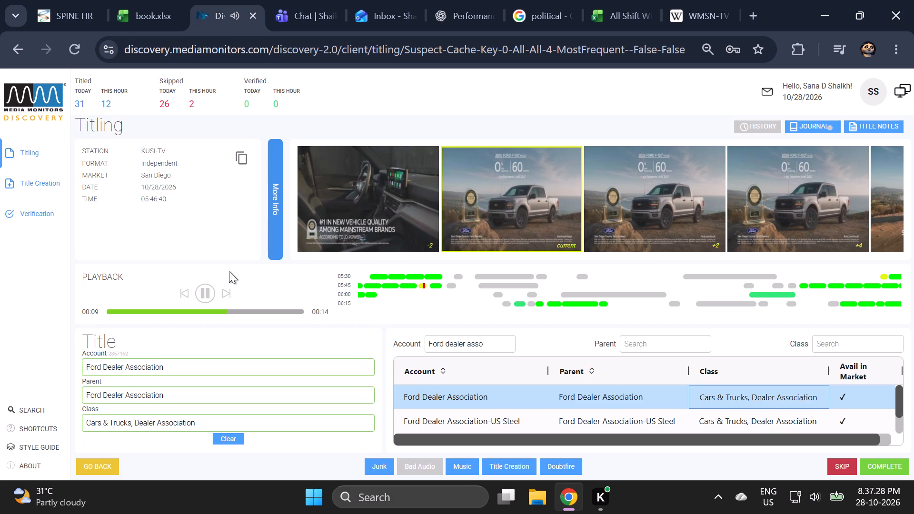
pyautogui.click(839, 397)
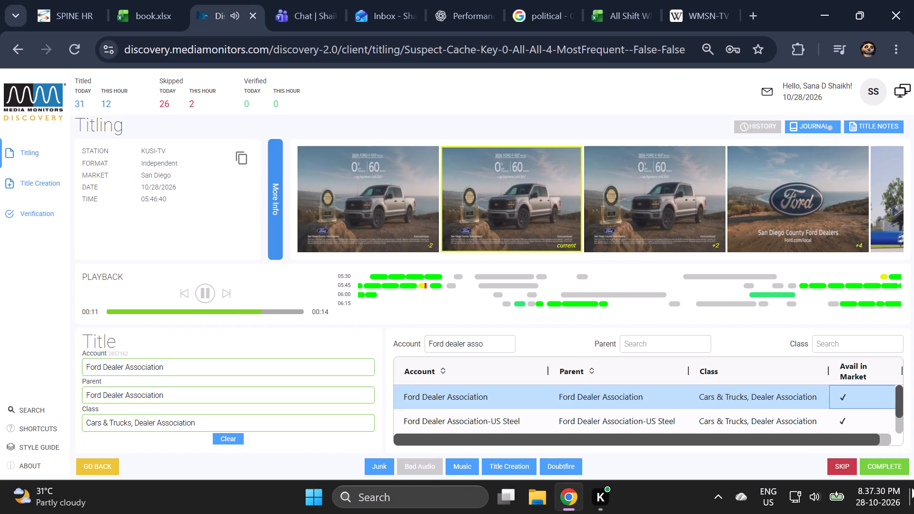
pyautogui.click(900, 466)
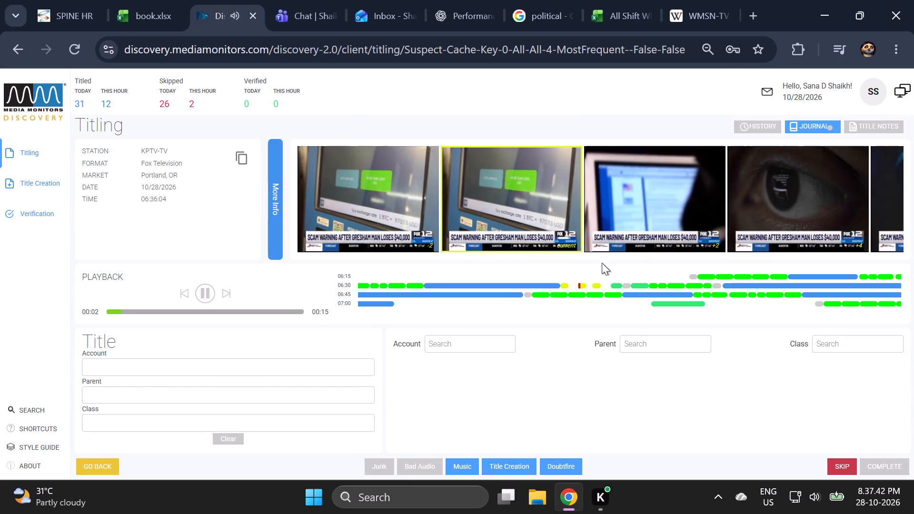
# Preview the KPTV-TV scam warning news clip from Portland, OR and junk it.
pyautogui.click(227, 292)
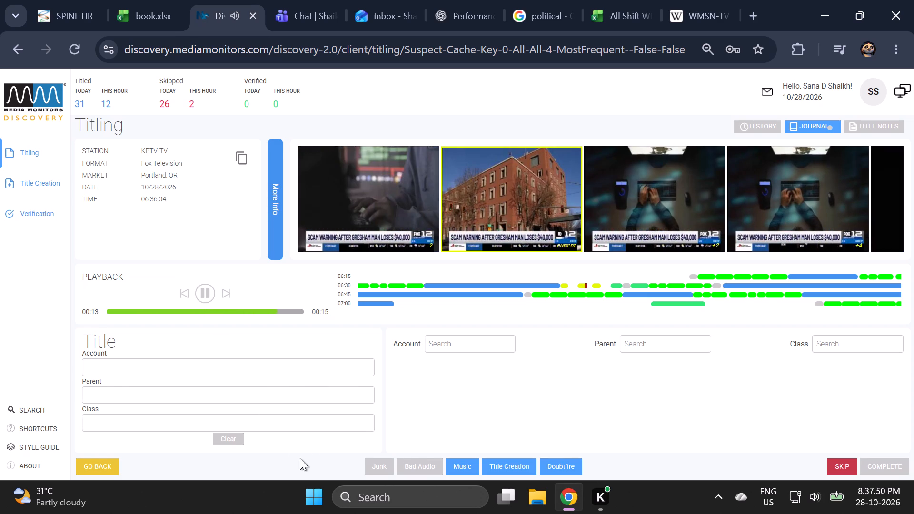
pyautogui.click(373, 462)
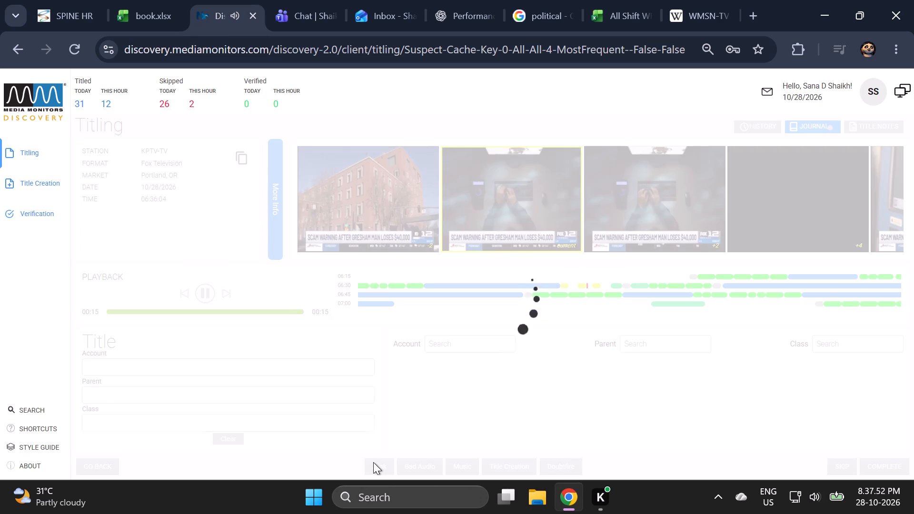
pyautogui.click(366, 414)
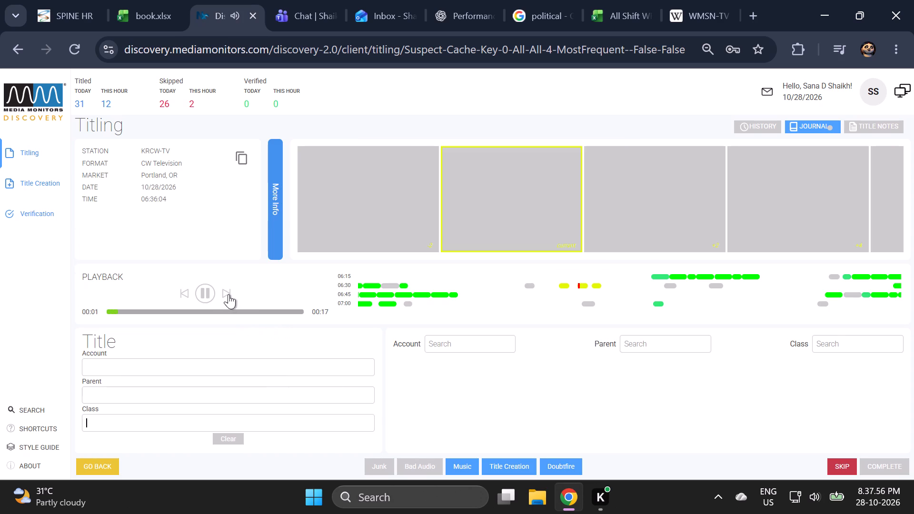
# Preview the end of the KRCW-TV news clip from Portland, OR and junk it.
pyautogui.click(228, 294)
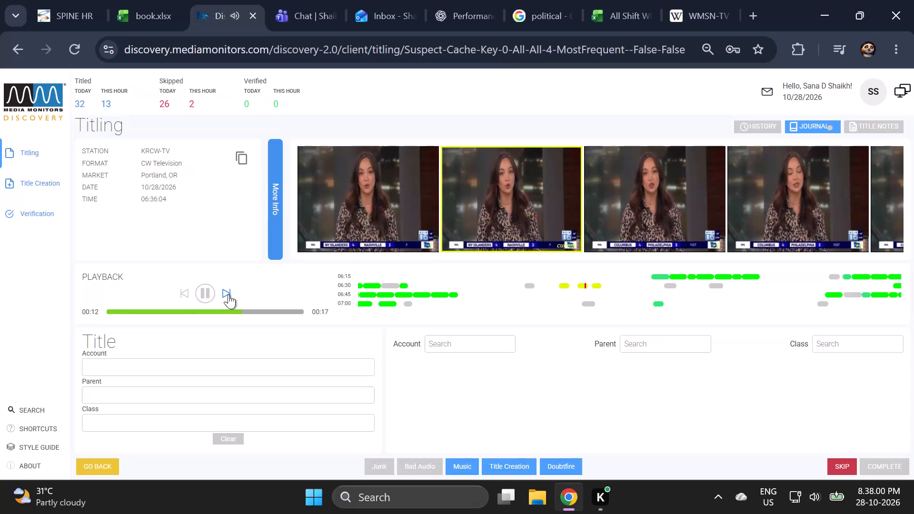
pyautogui.click(378, 467)
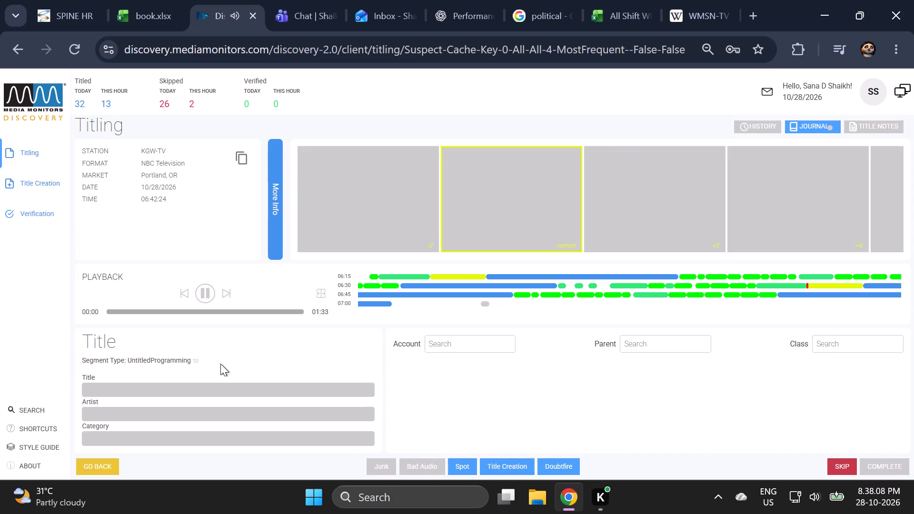
# Preview the end of the KGW-TV "Keeping Trick-or-Treaters Safe" news clip and junk it.
pyautogui.click(224, 292)
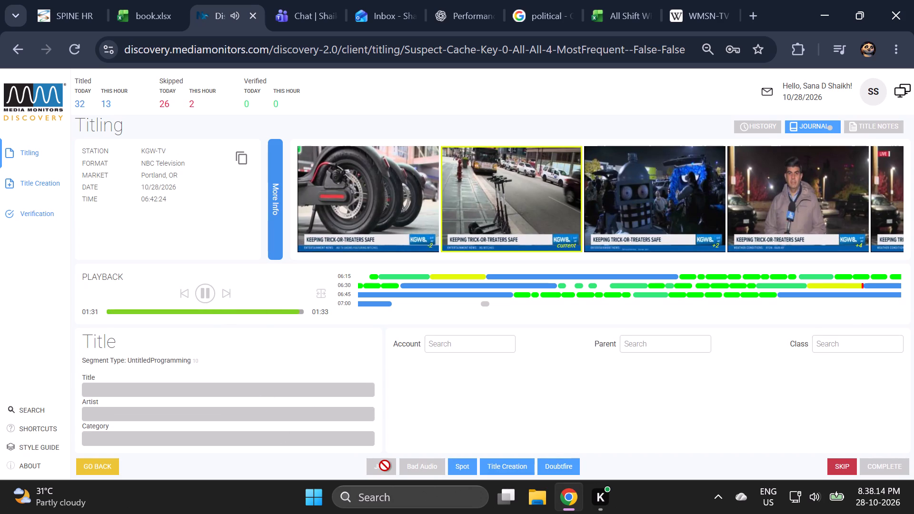
pyautogui.click(384, 465)
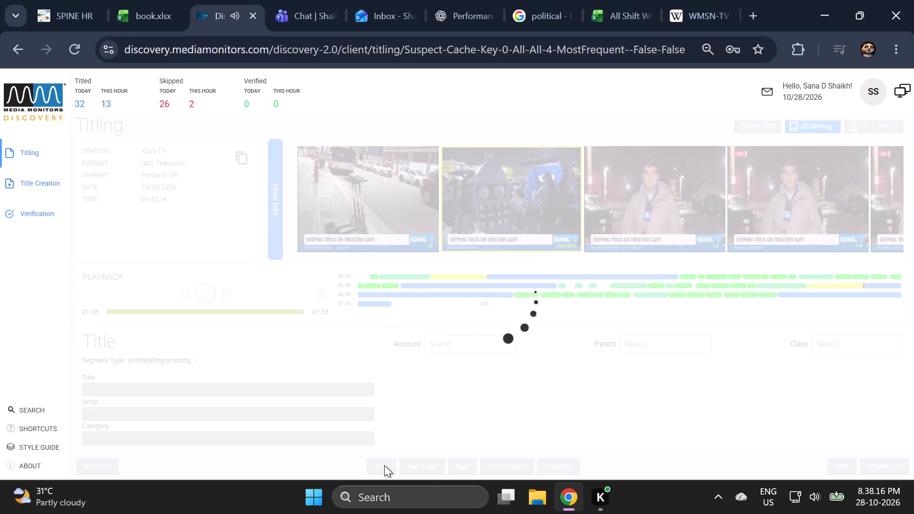
pyautogui.moveTo(383, 465); pyautogui.dragTo(365, 428)
pyautogui.click(364, 414)
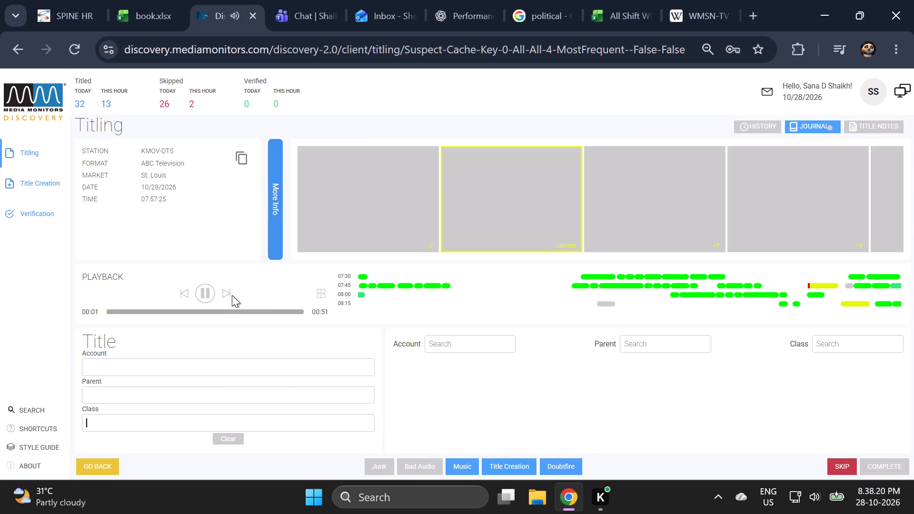
# Preview the end of the KMOV-DT5 clip from St. Louis and junk it.
pyautogui.click(228, 294)
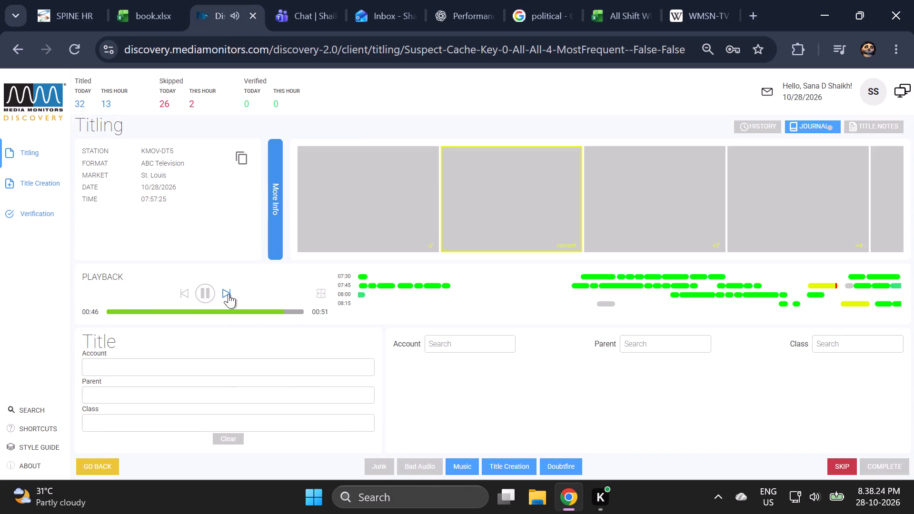
pyautogui.click(380, 466)
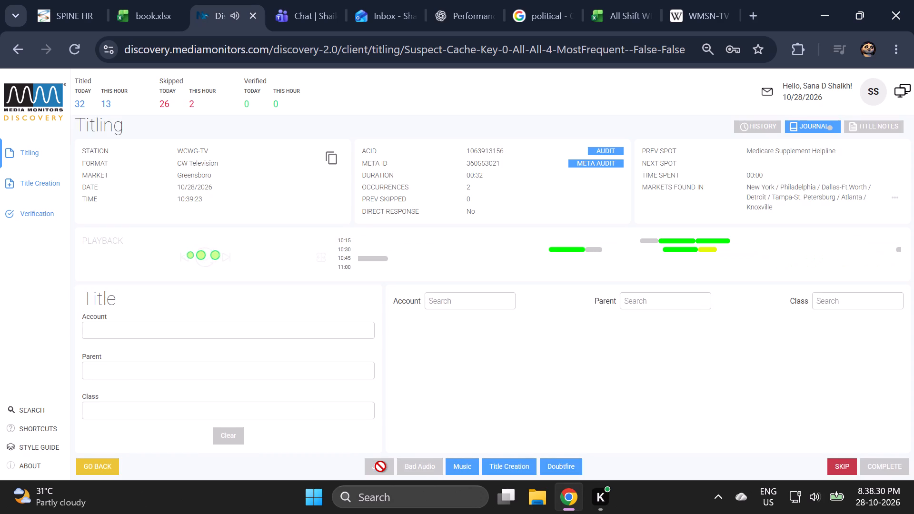
pyautogui.moveTo(380, 466); pyautogui.dragTo(366, 438)
pyautogui.click(363, 415)
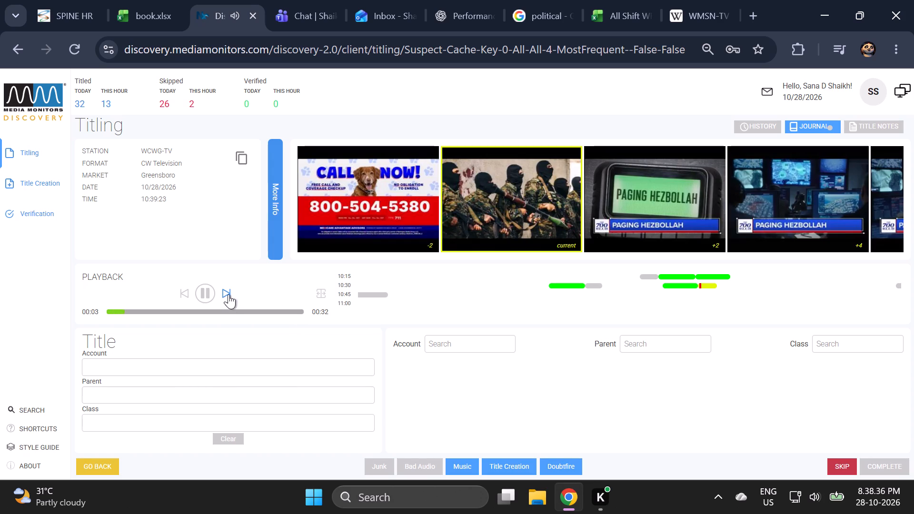
# Preview the end of the WCWG-TV "Paging Hezbollah" 700 Club clip from Greensboro and enlarge the page to inspect its frames.
pyautogui.click(228, 294)
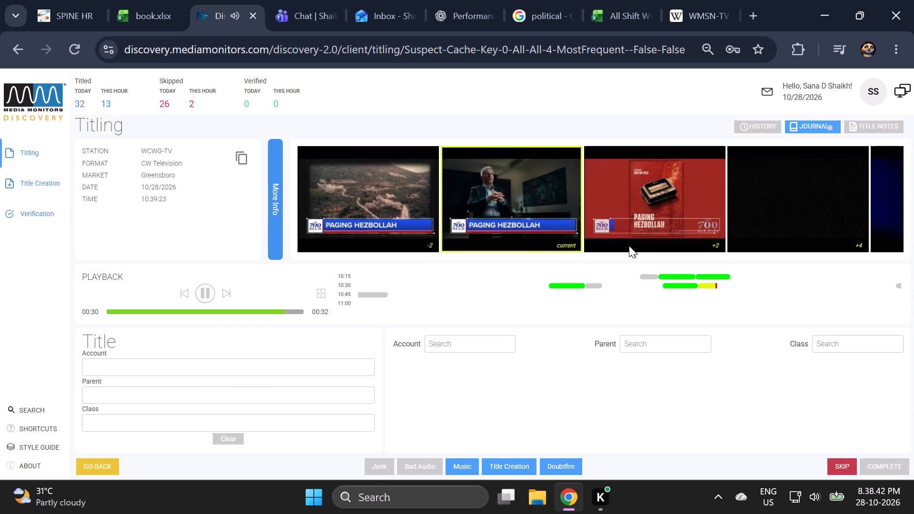
pyautogui.keyDown('ctrl'); pyautogui.scroll(-2, 635, 246); pyautogui.keyUp('ctrl')
pyautogui.keyDown('ctrl'); pyautogui.scroll(3, 423, 297); pyautogui.keyUp('ctrl')
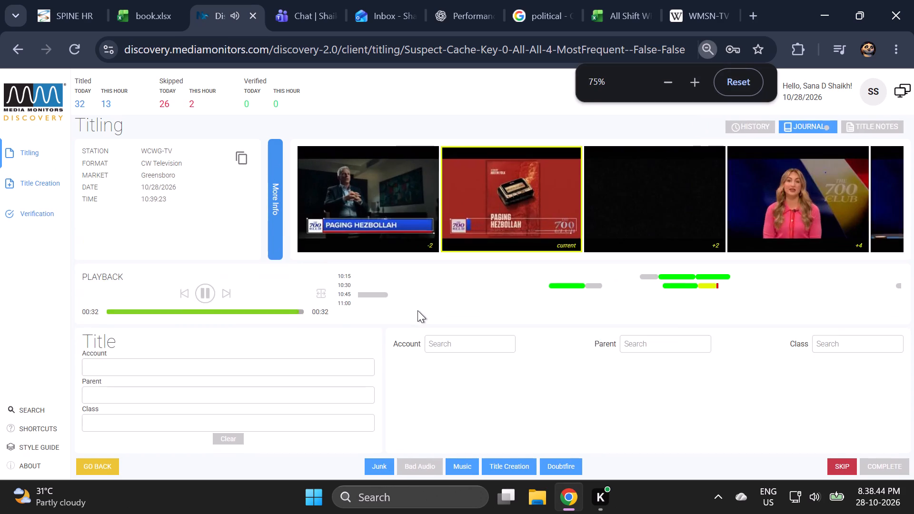
pyautogui.keyDown('ctrl'); pyautogui.scroll(1, 417, 310); pyautogui.keyUp('ctrl')
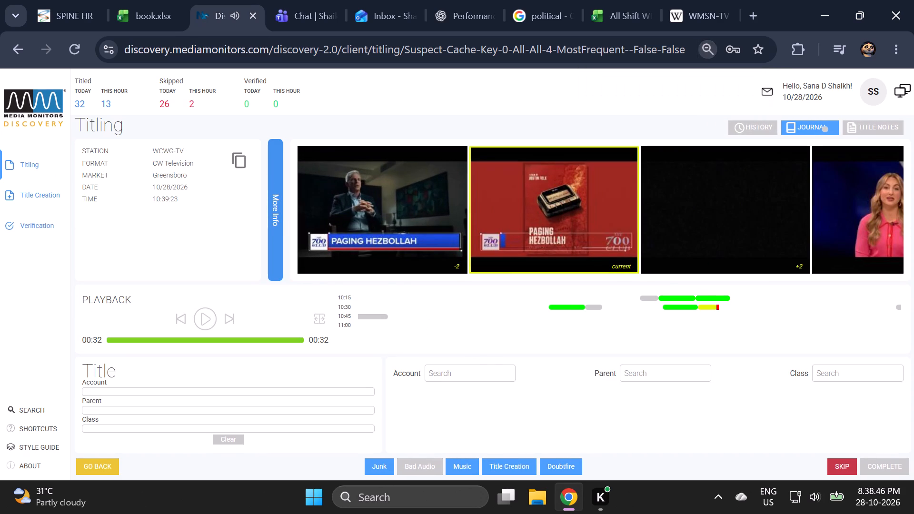
# Search accounts for "the 700" and assign The 700 Club Syn as the title of the WCWG-TV clip.
pyautogui.keyDown('ctrl'); pyautogui.scroll(-1, 475, 364); pyautogui.keyUp('ctrl')
pyautogui.click(471, 354)
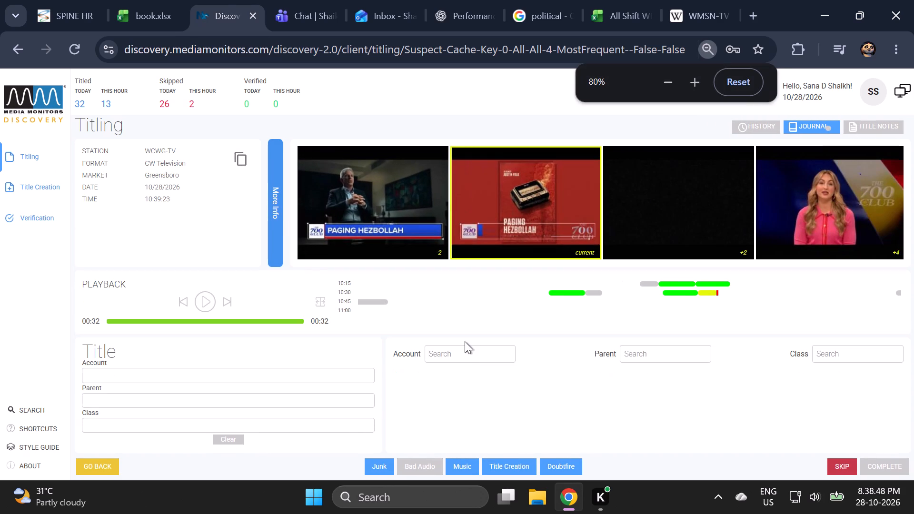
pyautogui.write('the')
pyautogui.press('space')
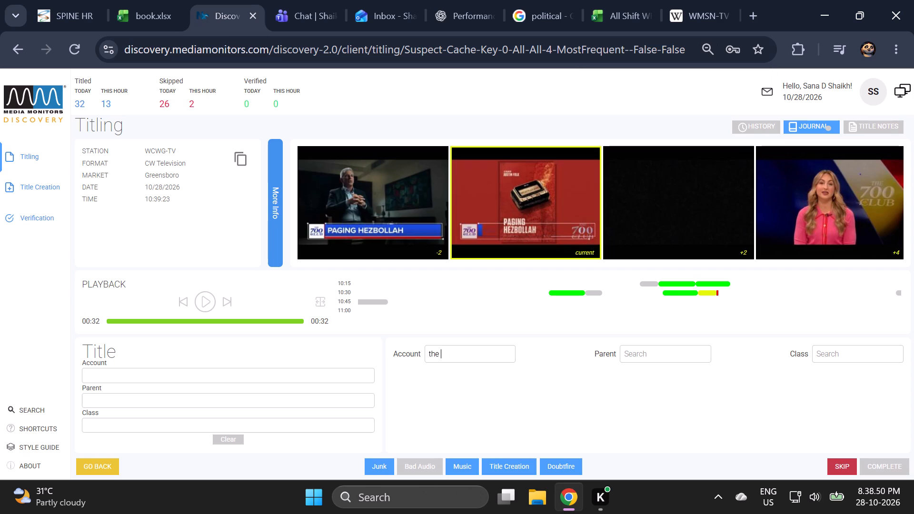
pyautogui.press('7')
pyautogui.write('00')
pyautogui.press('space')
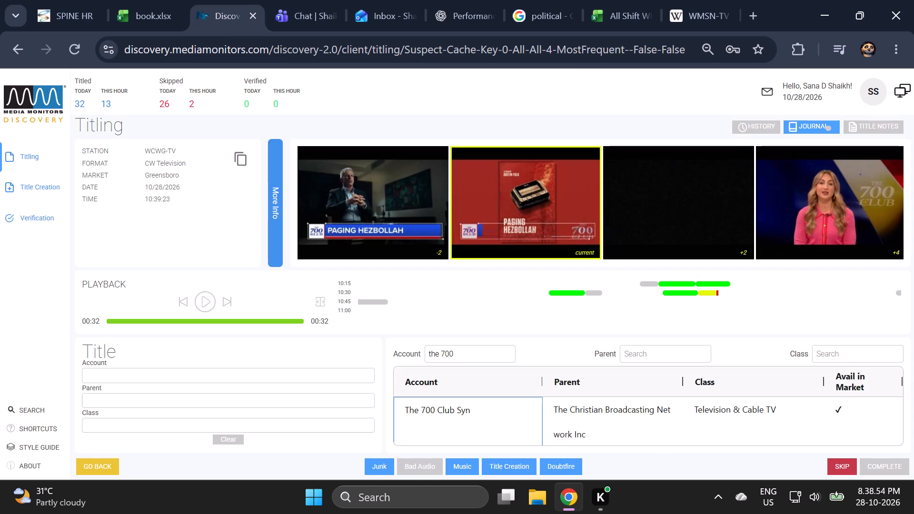
pyautogui.keyDown('ctrl'); pyautogui.scroll(-2, 486, 325); pyautogui.keyUp('ctrl')
pyautogui.moveTo(539, 356); pyautogui.dragTo(543, 358)
pyautogui.click(555, 374)
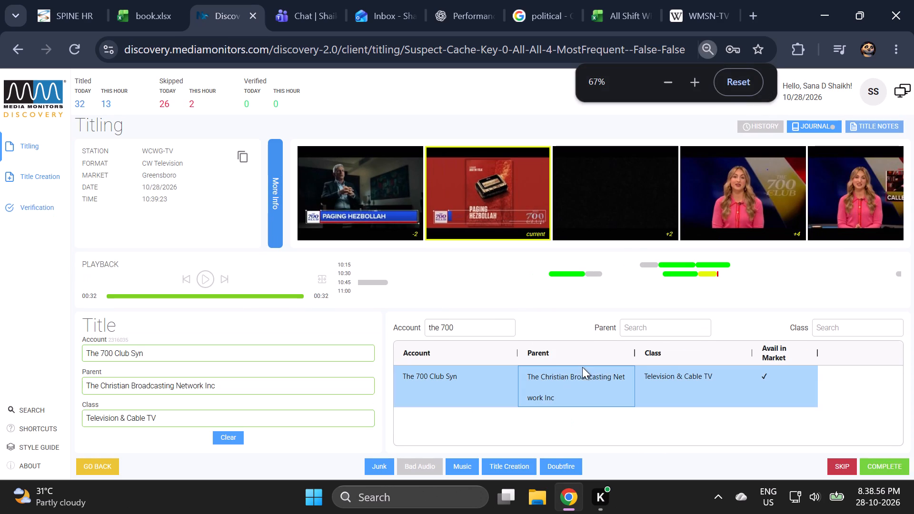
# Open the title notes of The 700 Club Syn account to review its titling instructions.
pyautogui.click(872, 123)
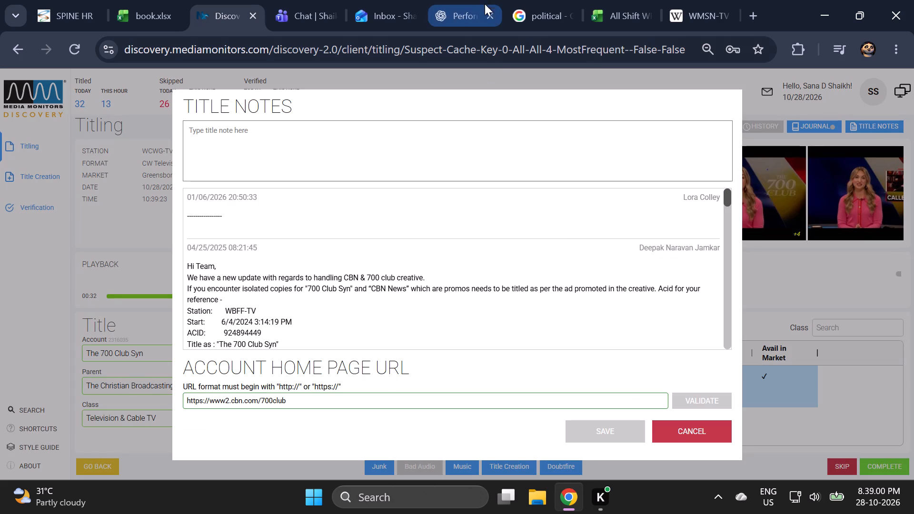
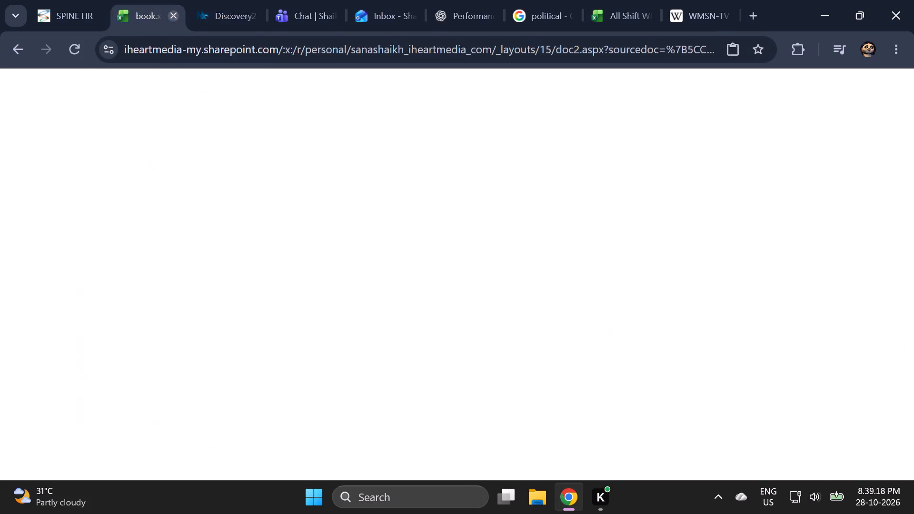
pyautogui.doubleClick(281, 287)
pyautogui.hotkey('ctrl', 'v')
pyautogui.click(485, 290)
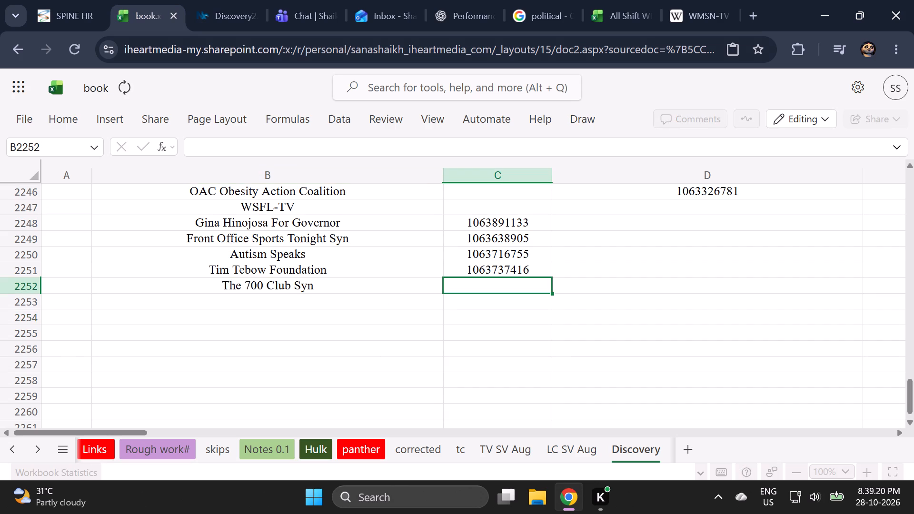
pyautogui.click(243, 0)
pyautogui.click(270, 154)
pyautogui.keyDown('ctrl'); pyautogui.moveTo(361, 145); pyautogui.dragTo(320, 145); pyautogui.keyUp('ctrl')
pyautogui.moveTo(377, 146); pyautogui.dragTo(312, 152)
pyautogui.hotkey('ctrl', 'c')
pyautogui.click(142, 0)
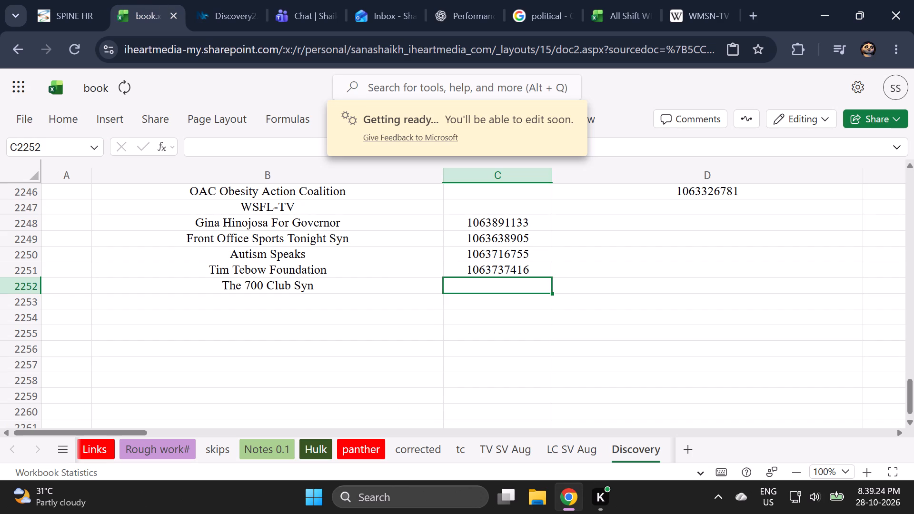
pyautogui.doubleClick(463, 294)
pyautogui.doubleClick(465, 284)
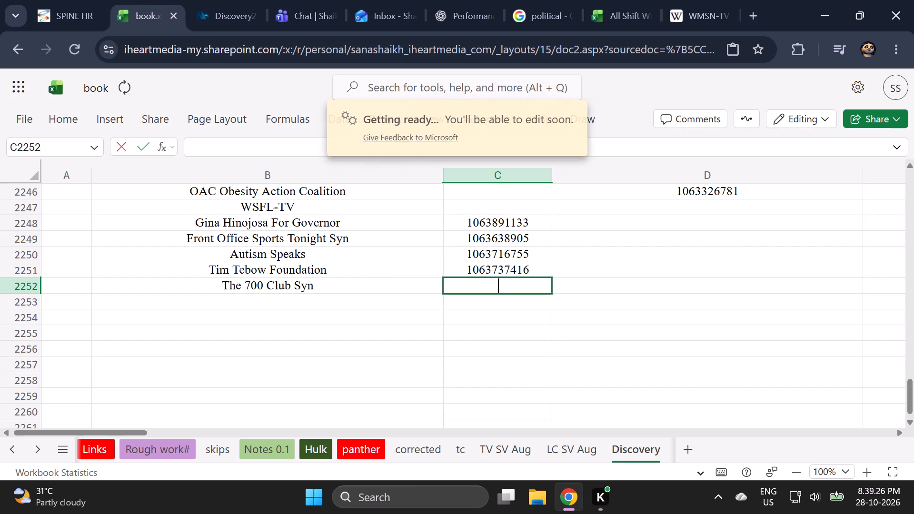
pyautogui.hotkey('ctrl', 'v')
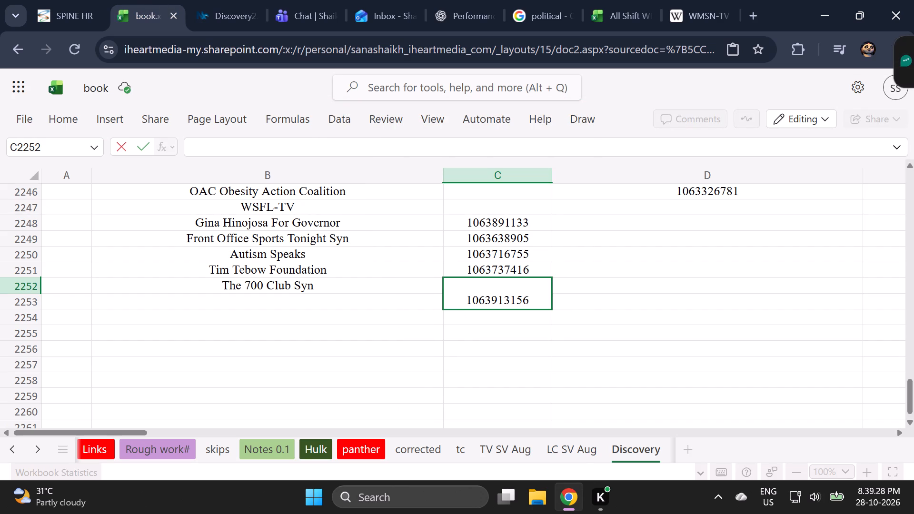
pyautogui.click(467, 298)
pyautogui.press('BackSpace')
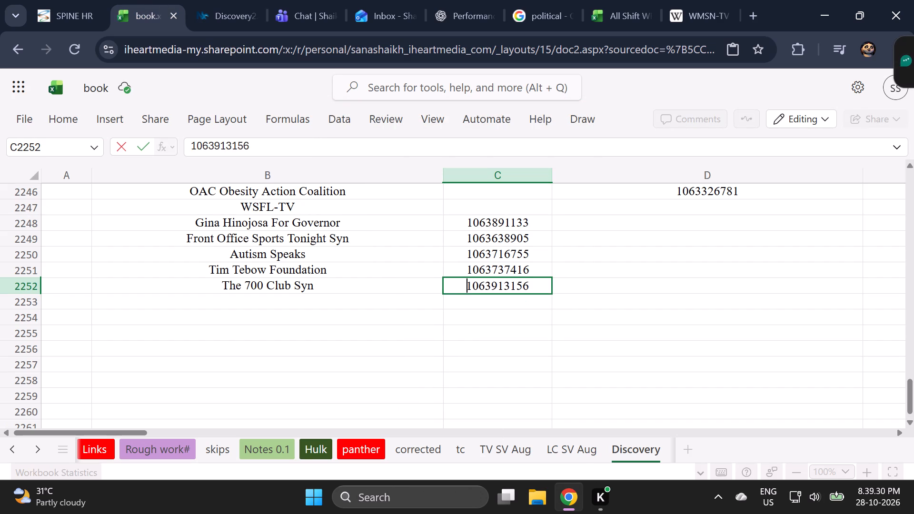
pyautogui.moveTo(488, 405); pyautogui.dragTo(483, 399)
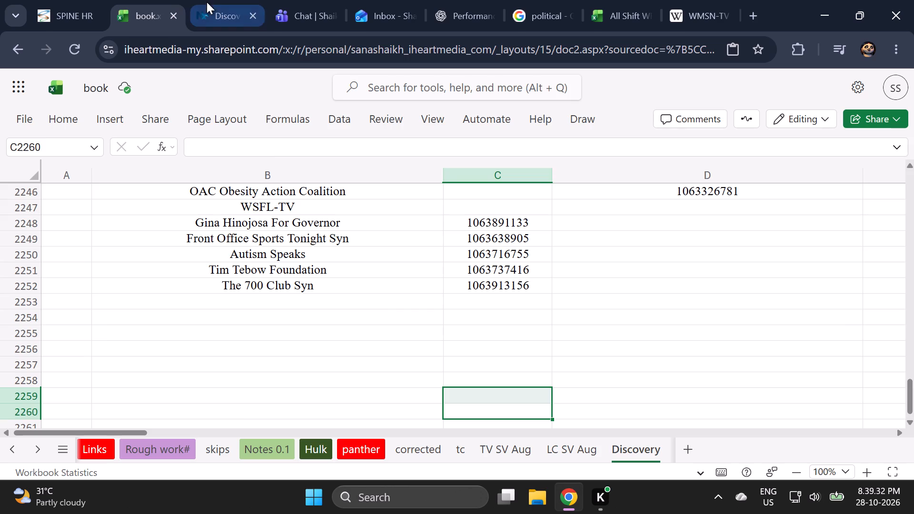
# Return to Discovery, replay the WCWG-TV "Paging Hezbollah" clip from its start and complete its titling as The 700 Club Syn.
pyautogui.click(217, 0)
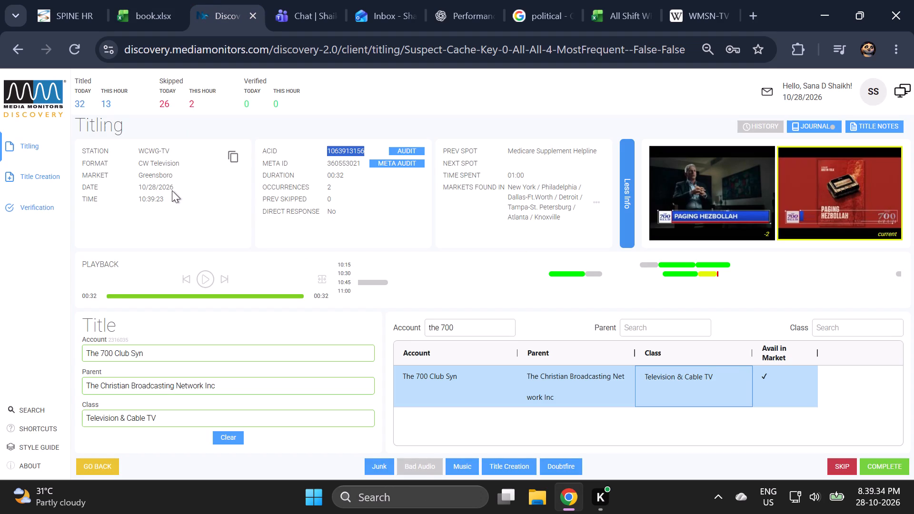
pyautogui.click(625, 177)
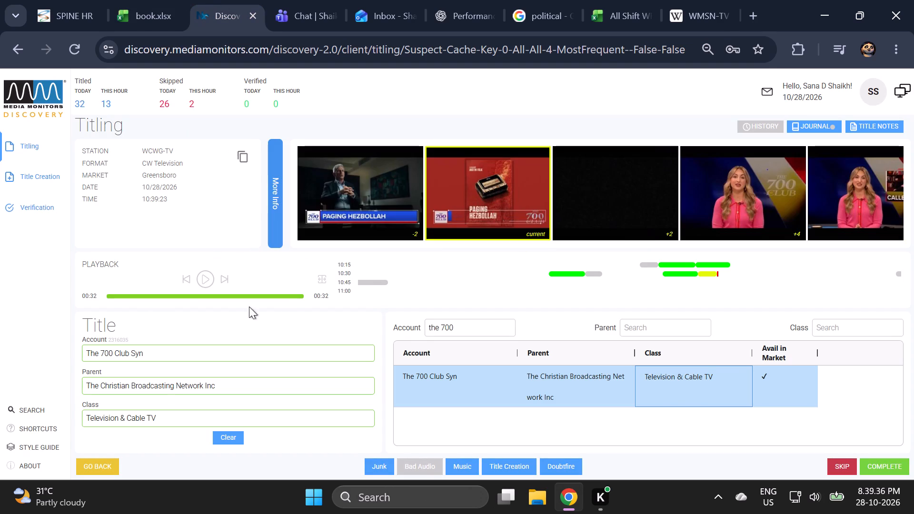
pyautogui.click(184, 278)
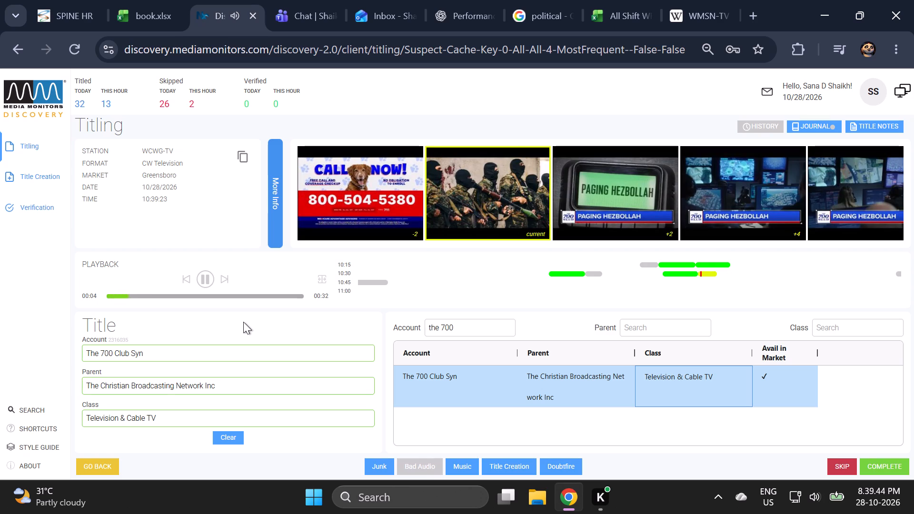
pyautogui.click(302, 270)
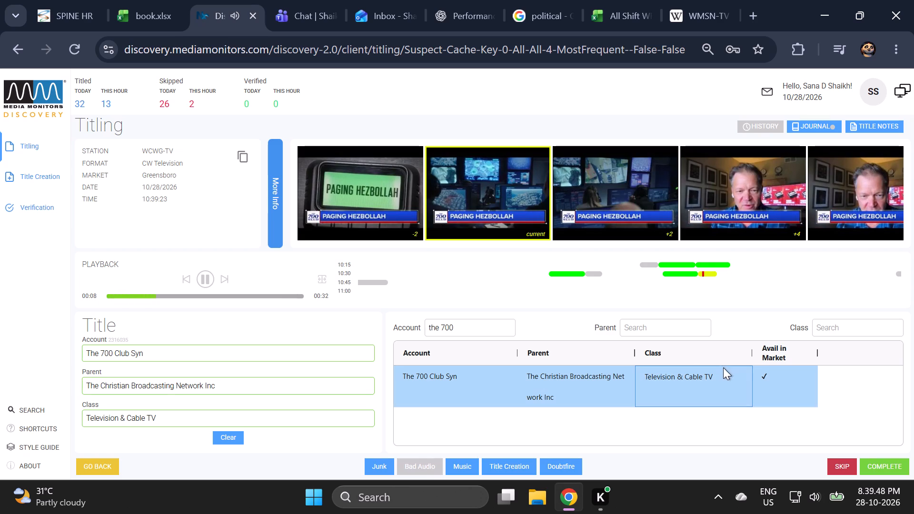
pyautogui.click(792, 372)
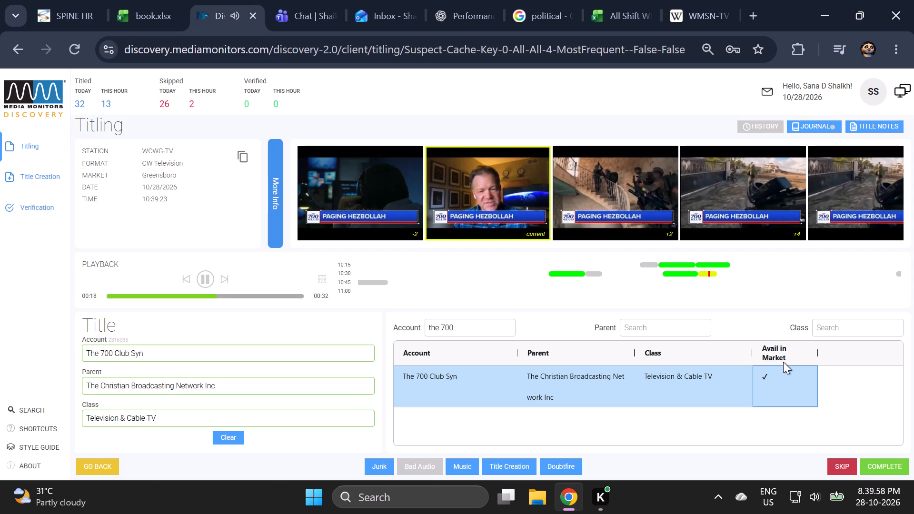
pyautogui.click(754, 382)
pyautogui.click(788, 388)
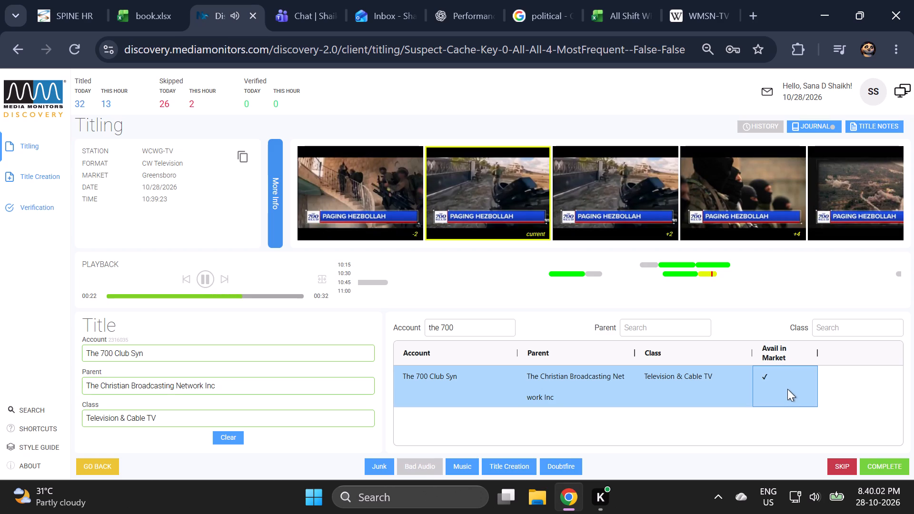
pyautogui.click(788, 391)
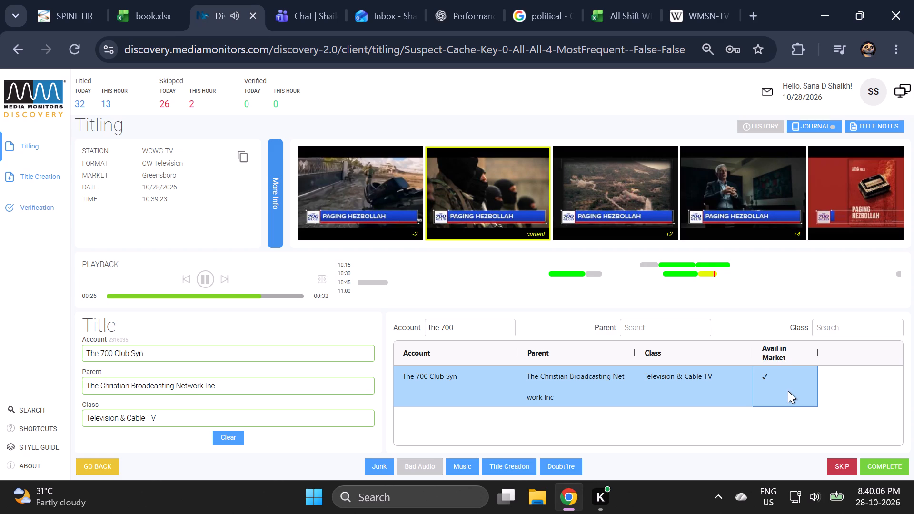
pyautogui.click(790, 387)
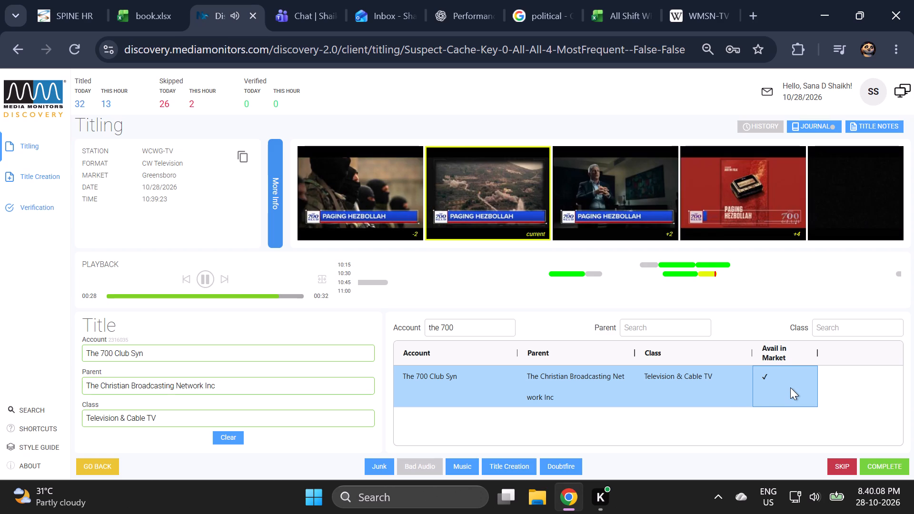
pyautogui.click(905, 467)
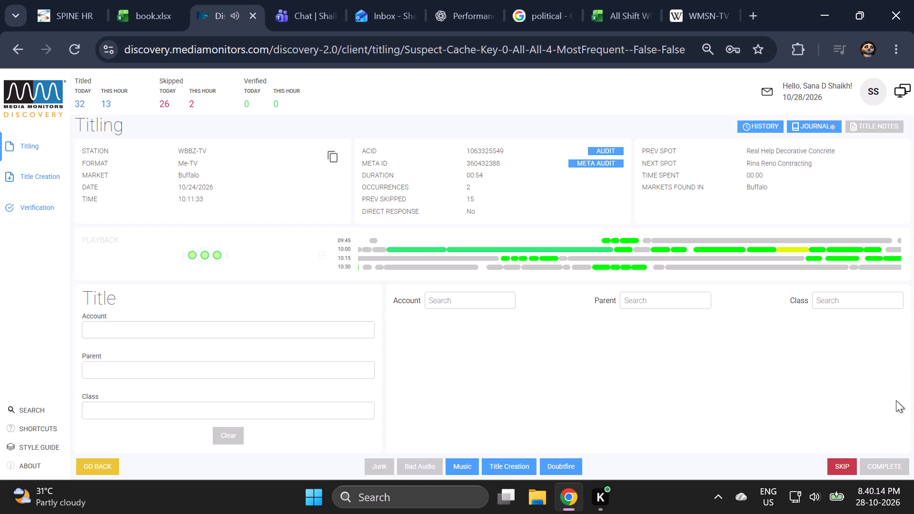
# Check the history of the WBBZ-TV Long & Paulo Lee law firm clip from Buffalo, preview its end and skip it.
pyautogui.click(772, 128)
pyautogui.click(707, 355)
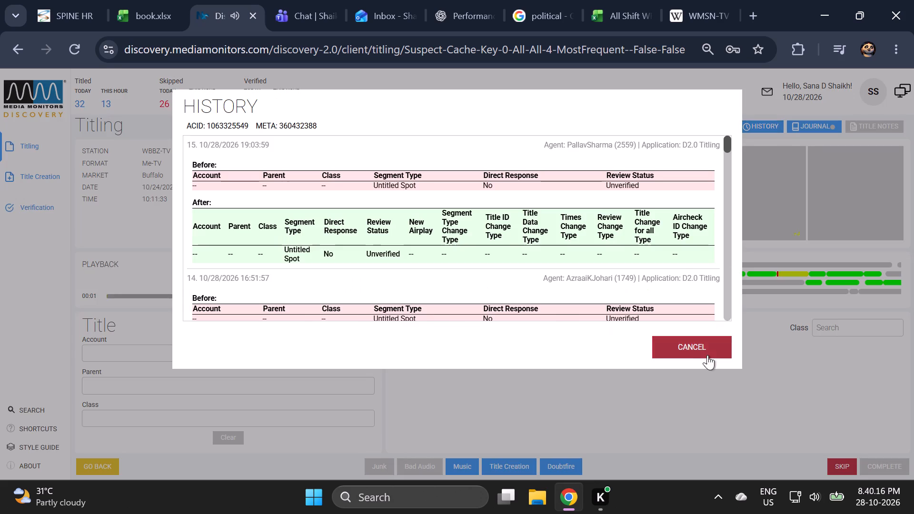
pyautogui.click(687, 329)
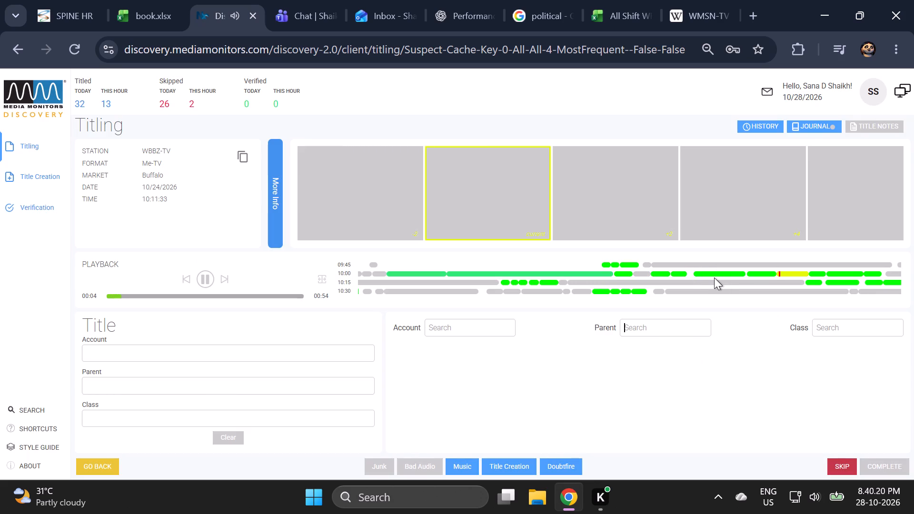
pyautogui.click(708, 327)
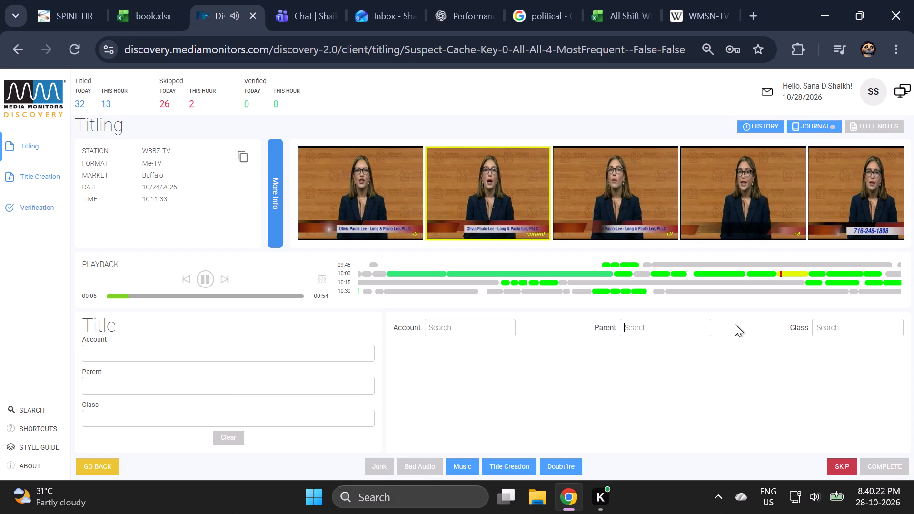
pyautogui.click(224, 279)
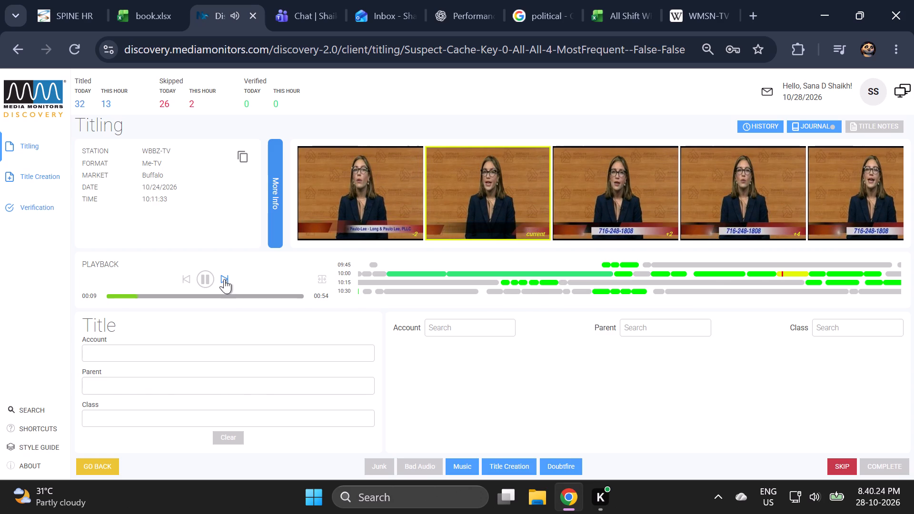
pyautogui.click(288, 212)
pyautogui.click(284, 214)
pyautogui.click(281, 219)
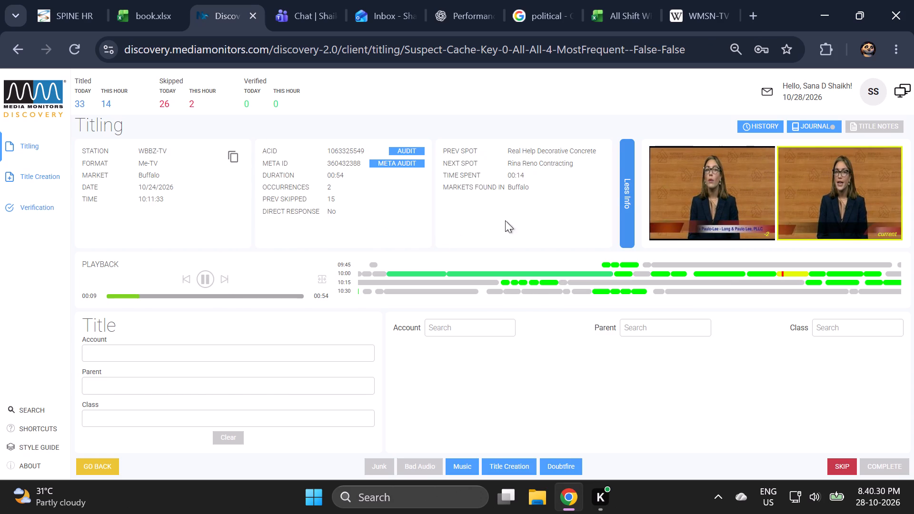
pyautogui.click(627, 187)
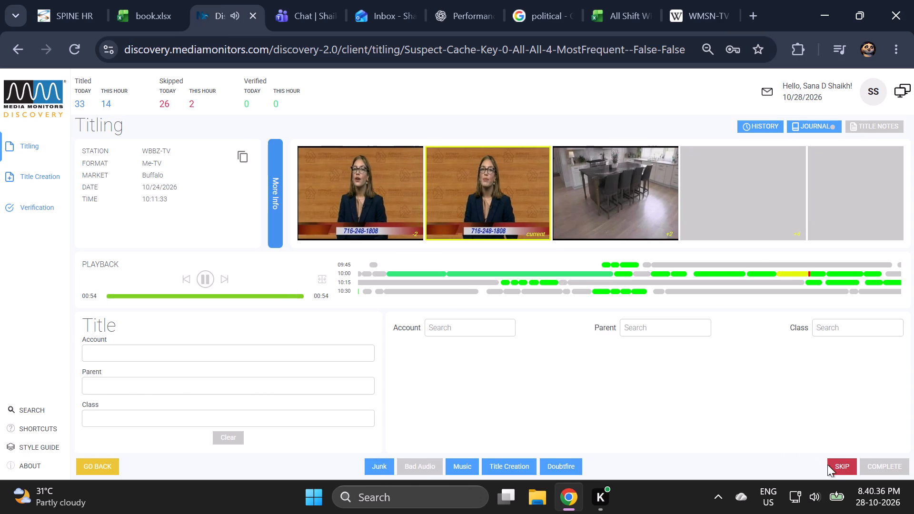
pyautogui.click(842, 468)
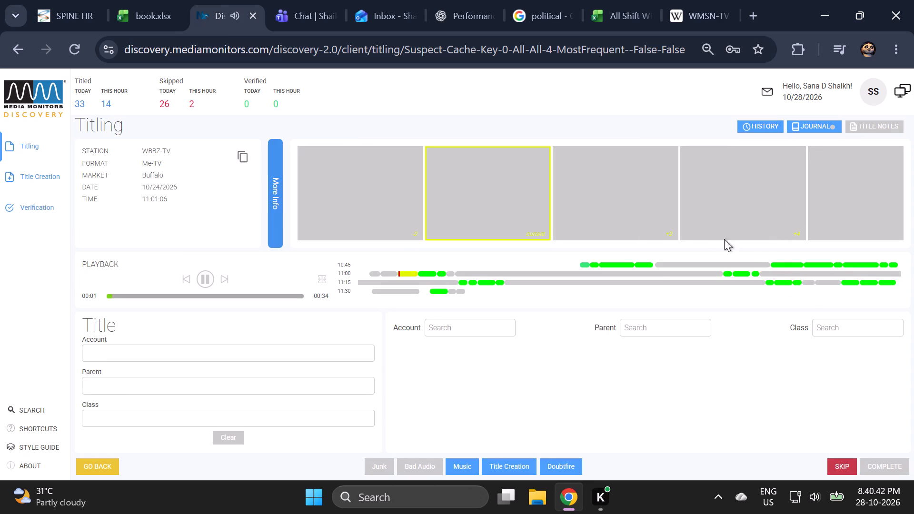
# Skip the WBBZ-TV 11:01:06 clip, the KMYT-TV clip from Tulsa and the WGME-DT2 "The Nite Show" clip from Portland, ME.
pyautogui.click(843, 466)
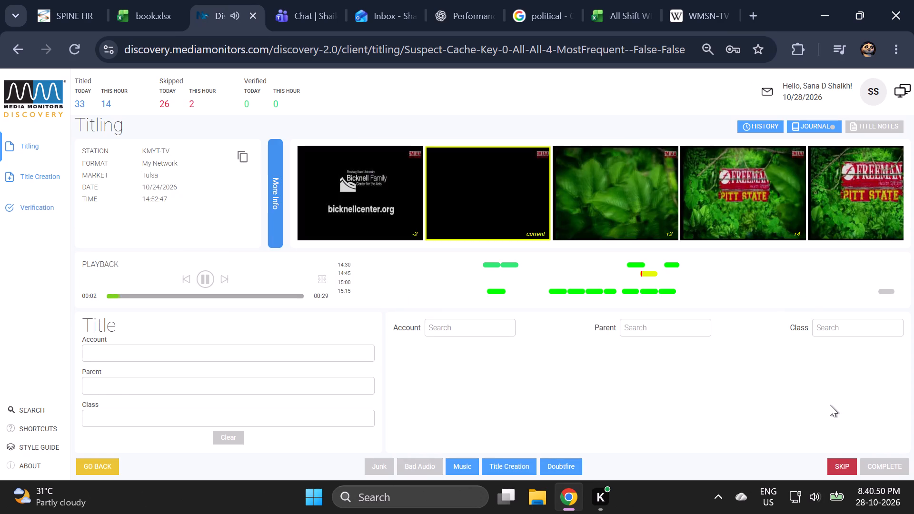
pyautogui.click(845, 472)
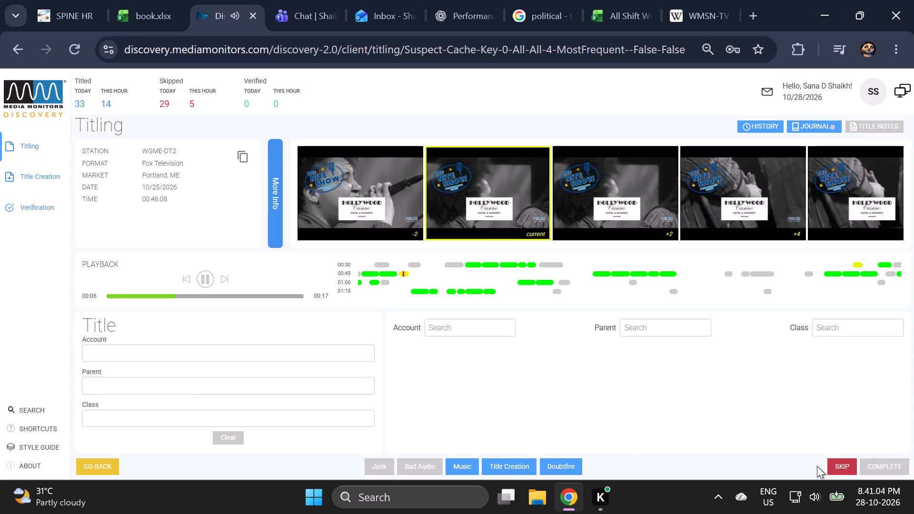
pyautogui.click(836, 462)
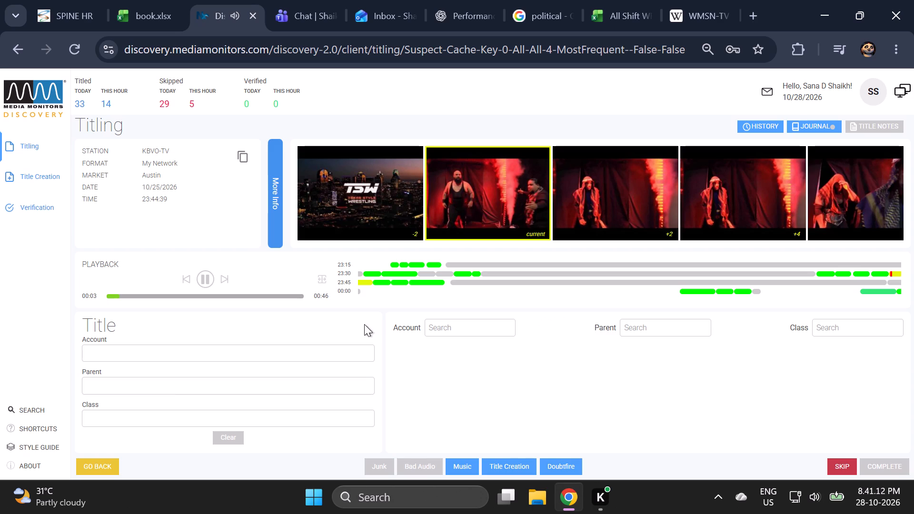
# Preview the end and middle of the KBVO-TV wrestling clip from Austin, inspect its enlarged frames and skip it.
pyautogui.click(230, 279)
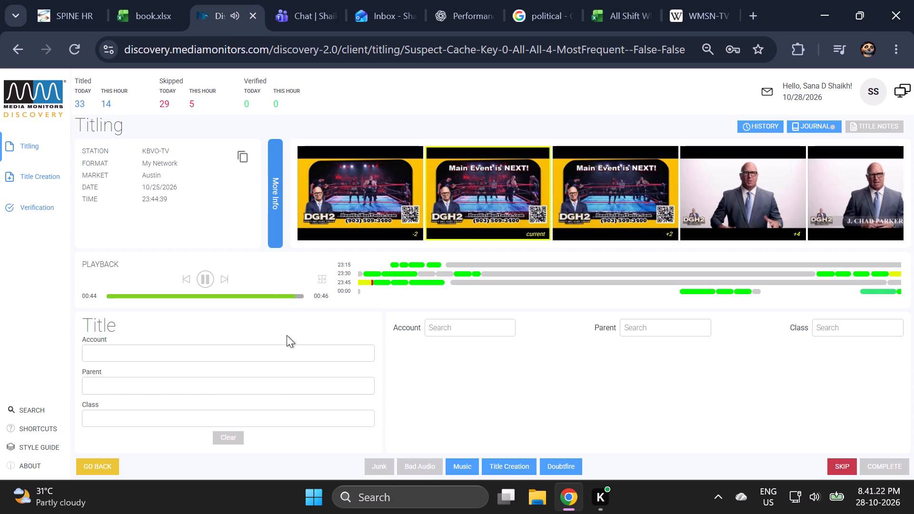
pyautogui.click(204, 294)
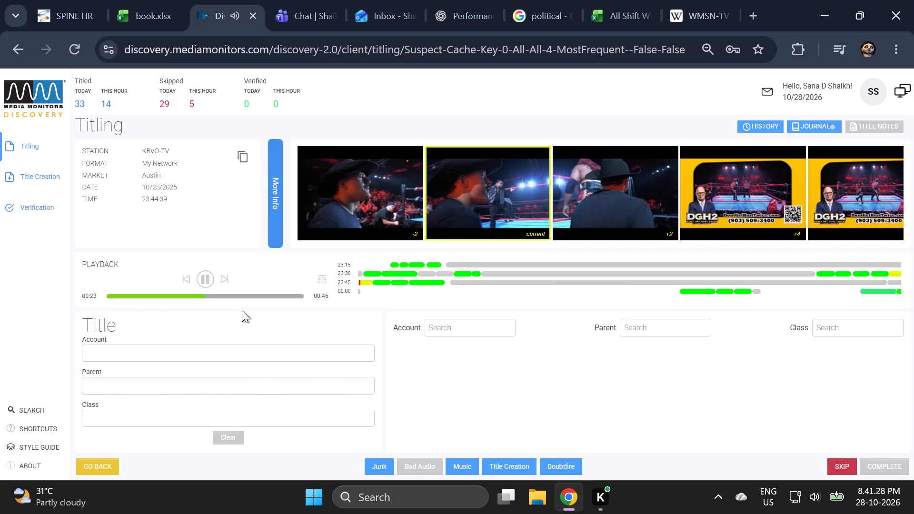
pyautogui.keyDown('ctrl'); pyautogui.scroll(3, 249, 313); pyautogui.keyUp('ctrl')
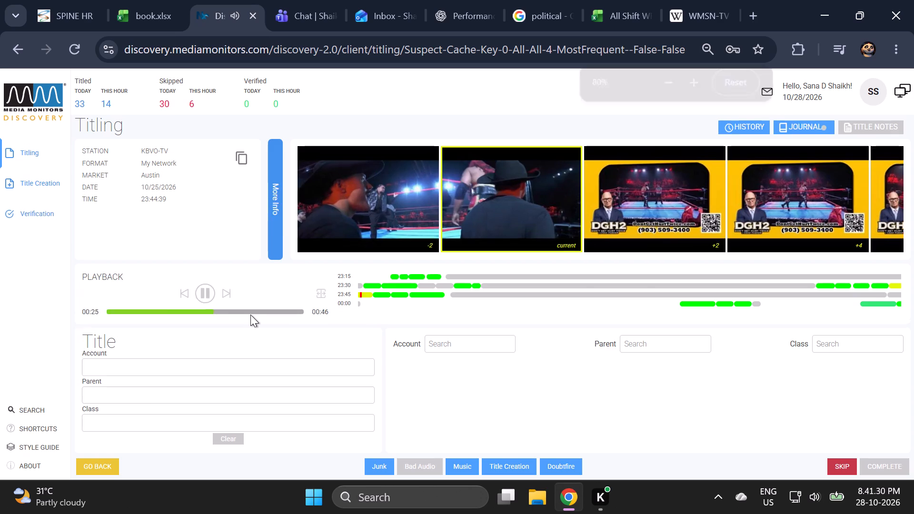
pyautogui.keyDown('ctrl'); pyautogui.scroll(2, 252, 316); pyautogui.keyUp('ctrl')
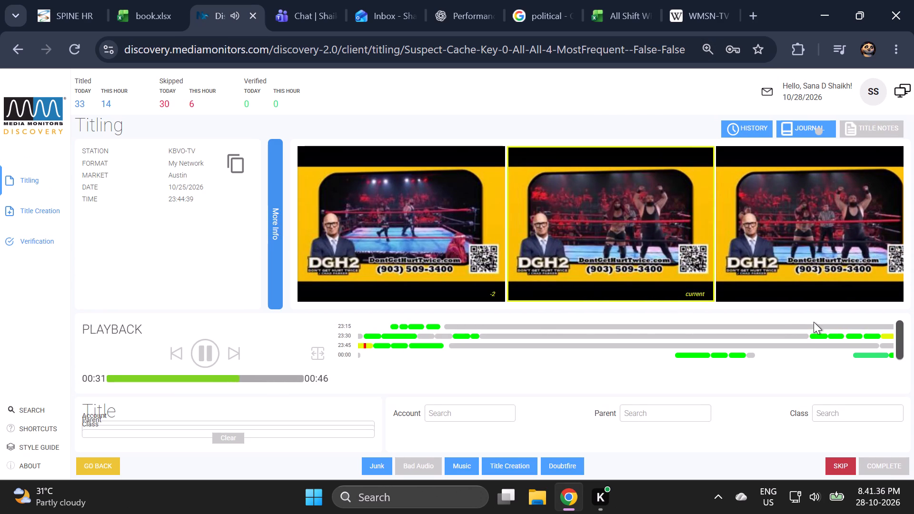
pyautogui.keyDown('ctrl'); pyautogui.scroll(-5, 814, 322); pyautogui.keyUp('ctrl')
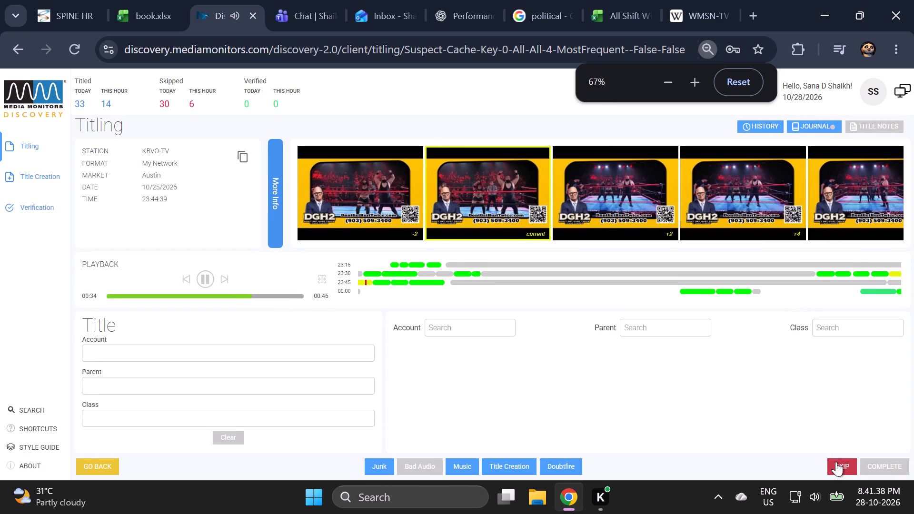
pyautogui.click(836, 462)
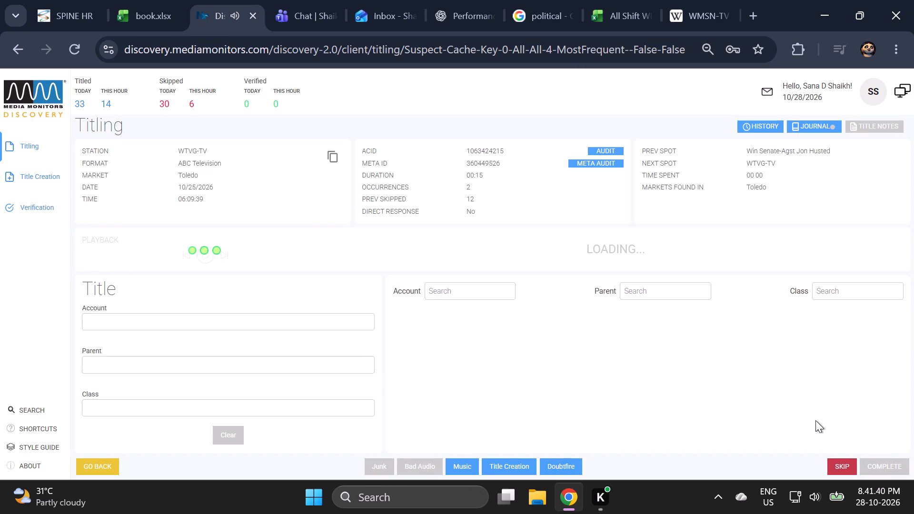
# Check the history of the WTVG-TV clip from Toledo and preview the end of the clip.
pyautogui.click(763, 127)
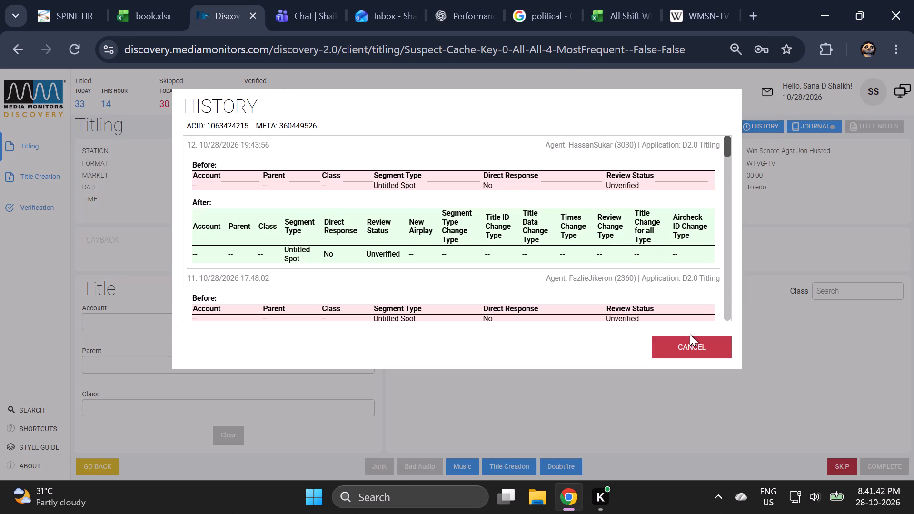
pyautogui.click(690, 334)
pyautogui.click(688, 344)
pyautogui.click(685, 333)
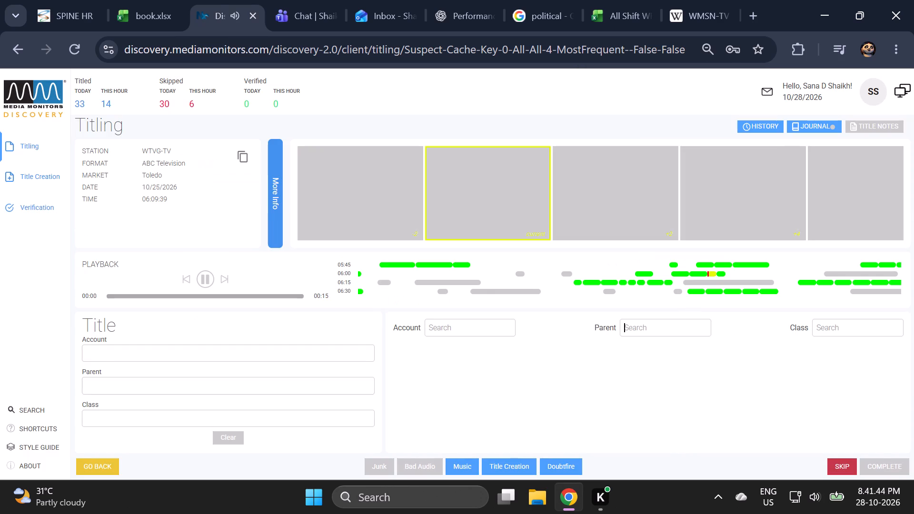
pyautogui.click(220, 277)
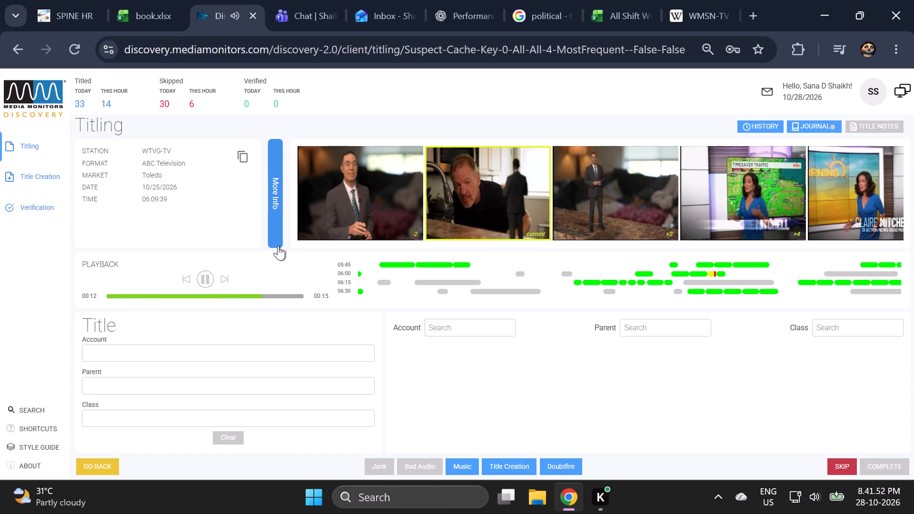
# Audit the airplays of the WTVG-TV clip, playing the 10/23/2026 07:28 airing toward its end with video.
pyautogui.click(278, 246)
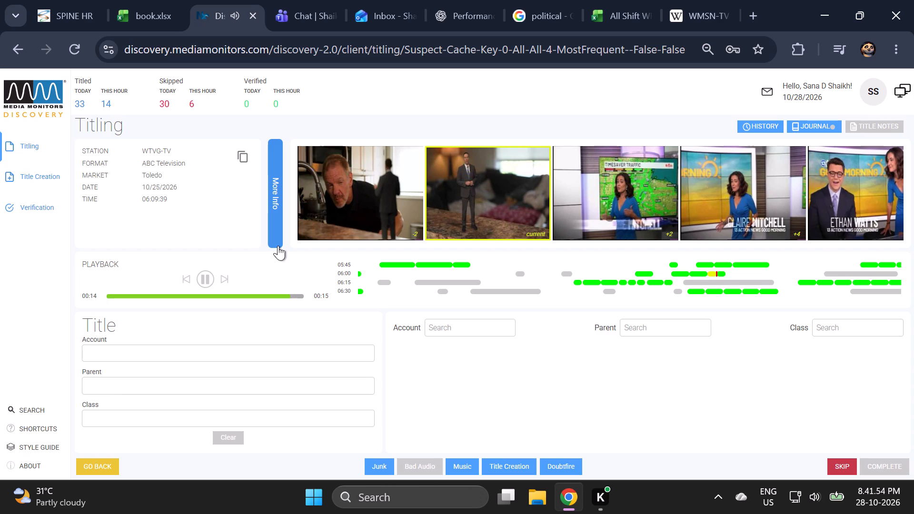
pyautogui.click(399, 150)
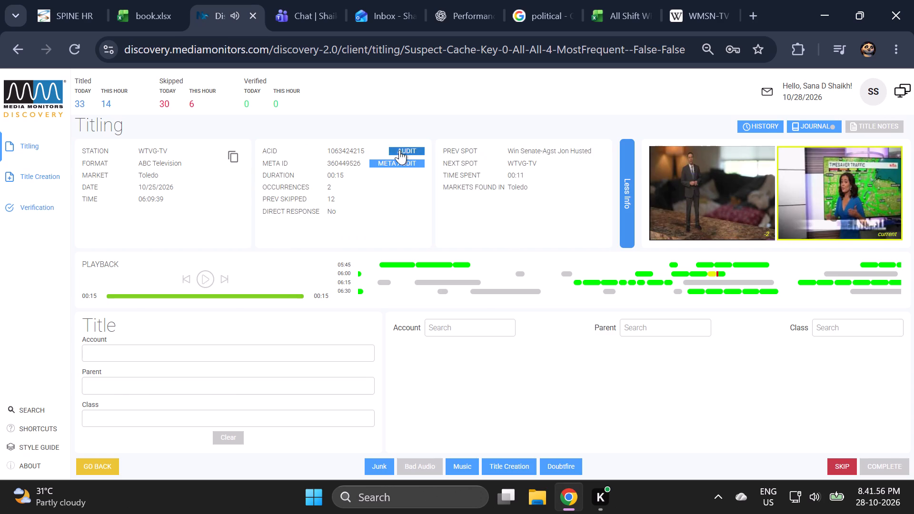
pyautogui.click(89, 374)
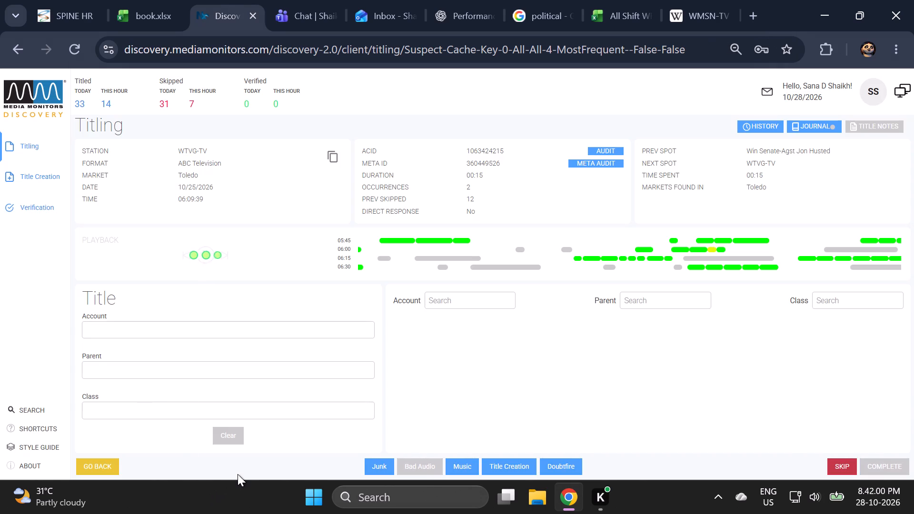
pyautogui.click(251, 460)
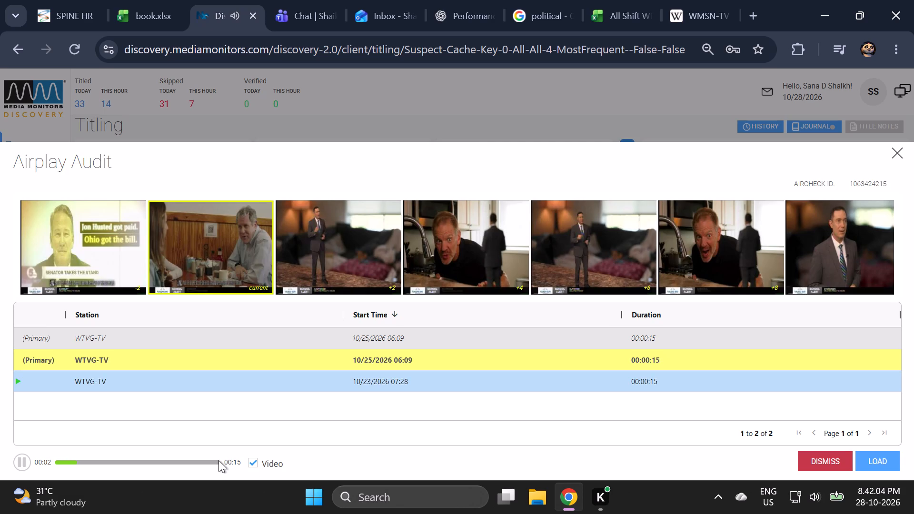
pyautogui.click(219, 460)
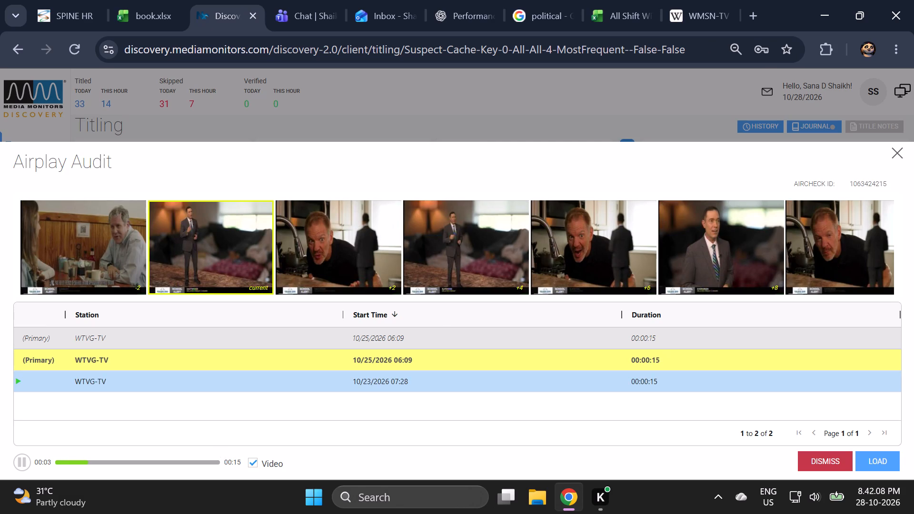
pyautogui.click(214, 463)
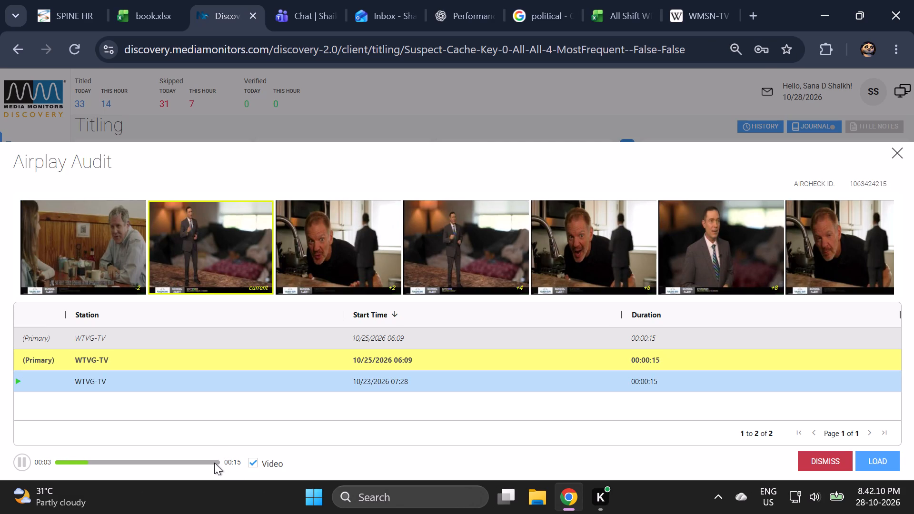
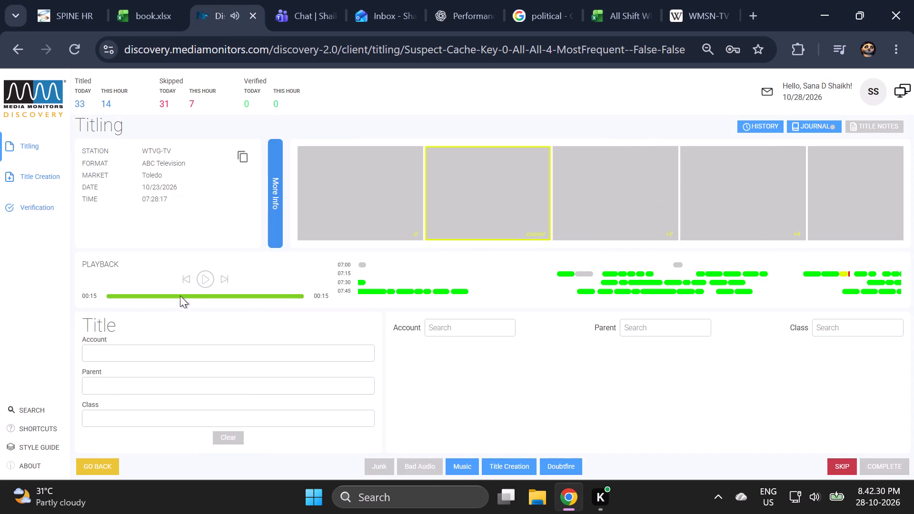
# Replay the WTVG-TV clip from the start and check its history.
pyautogui.click(182, 280)
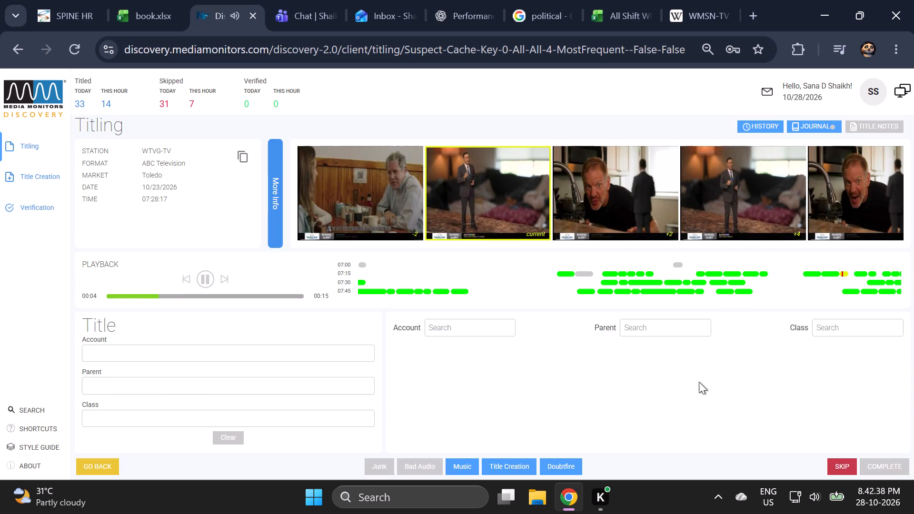
pyautogui.click(760, 131)
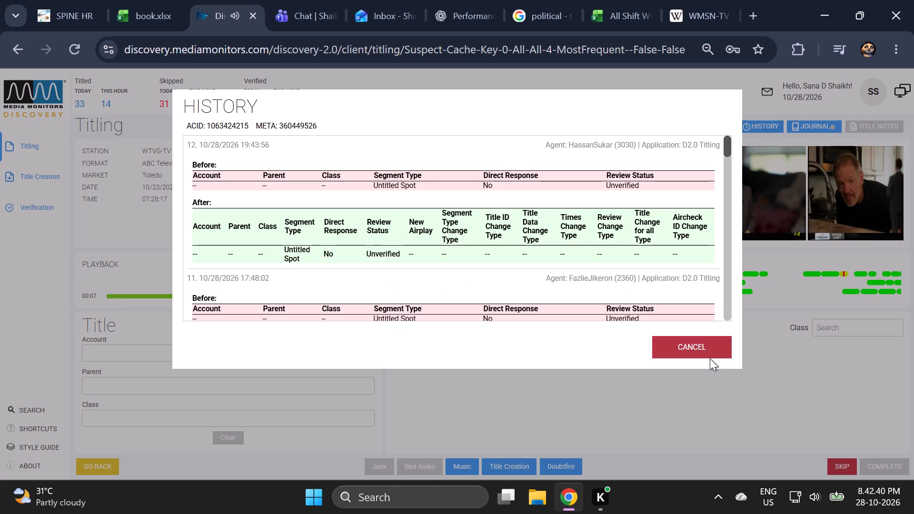
pyautogui.click(709, 358)
pyautogui.click(705, 348)
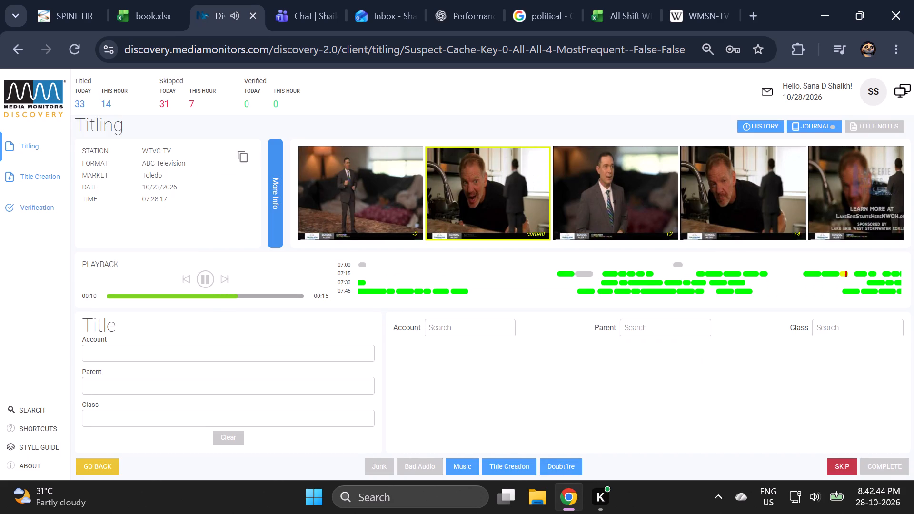
# Search the title accounts for "lake erie west stormwater", the sponsor name in the ad's closing frame.
pyautogui.keyDown('ctrl'); pyautogui.scroll(3, 710, 357); pyautogui.keyUp('ctrl')
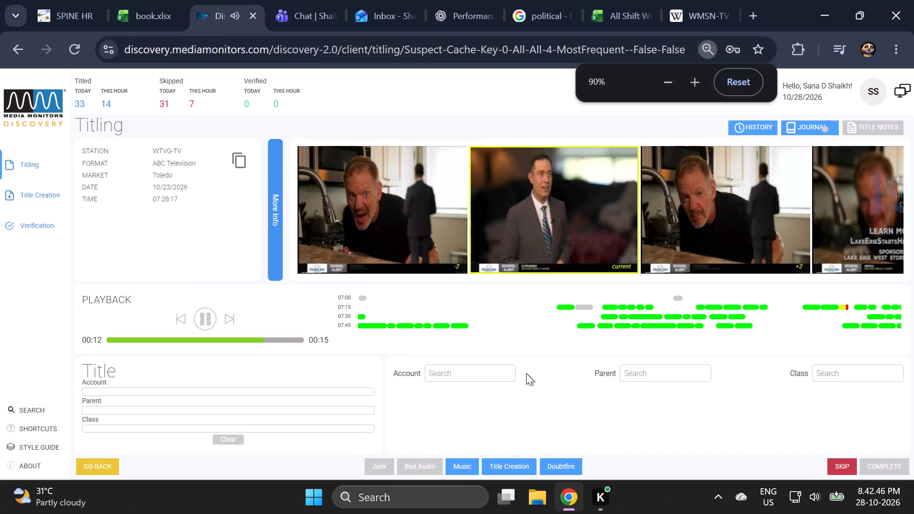
pyautogui.click(489, 366)
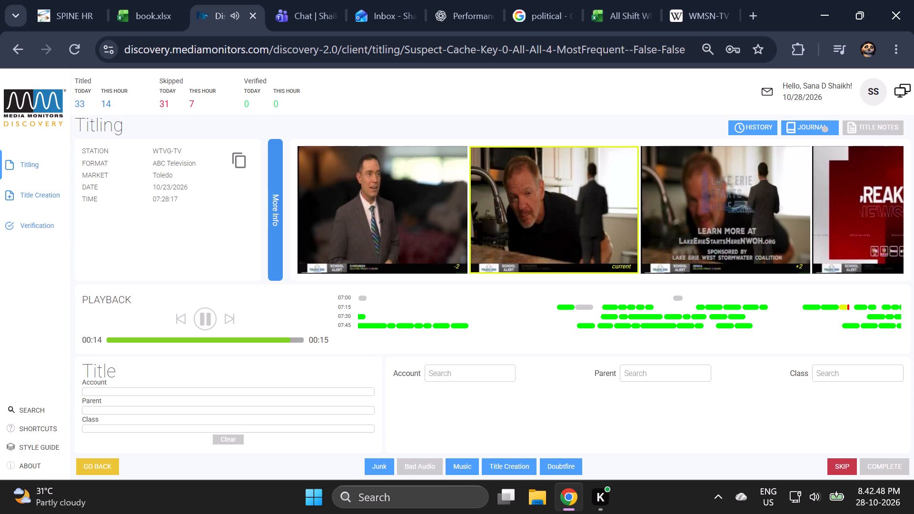
pyautogui.write('lake')
pyautogui.press('space')
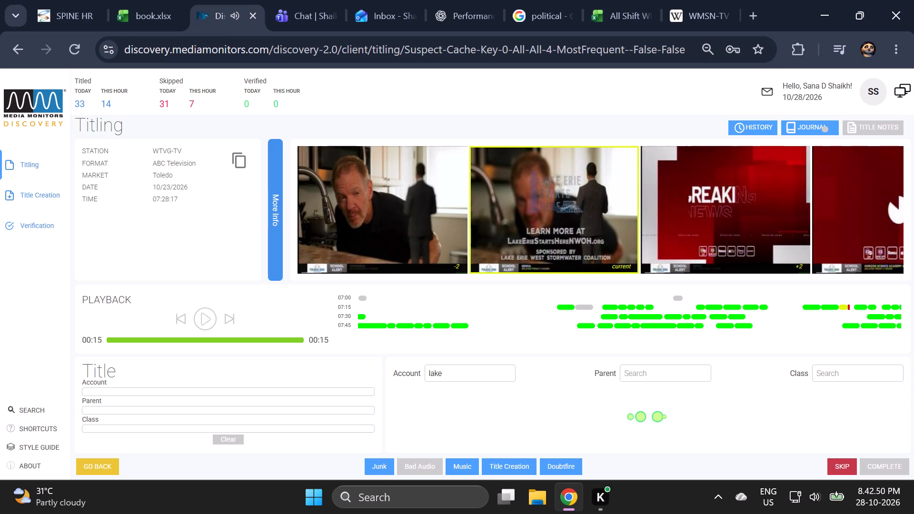
pyautogui.write('erie')
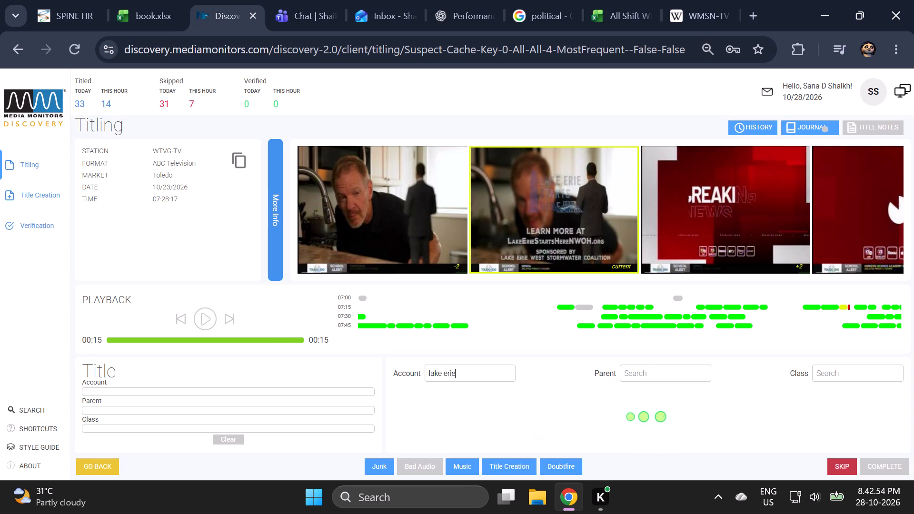
pyautogui.press('space')
pyautogui.write('wes')
pyautogui.write('t st')
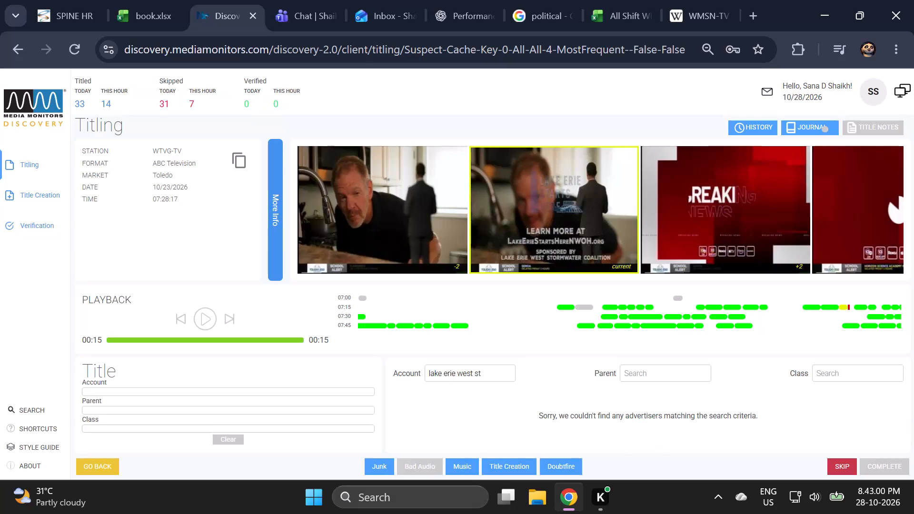
pyautogui.write('or')
pyautogui.write('mwater')
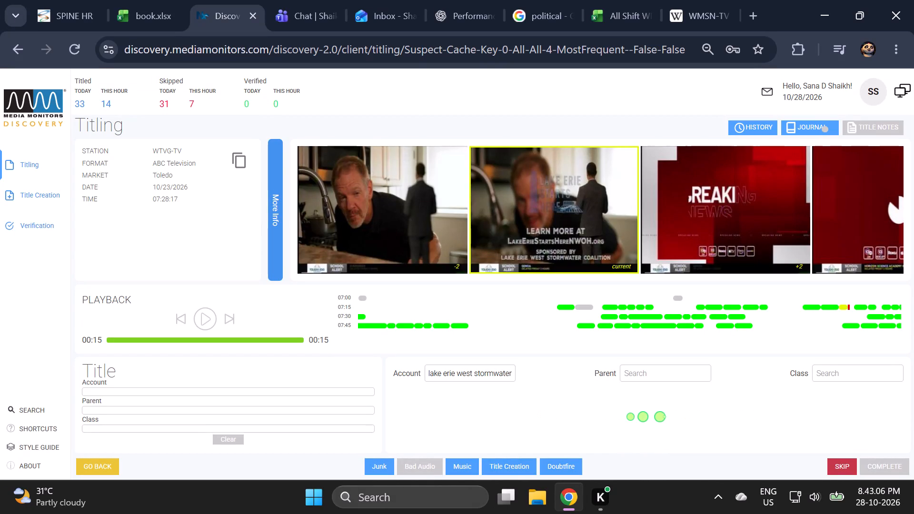
pyautogui.keyDown('ctrl'); pyautogui.scroll(-2, 527, 329); pyautogui.keyUp('ctrl')
# Run a web search for "lake erie west stormwater coalition", checking the sponsor's wording against the enlarged closing frame.
pyautogui.click(488, 355)
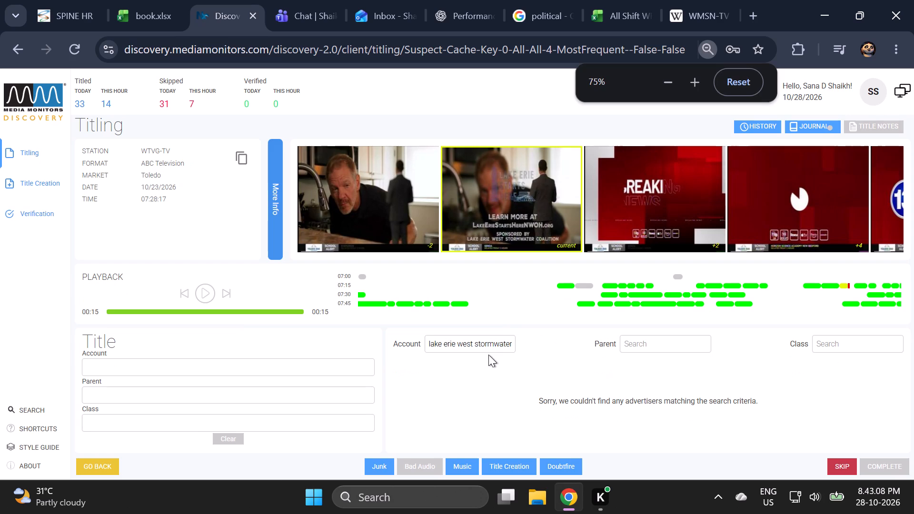
pyautogui.click(493, 338)
pyautogui.hotkey('ctrl', 'c')
pyautogui.click(713, 0)
pyautogui.click(597, 42)
pyautogui.hotkey('ctrl', 'v')
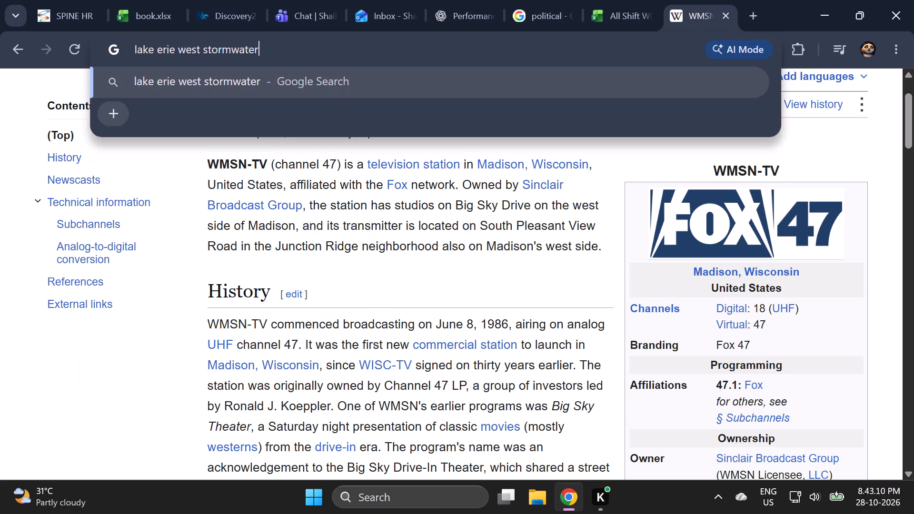
pyautogui.click(228, 1)
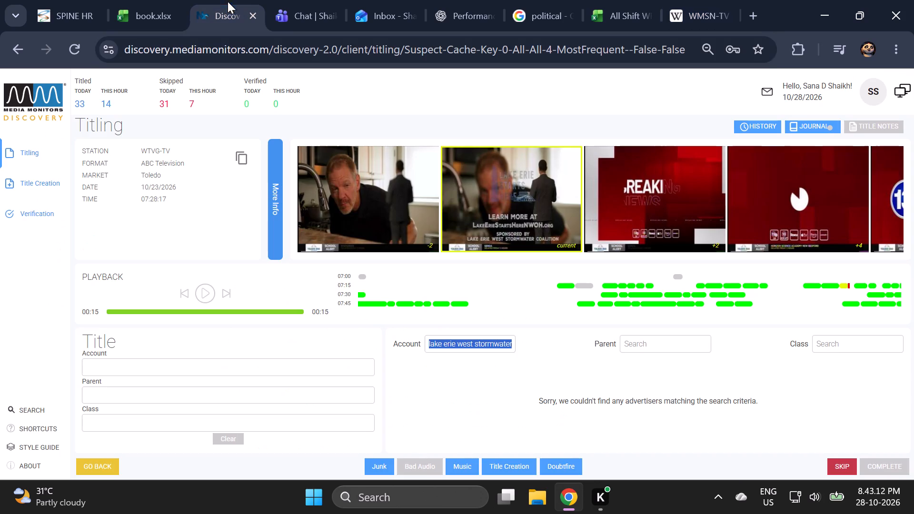
pyautogui.click(668, 4)
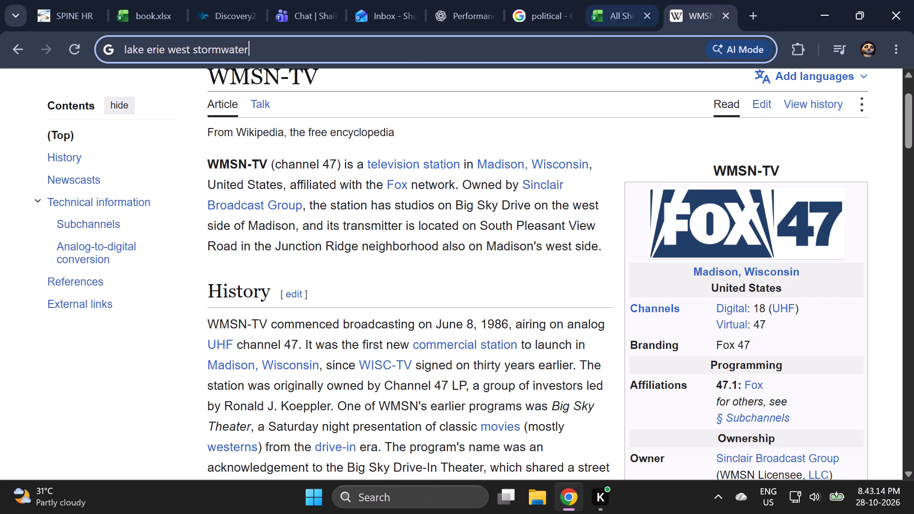
pyautogui.press('space')
pyautogui.write('co')
pyautogui.write('li')
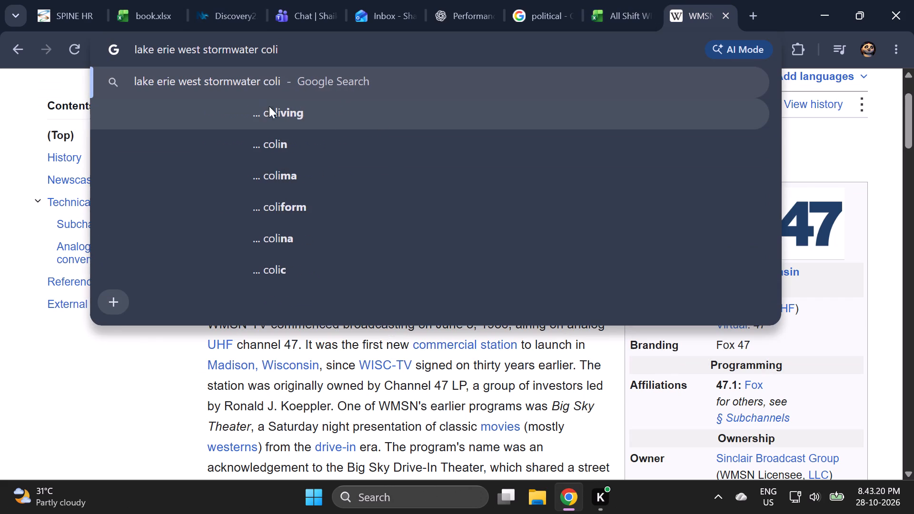
pyautogui.click(202, 0)
pyautogui.keyDown('ctrl'); pyautogui.scroll(3, 635, 308); pyautogui.keyUp('ctrl')
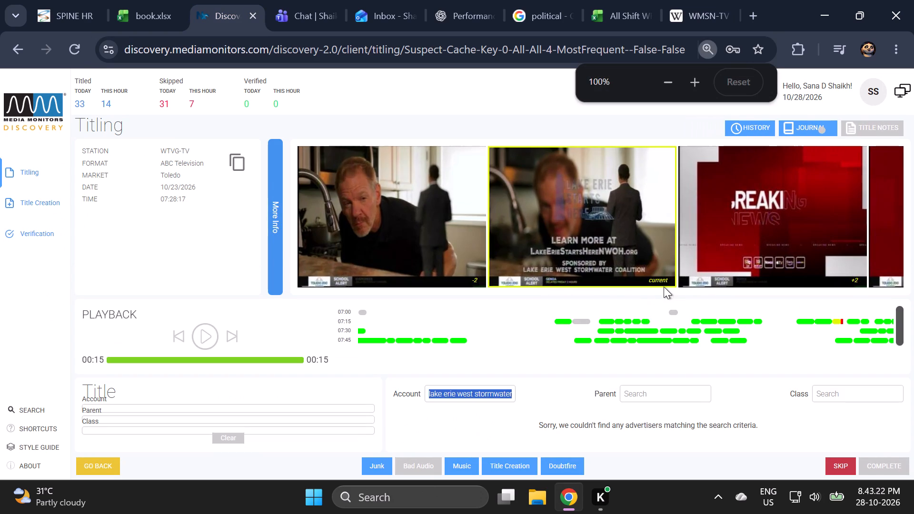
pyautogui.click(726, 0)
pyautogui.moveTo(288, 46); pyautogui.dragTo(272, 48)
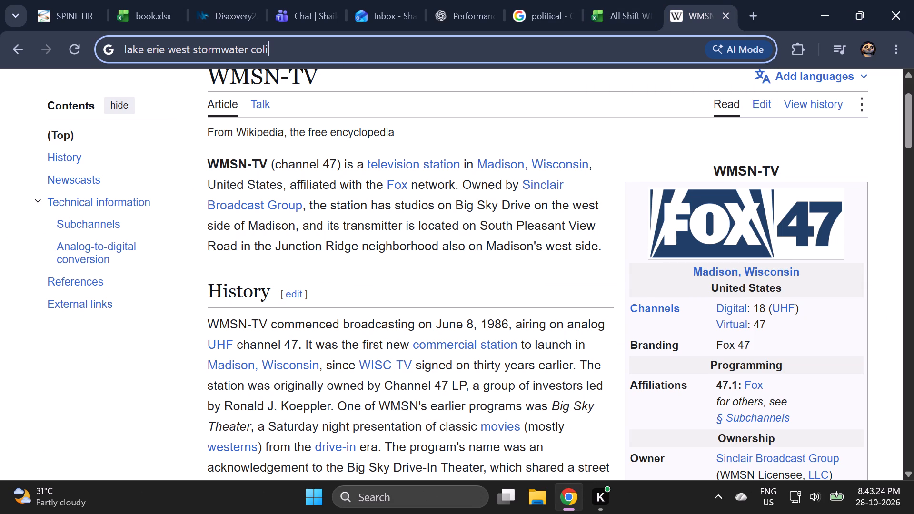
pyautogui.moveTo(272, 48); pyautogui.dragTo(260, 48)
pyautogui.press('a')
pyautogui.click(226, 0)
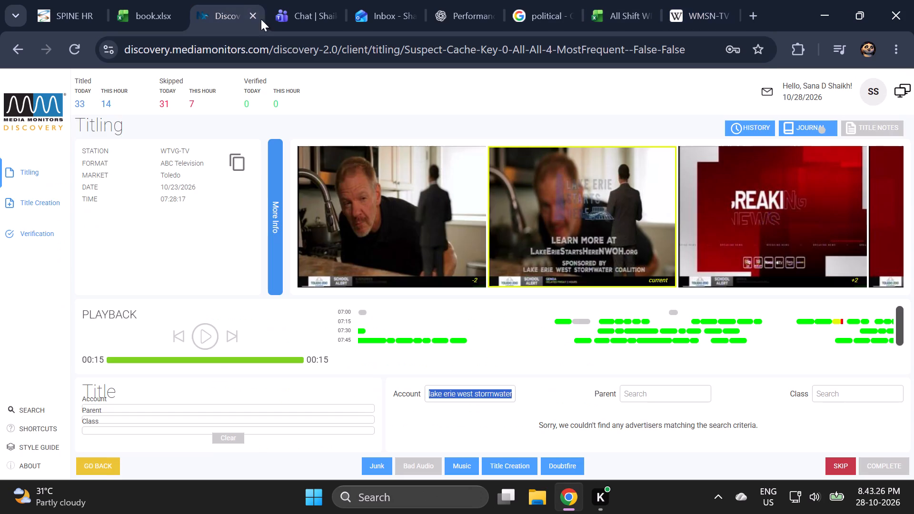
pyautogui.click(715, 0)
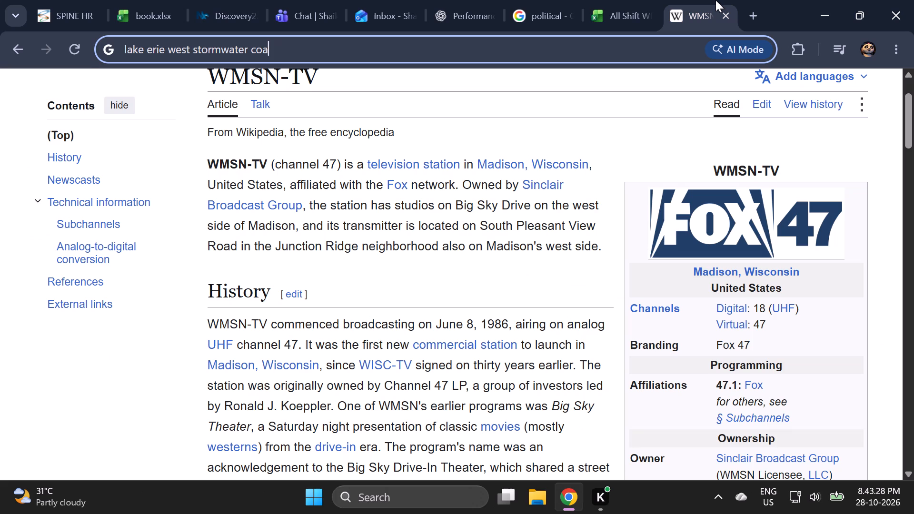
pyautogui.write('lition')
pyautogui.press('Return')
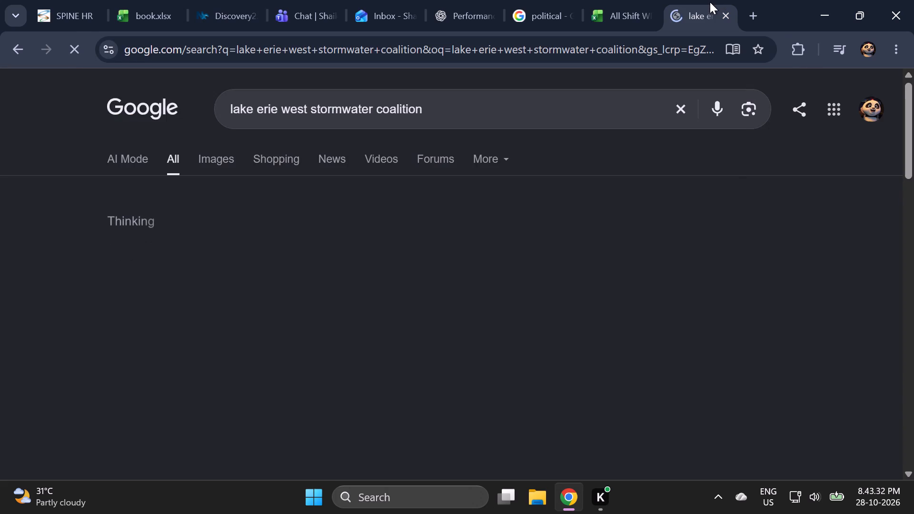
# Open the Lake Erie West Regional Council's "Stormwater Coalition" page from the search results.
pyautogui.scroll(-2, 725, 148)
pyautogui.scroll(-1, 344, 372)
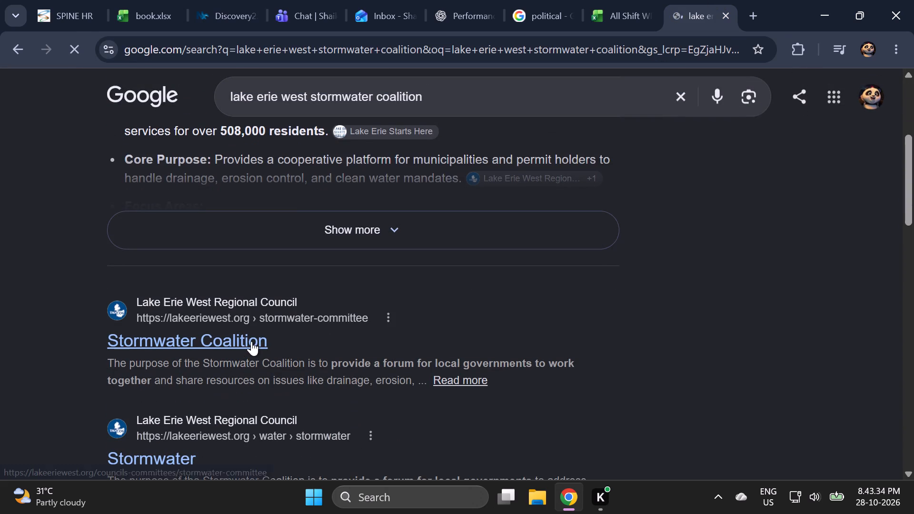
pyautogui.rightClick(251, 341)
pyautogui.moveTo(331, 147); pyautogui.dragTo(270, 336)
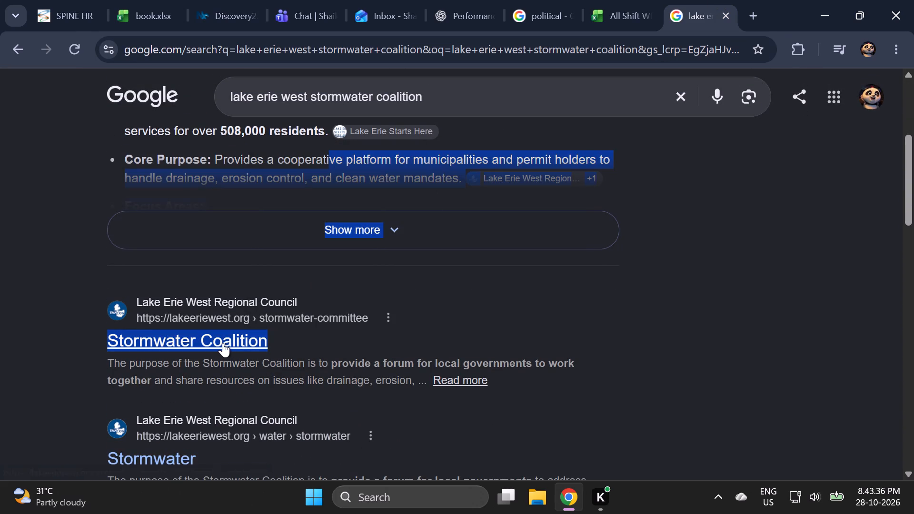
pyautogui.rightClick(223, 343)
pyautogui.click(168, 339)
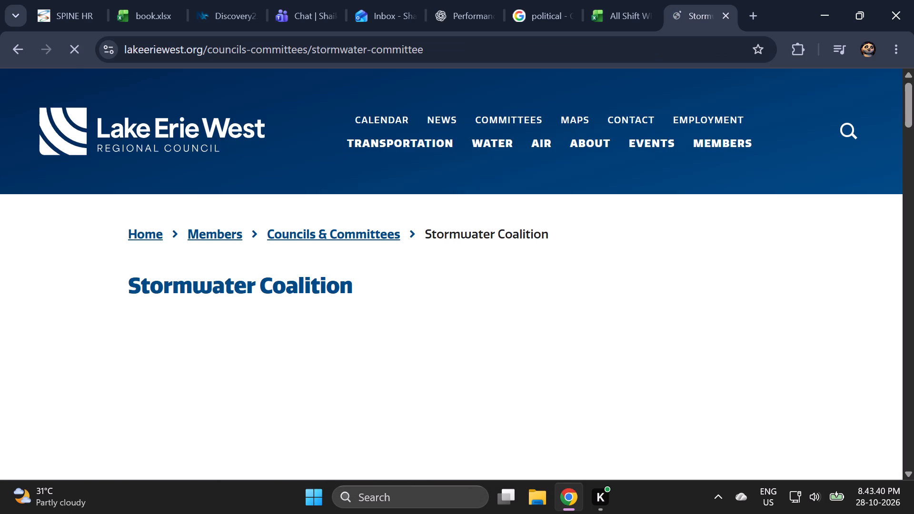
# Search the title accounts for "Stormwater Coalition", copied from the web page's heading, and look through the matches.
pyautogui.moveTo(356, 290); pyautogui.dragTo(121, 293)
pyautogui.hotkey('ctrl', 'c')
pyautogui.click(232, 0)
pyautogui.hotkey('ctrl', 'v')
pyautogui.keyDown('ctrl'); pyautogui.scroll(-2, 513, 337); pyautogui.keyUp('ctrl')
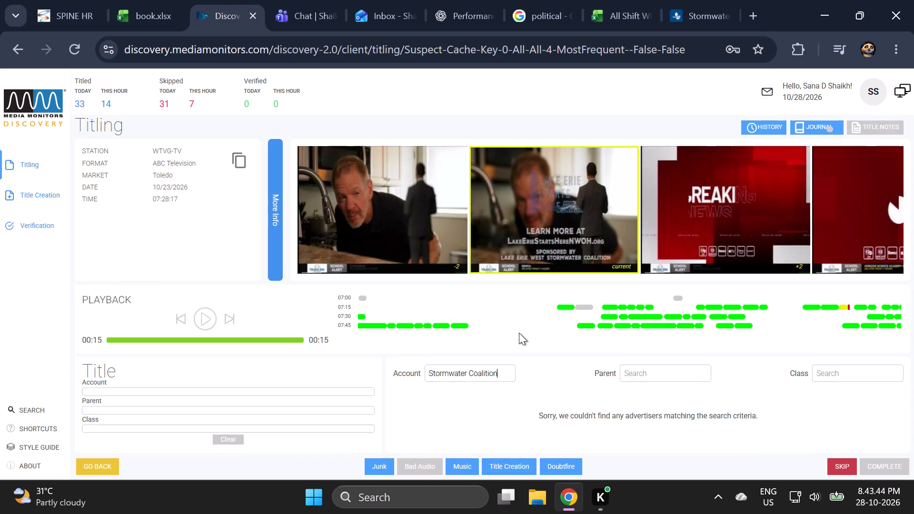
pyautogui.keyDown('ctrl'); pyautogui.scroll(-2, 587, 306); pyautogui.keyUp('ctrl')
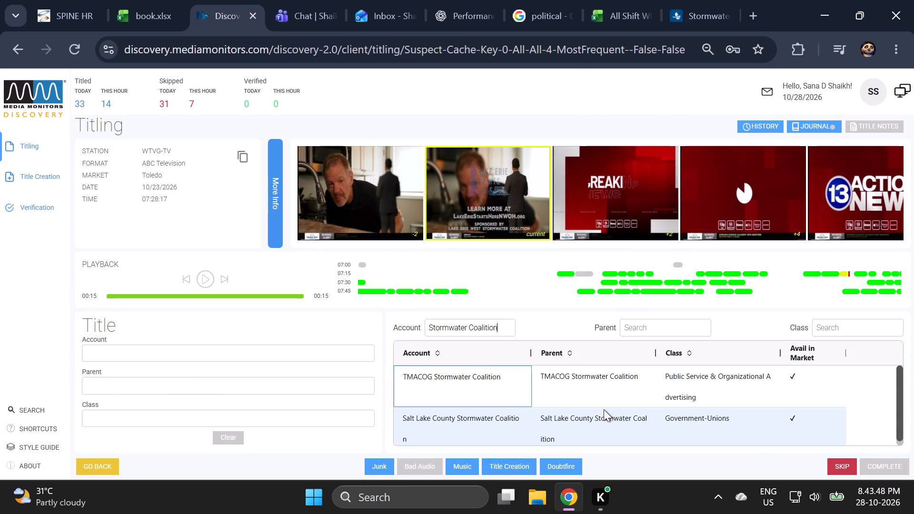
pyautogui.scroll(-1, 660, 276)
pyautogui.scroll(-2, 675, 385)
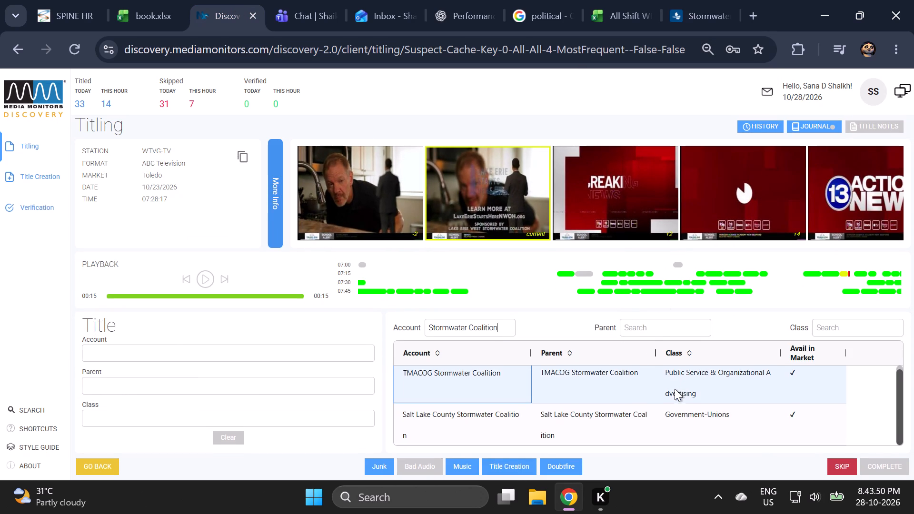
pyautogui.scroll(-1, 675, 389)
# Copy the organization name "Lake Erie West Regional Council" from the footer of the Stormwater Coalition web page.
pyautogui.click(706, 0)
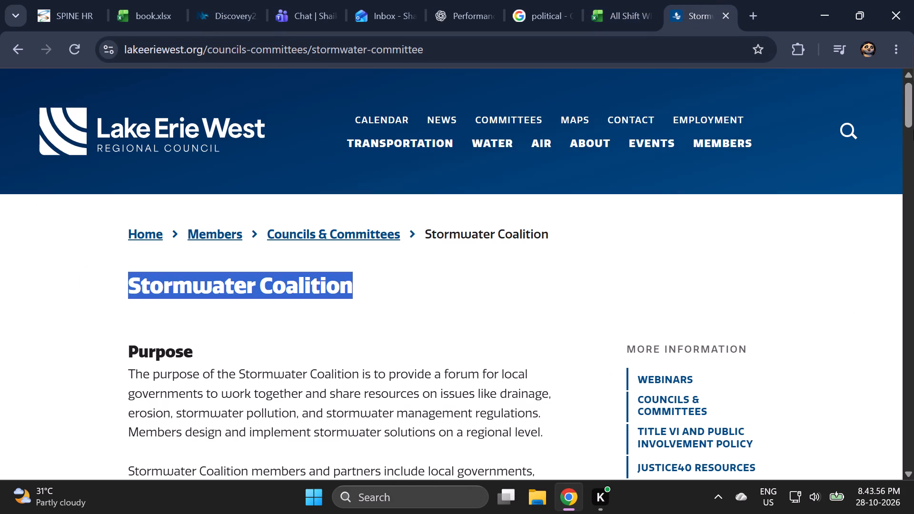
pyautogui.moveTo(913, 111); pyautogui.dragTo(906, 499)
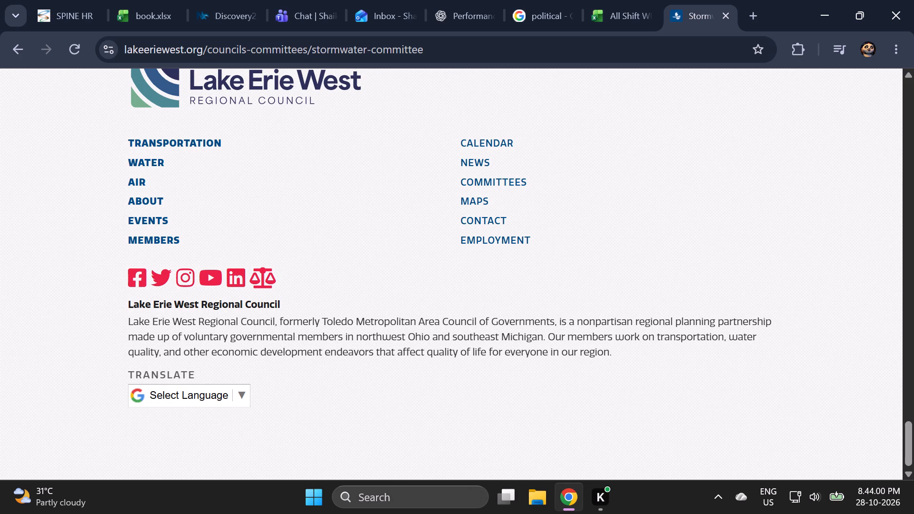
pyautogui.moveTo(282, 305); pyautogui.dragTo(125, 304)
pyautogui.hotkey('ctrl', 'c')
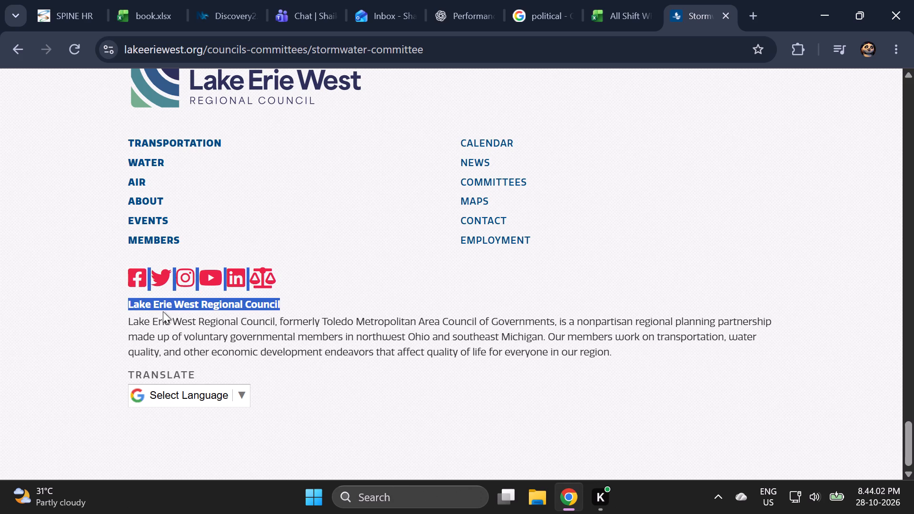
pyautogui.click(240, 307)
pyautogui.click(298, 303)
pyautogui.click(274, 303)
pyautogui.moveTo(285, 305); pyautogui.dragTo(156, 309)
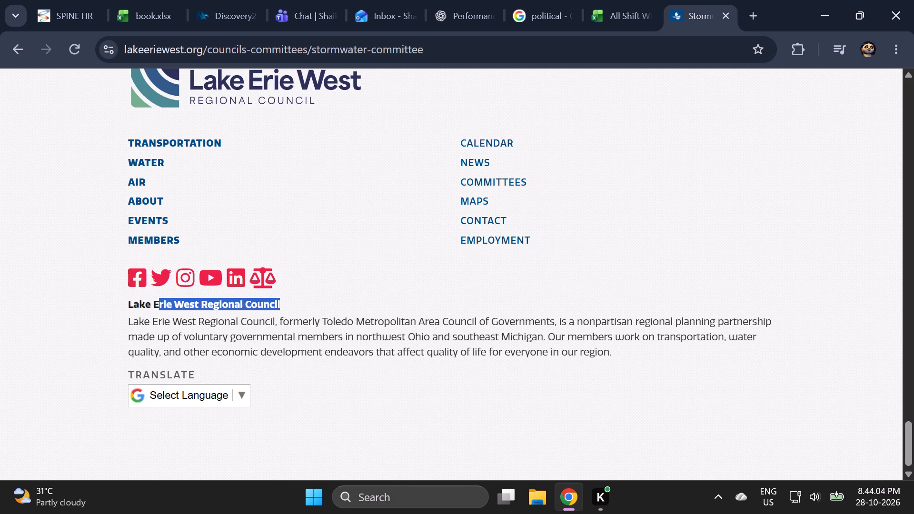
pyautogui.moveTo(156, 309); pyautogui.dragTo(129, 307)
pyautogui.hotkey('ctrl', 'c')
# Search by parent "Lake Erie West Regional Council" with no account filter and assign the "Lake Erie West Regional Council Stormwater Coal" account.
pyautogui.click(234, 0)
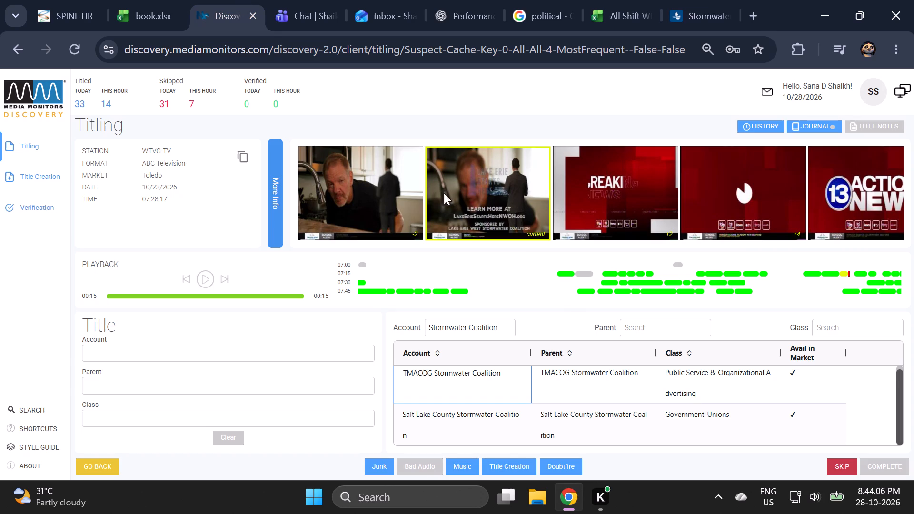
pyautogui.keyDown('ctrl'); pyautogui.click(673, 335); pyautogui.keyUp('ctrl')
pyautogui.hotkey('ctrl', 'v')
pyautogui.click(504, 328)
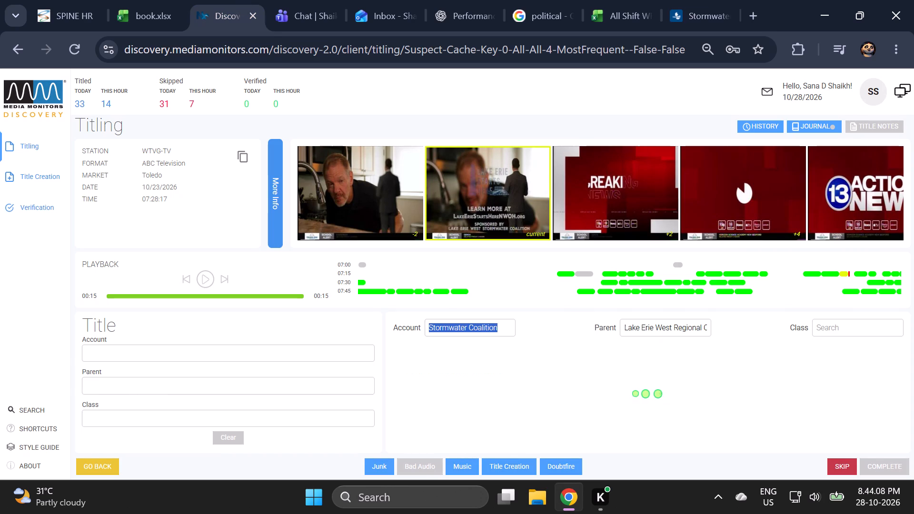
pyautogui.press('Delete')
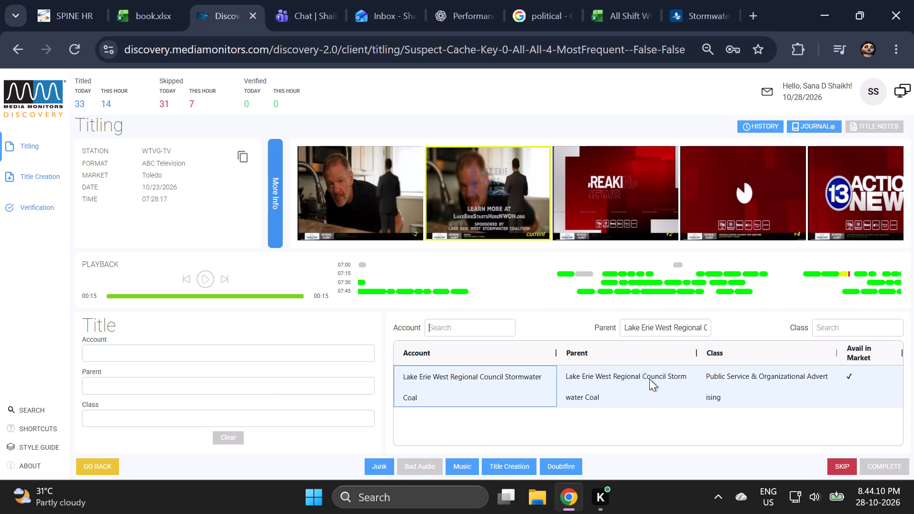
pyautogui.click(650, 380)
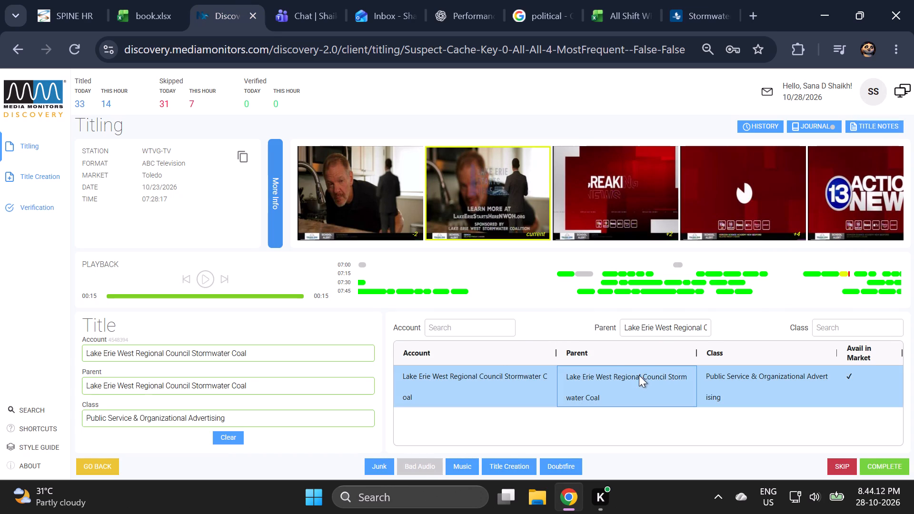
# Review the title notes of the selected Stormwater Coal account and close them without changes.
pyautogui.click(859, 132)
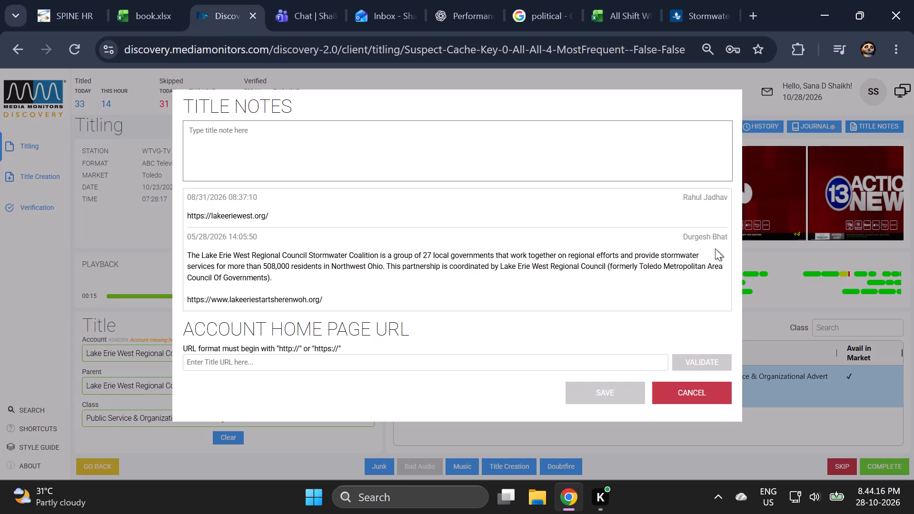
pyautogui.click(696, 394)
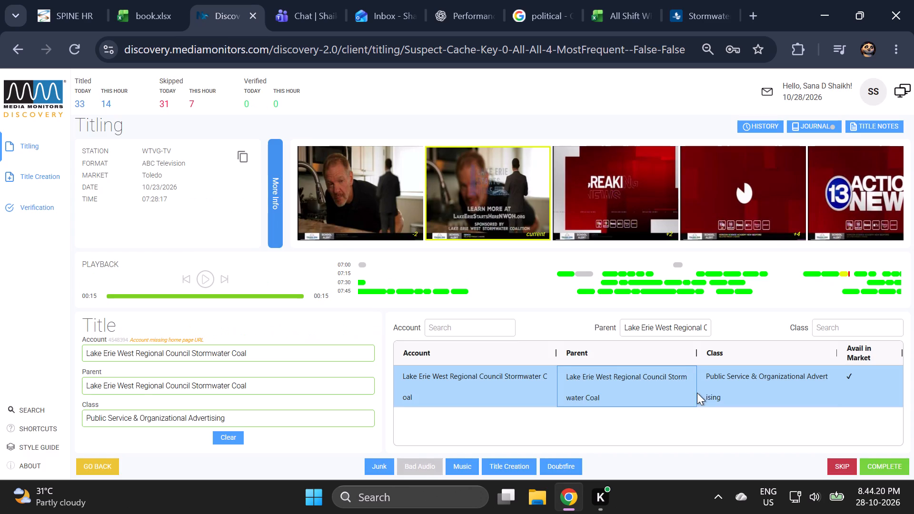
# Copy the assigned account name "Lake Erie West Regional Council Stormwater Coal" into cell B2253 of the book workbook's Discovery sheet.
pyautogui.click(697, 393)
pyautogui.click(220, 349)
pyautogui.hotkey('ctrl', 'c')
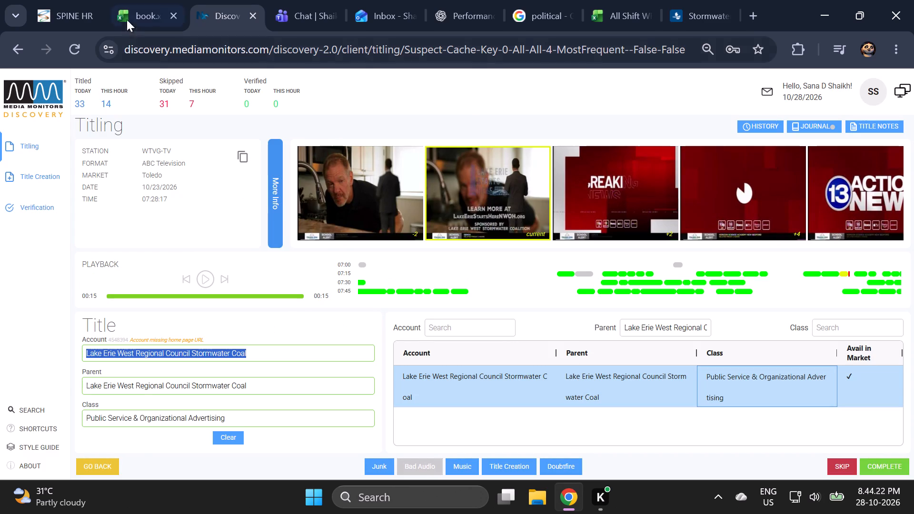
pyautogui.click(147, 0)
pyautogui.doubleClick(292, 301)
pyautogui.hotkey('ctrl', 'v')
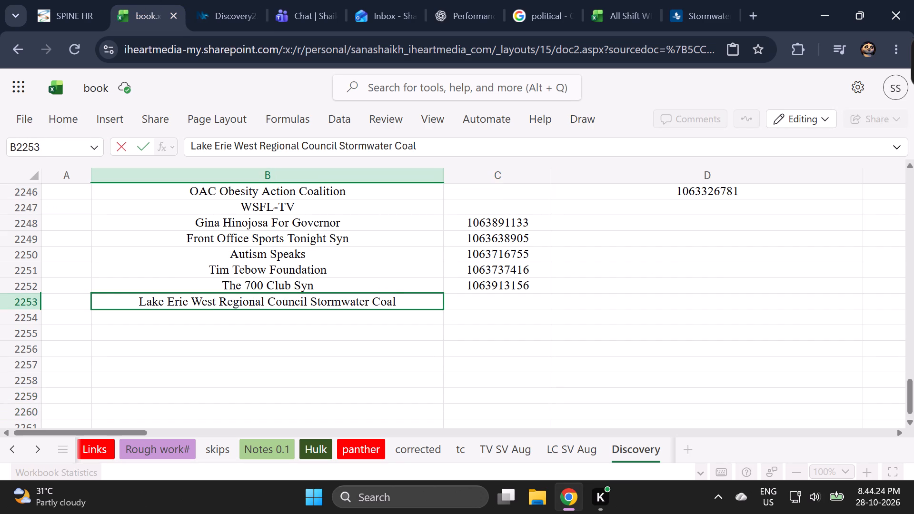
pyautogui.click(464, 304)
pyautogui.click(235, 9)
pyautogui.click(280, 197)
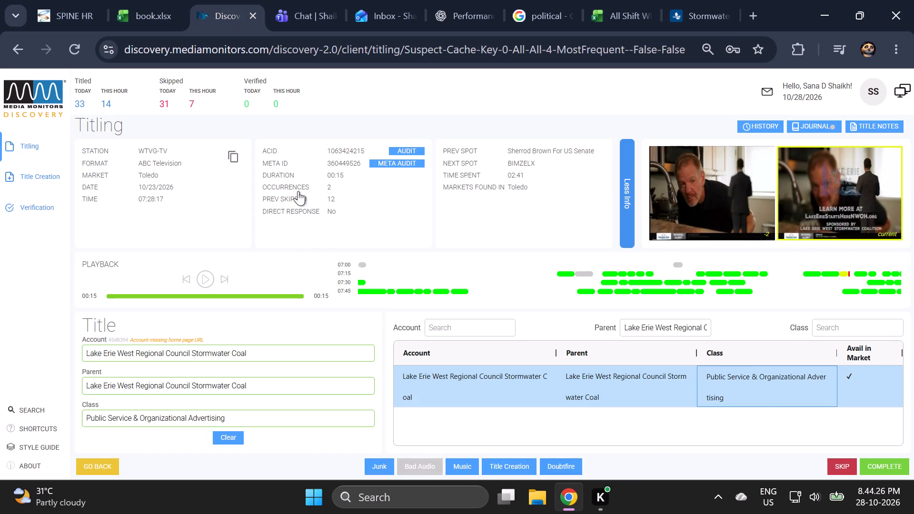
pyautogui.moveTo(377, 147); pyautogui.dragTo(323, 152)
pyautogui.hotkey('ctrl', 'c')
pyautogui.click(155, 18)
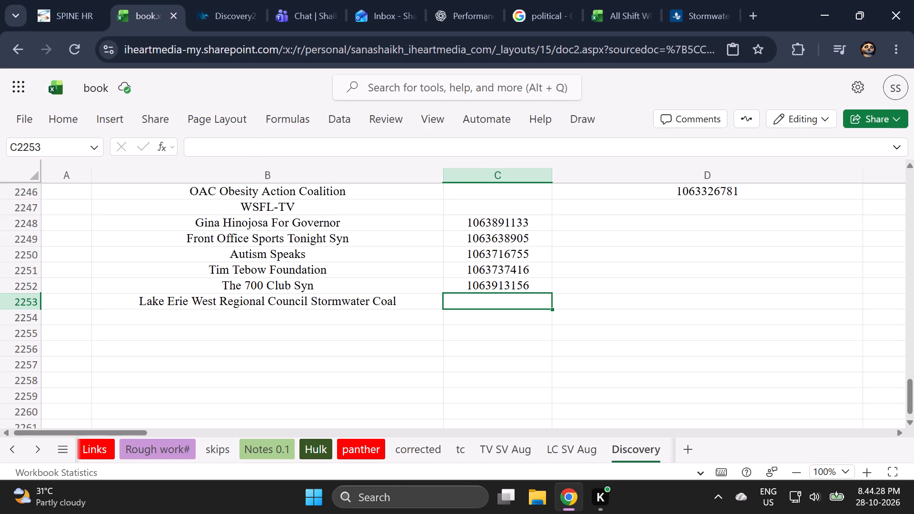
pyautogui.click(457, 303)
pyautogui.doubleClick(457, 303)
pyautogui.hotkey('ctrl', 'v')
pyautogui.click(375, 364)
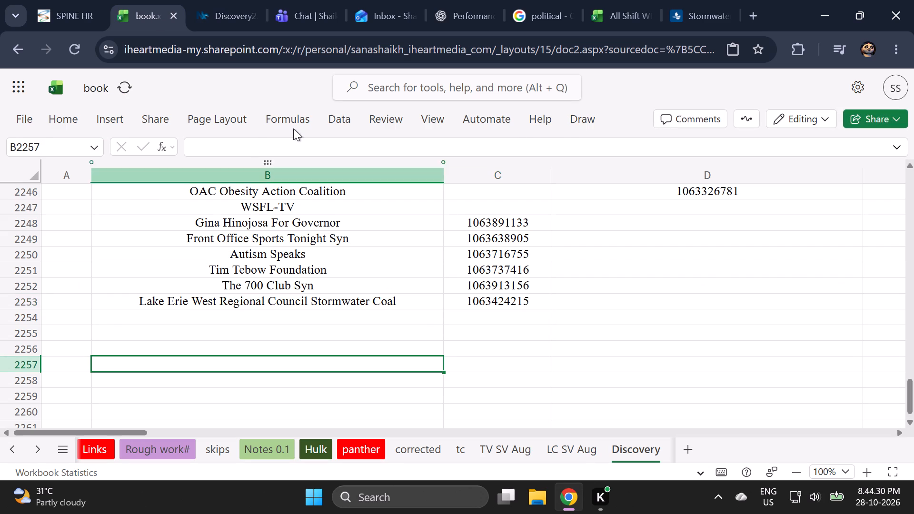
pyautogui.click(244, 0)
pyautogui.click(634, 239)
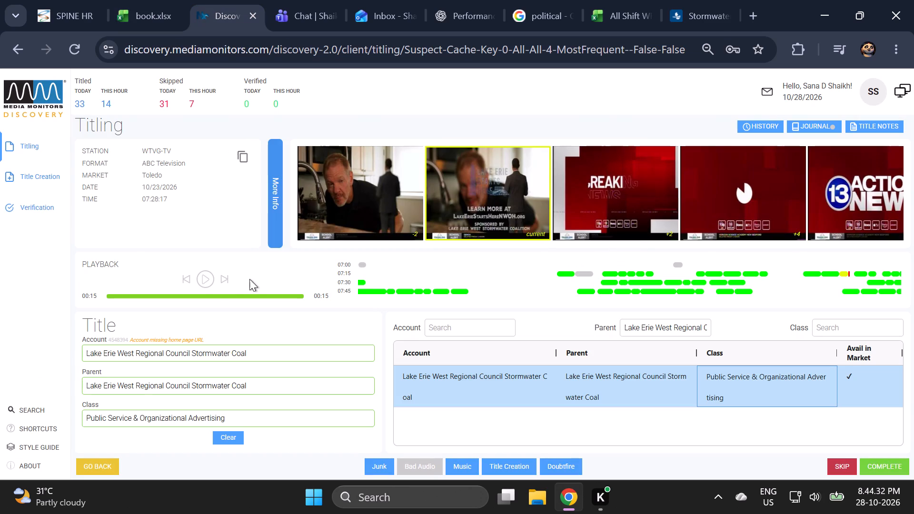
# Replay the WTVG-TV Stormwater Coalition clip from its start, checking its beginning and ending against the assigned account.
pyautogui.click(186, 278)
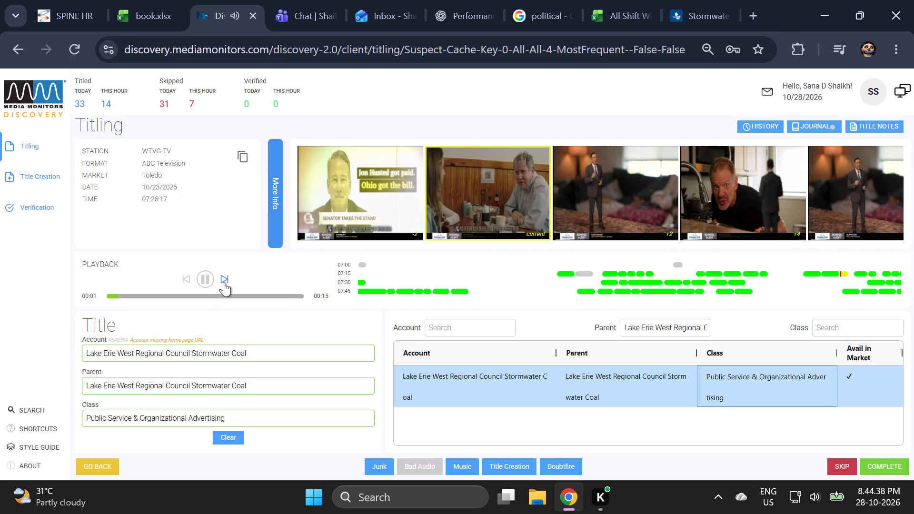
pyautogui.click(223, 280)
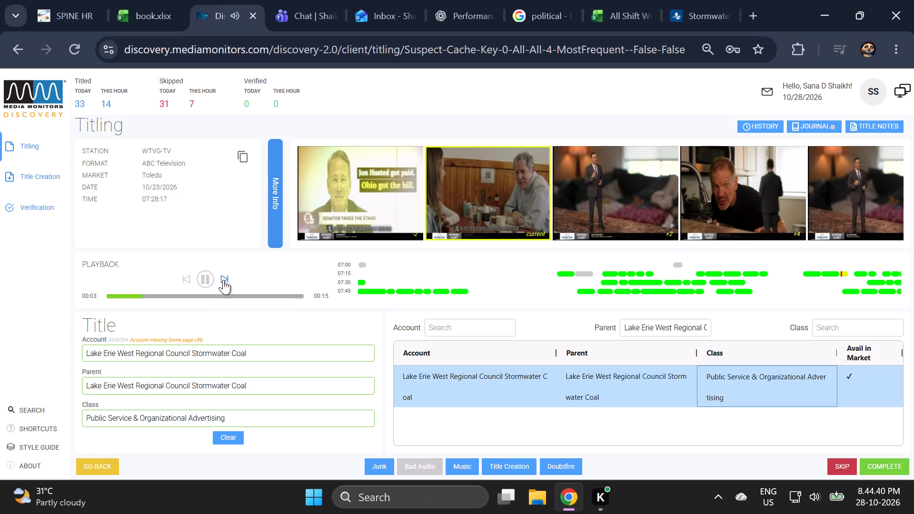
pyautogui.click(893, 391)
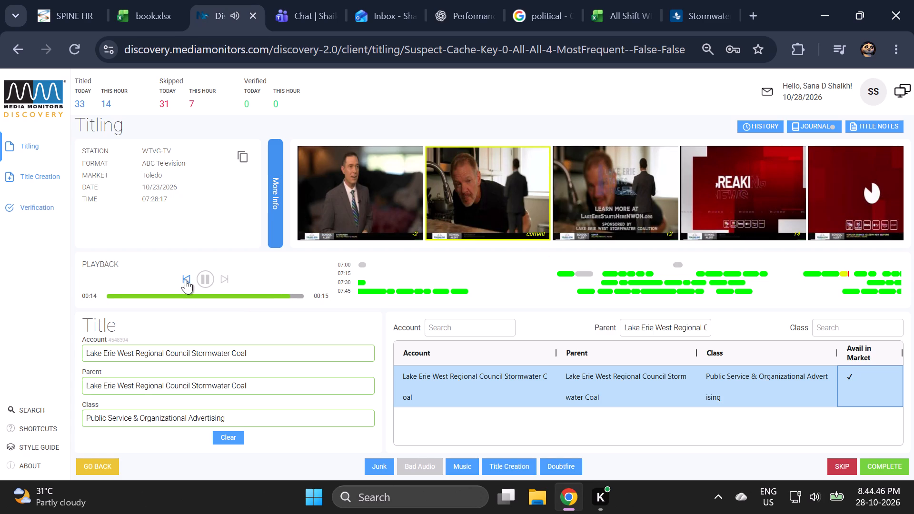
pyautogui.click(186, 279)
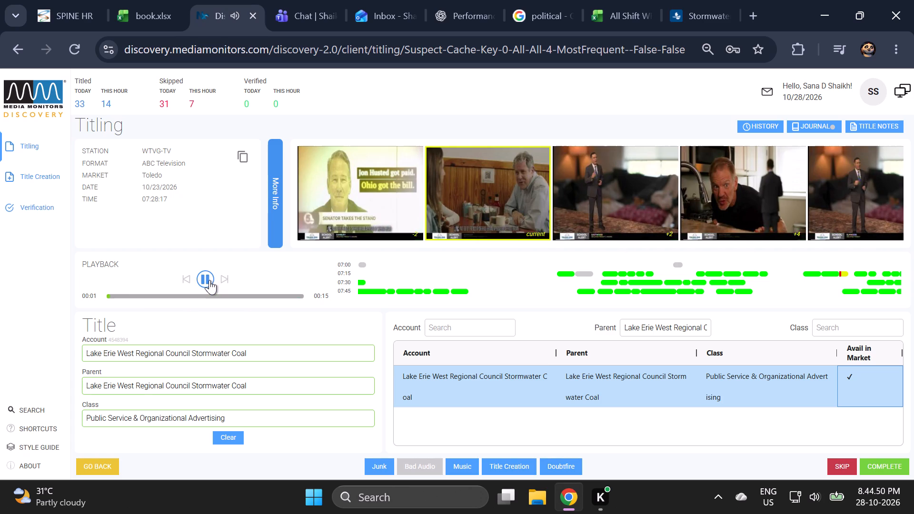
# Stop the WTVG-TV clip and complete its titling as "Lake Erie West Regional Council Stormwater Coal".
pyautogui.click(209, 280)
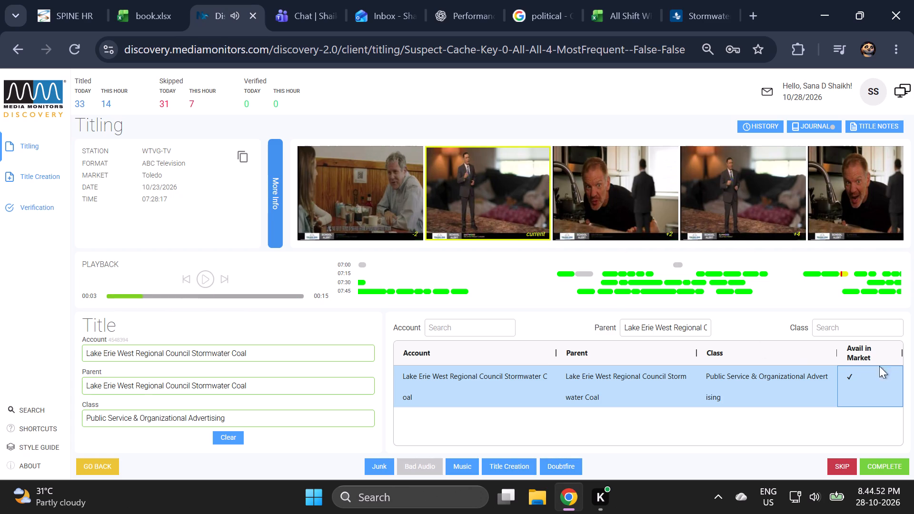
pyautogui.click(904, 460)
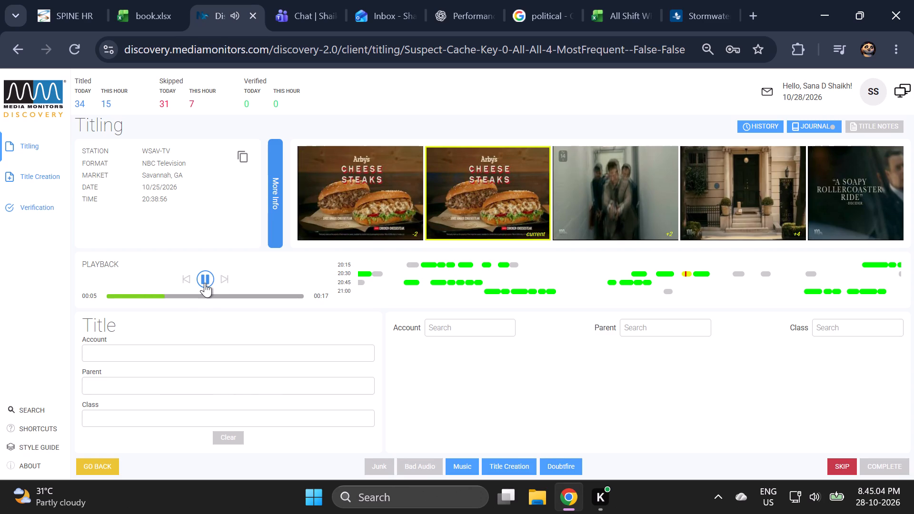
# Pause the WSAV-TV clip that follows the Arby's spot and select the ACID in its expanded segment information for copying.
pyautogui.click(205, 281)
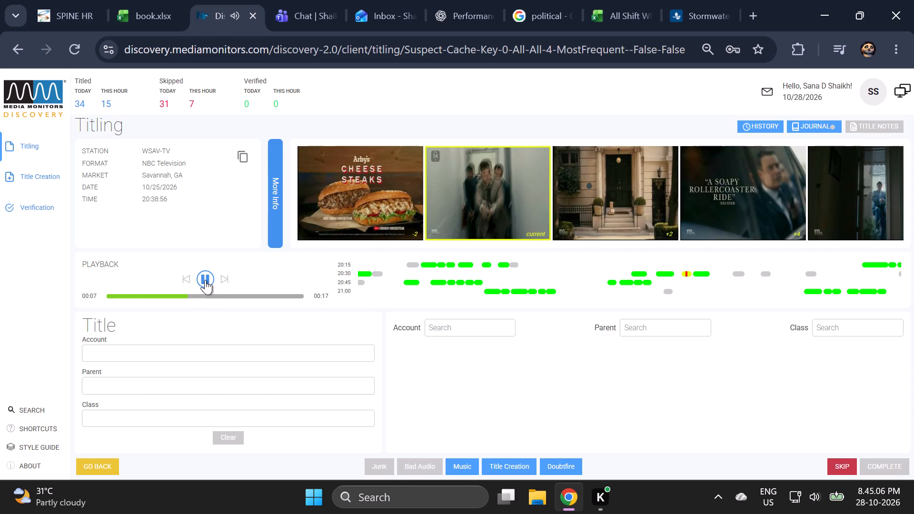
pyautogui.click(275, 245)
pyautogui.moveTo(368, 147); pyautogui.dragTo(320, 142)
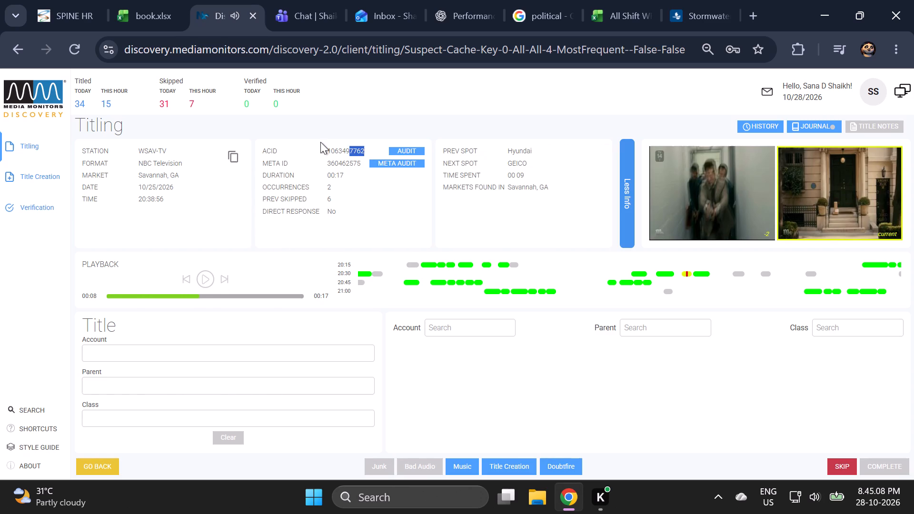
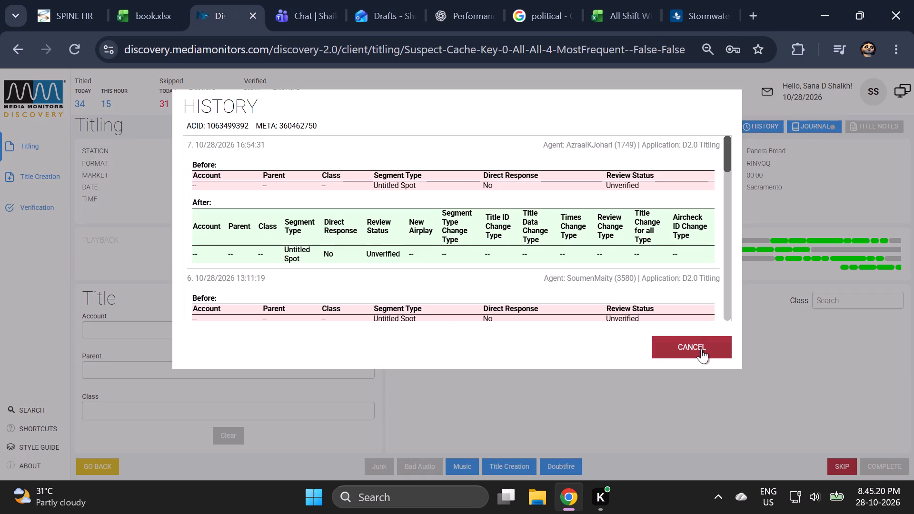
# Close the KMAX-TV segment's history and collapse its extra details to preview the 14-second clip with more video frames showing.
pyautogui.click(701, 349)
pyautogui.click(694, 334)
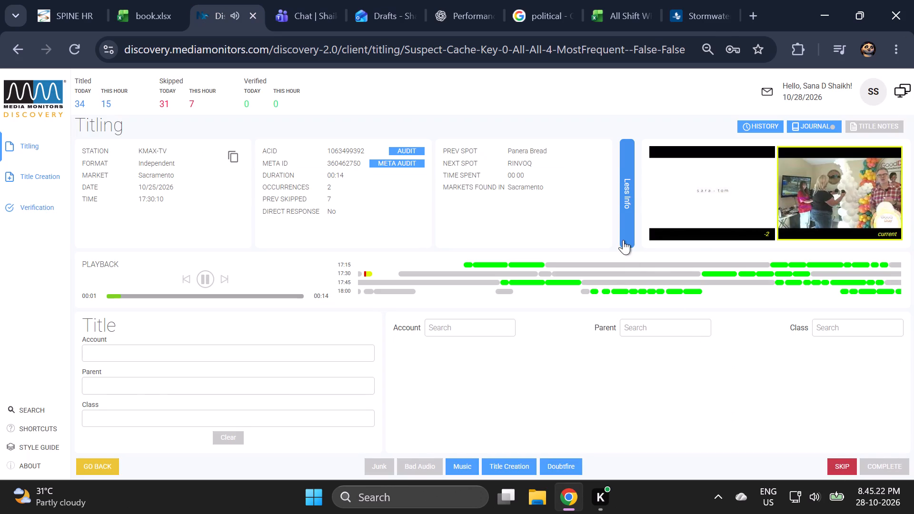
pyautogui.click(623, 236)
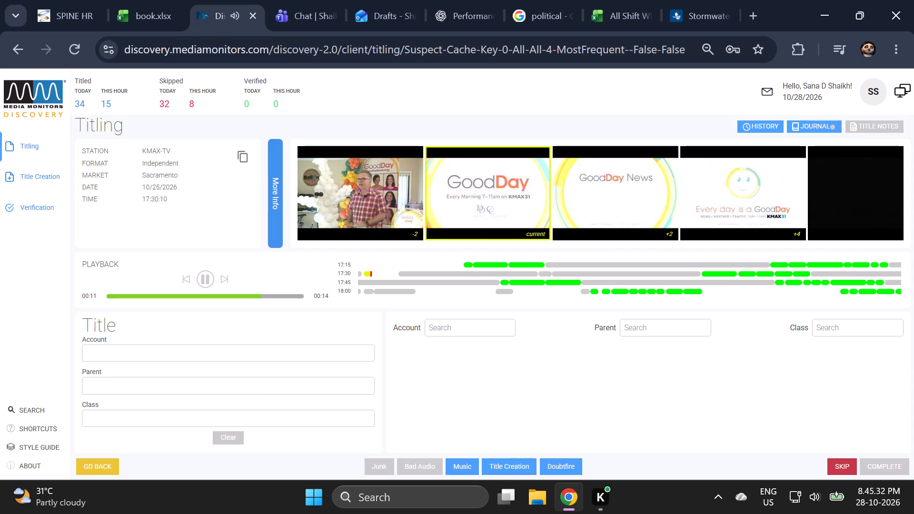
# Skip the KMAX-TV GoodDay promo clip.
pyautogui.click(835, 469)
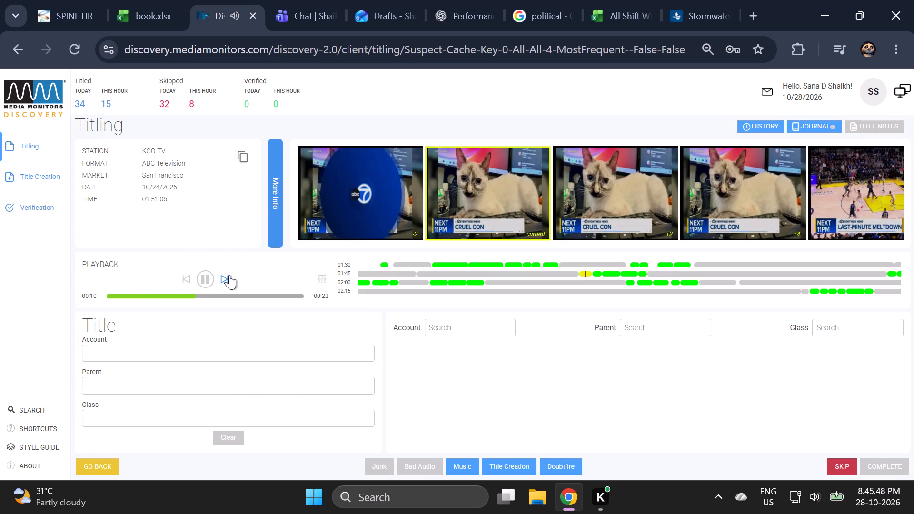
# Jump ahead in the KGO-TV clip's playback to check its later news teasers.
pyautogui.click(229, 275)
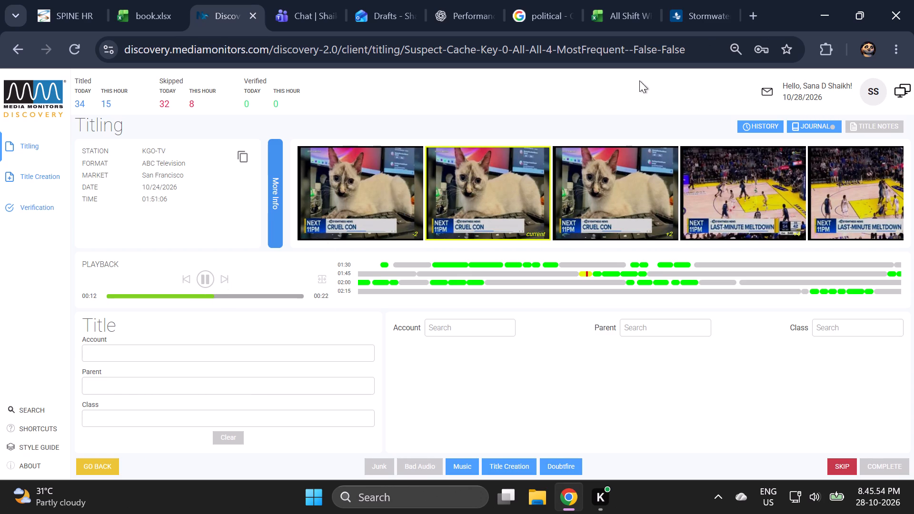
# Close the Stormwater web page and return to the Discovery titling page.
pyautogui.click(713, 10)
pyautogui.click(722, 18)
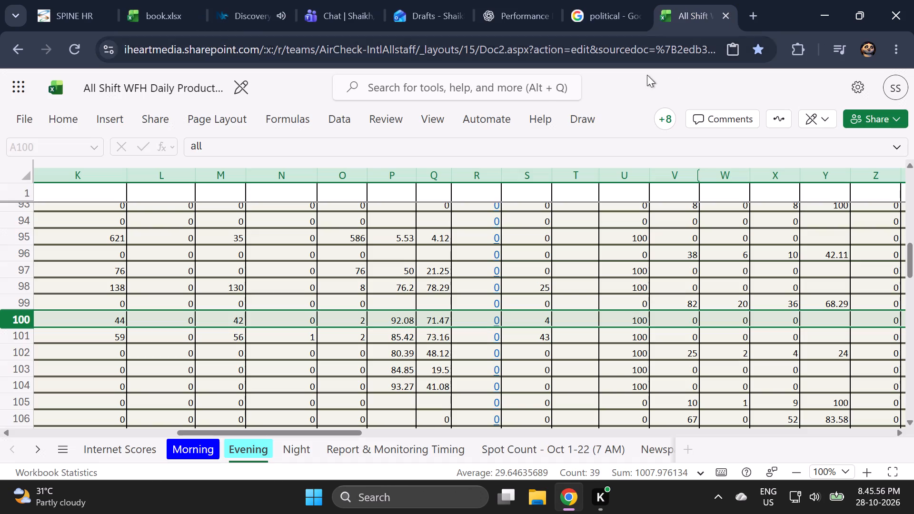
pyautogui.click(249, 19)
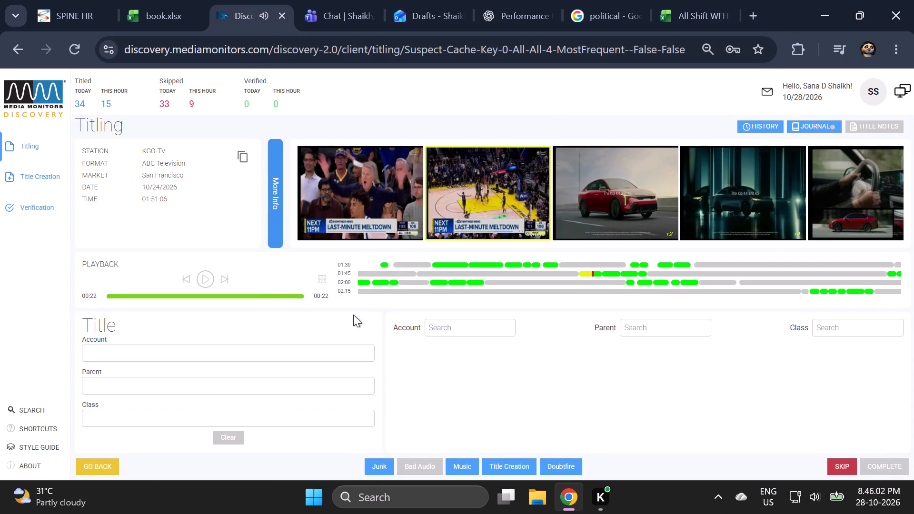
# Split the 22-second KGO-TV clip's fingerprint at about its midpoint and complete the split.
pyautogui.click(320, 282)
pyautogui.click(54, 198)
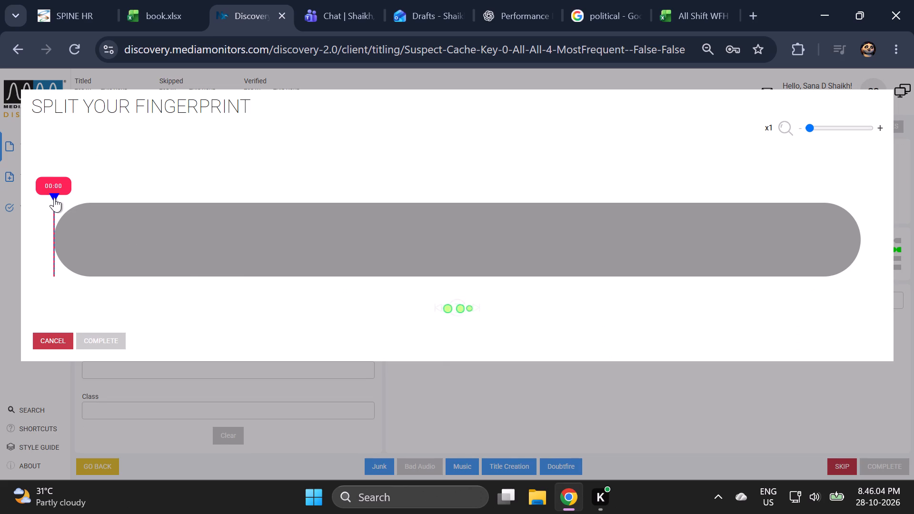
pyautogui.moveTo(55, 195); pyautogui.dragTo(458, 205)
pyautogui.doubleClick(462, 193)
pyautogui.click(122, 339)
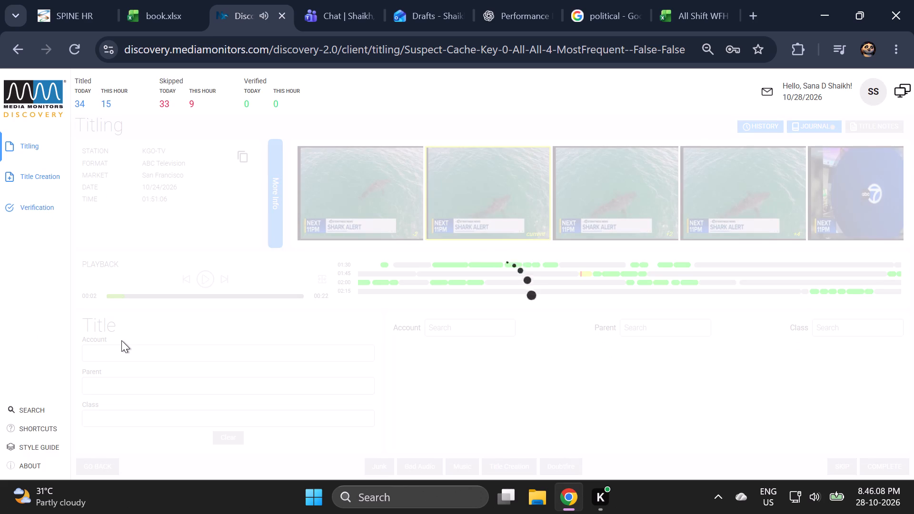
pyautogui.click(323, 346)
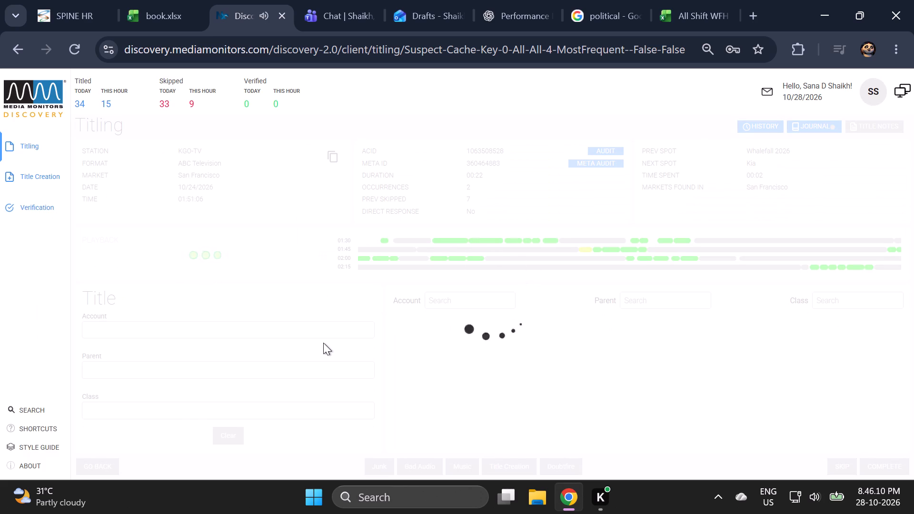
pyautogui.click(323, 336)
pyautogui.click(325, 325)
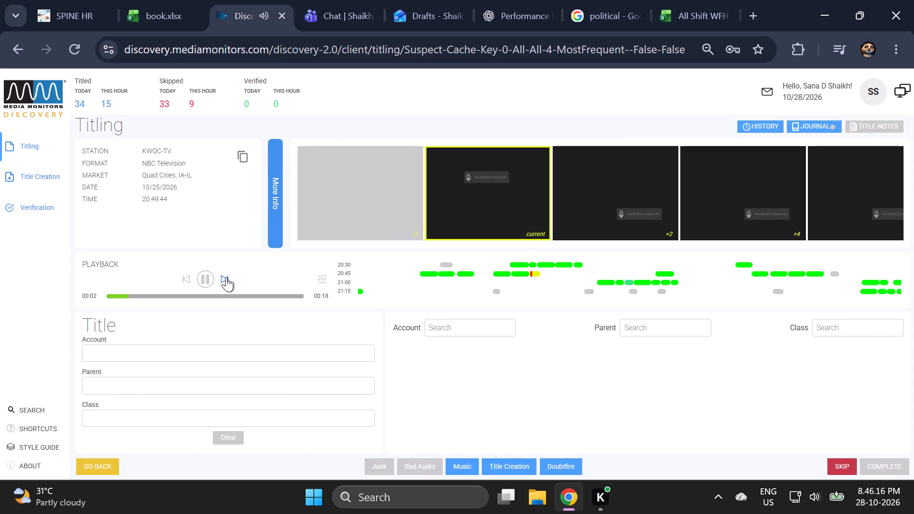
pyautogui.click(263, 237)
pyautogui.click(285, 227)
pyautogui.click(278, 227)
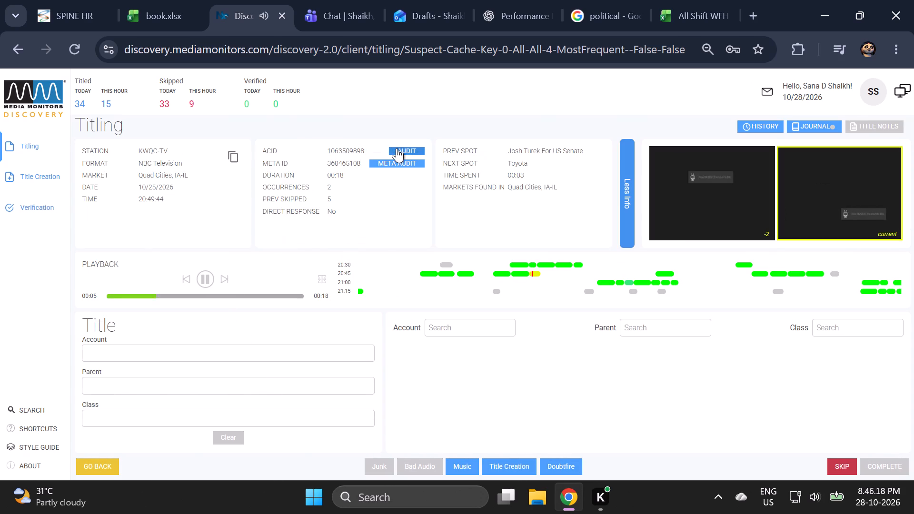
pyautogui.click(397, 148)
pyautogui.click(221, 377)
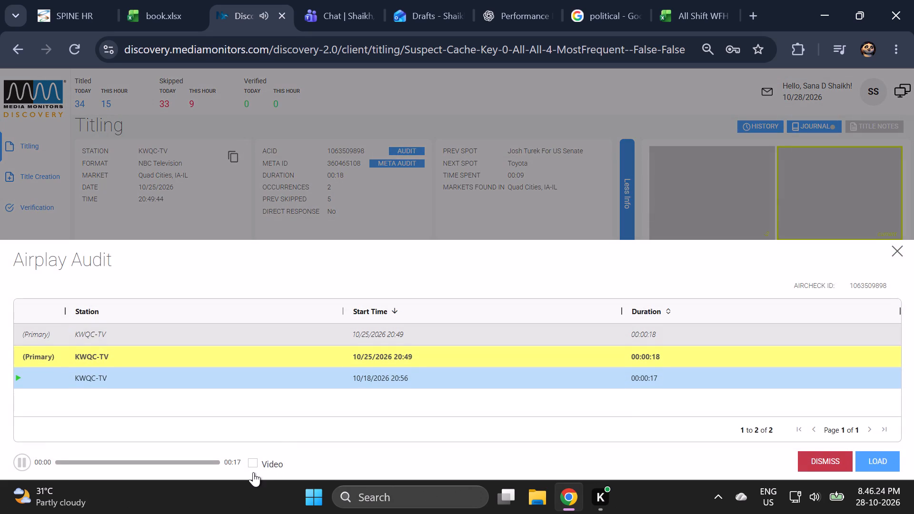
# Preview the 10/18/2026 KWQC-TV occurrence with video in the Airplay Audit, and close the audit.
pyautogui.click(253, 467)
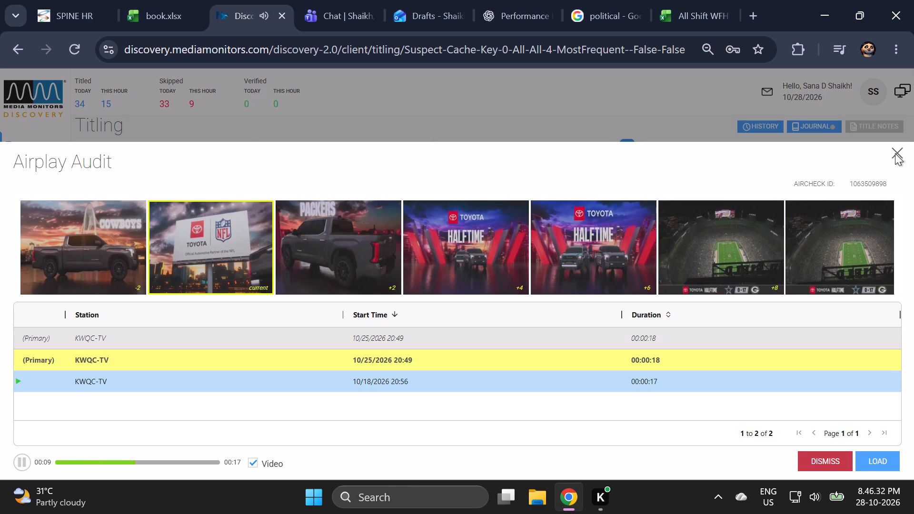
pyautogui.click(898, 153)
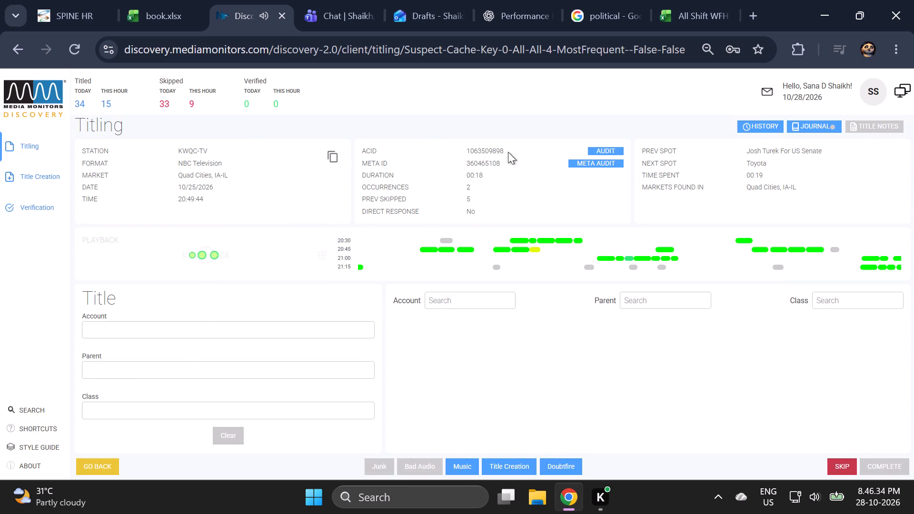
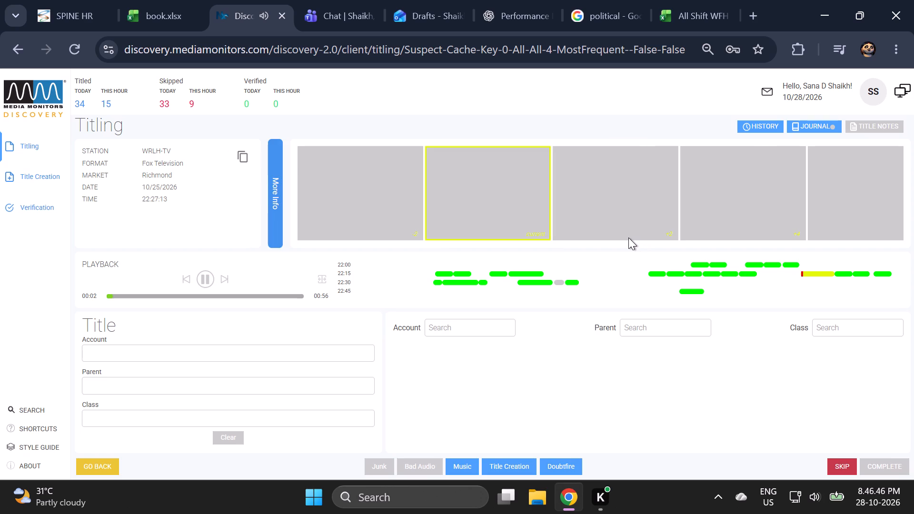
# Pause playback of the WRLH-TV clip with the Kia sponsorship and open a new browser tab.
pyautogui.click(209, 284)
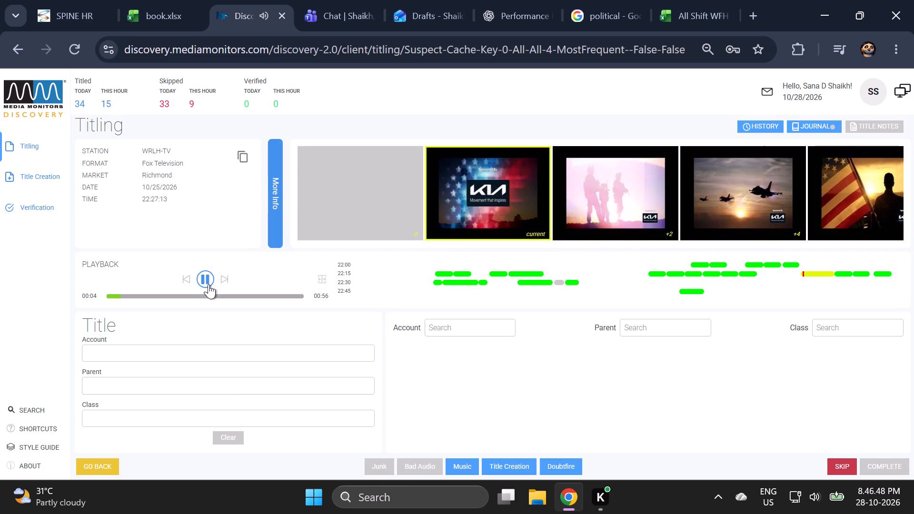
pyautogui.click(752, 0)
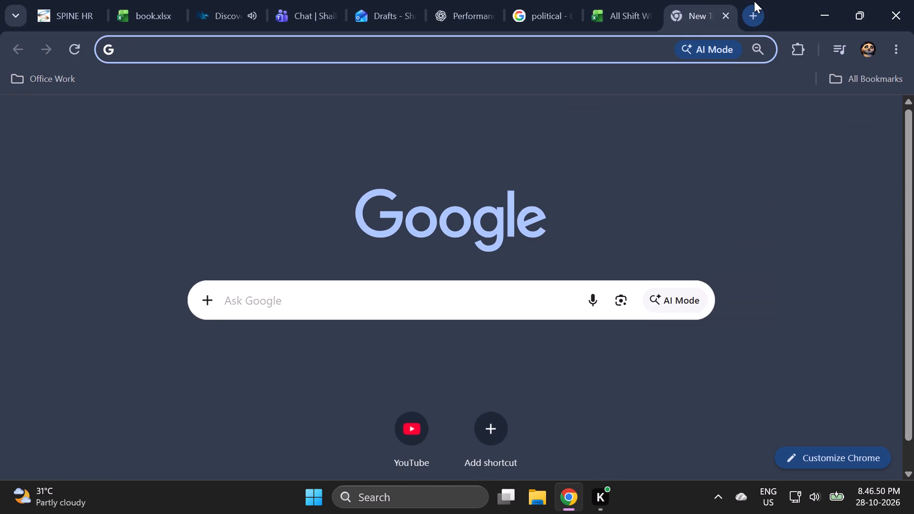
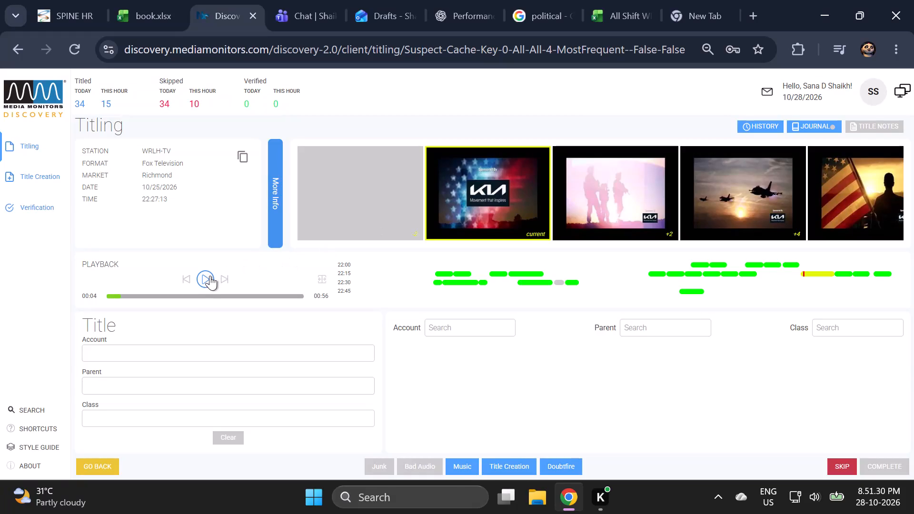
# Resume playback of the 56-second WRLH-TV clip from 10/25/2026 22:27:13 to review its content.
pyautogui.click(210, 276)
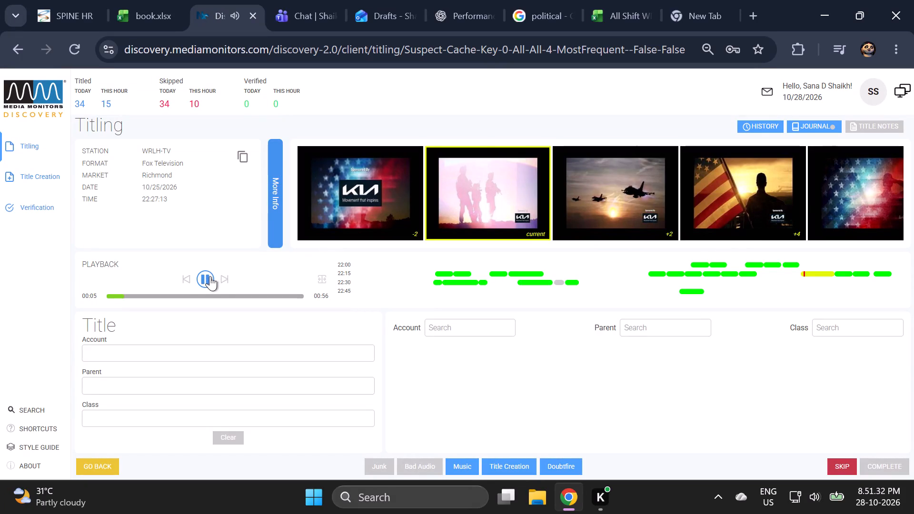
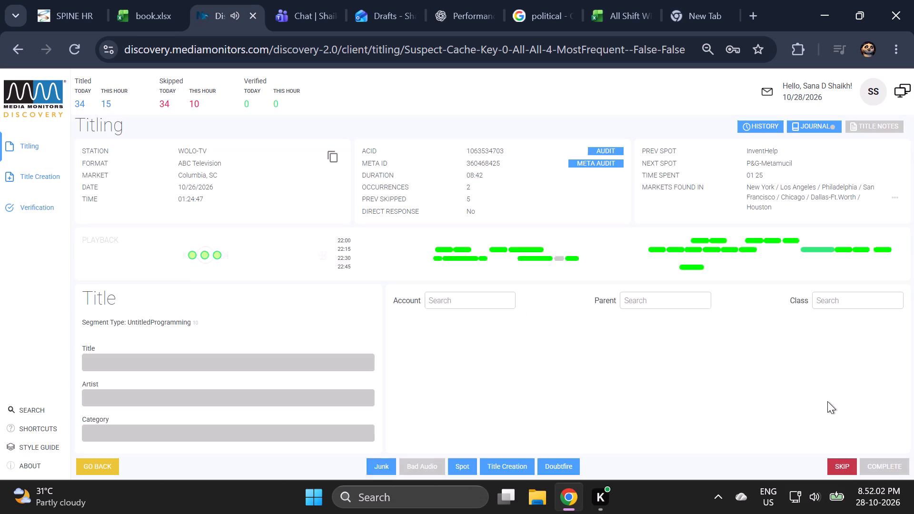
# Preview the opening of the 08:42 WOLO-TV clip from 10/26/2026 01:24:47 and review its change history.
pyautogui.click(636, 297)
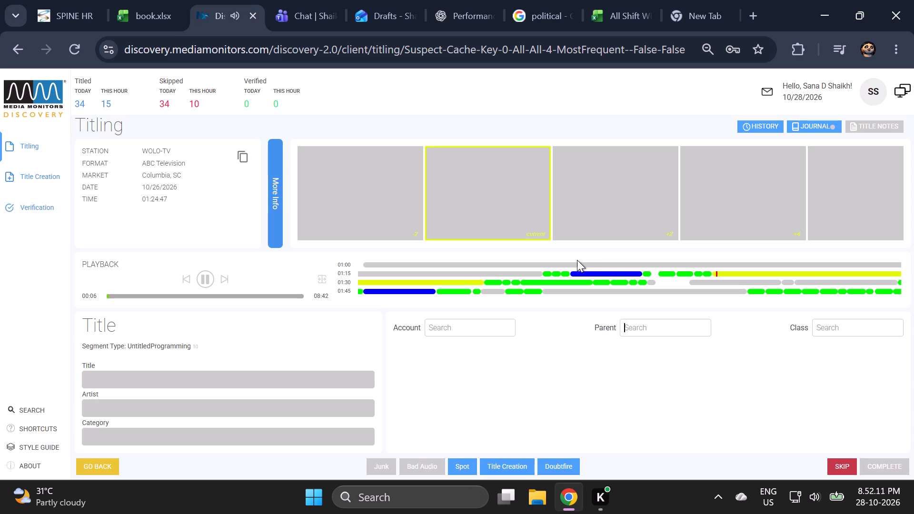
pyautogui.click(225, 276)
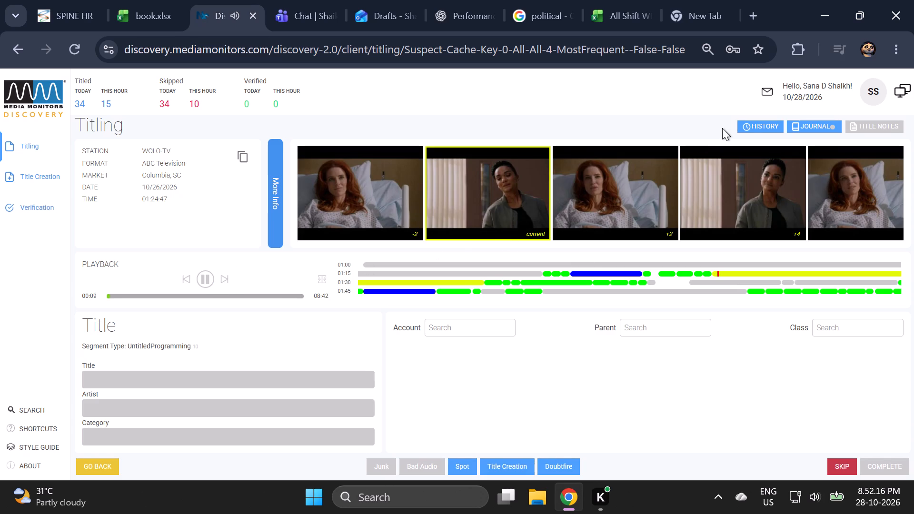
pyautogui.click(746, 129)
pyautogui.scroll(-3, 668, 259)
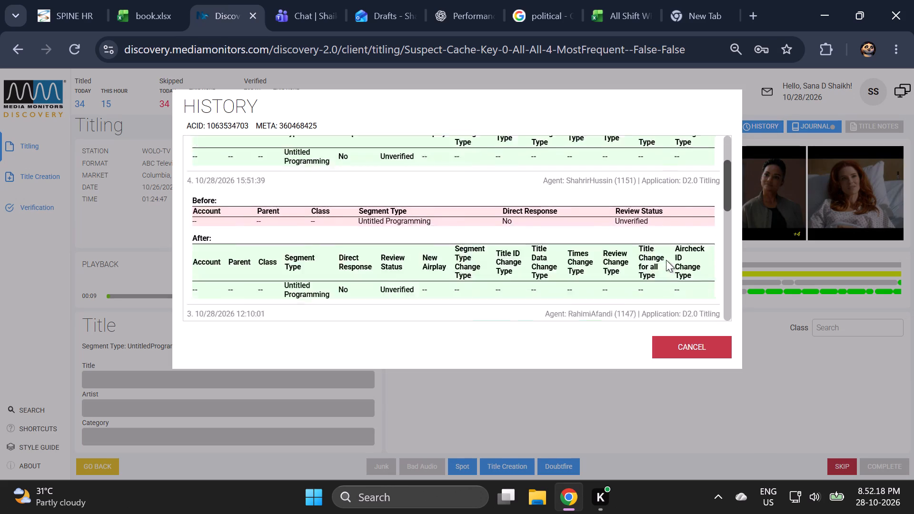
pyautogui.click(665, 346)
# Sample the WOLO-TV clip around its midpoint, pausing at 04:28, and skip it.
pyautogui.click(665, 335)
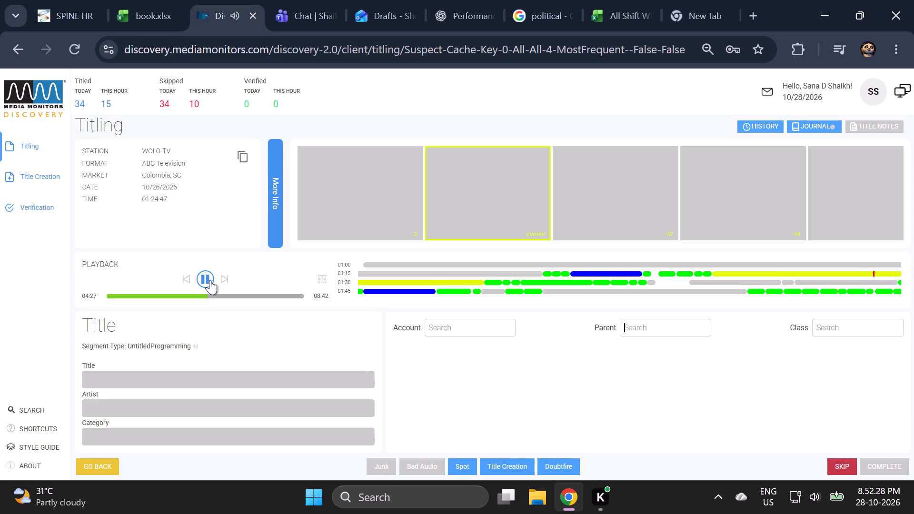
pyautogui.click(210, 280)
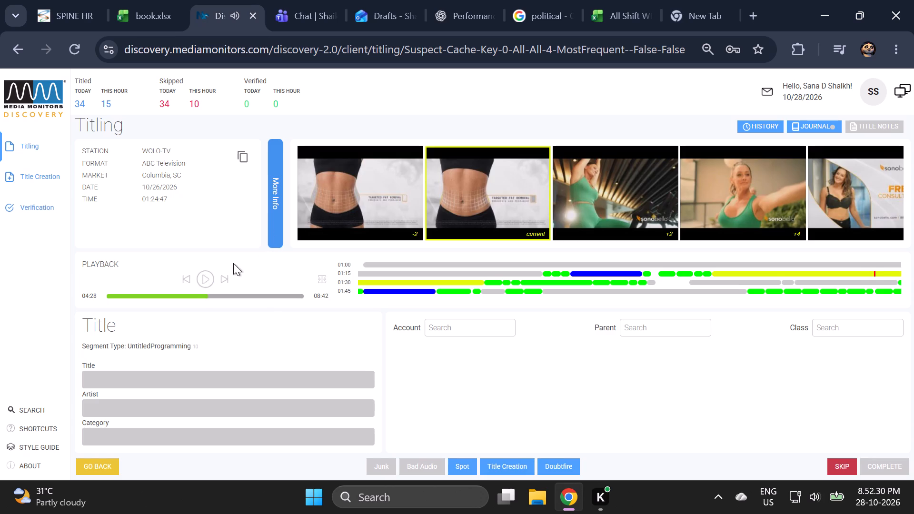
pyautogui.click(169, 297)
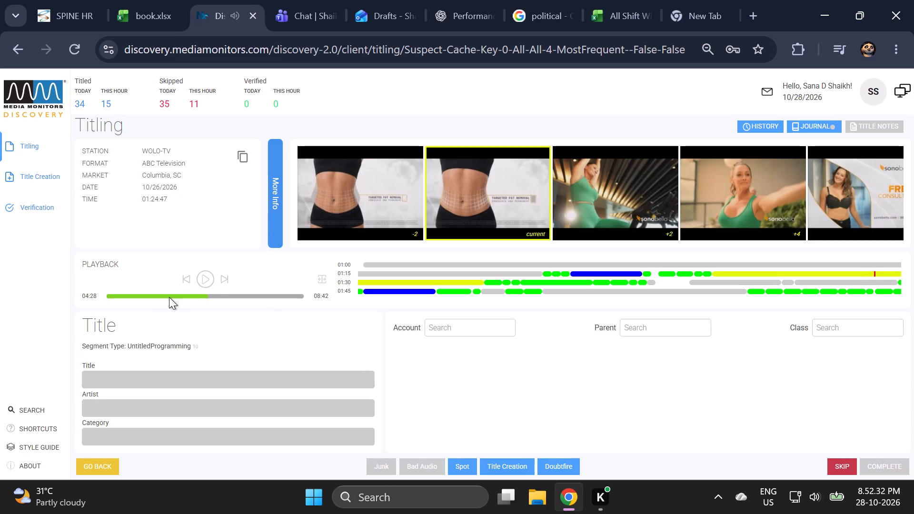
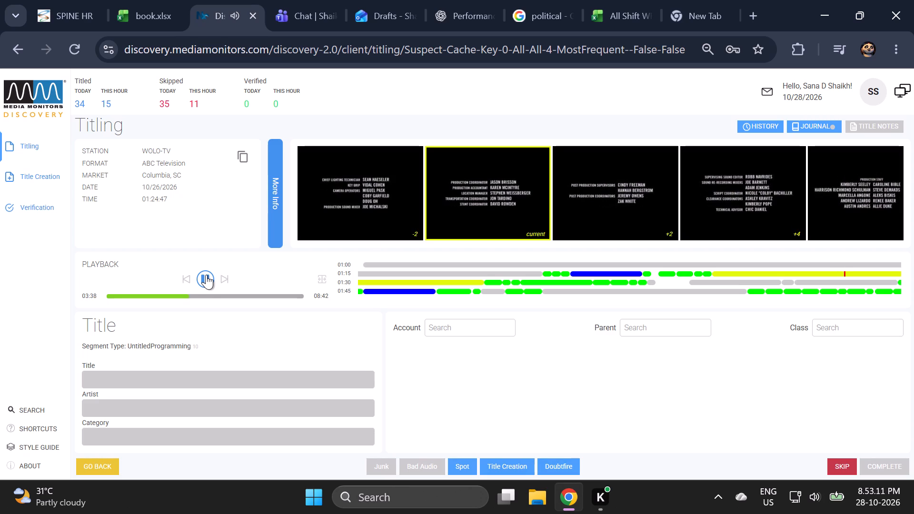
# Sample the WOLO-TV clip between about 03:38 and 04:11 for the programming-to-commercial boundary, pausing at 03:49.
pyautogui.click(201, 294)
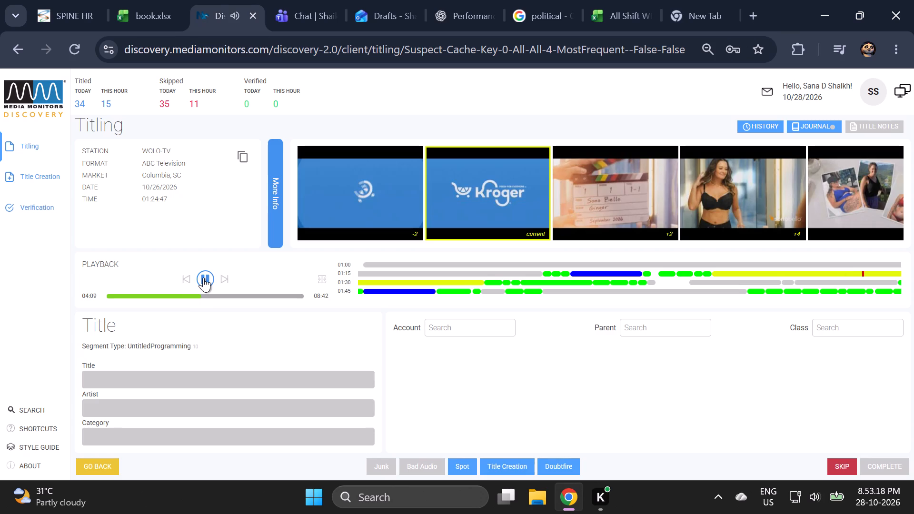
pyautogui.click(203, 277)
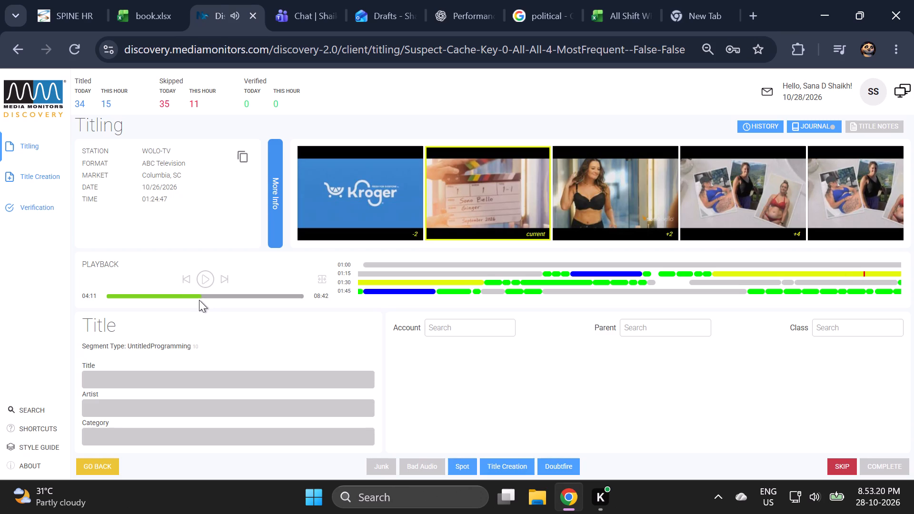
pyautogui.click(196, 296)
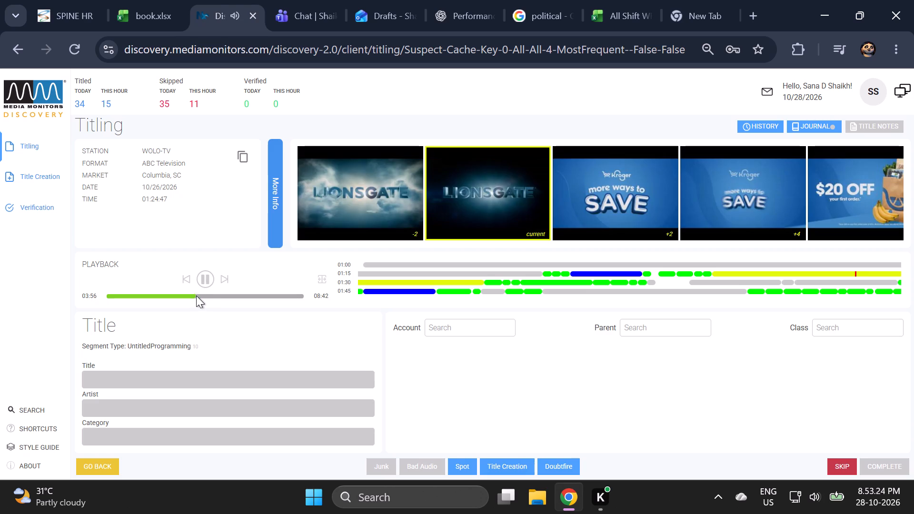
pyautogui.click(200, 281)
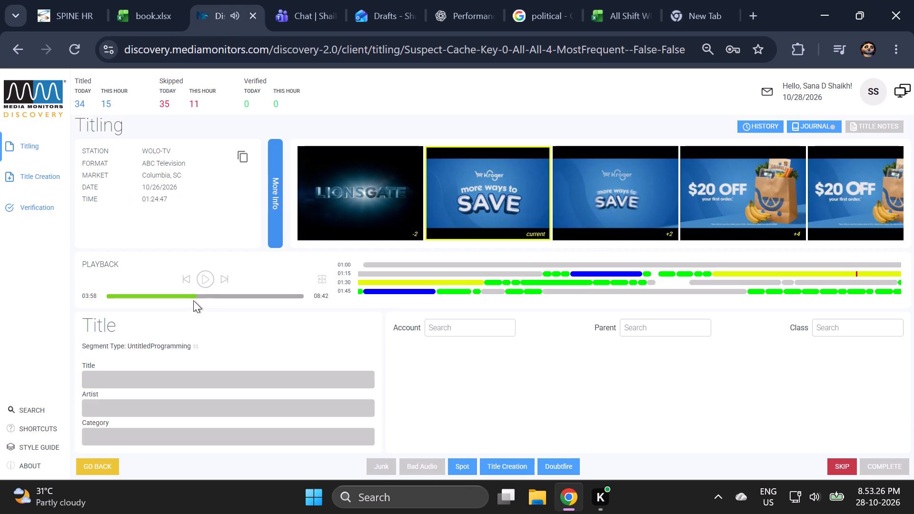
pyautogui.click(193, 297)
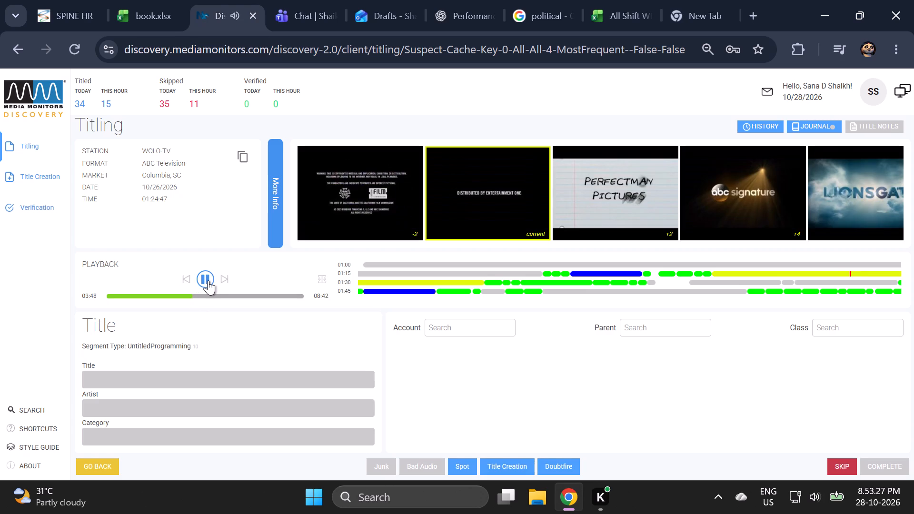
pyautogui.click(208, 280)
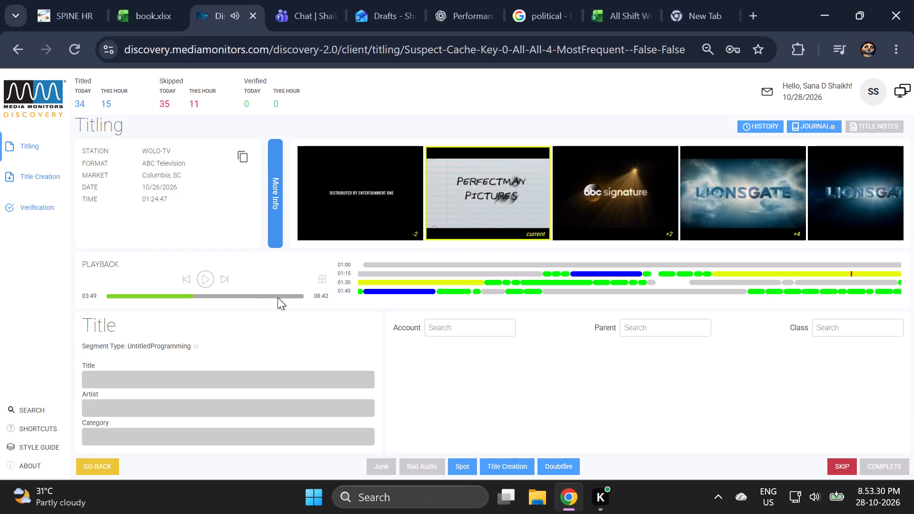
# Open the fingerprint split for the WOLO-TV clip, place a split at 03:50, and pause its playback.
pyautogui.click(322, 273)
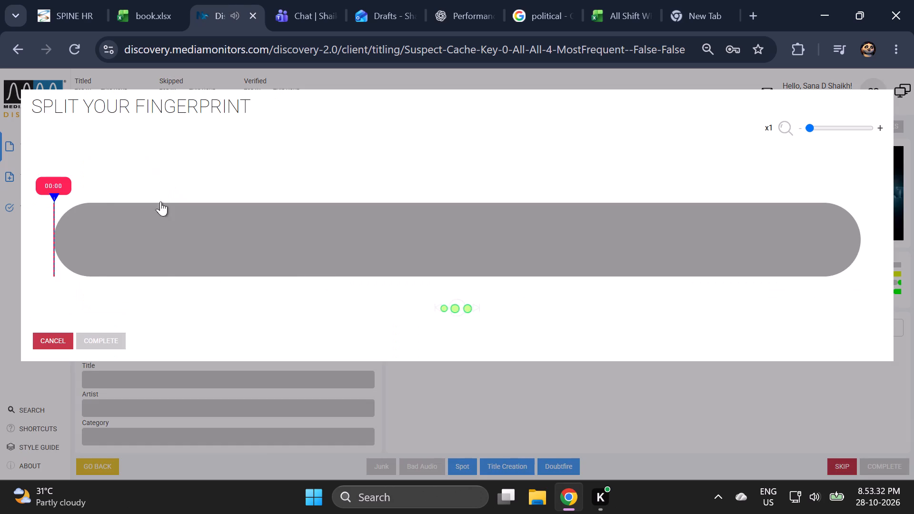
pyautogui.moveTo(52, 201); pyautogui.dragTo(376, 222)
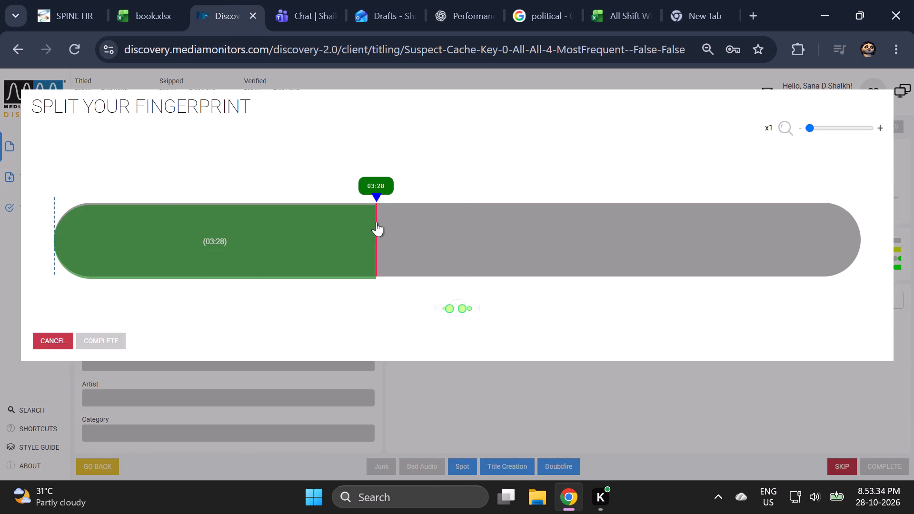
pyautogui.moveTo(376, 222); pyautogui.dragTo(410, 217)
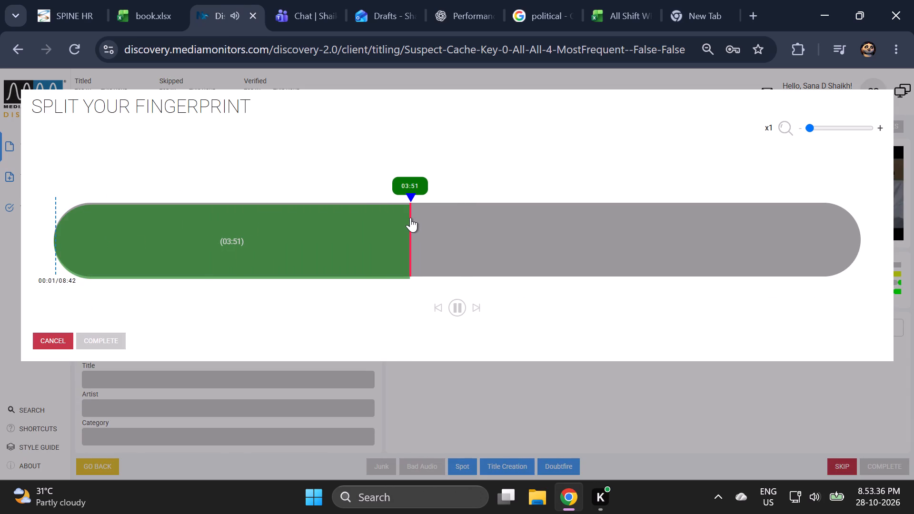
pyautogui.moveTo(410, 217); pyautogui.dragTo(409, 217)
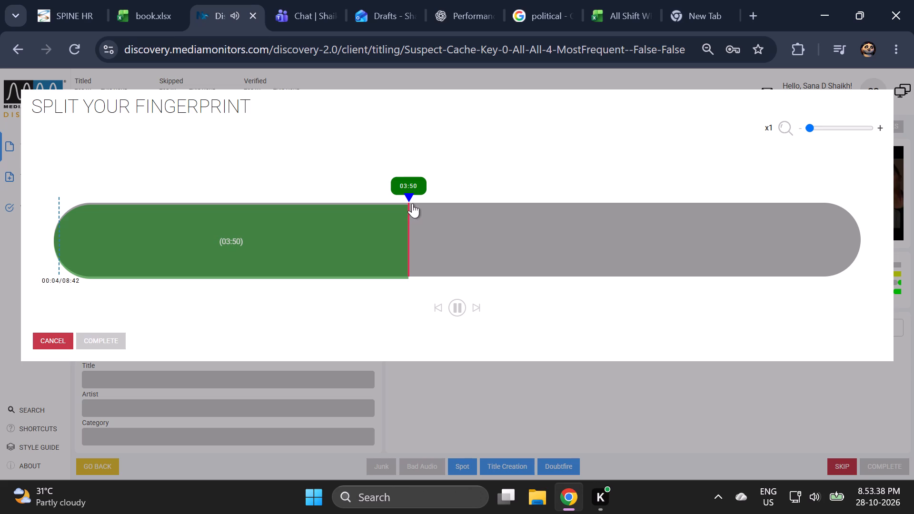
pyautogui.doubleClick(407, 198)
pyautogui.click(458, 308)
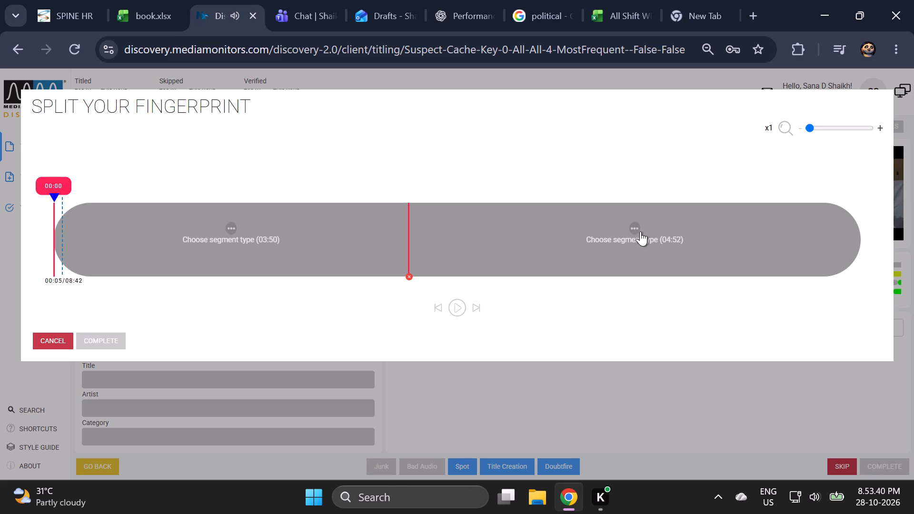
# Set the 04:52 segment's type to Spot, assign a type to the 03:50 segment, and complete the split.
pyautogui.click(636, 227)
pyautogui.click(636, 142)
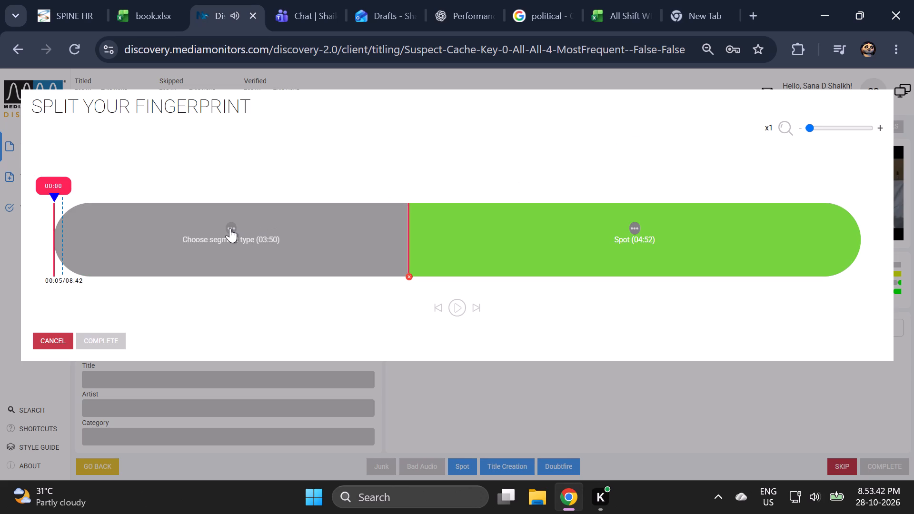
pyautogui.click(230, 228)
pyautogui.click(233, 149)
pyautogui.click(111, 346)
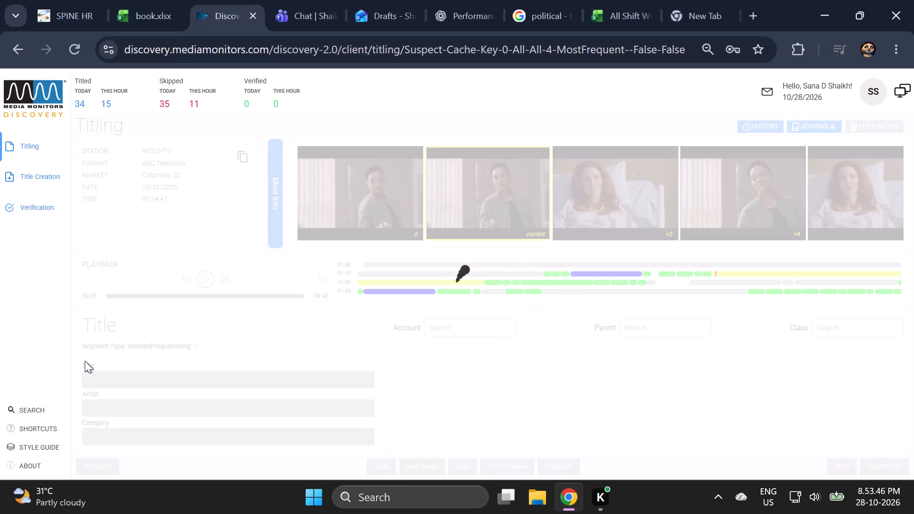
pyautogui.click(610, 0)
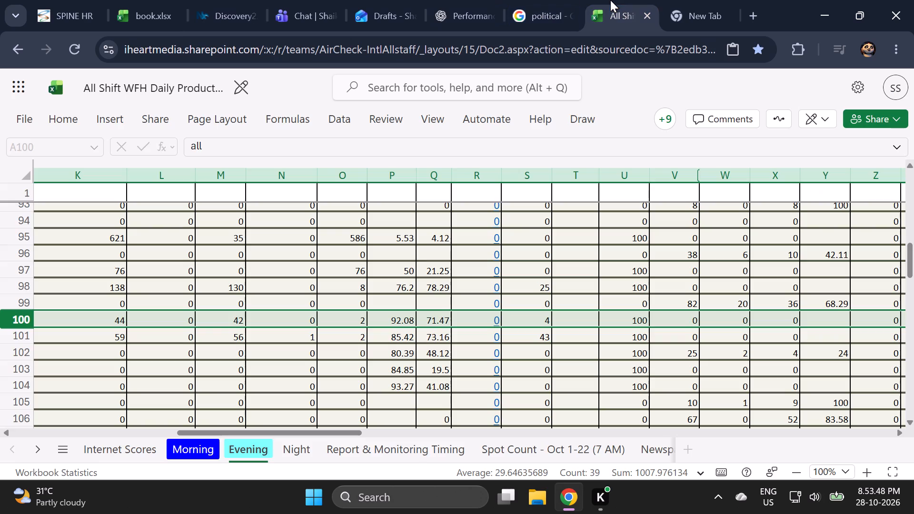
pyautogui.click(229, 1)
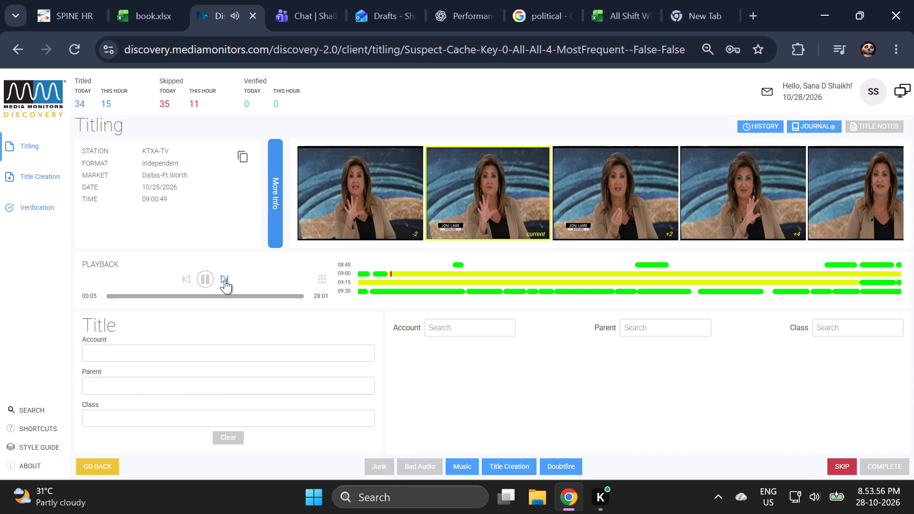
# Sample the middle and end of the 28:01 KTXA-TV clip from 10/25/2026 09:00:49, checking its extra info and history.
pyautogui.click(225, 279)
pyautogui.click(270, 213)
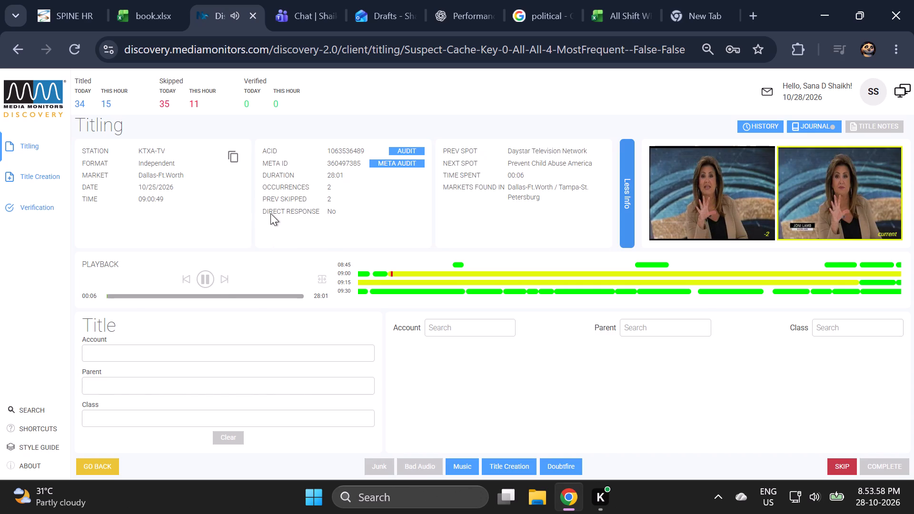
pyautogui.click(626, 150)
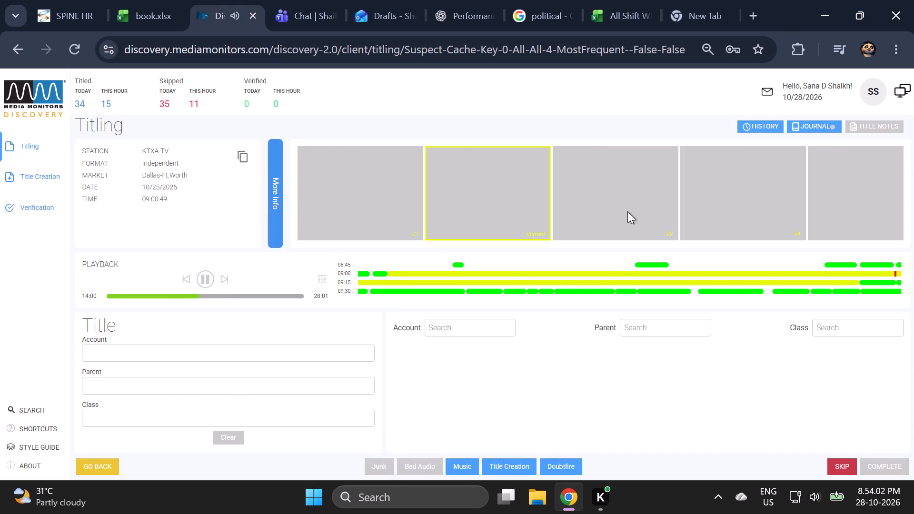
pyautogui.click(749, 119)
pyautogui.click(749, 127)
pyautogui.click(712, 341)
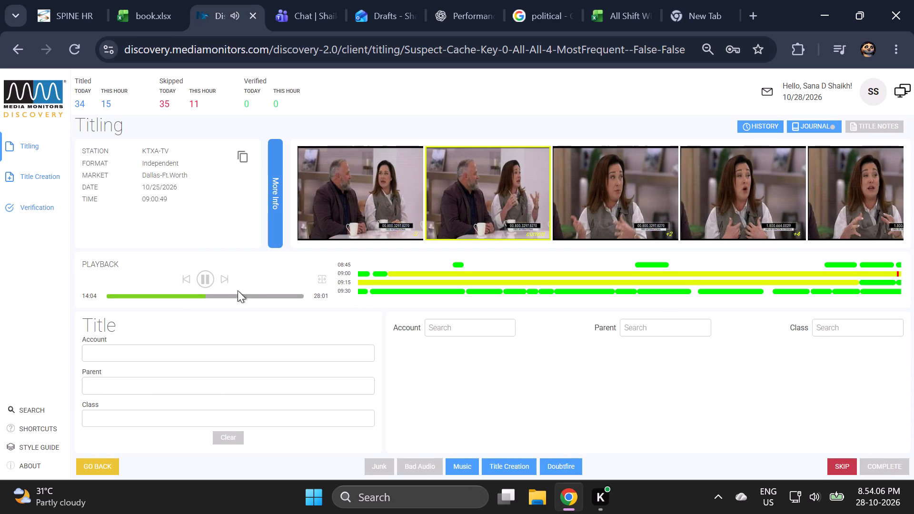
pyautogui.click(223, 279)
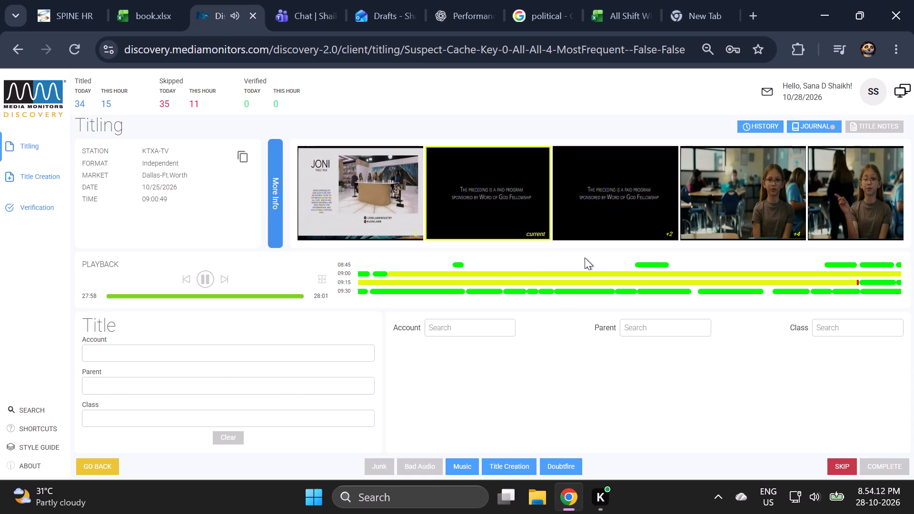
# Search accounts for "word of god fello" and select Word Of God Fellowship as the clip's title.
pyautogui.keyDown('ctrl'); pyautogui.scroll(2, 551, 305); pyautogui.keyUp('ctrl')
pyautogui.click(484, 356)
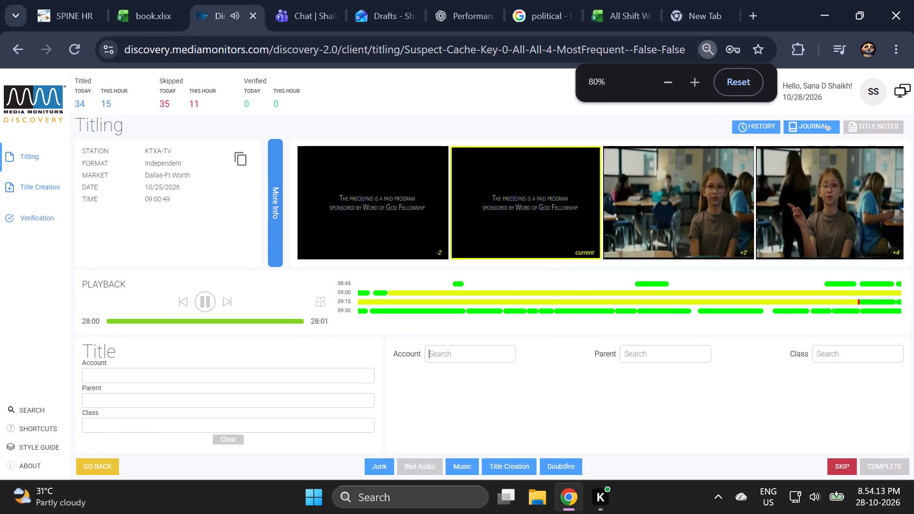
pyautogui.write('wor')
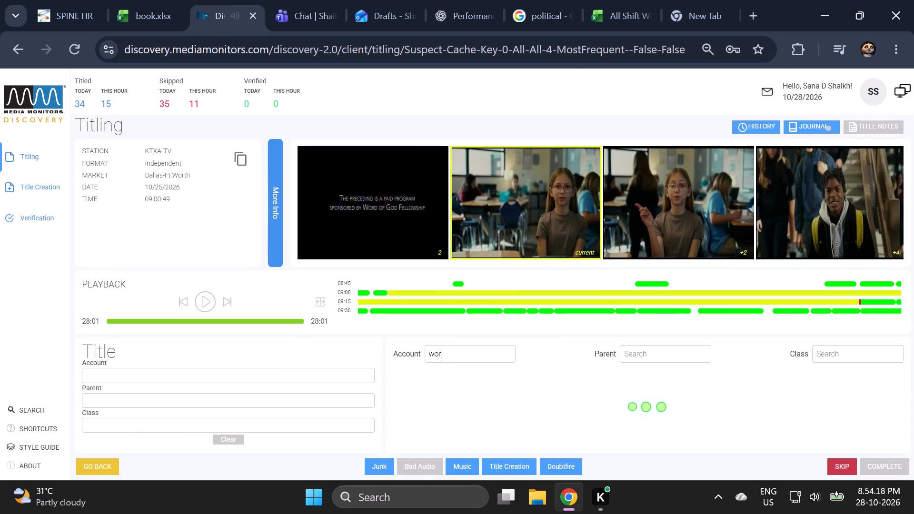
pyautogui.write('d')
pyautogui.press('space')
pyautogui.write('of god')
pyautogui.press('space')
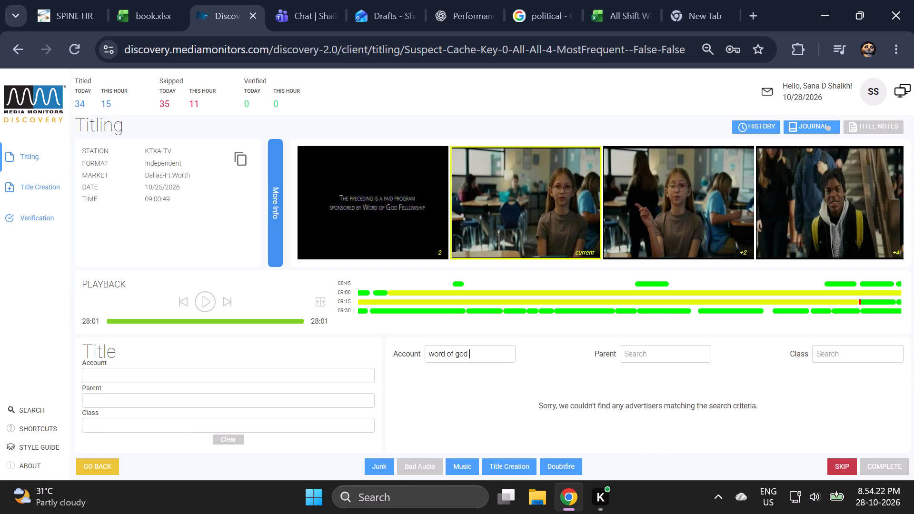
pyautogui.write('fe')
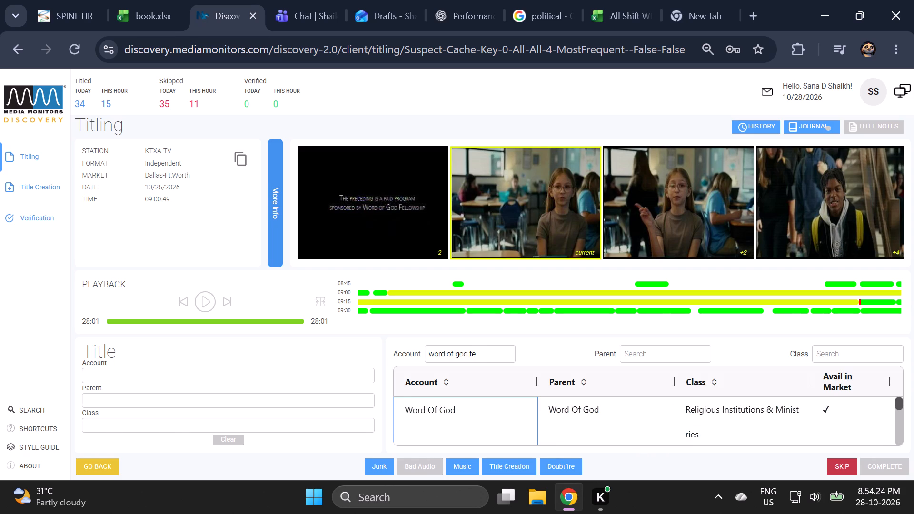
pyautogui.write('llo')
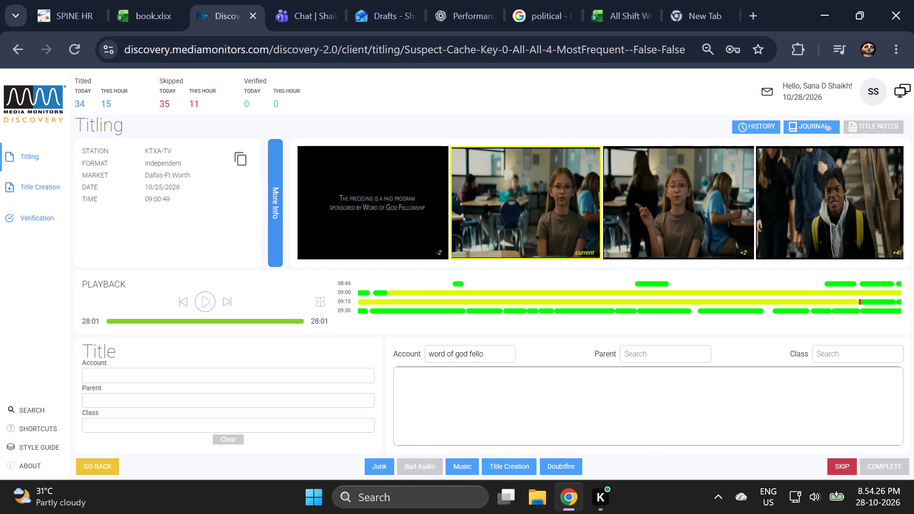
pyautogui.keyDown('ctrl'); pyautogui.scroll(-1, 492, 334); pyautogui.keyUp('ctrl')
pyautogui.click(512, 401)
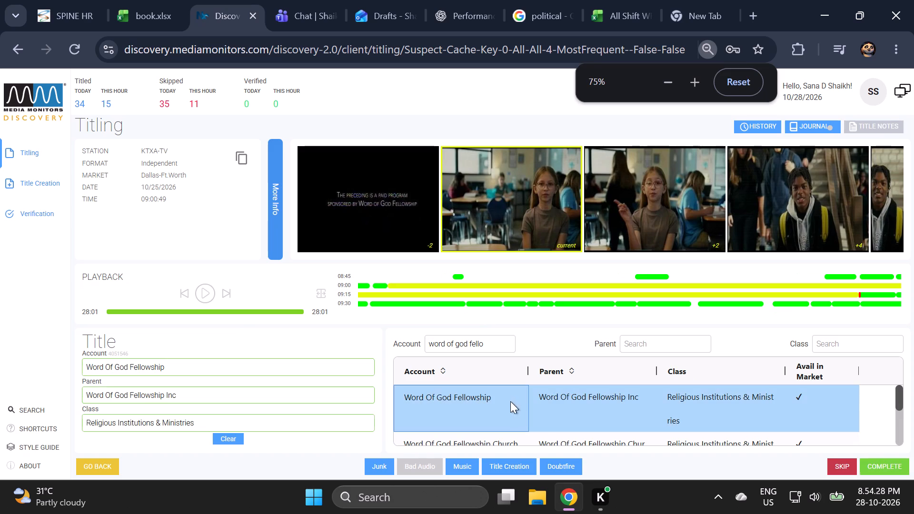
# Filter the accounts by parent Word Of God Fellowship Inc, keep Word Of God Fellowship selected, and check its title notes.
pyautogui.click(296, 387)
pyautogui.hotkey('ctrl', 'c')
pyautogui.keyDown('ctrl'); pyautogui.click(644, 342); pyautogui.keyUp('ctrl')
pyautogui.hotkey('ctrl', 'v')
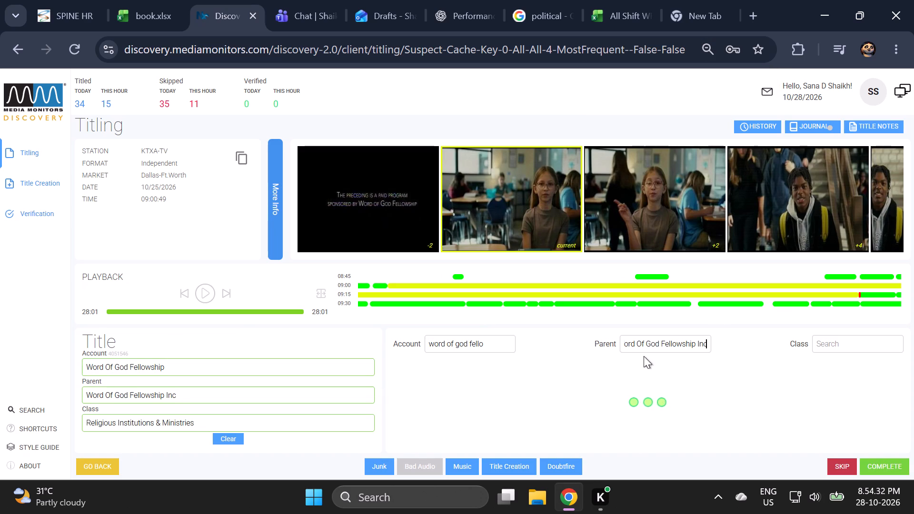
pyautogui.click(472, 392)
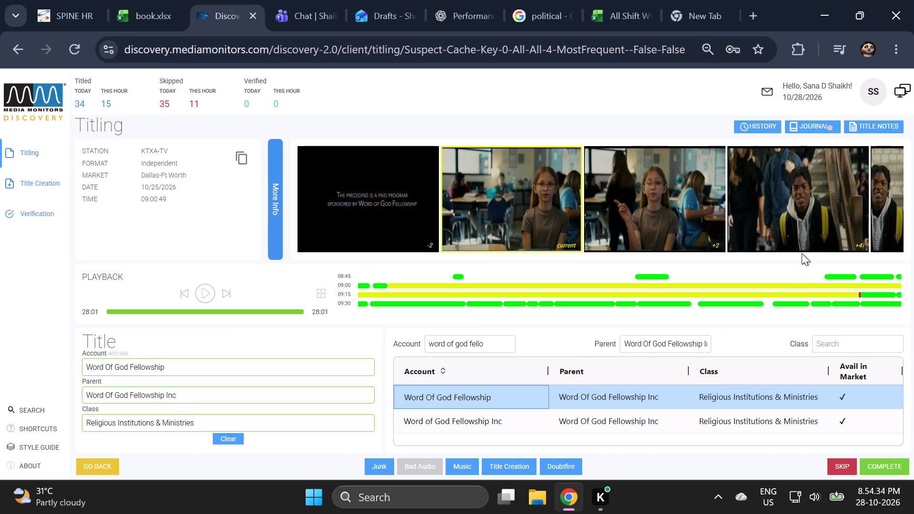
pyautogui.click(856, 129)
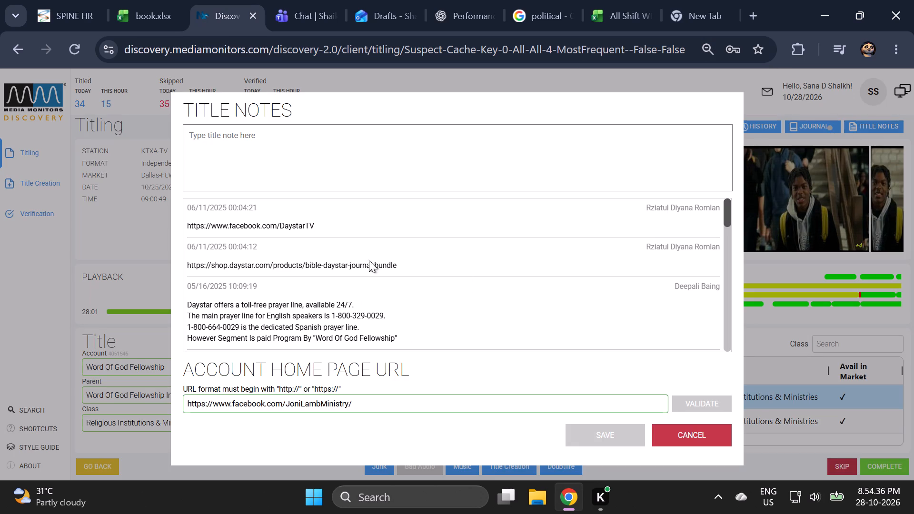
pyautogui.click(717, 440)
pyautogui.click(739, 395)
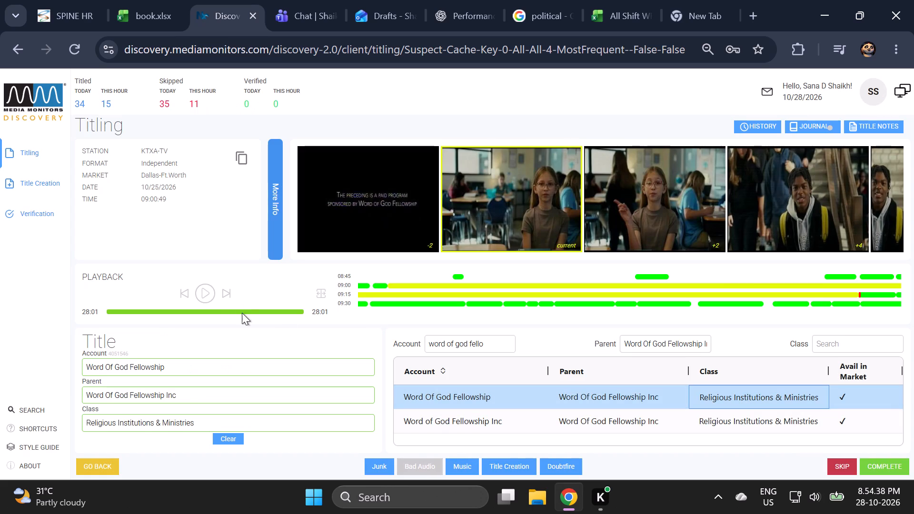
# Recheck the KTXA-TV clip's ending, pausing at 27:57, and complete its title as Word Of God Fellowship.
pyautogui.click(228, 290)
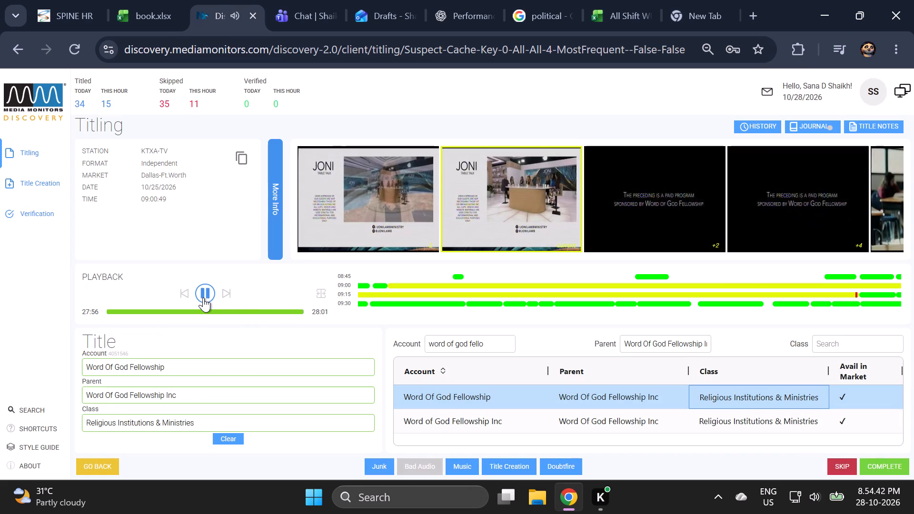
pyautogui.click(204, 296)
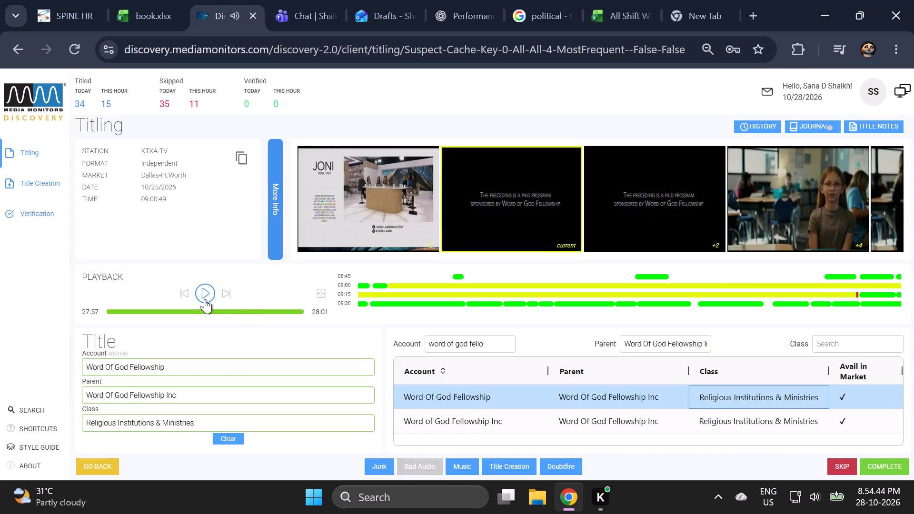
pyautogui.click(858, 391)
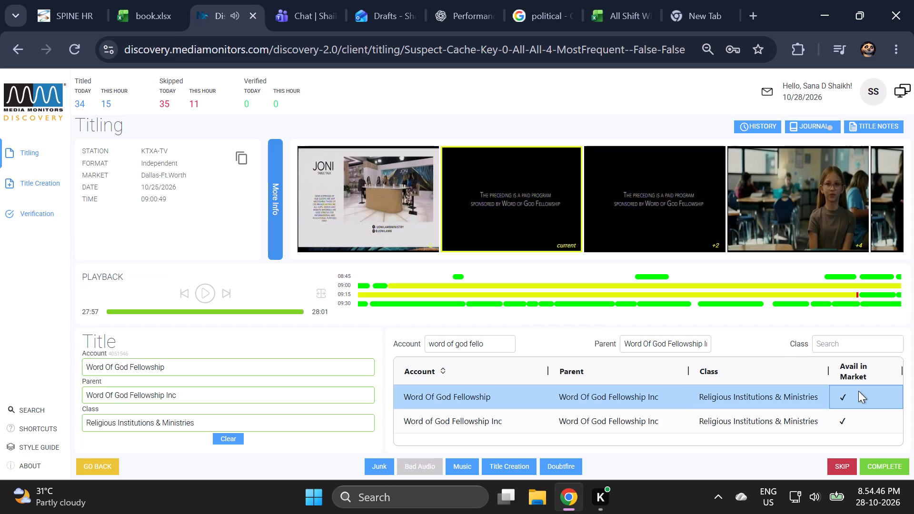
pyautogui.click(892, 469)
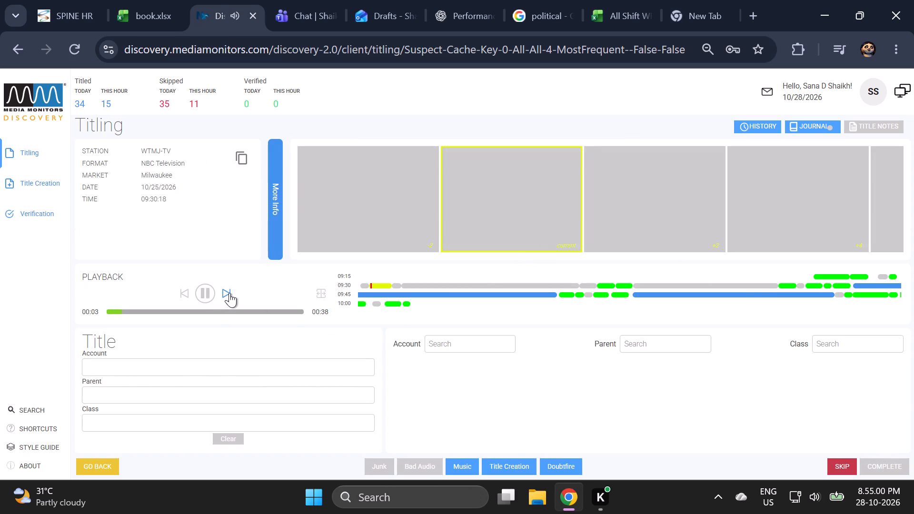
# Sample the 38-second WTMJ-TV clip from 10/25/2026 09:30:18 through its later part, checking its extra info and history.
pyautogui.moveTo(229, 293); pyautogui.dragTo(277, 283)
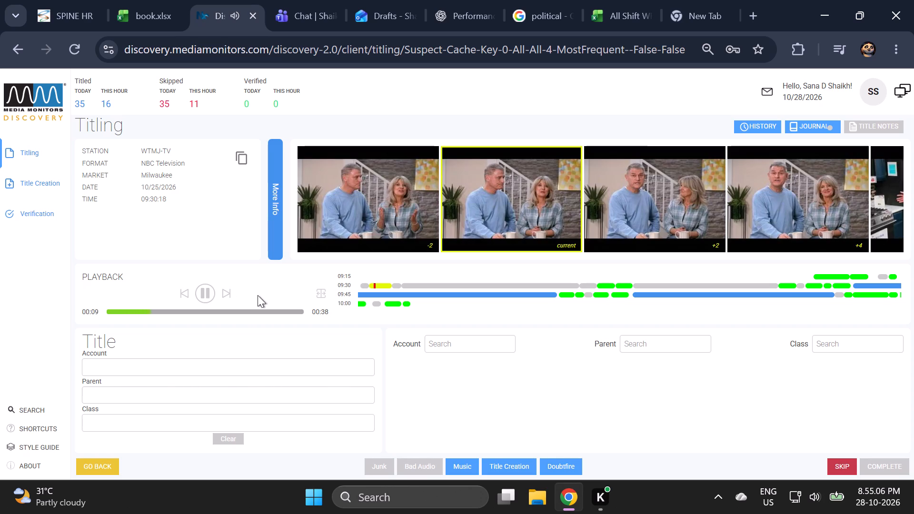
pyautogui.click(229, 293)
pyautogui.click(274, 246)
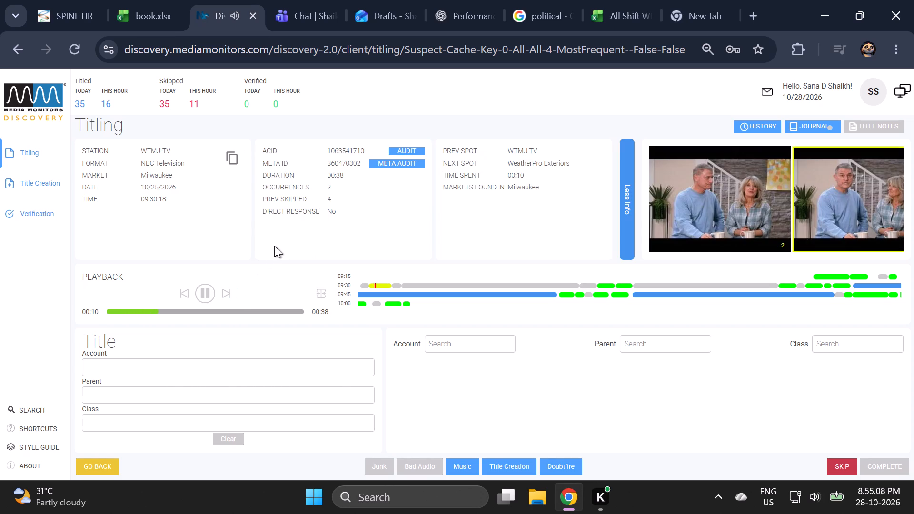
pyautogui.click(631, 189)
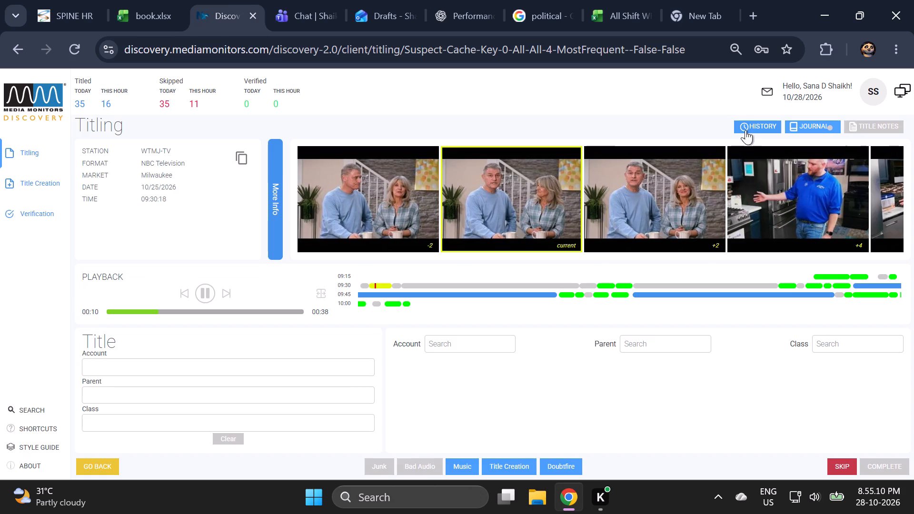
pyautogui.click(745, 130)
pyautogui.click(665, 350)
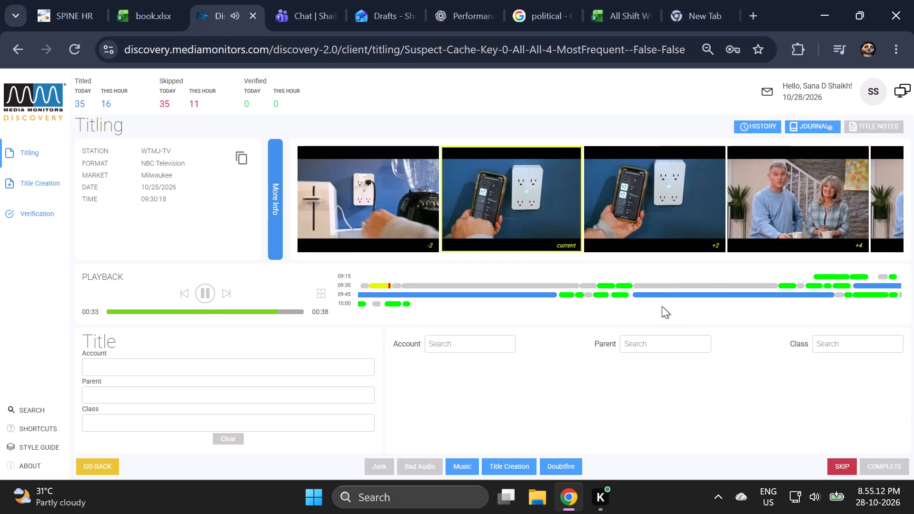
# Check who has the shared All Shift WFH workbook open, and return to the Discovery titling page.
pyautogui.click(457, 5)
pyautogui.click(529, 0)
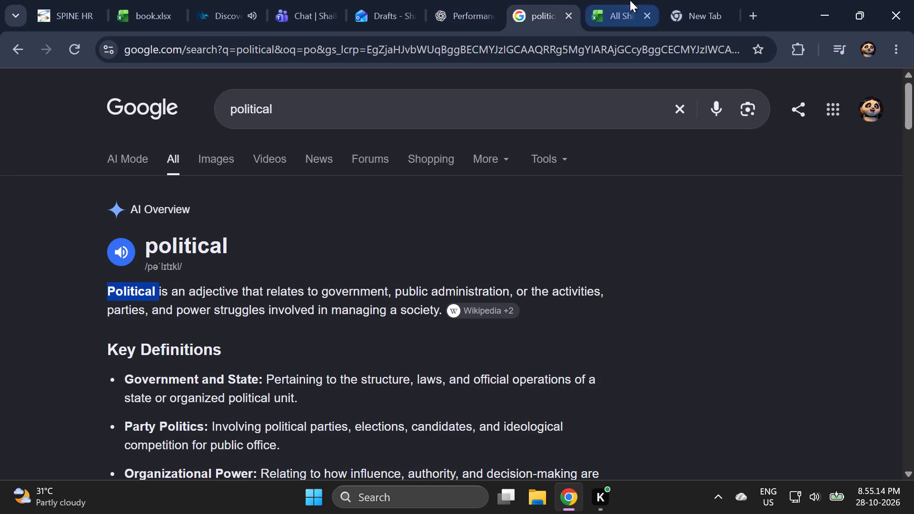
pyautogui.click(630, 0)
pyautogui.click(669, 114)
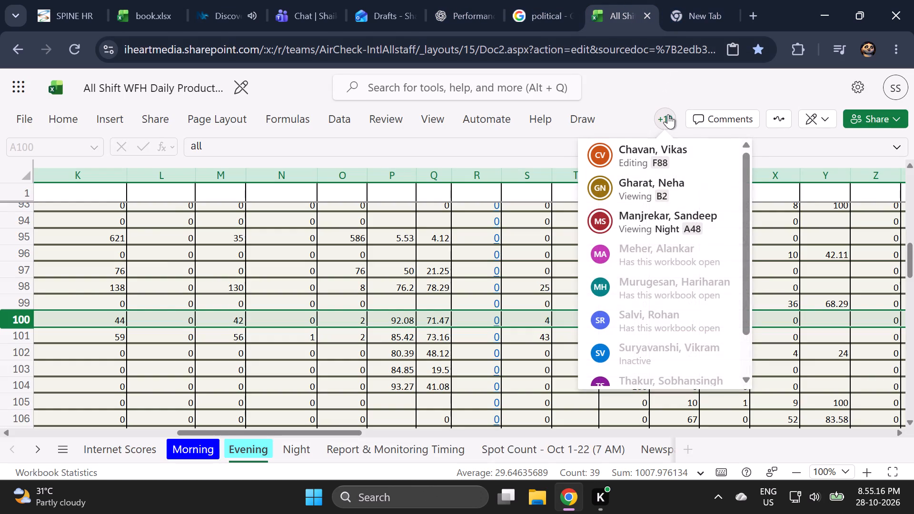
pyautogui.click(668, 115)
pyautogui.click(244, 0)
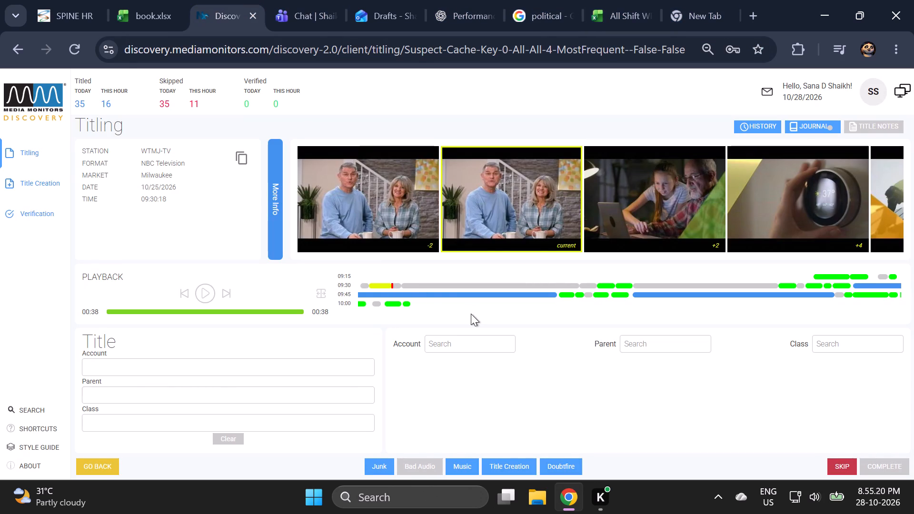
# Skip the untitled 38-second WTMJ-TV clip from 10/25/2026 09:30:18.
pyautogui.keyDown('ctrl'); pyautogui.scroll(-3, 471, 314); pyautogui.keyUp('ctrl')
pyautogui.keyDown('ctrl'); pyautogui.scroll(1, 471, 314); pyautogui.keyUp('ctrl')
pyautogui.keyDown('ctrl'); pyautogui.scroll(2, 510, 322); pyautogui.keyUp('ctrl')
pyautogui.click(853, 465)
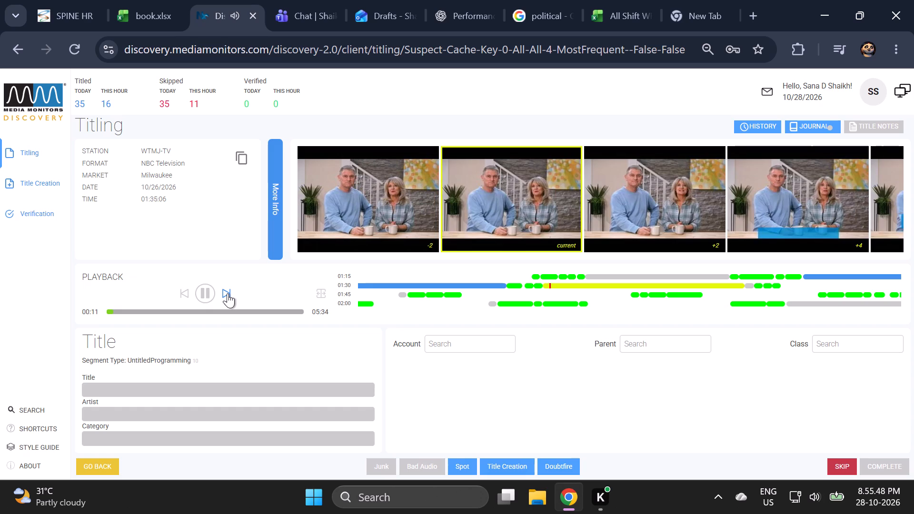
# Sample the middle of the 5:34 WTMJ-TV programming clip from 10/26/2026 01:35:06.
pyautogui.click(228, 293)
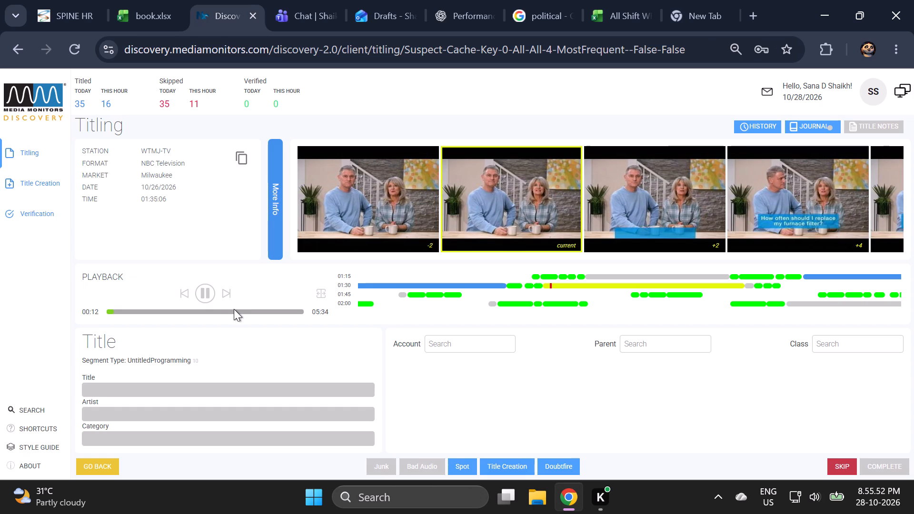
pyautogui.click(201, 283)
pyautogui.click(214, 293)
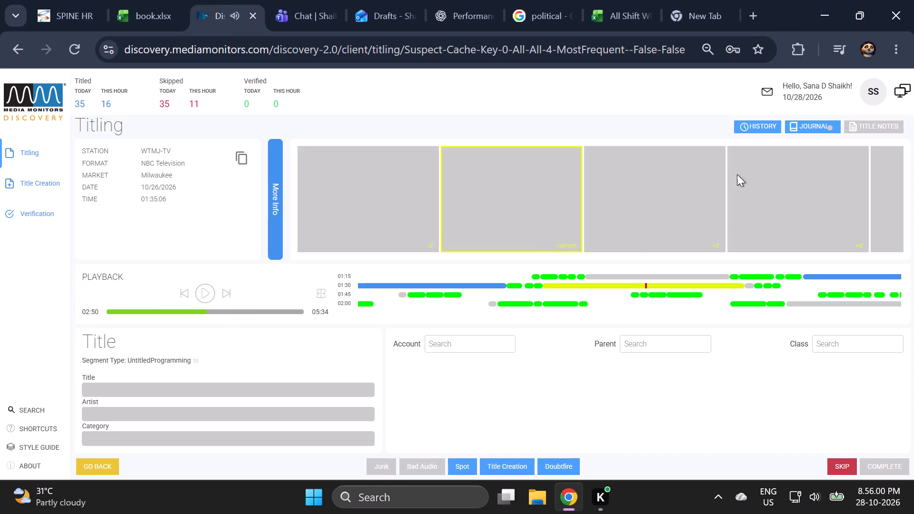
# Switch to the blank Google new tab page.
pyautogui.click(684, 4)
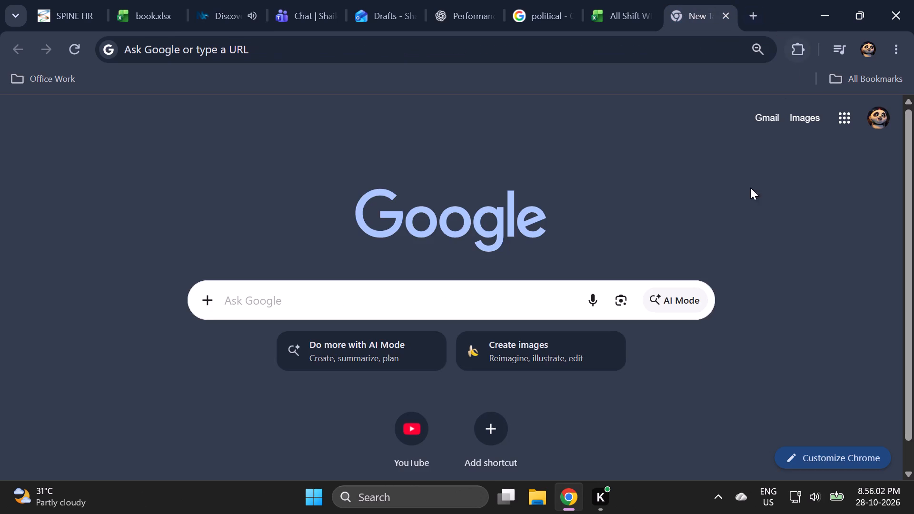